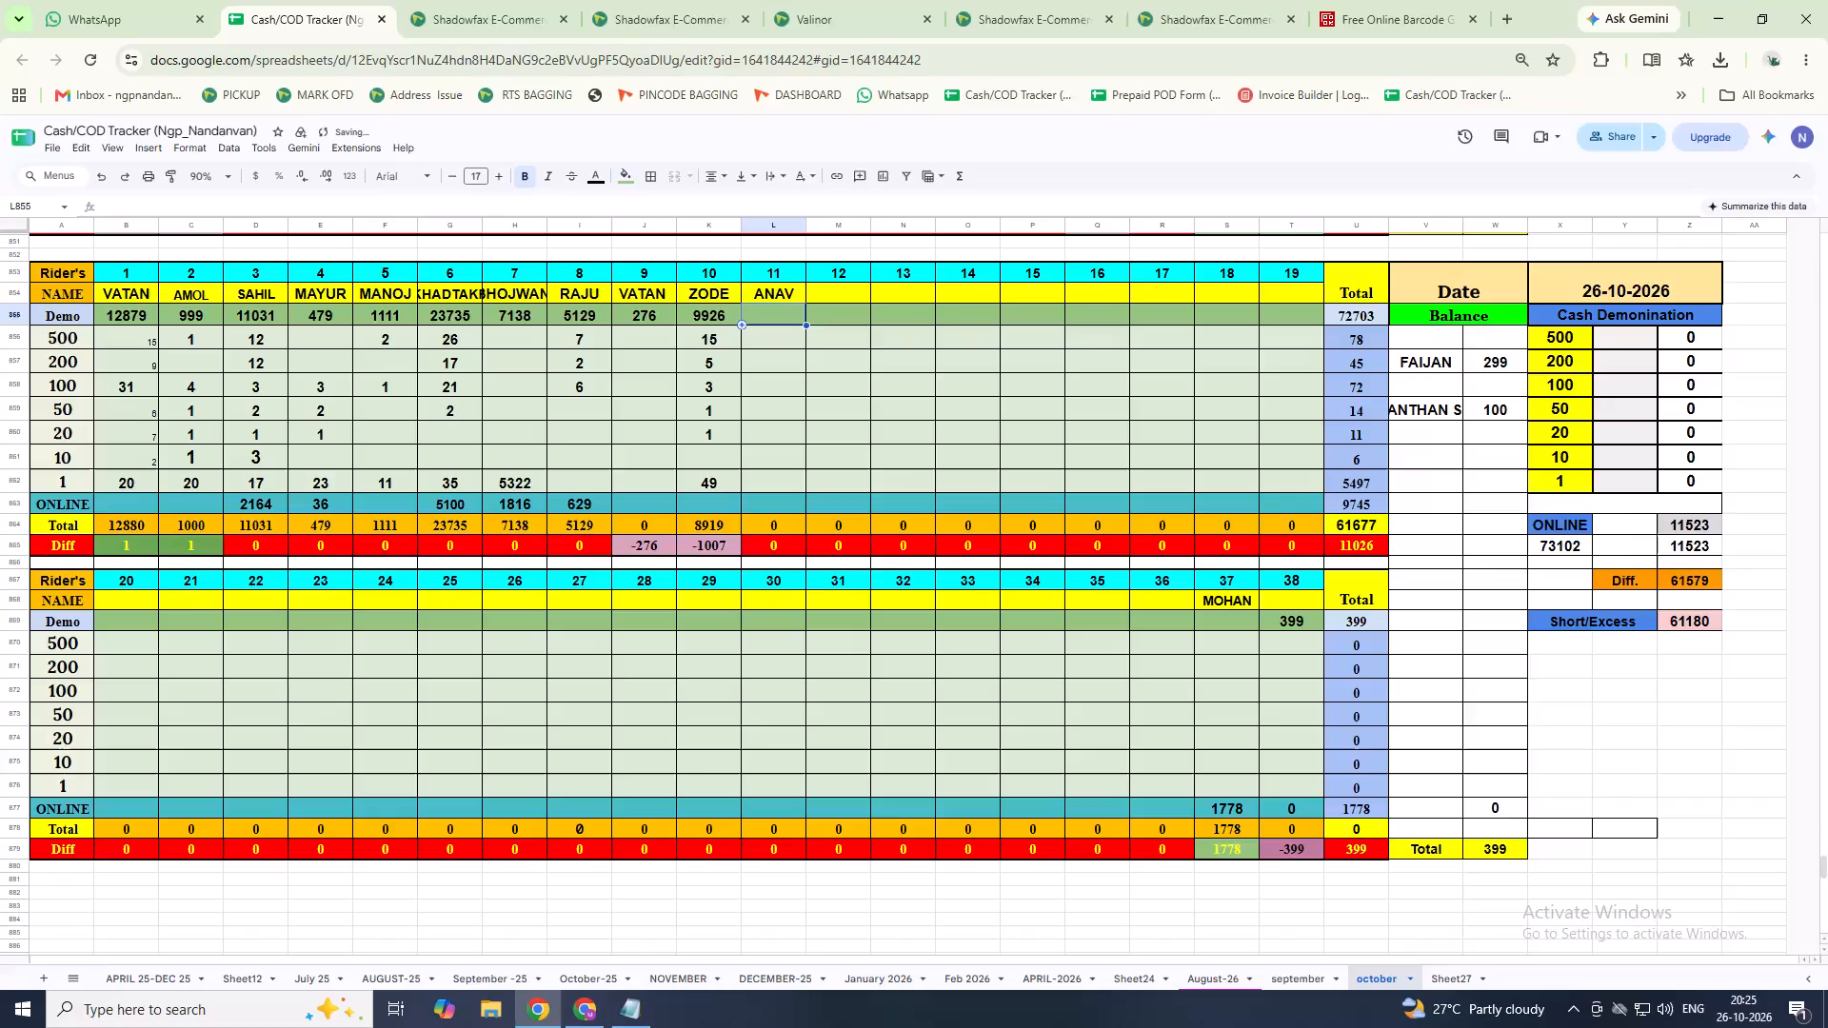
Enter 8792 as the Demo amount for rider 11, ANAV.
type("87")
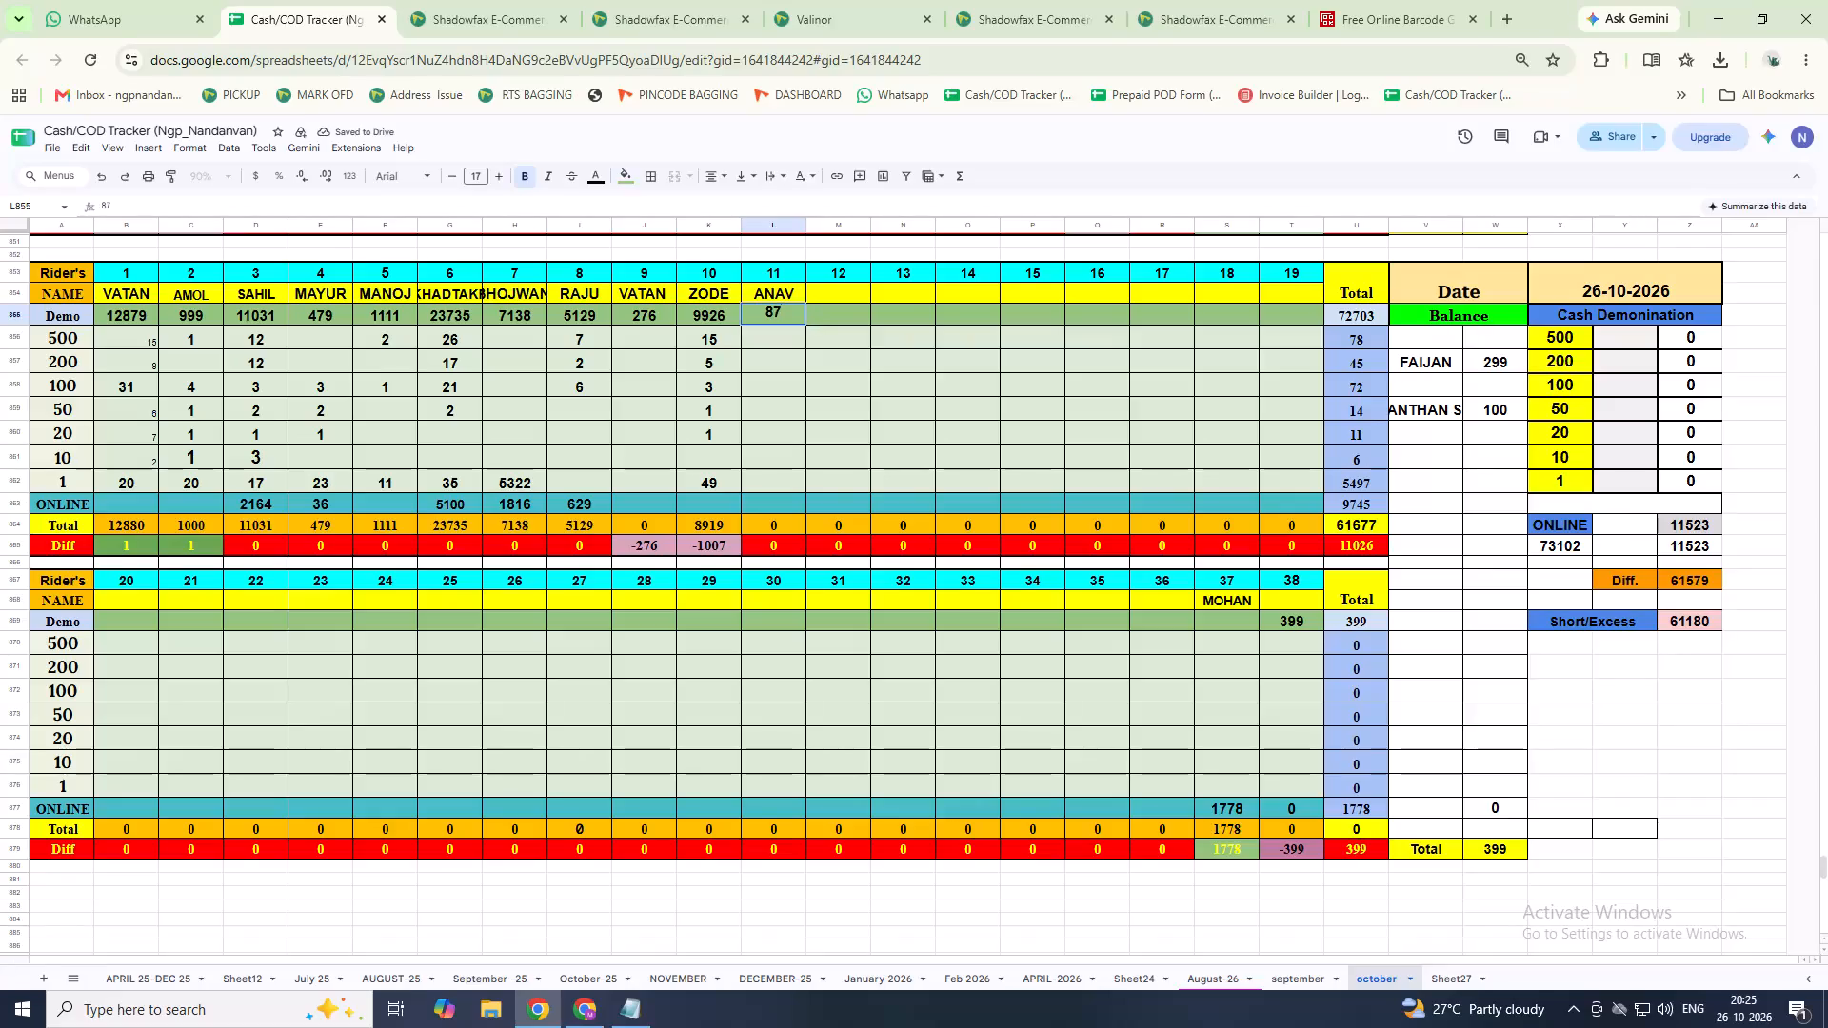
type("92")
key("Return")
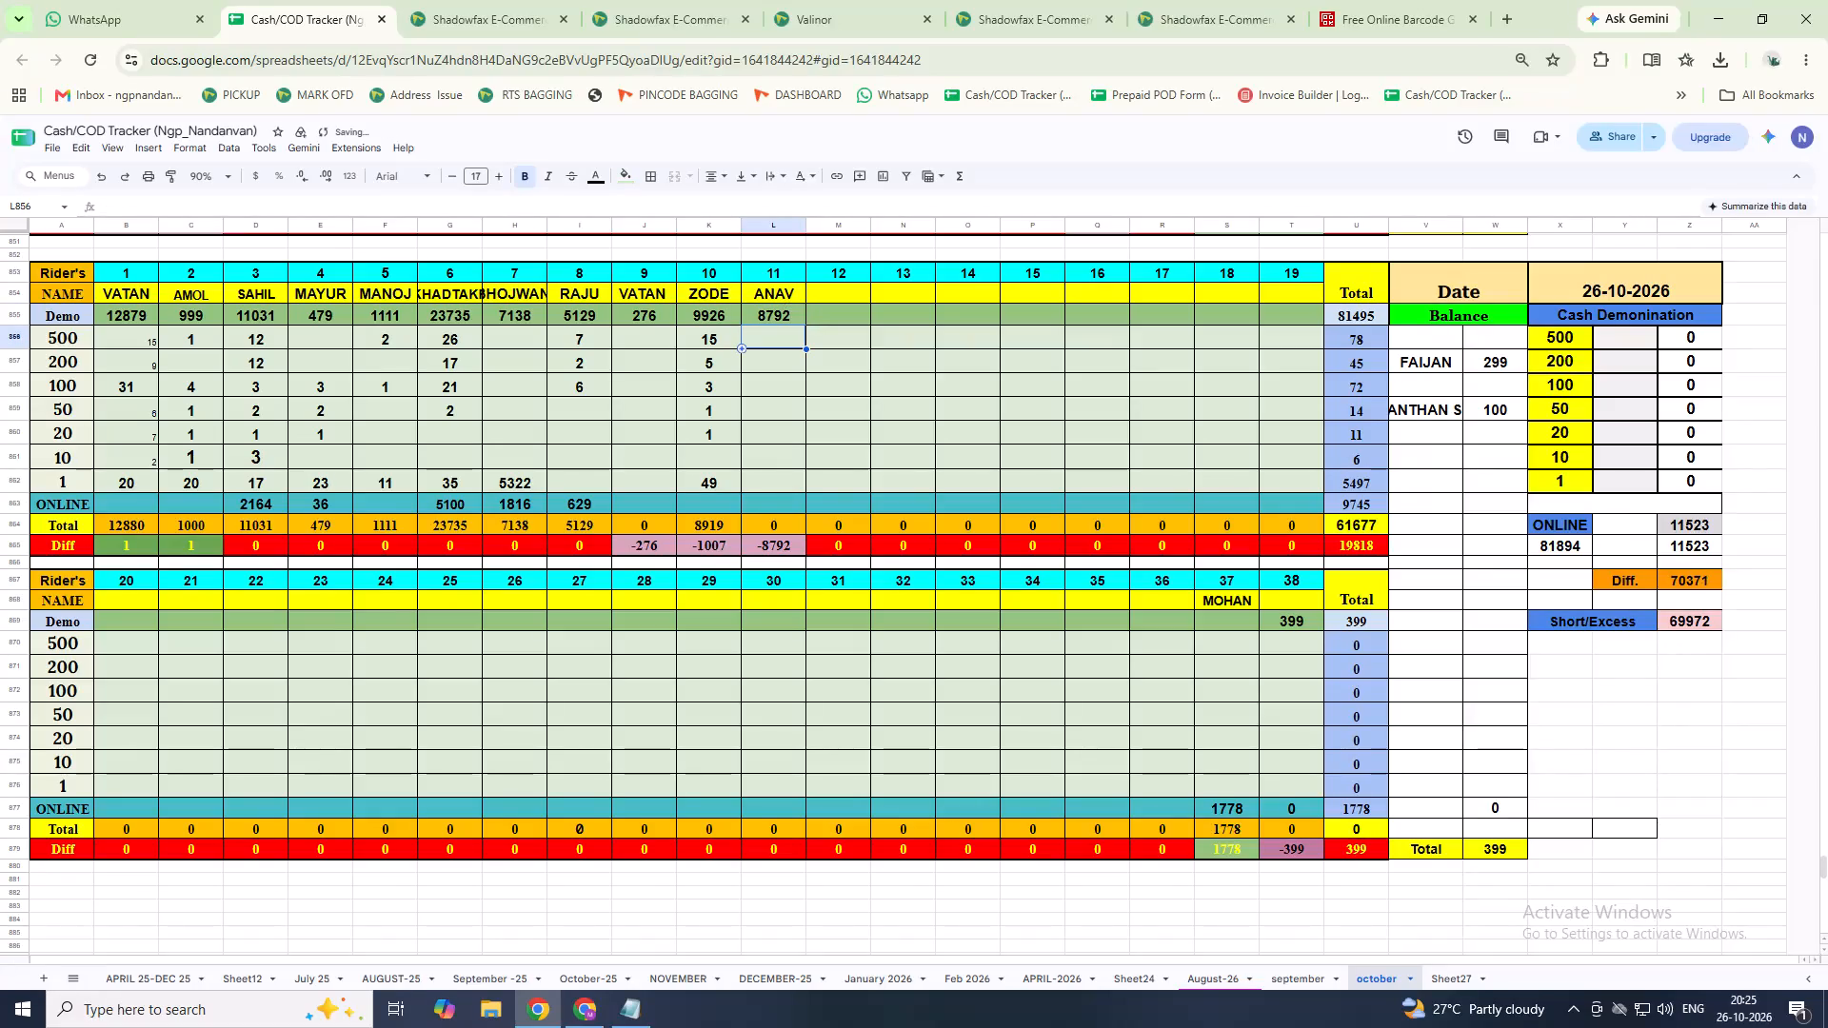
Check ANAV's cash to be collected on the Shadowfax runsheet closure page and correct the tracker's Demo amount to 8752.
left_click(516, 20)
left_click(704, 10)
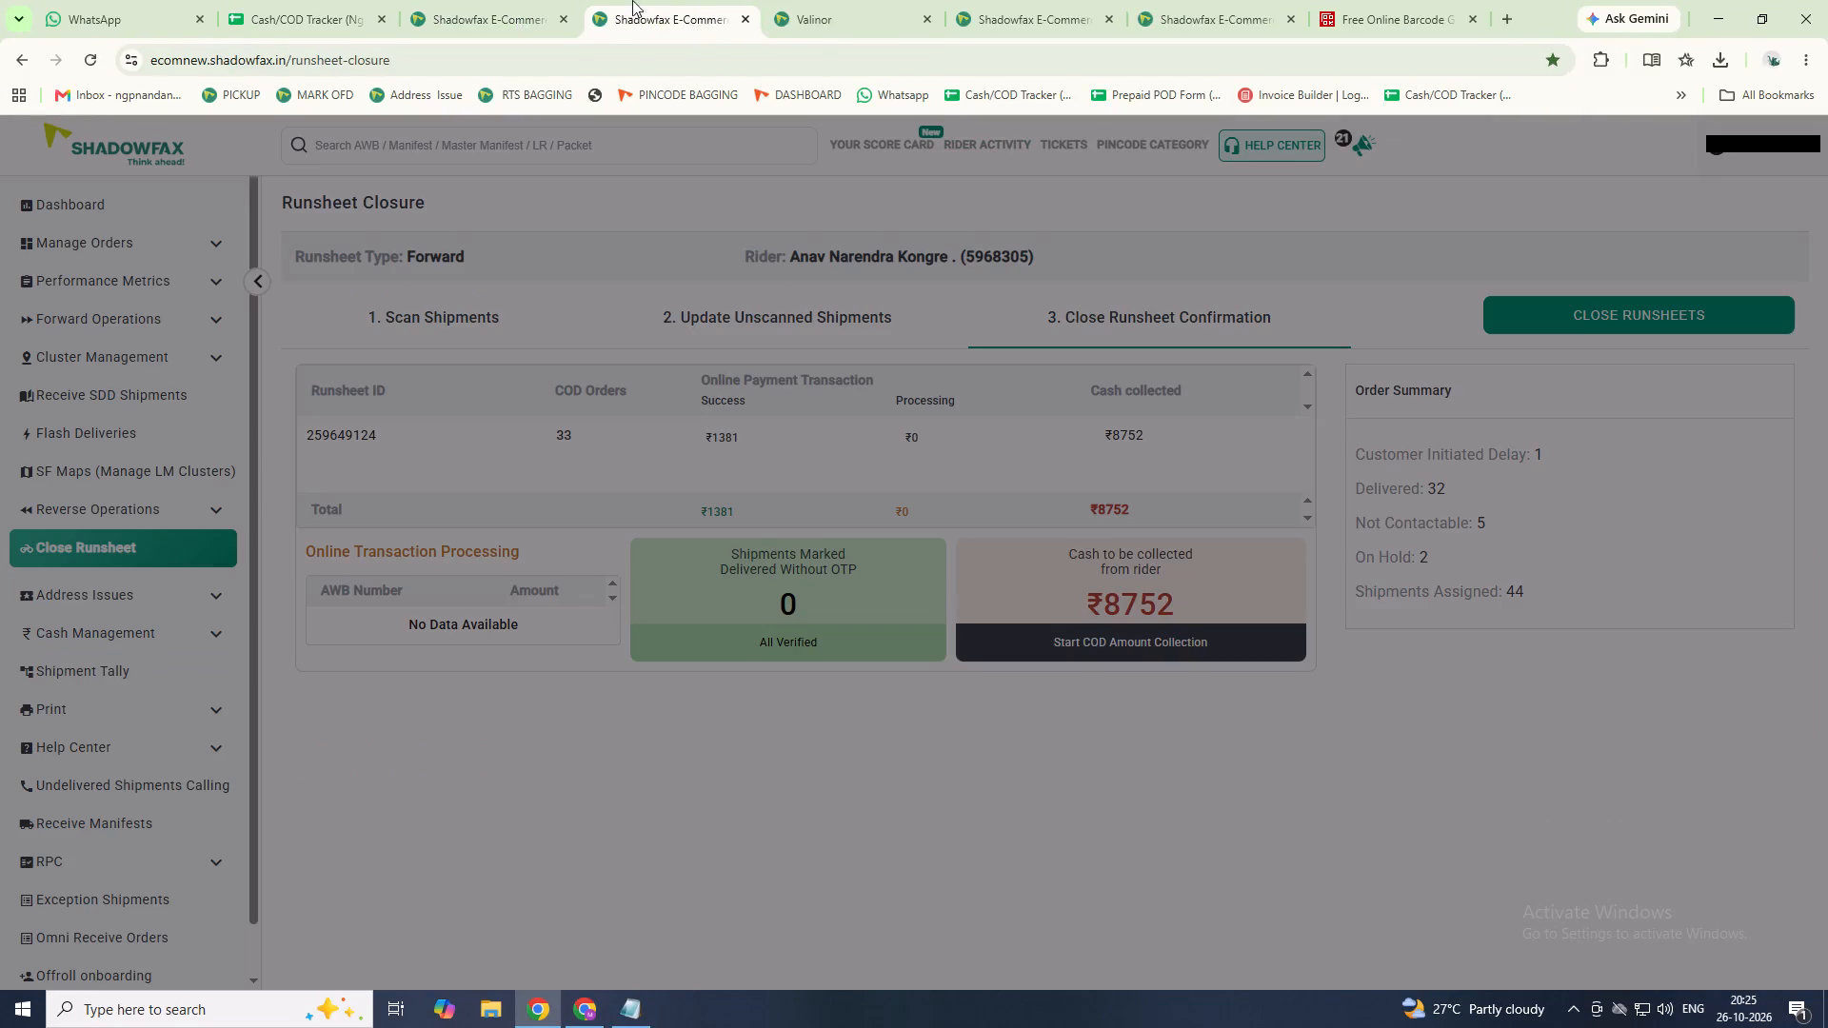
left_click(258, 10)
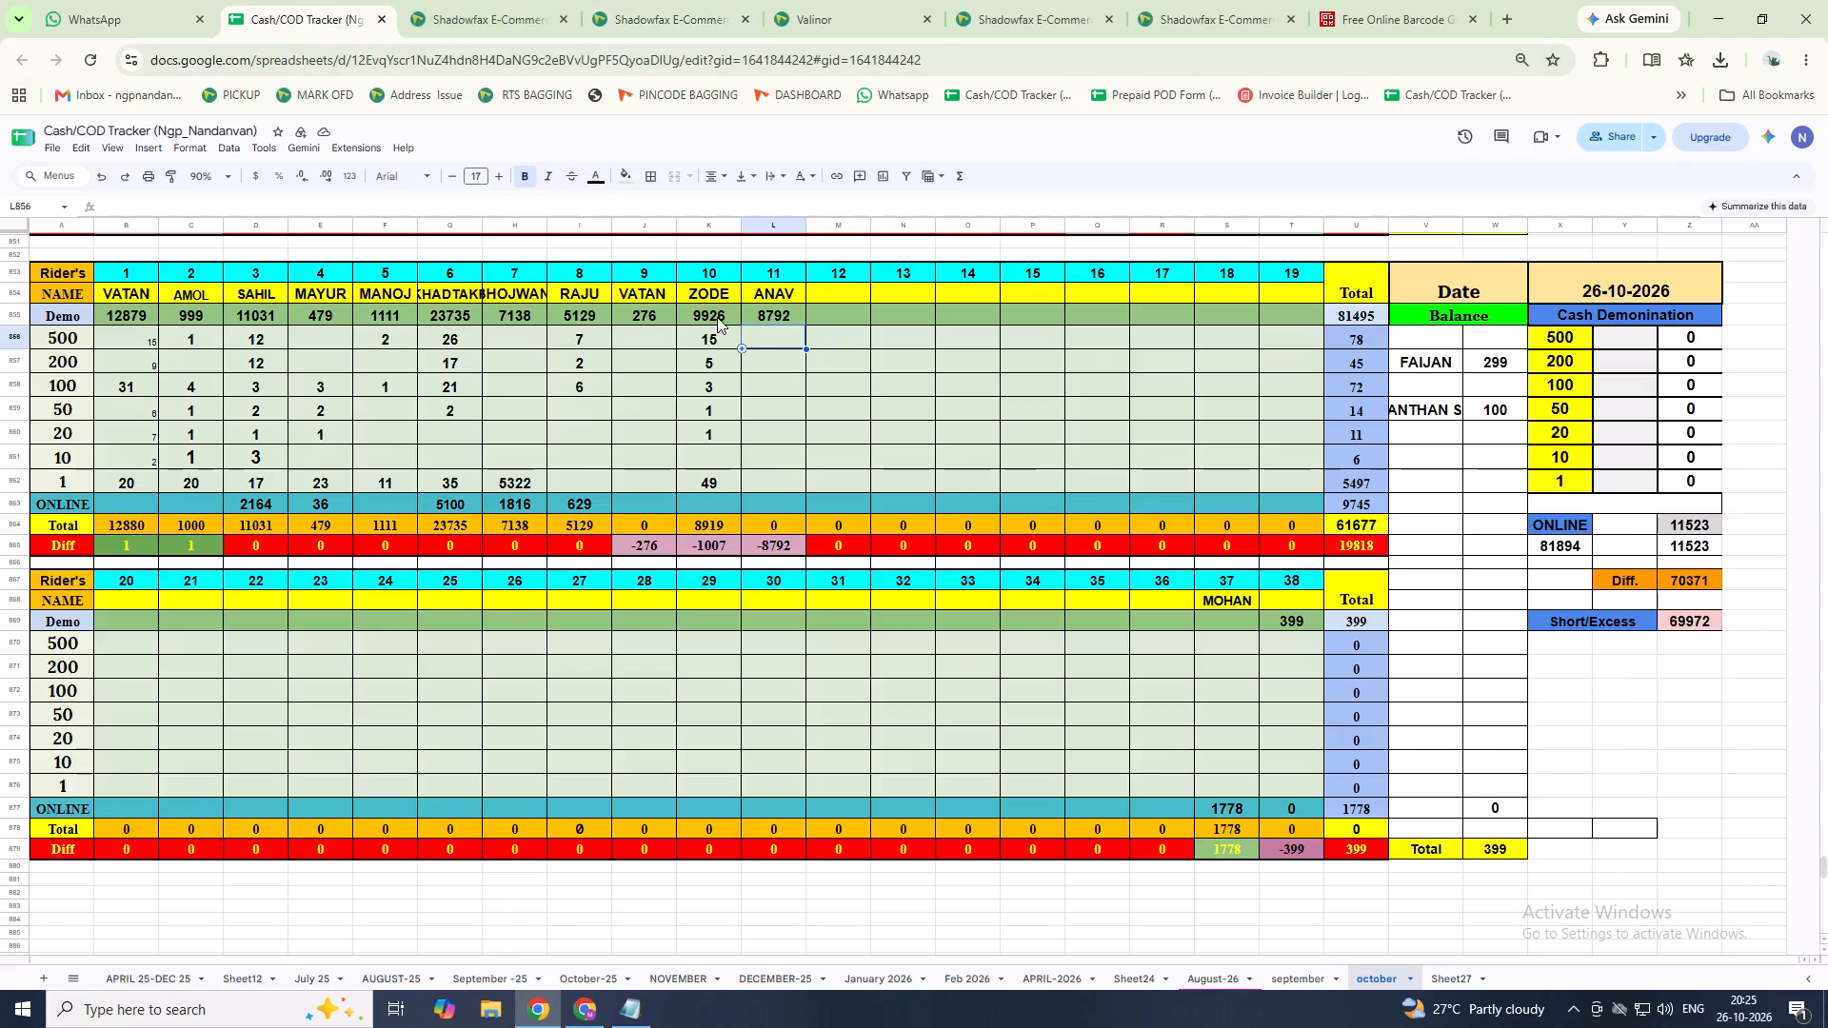
left_click(781, 308)
key("BackSpace")
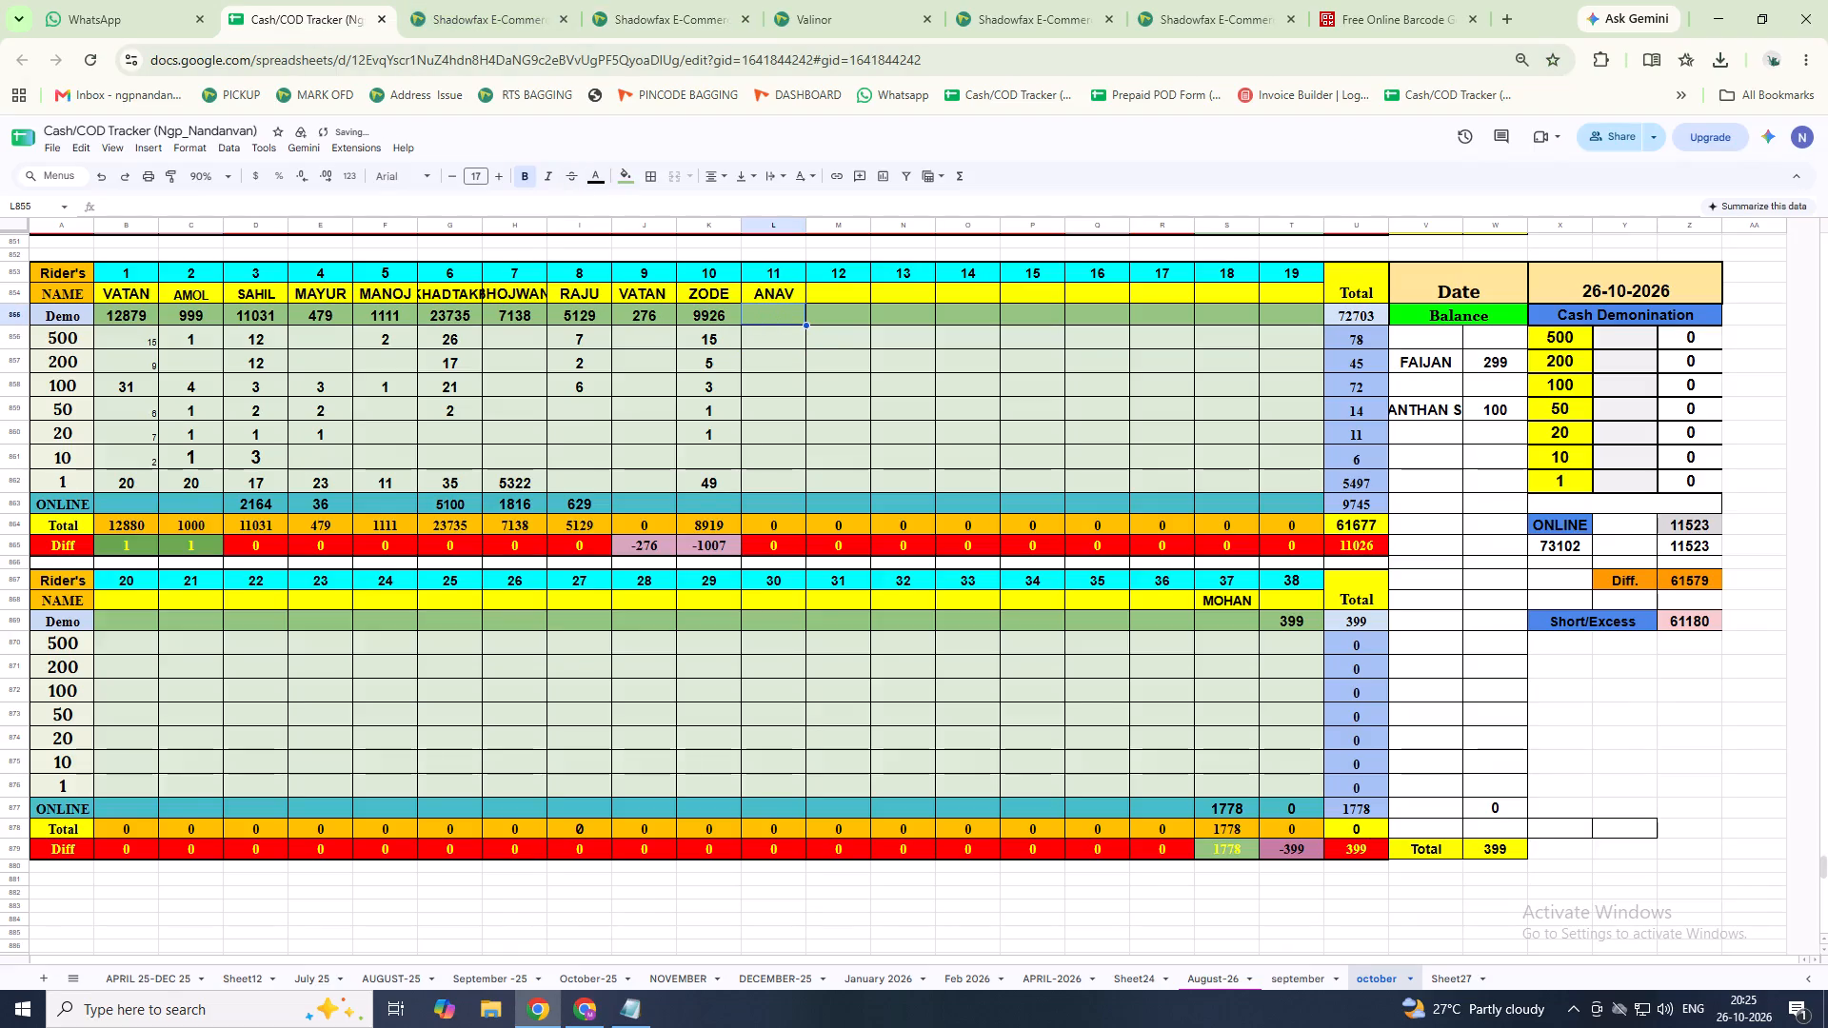
type("87")
type("52")
key("Return")
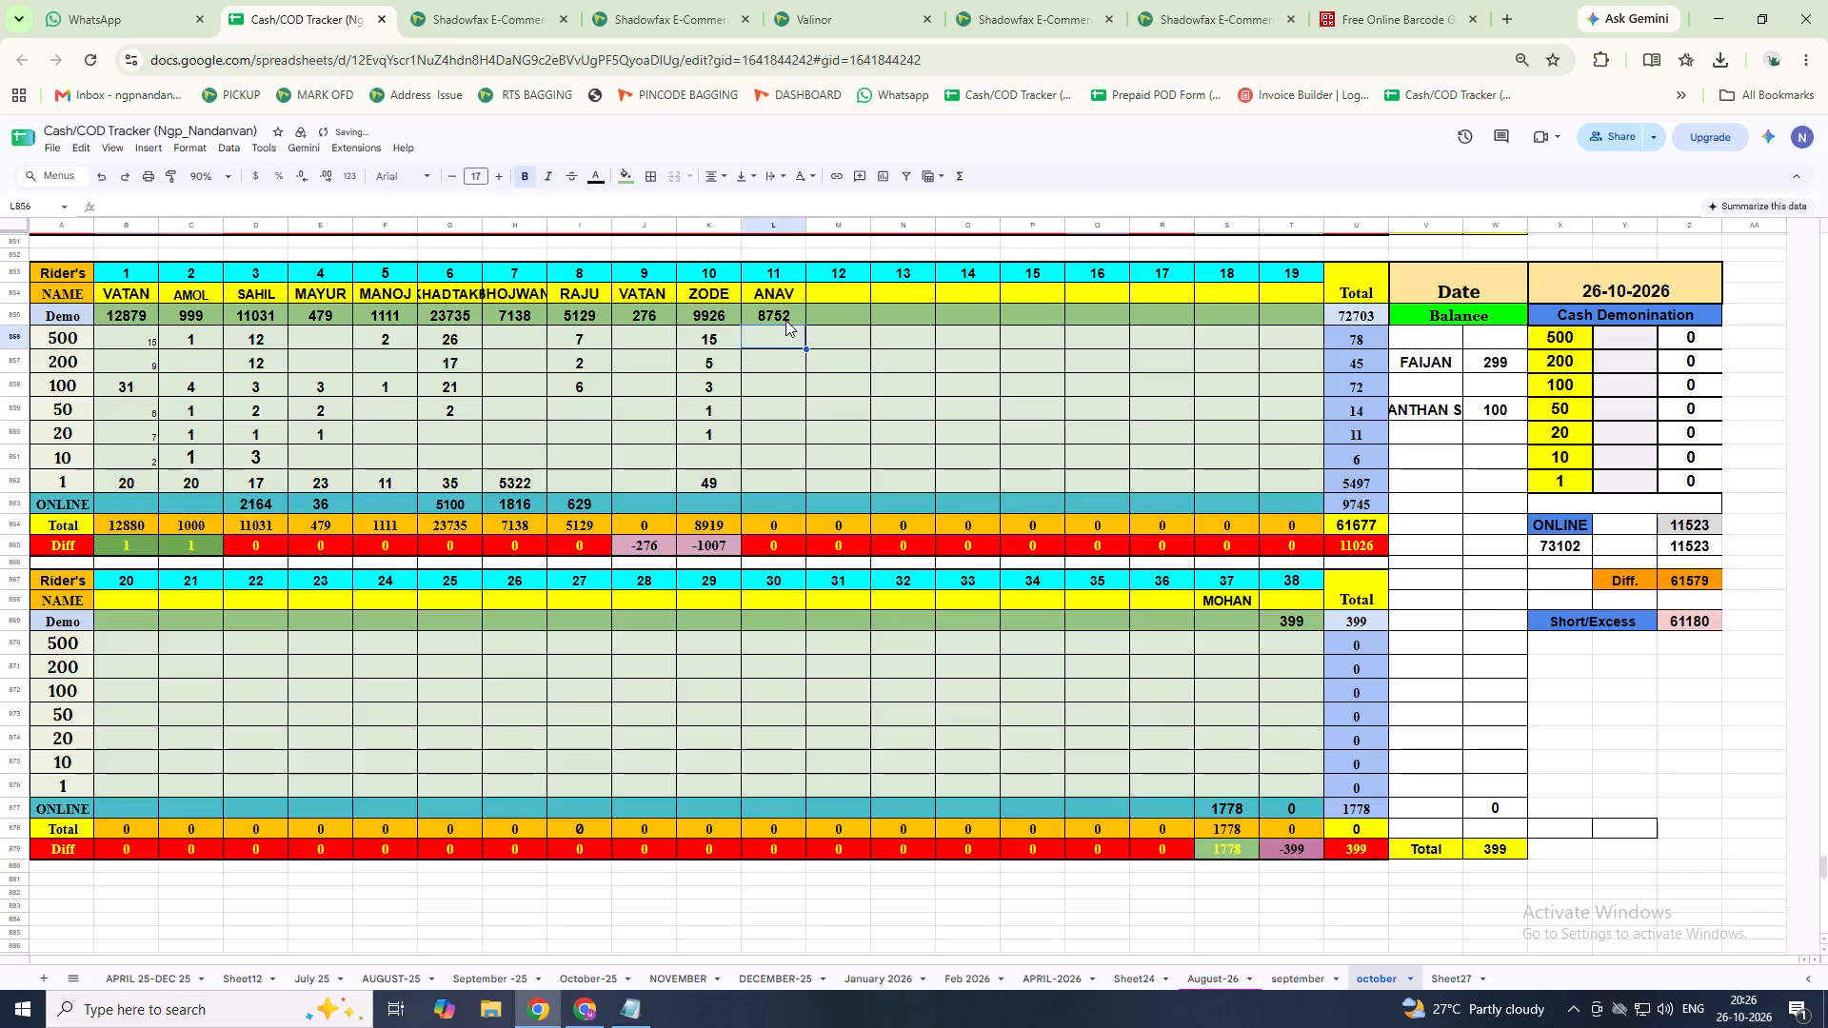
left_click(711, 14)
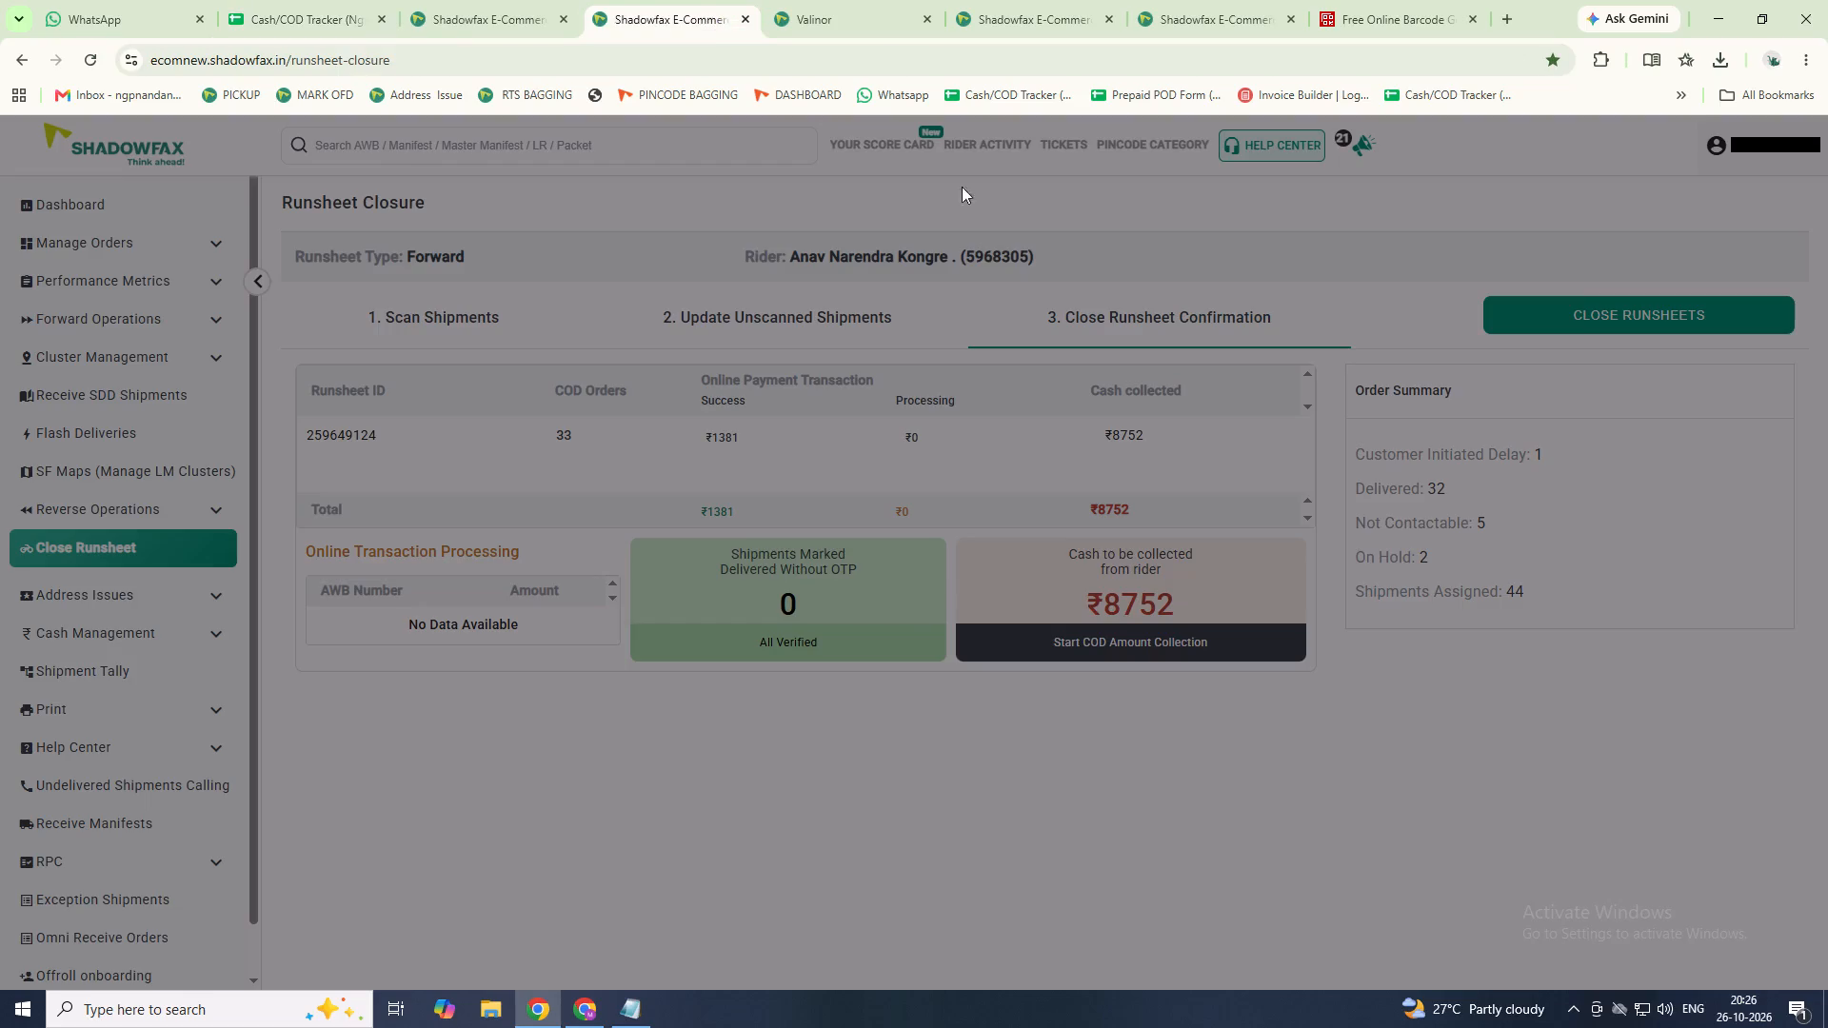
Back in the Cash/COD Tracker, enter 1007 as the ONLINE amount for rider 10, ZODE.
left_click(329, 9)
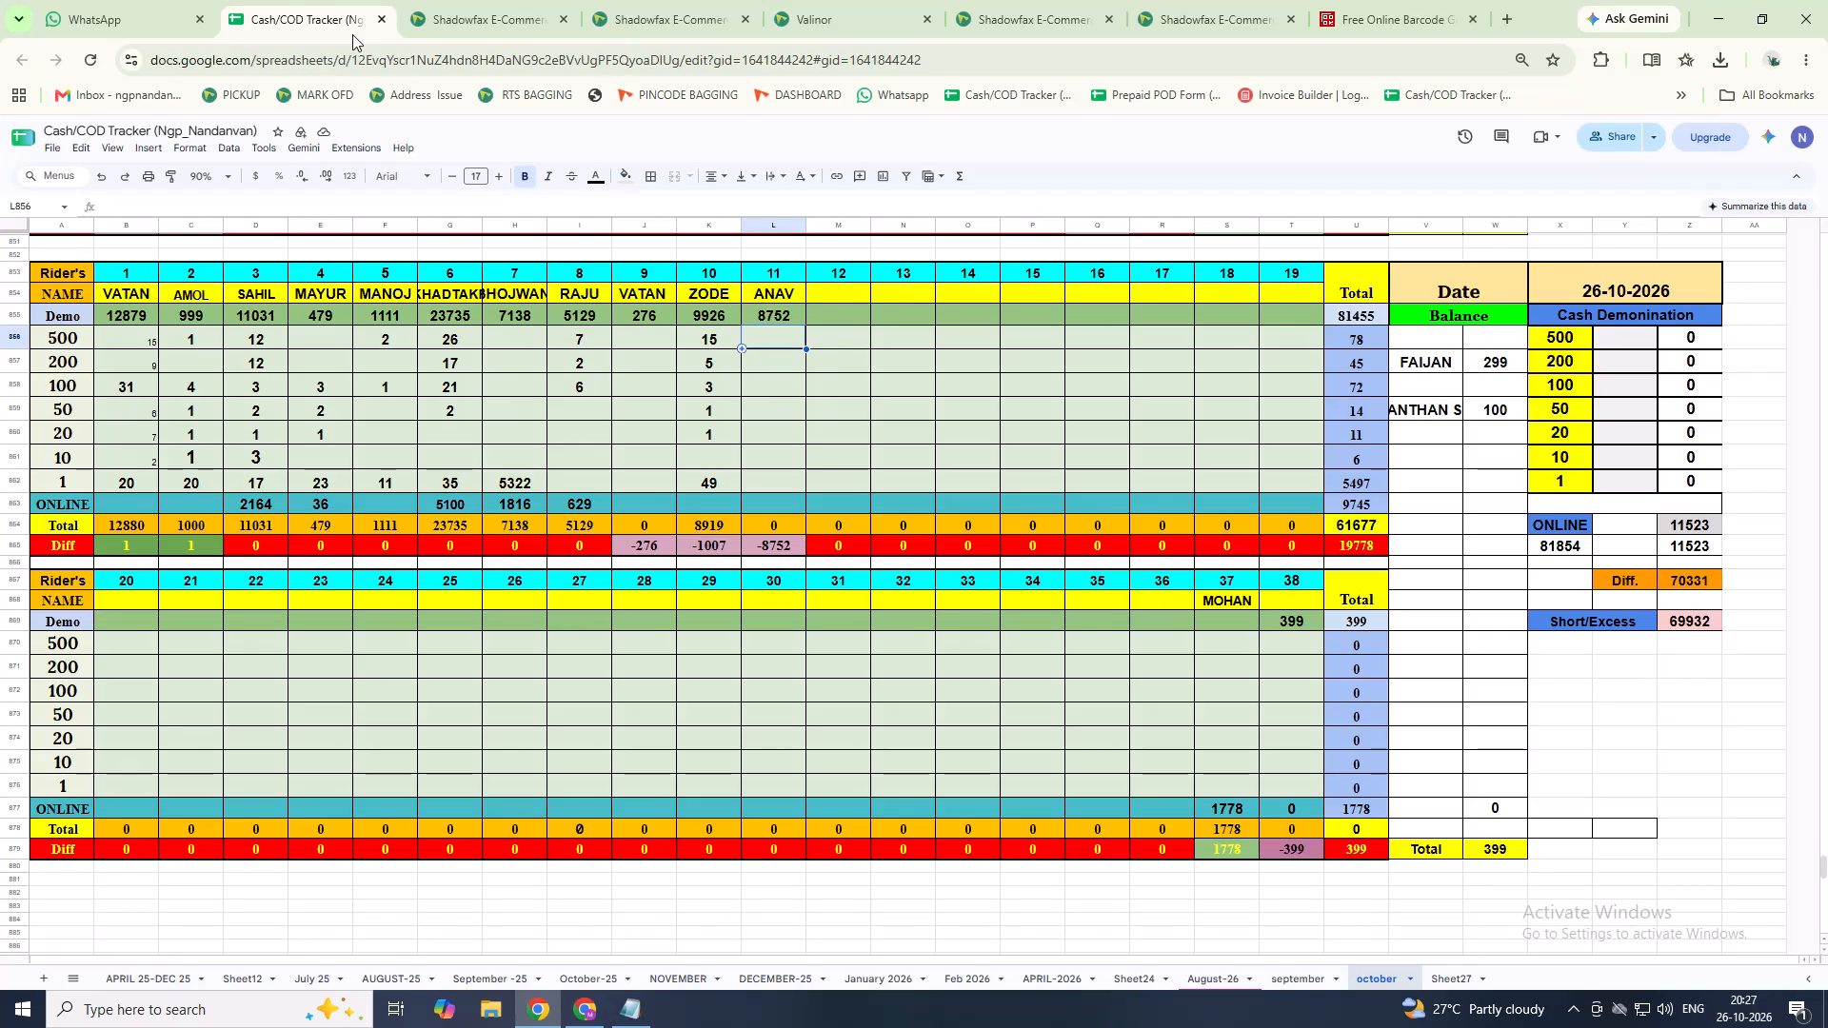
left_click(716, 507)
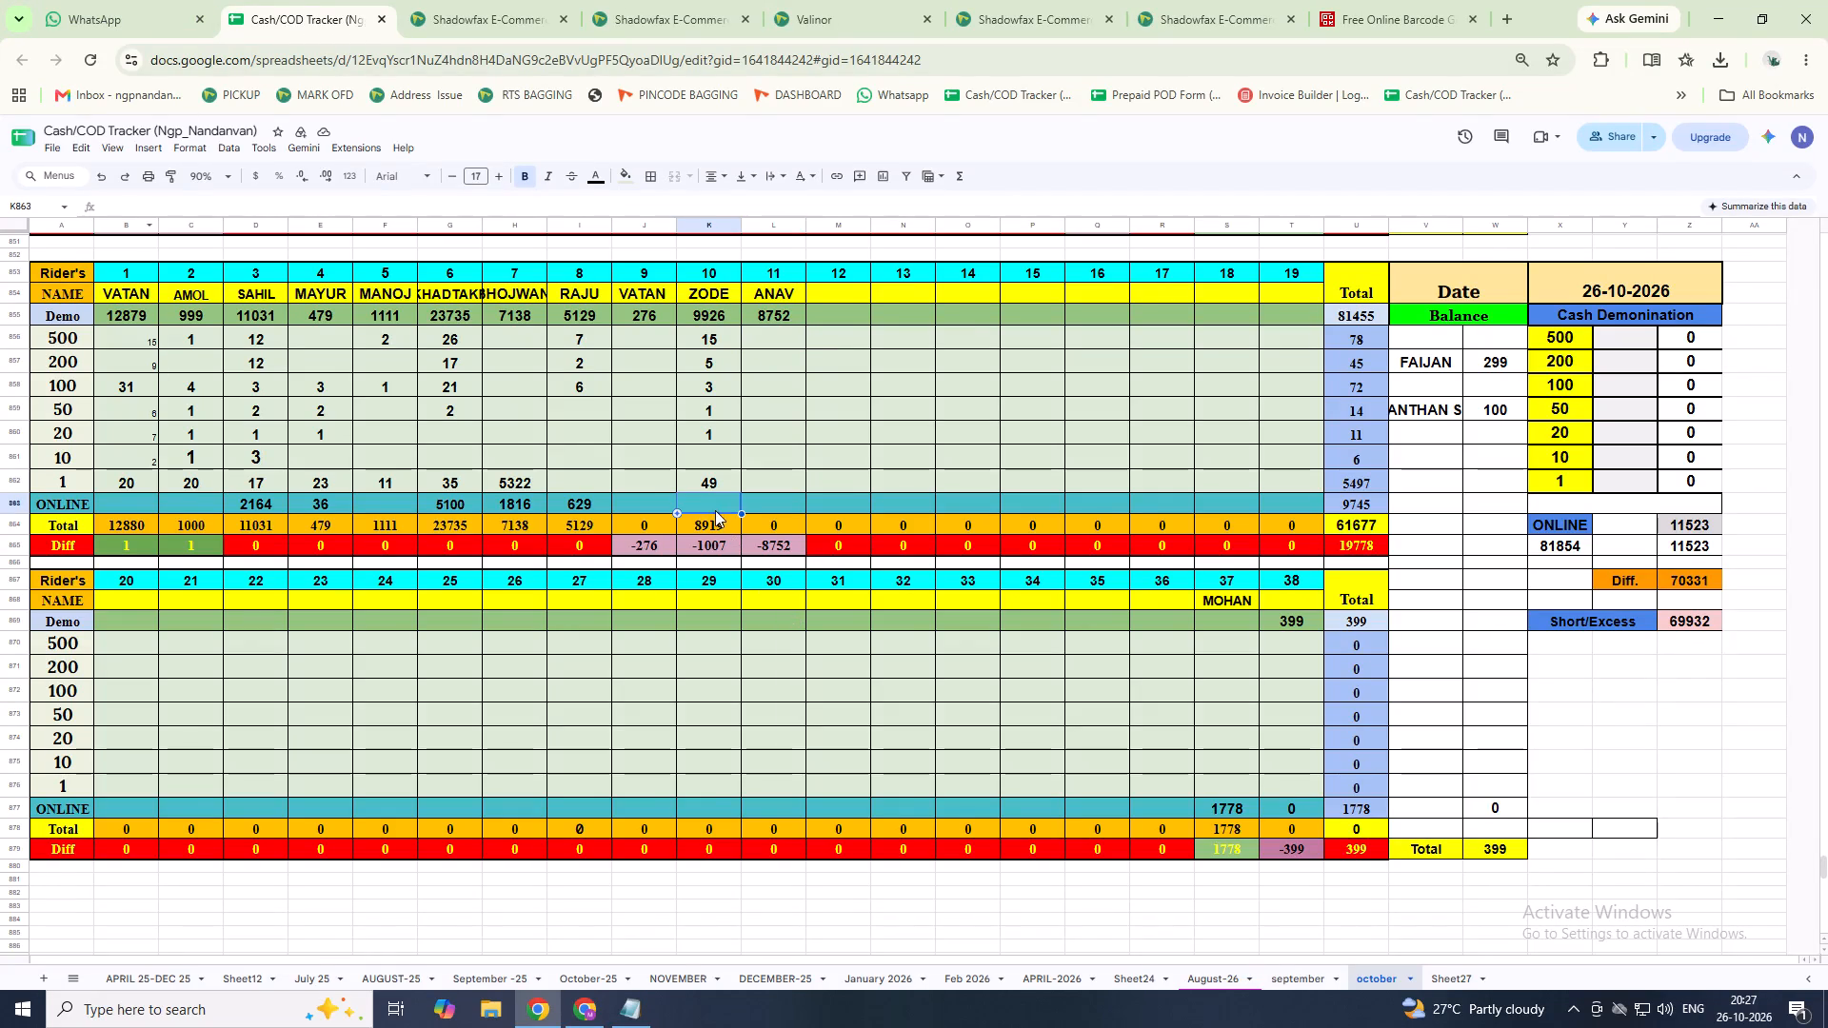
type("1007")
key("Return")
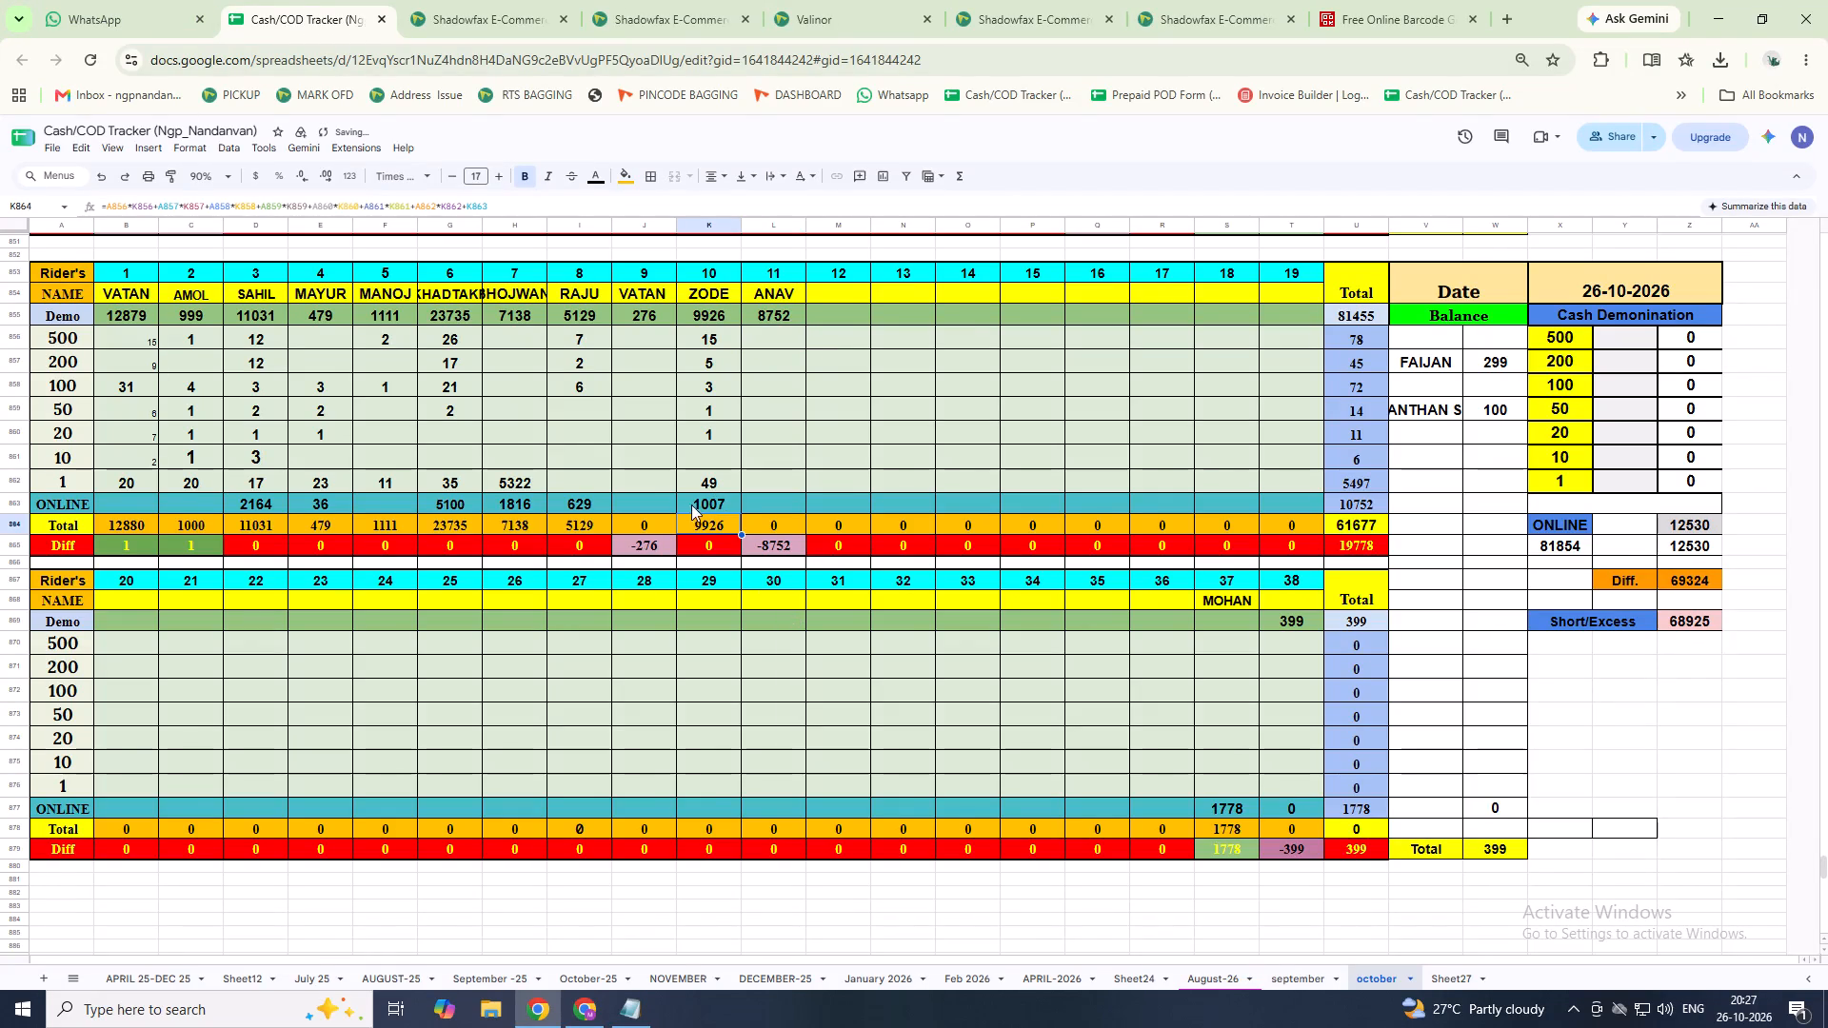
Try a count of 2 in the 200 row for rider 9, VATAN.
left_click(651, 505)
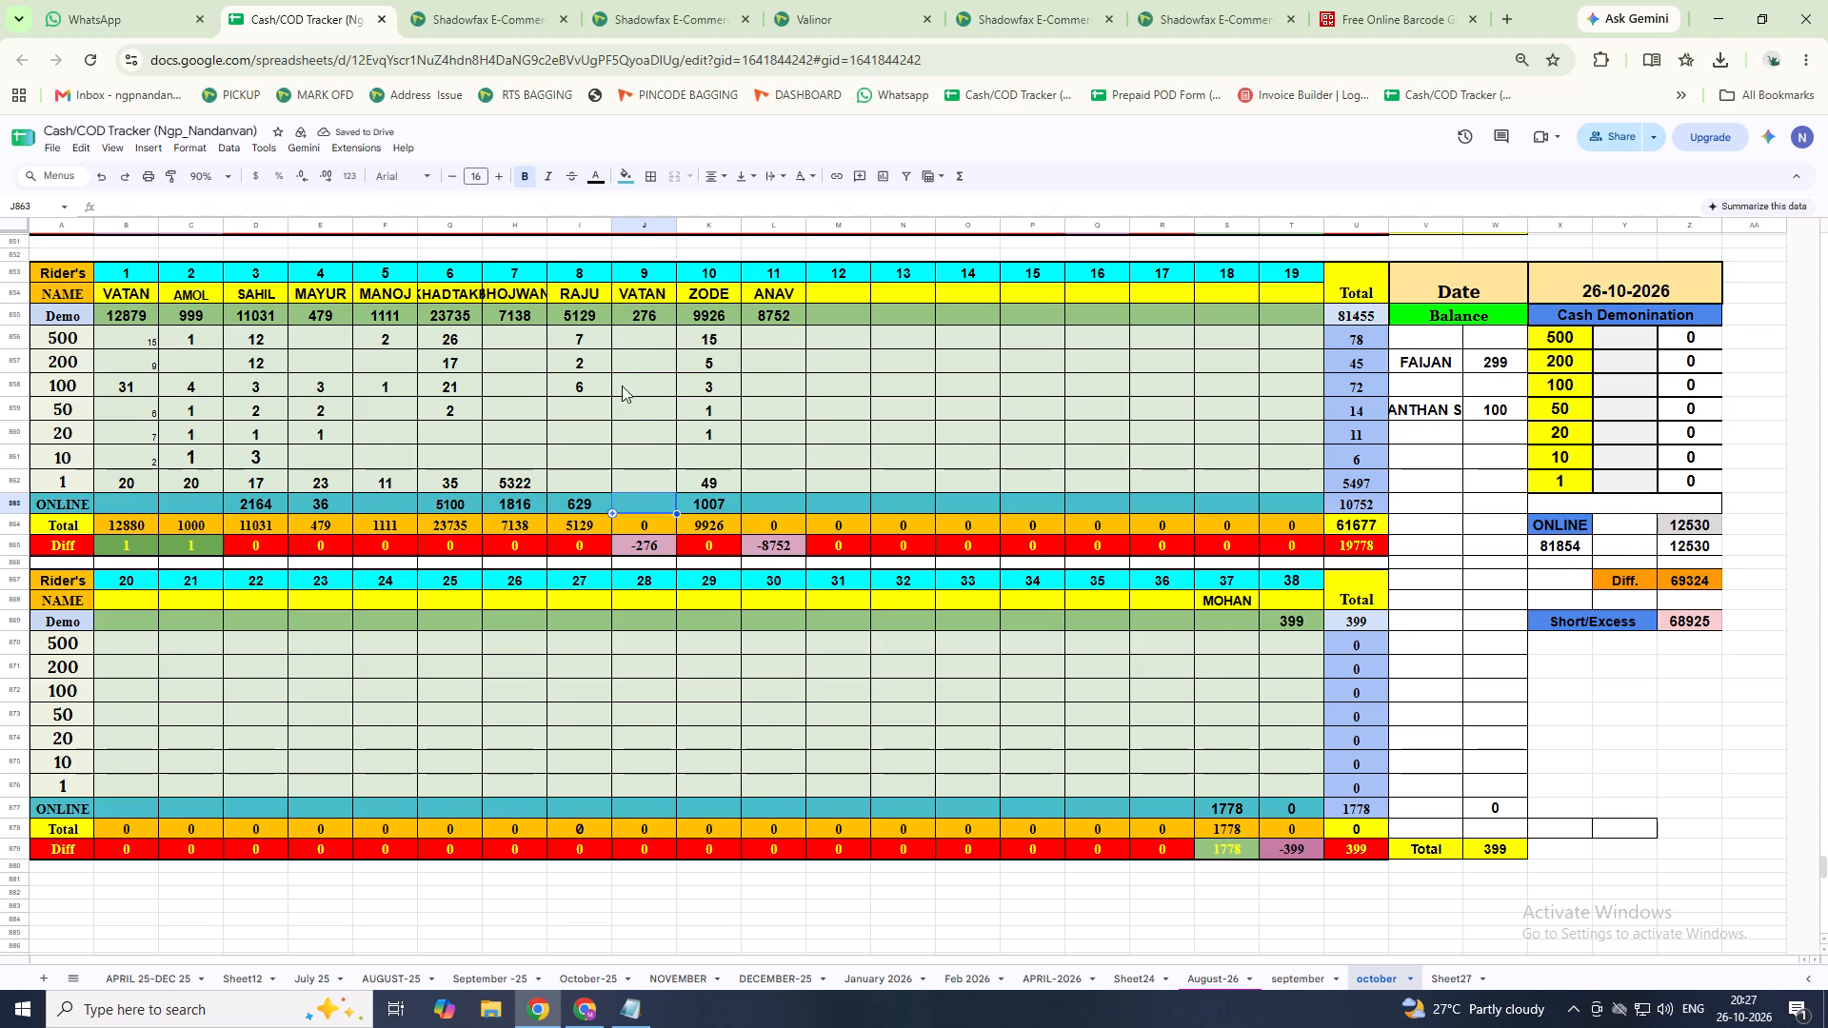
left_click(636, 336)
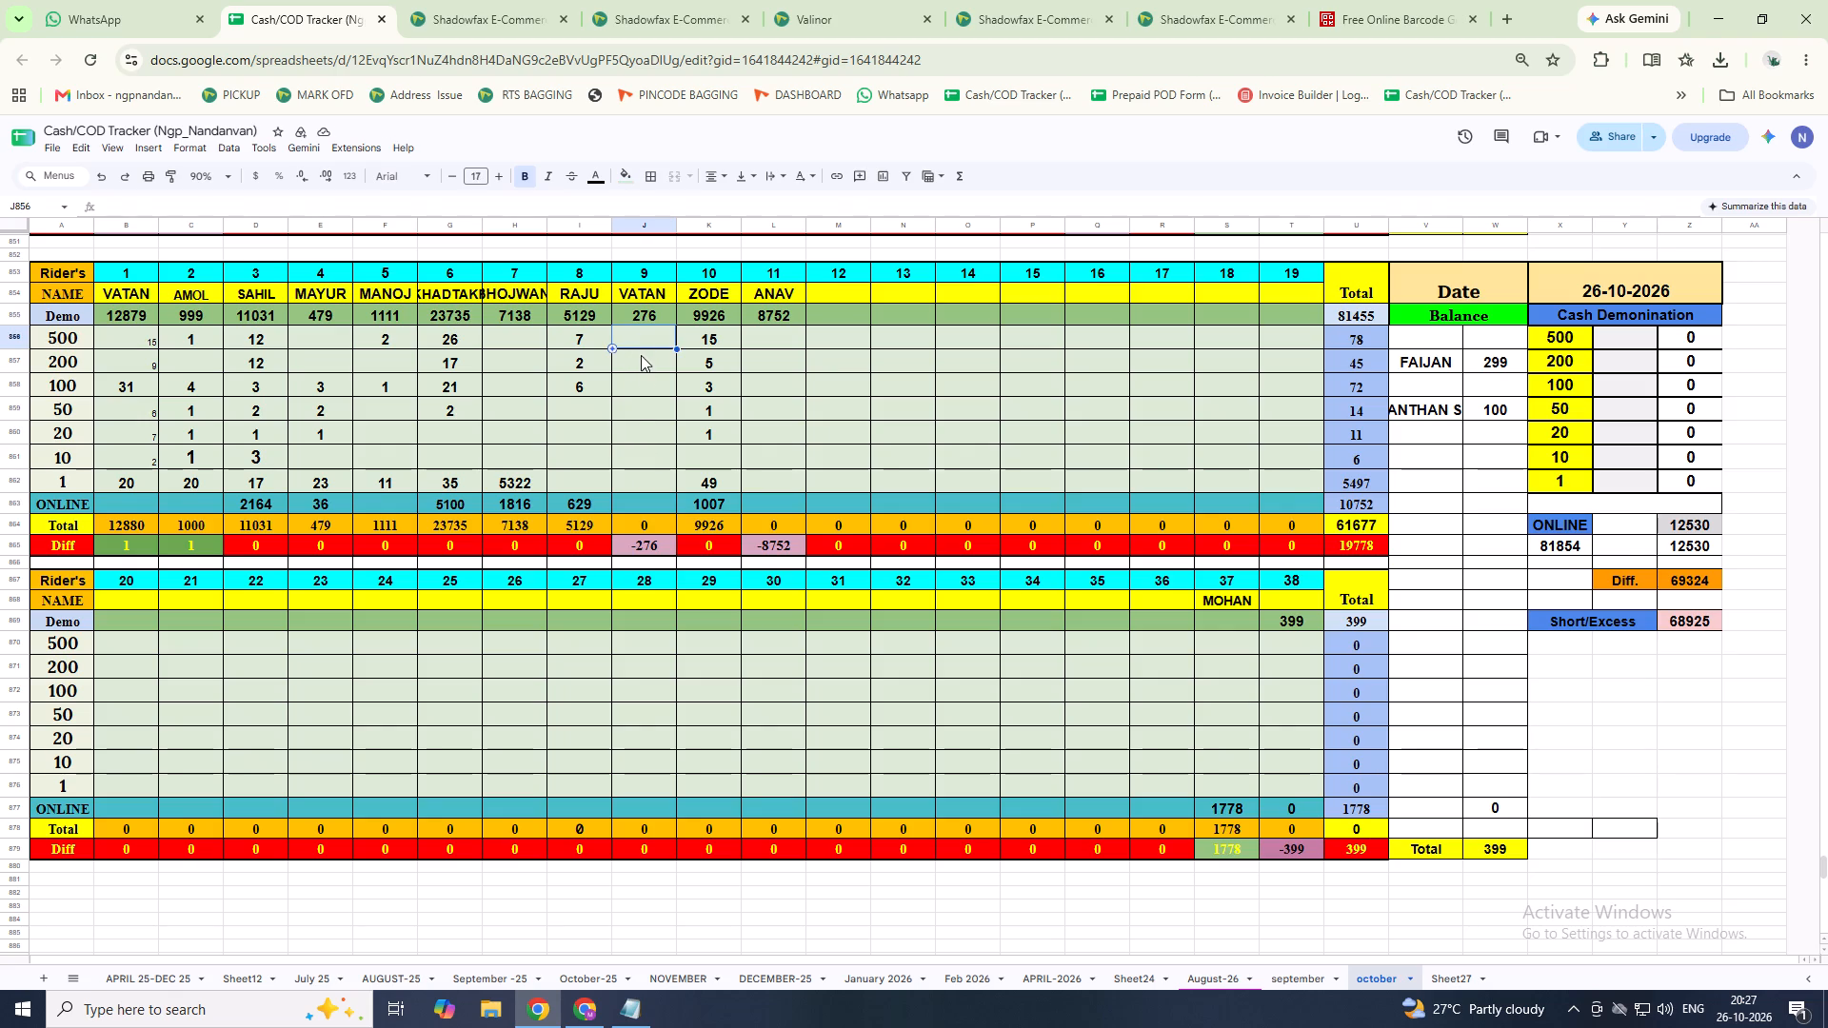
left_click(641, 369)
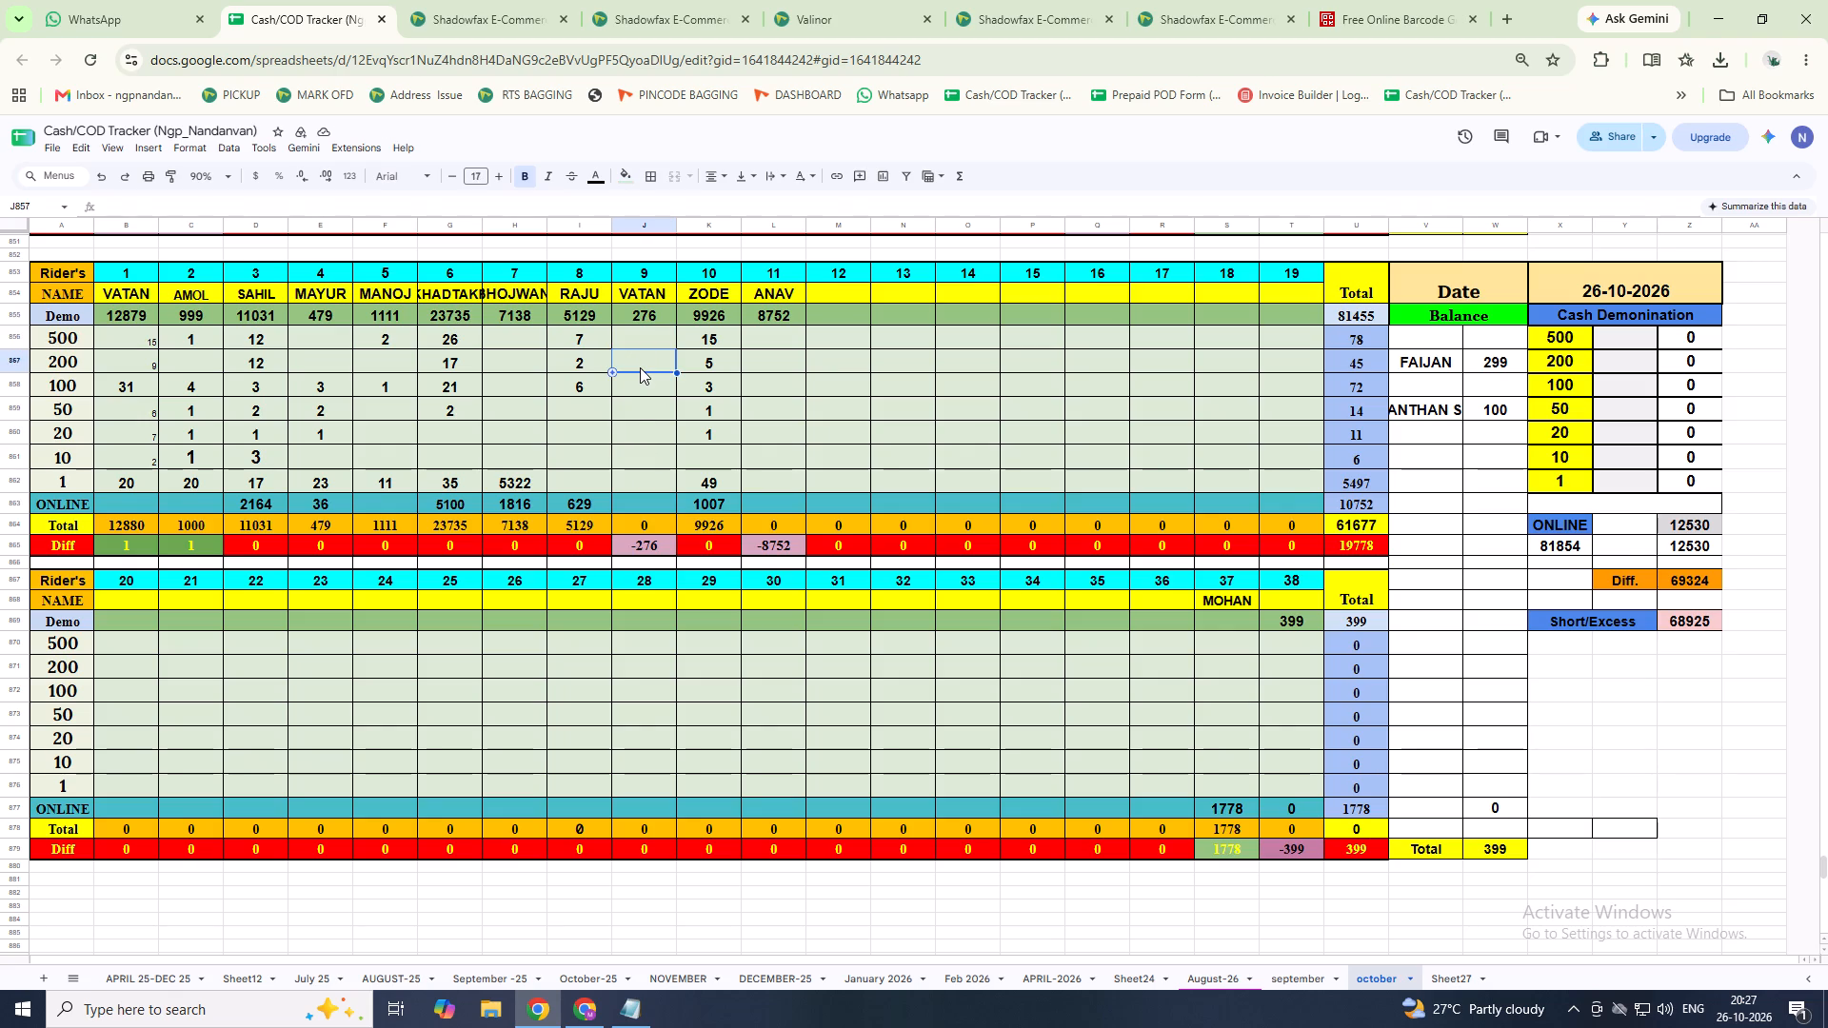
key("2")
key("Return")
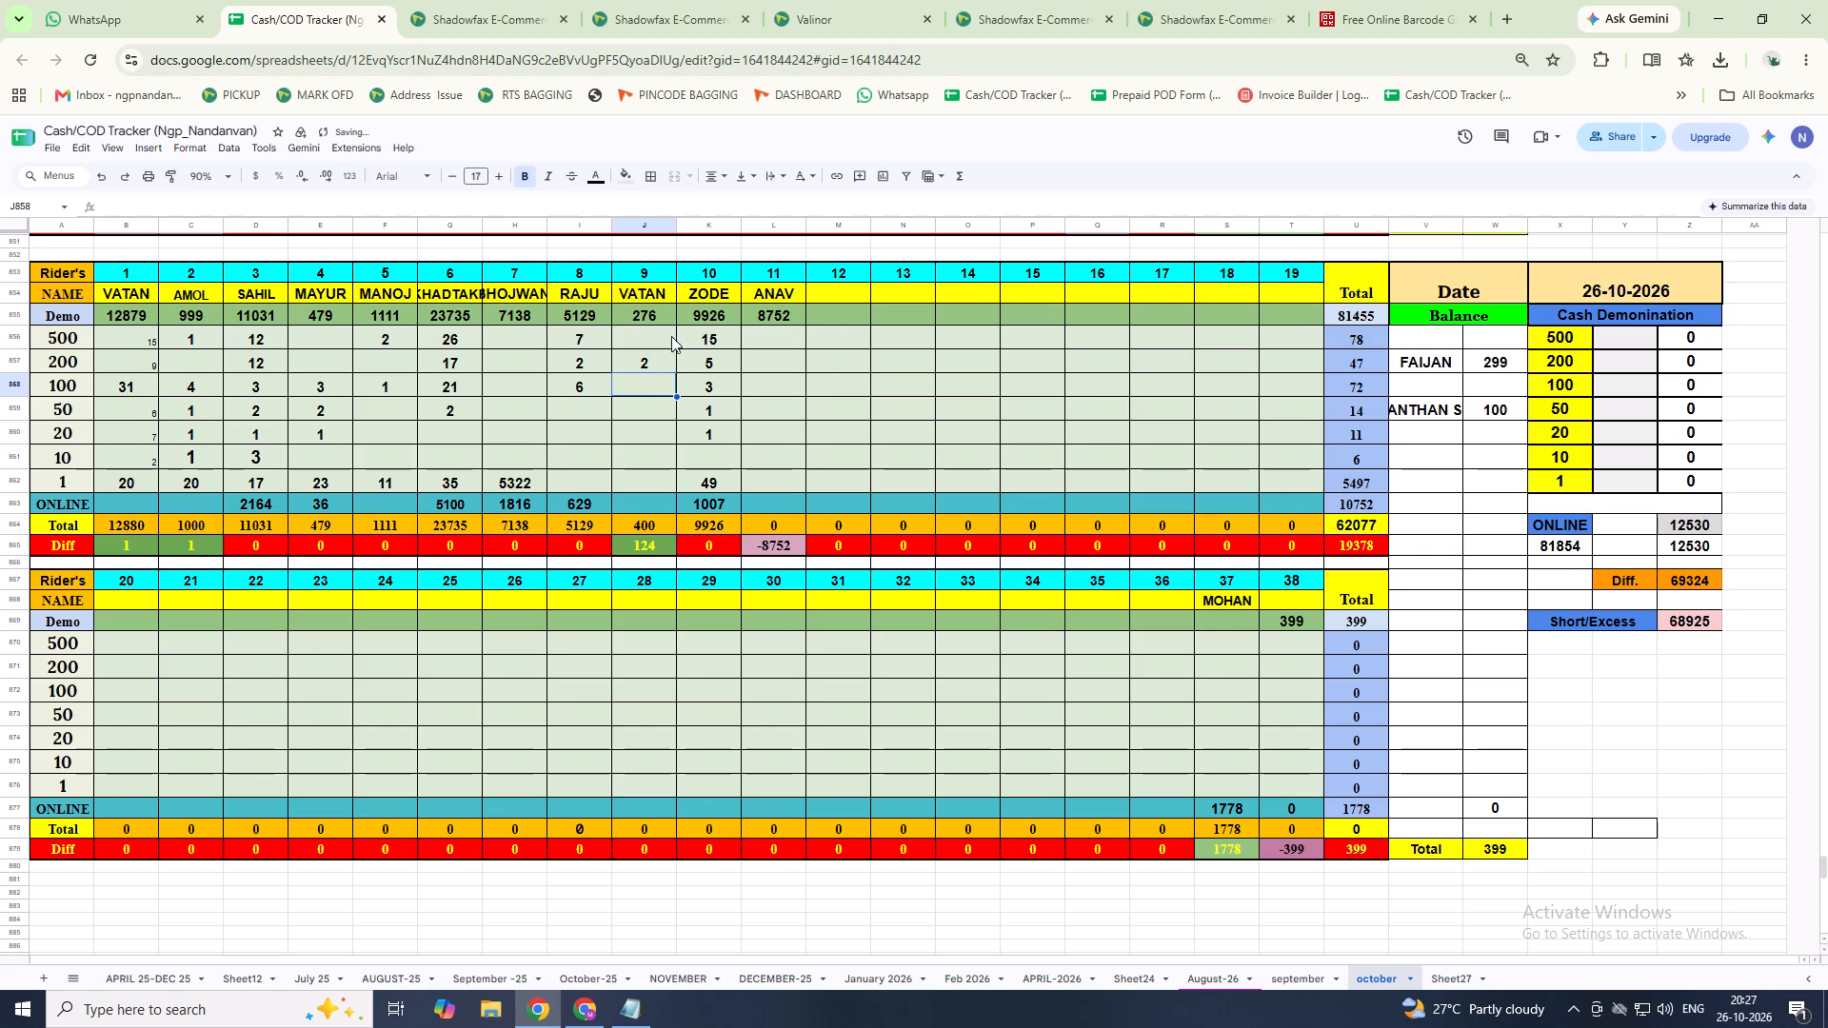
Set the cash breakdown for rider 9, VATAN, to 1 in the 200 row and 76 in the 1 row.
left_click(652, 366)
key("BackSpace")
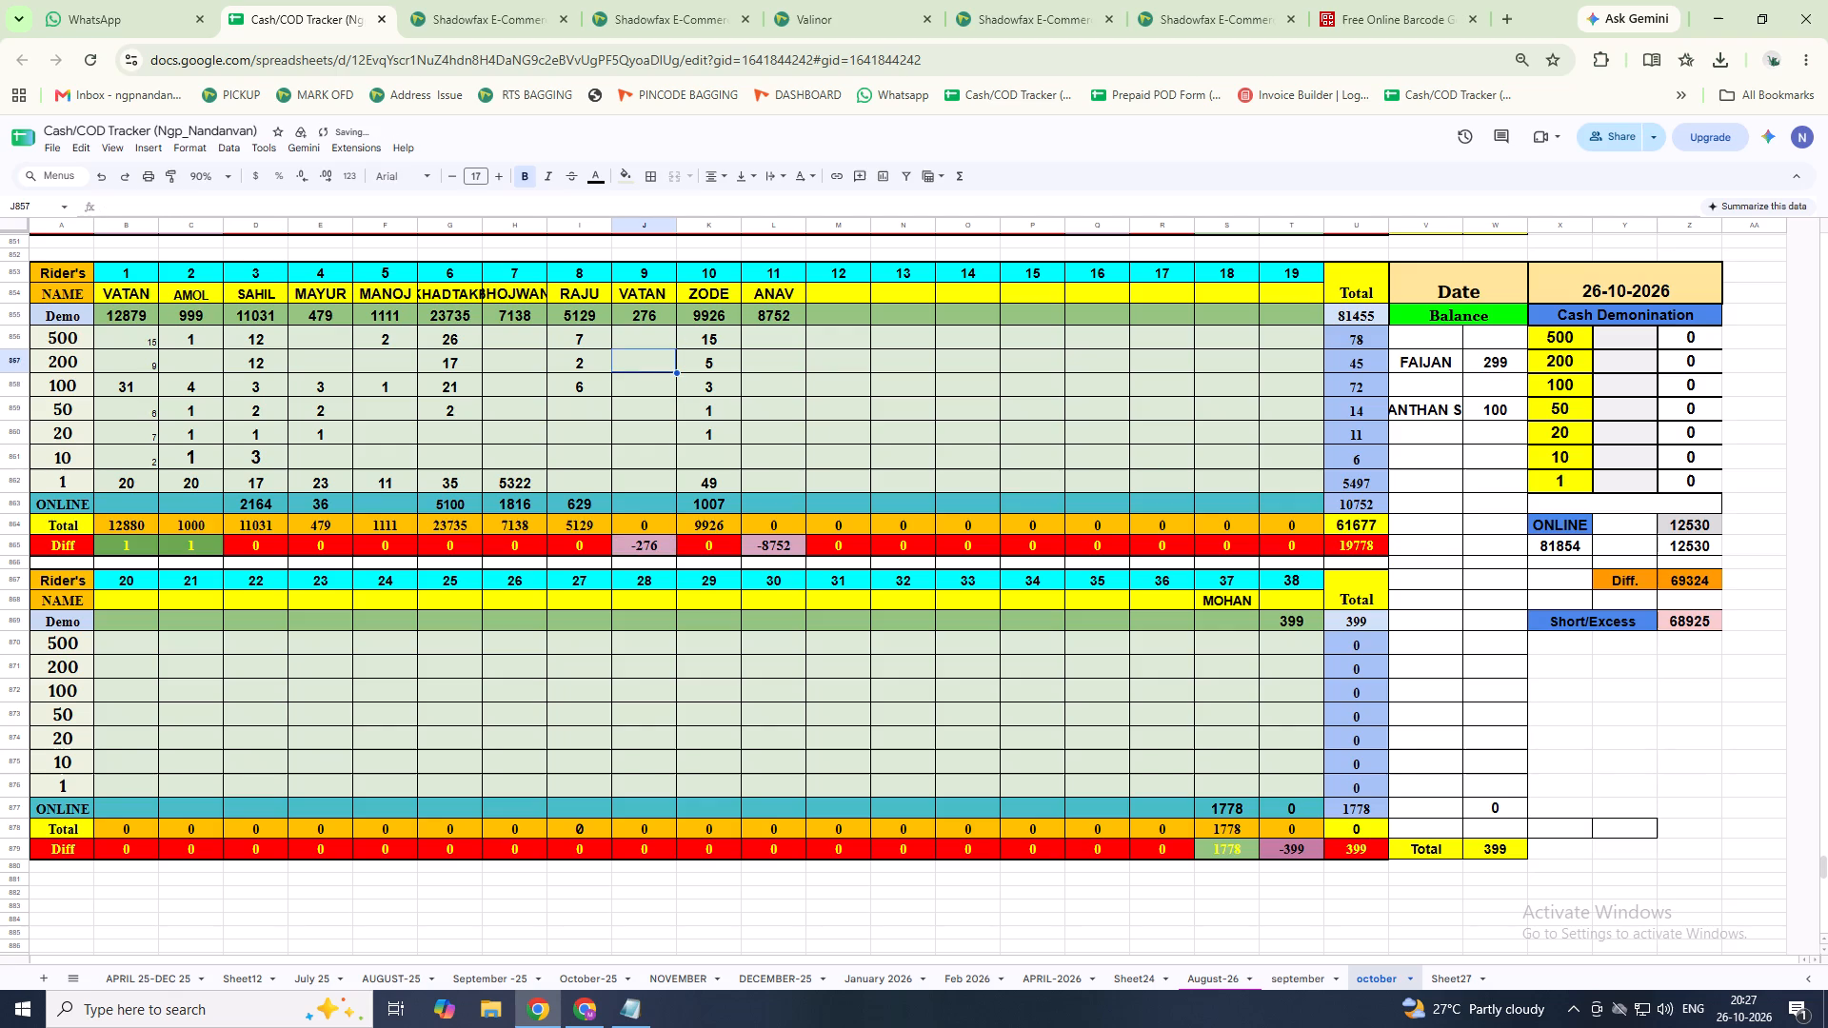
type("10")
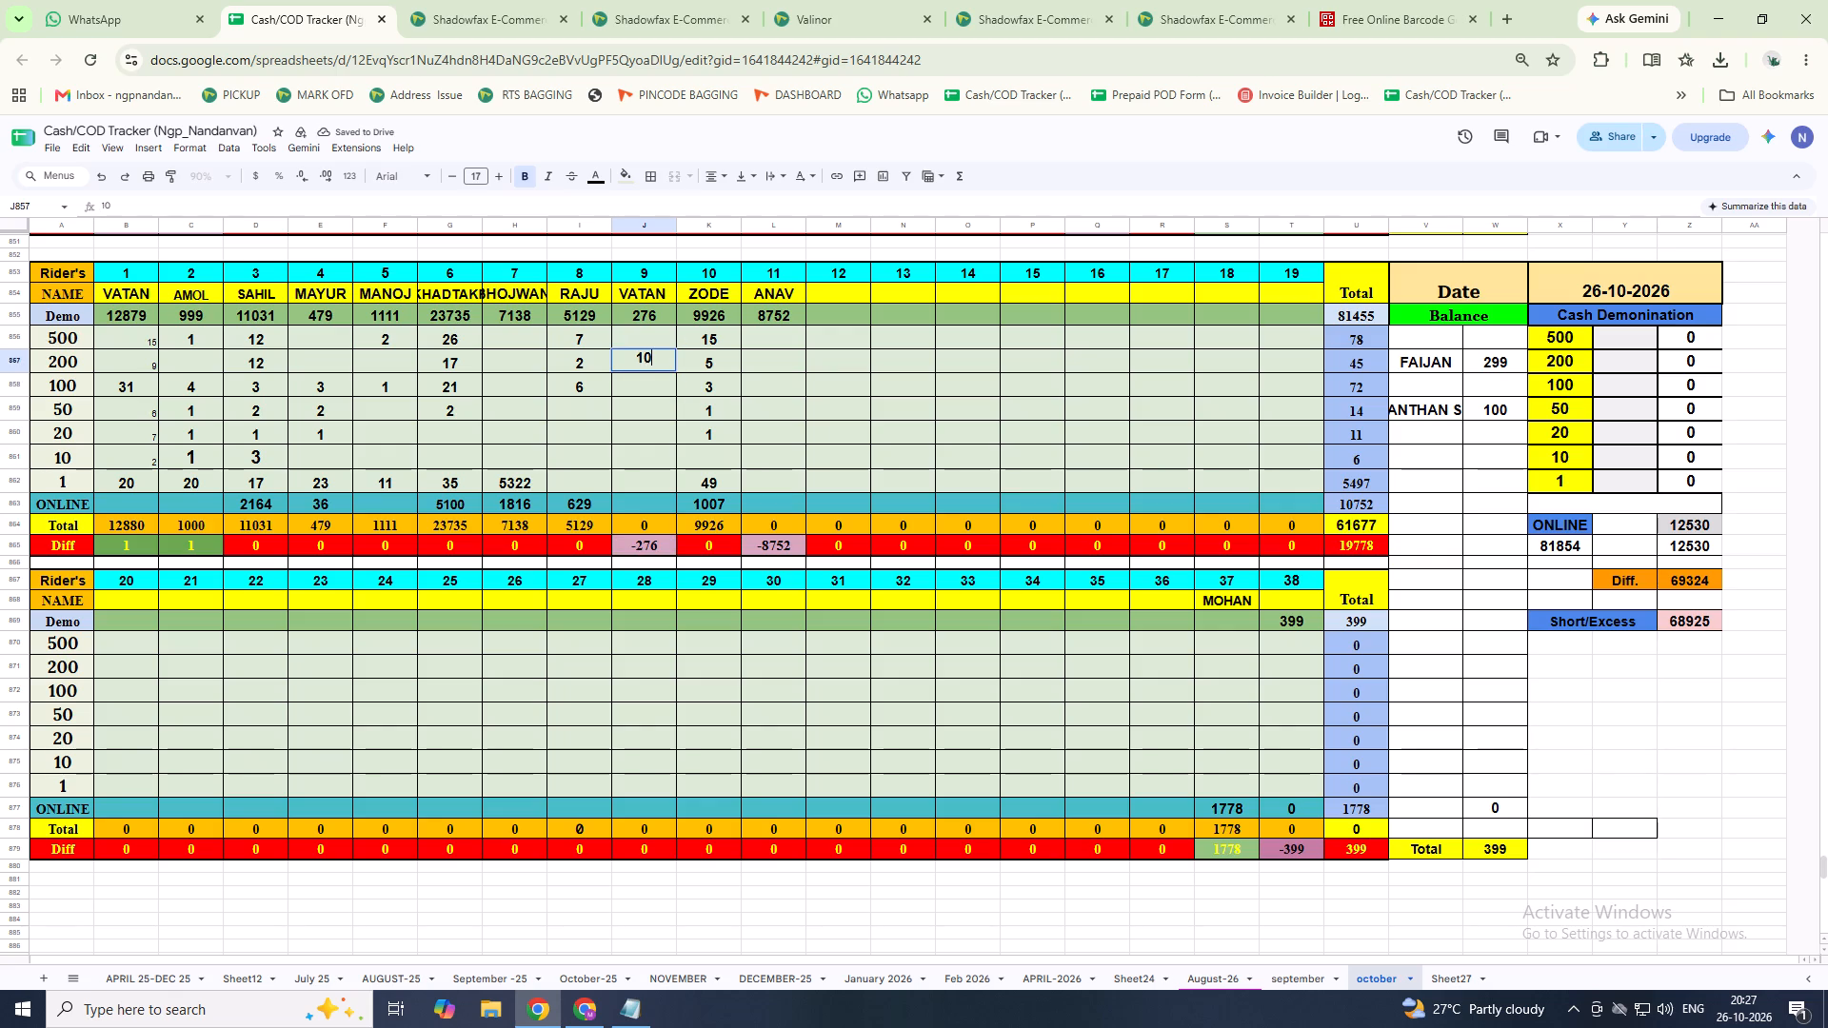
key("BackSpace")
key("Return")
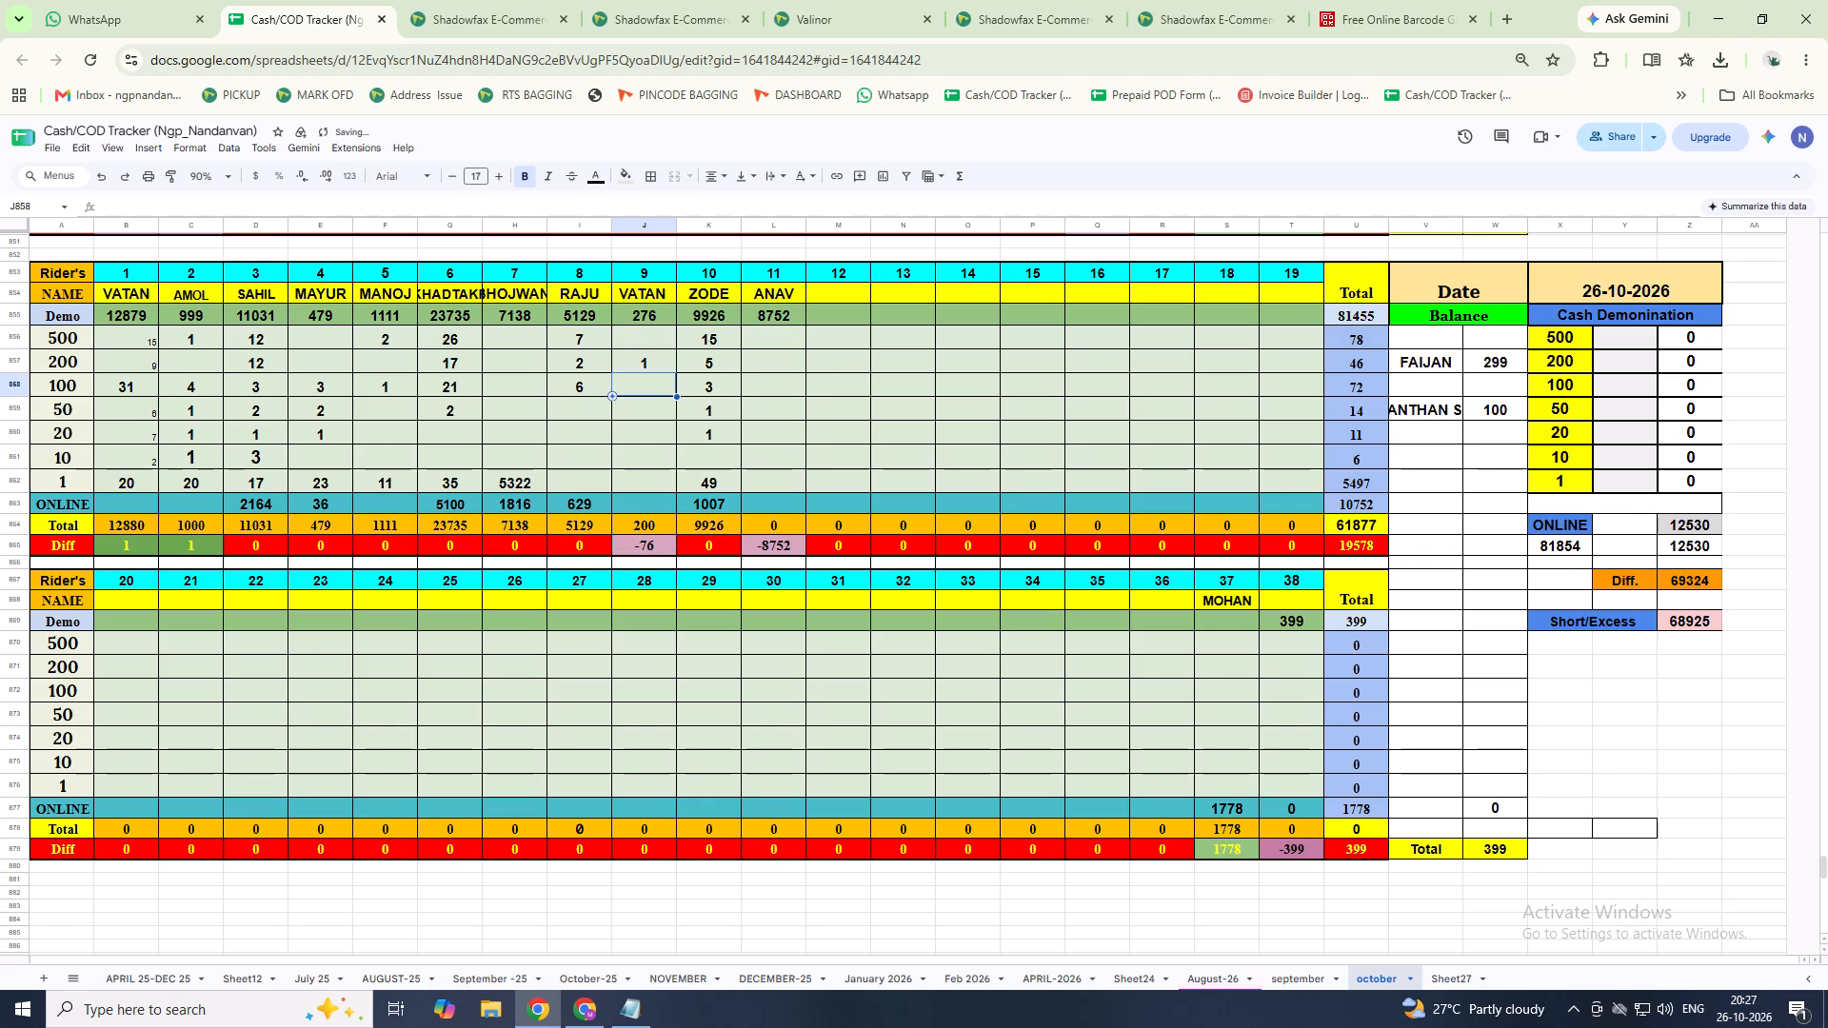
key("Return")
key("Return")
key("Return")
key("Return")
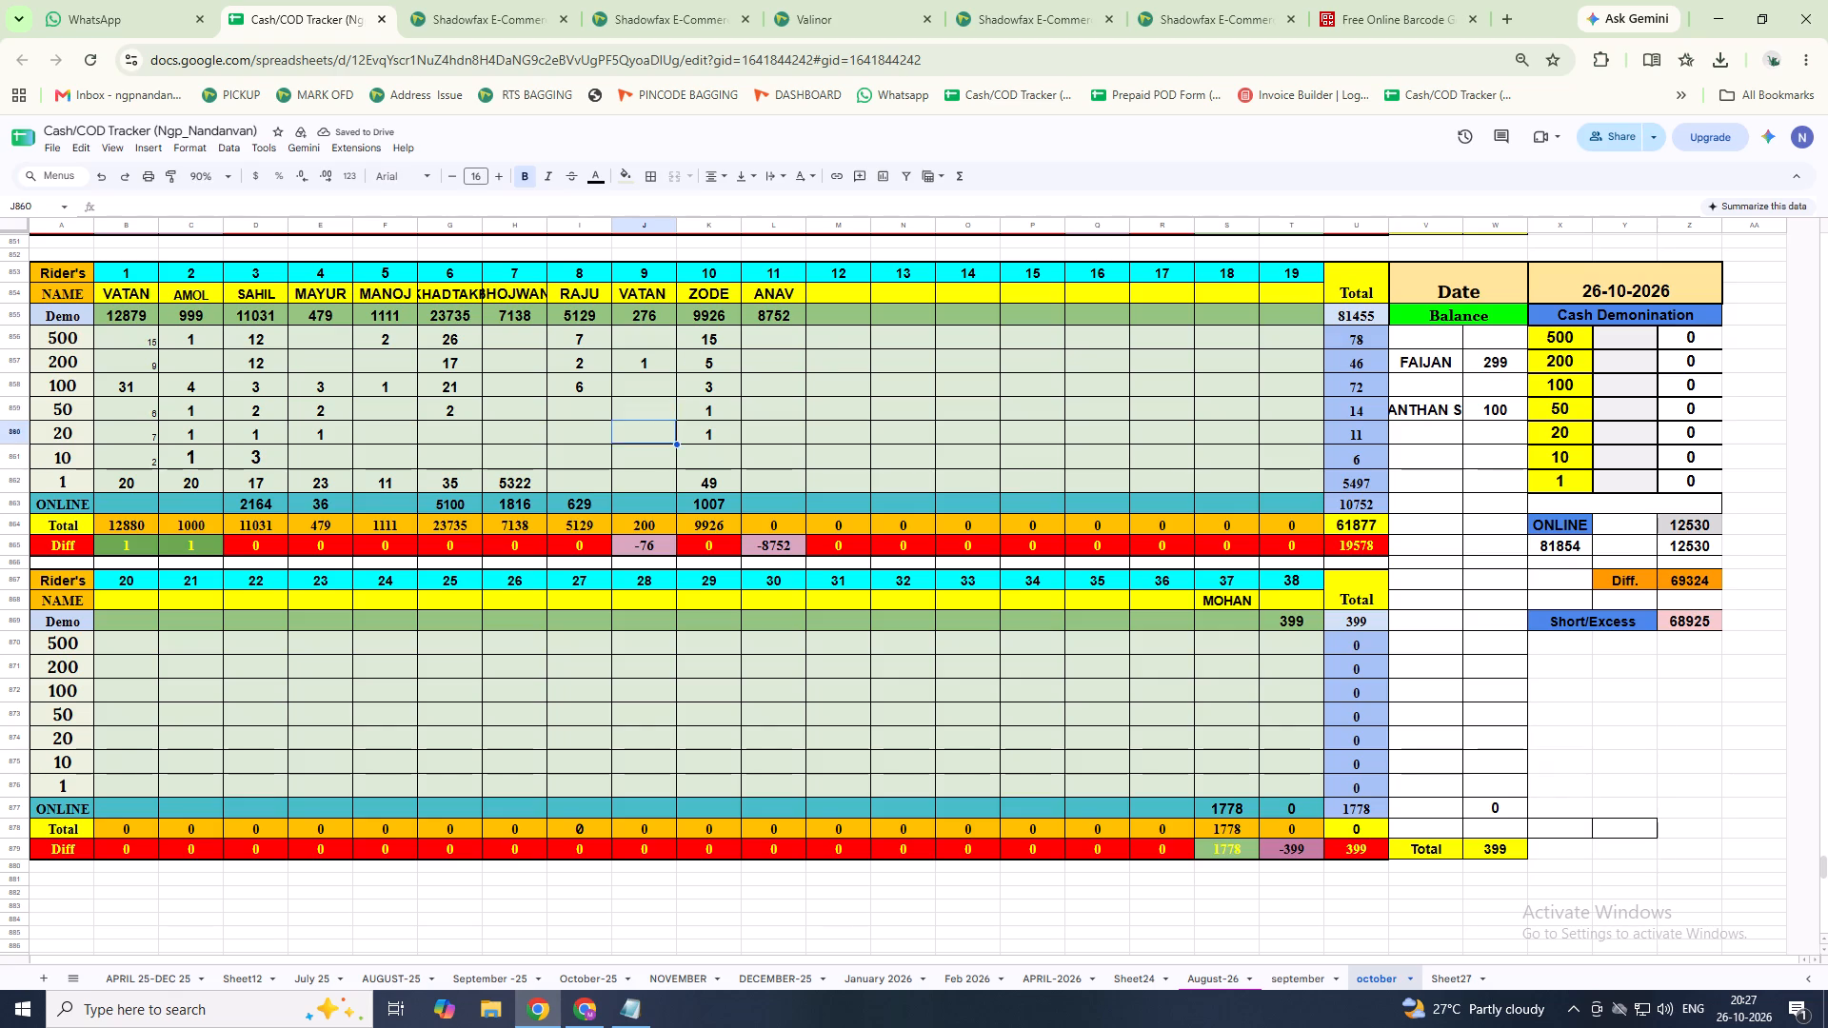
key("Return")
key("Return")
key("Return")
key("Return")
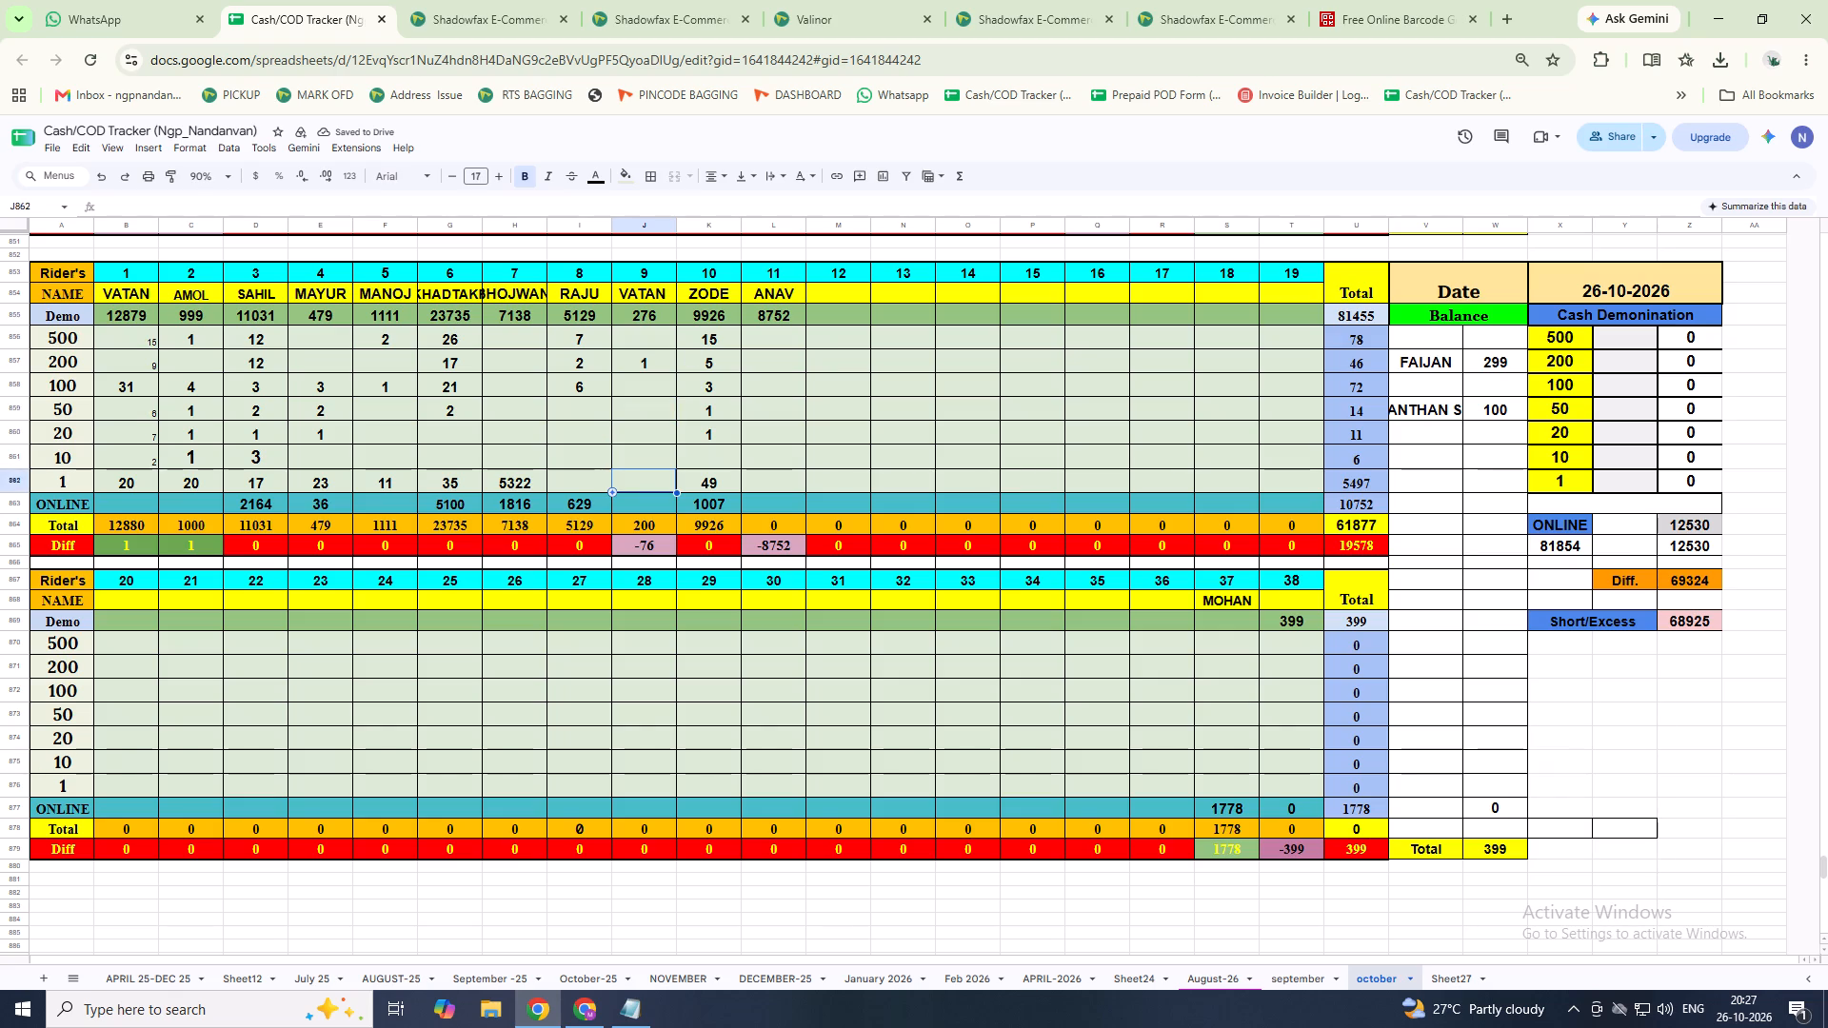
type("76")
key("Return")
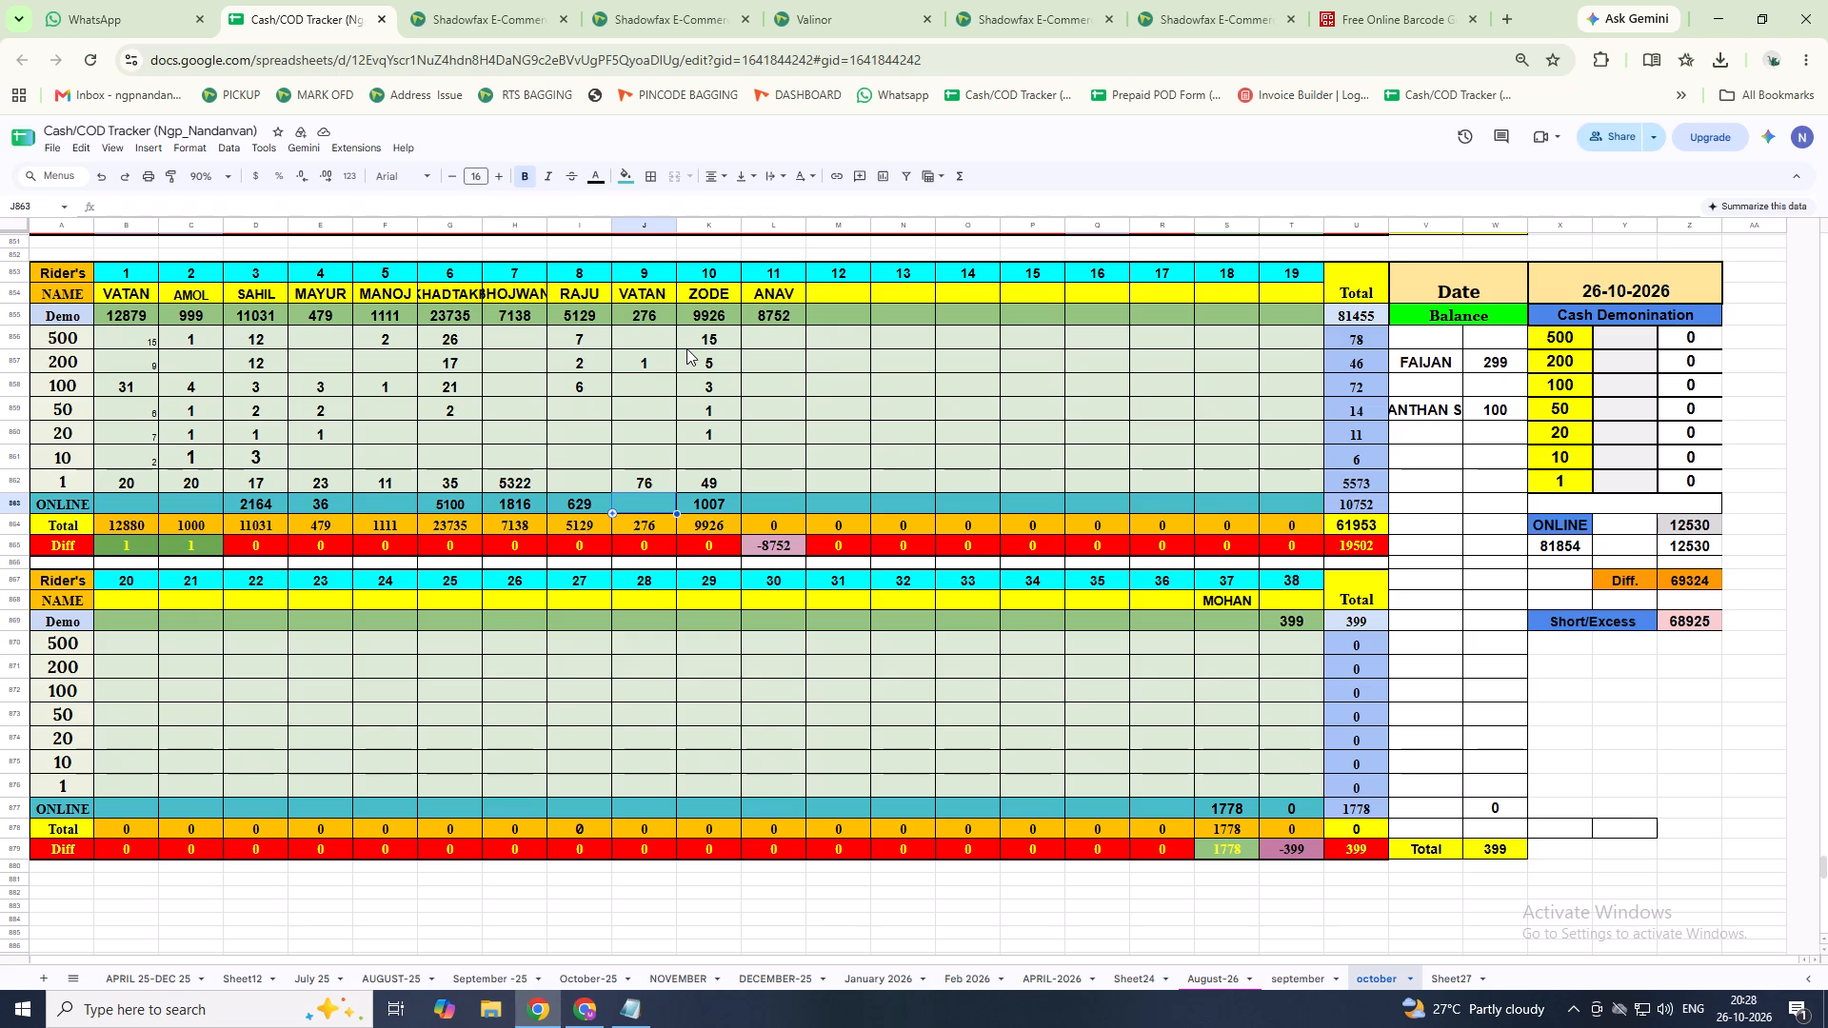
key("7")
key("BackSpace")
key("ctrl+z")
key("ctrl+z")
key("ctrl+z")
Enter the note counts for rider 11, ANAV: 7 in the 500 row and 7 in the 200 row.
left_click(759, 338)
key("7")
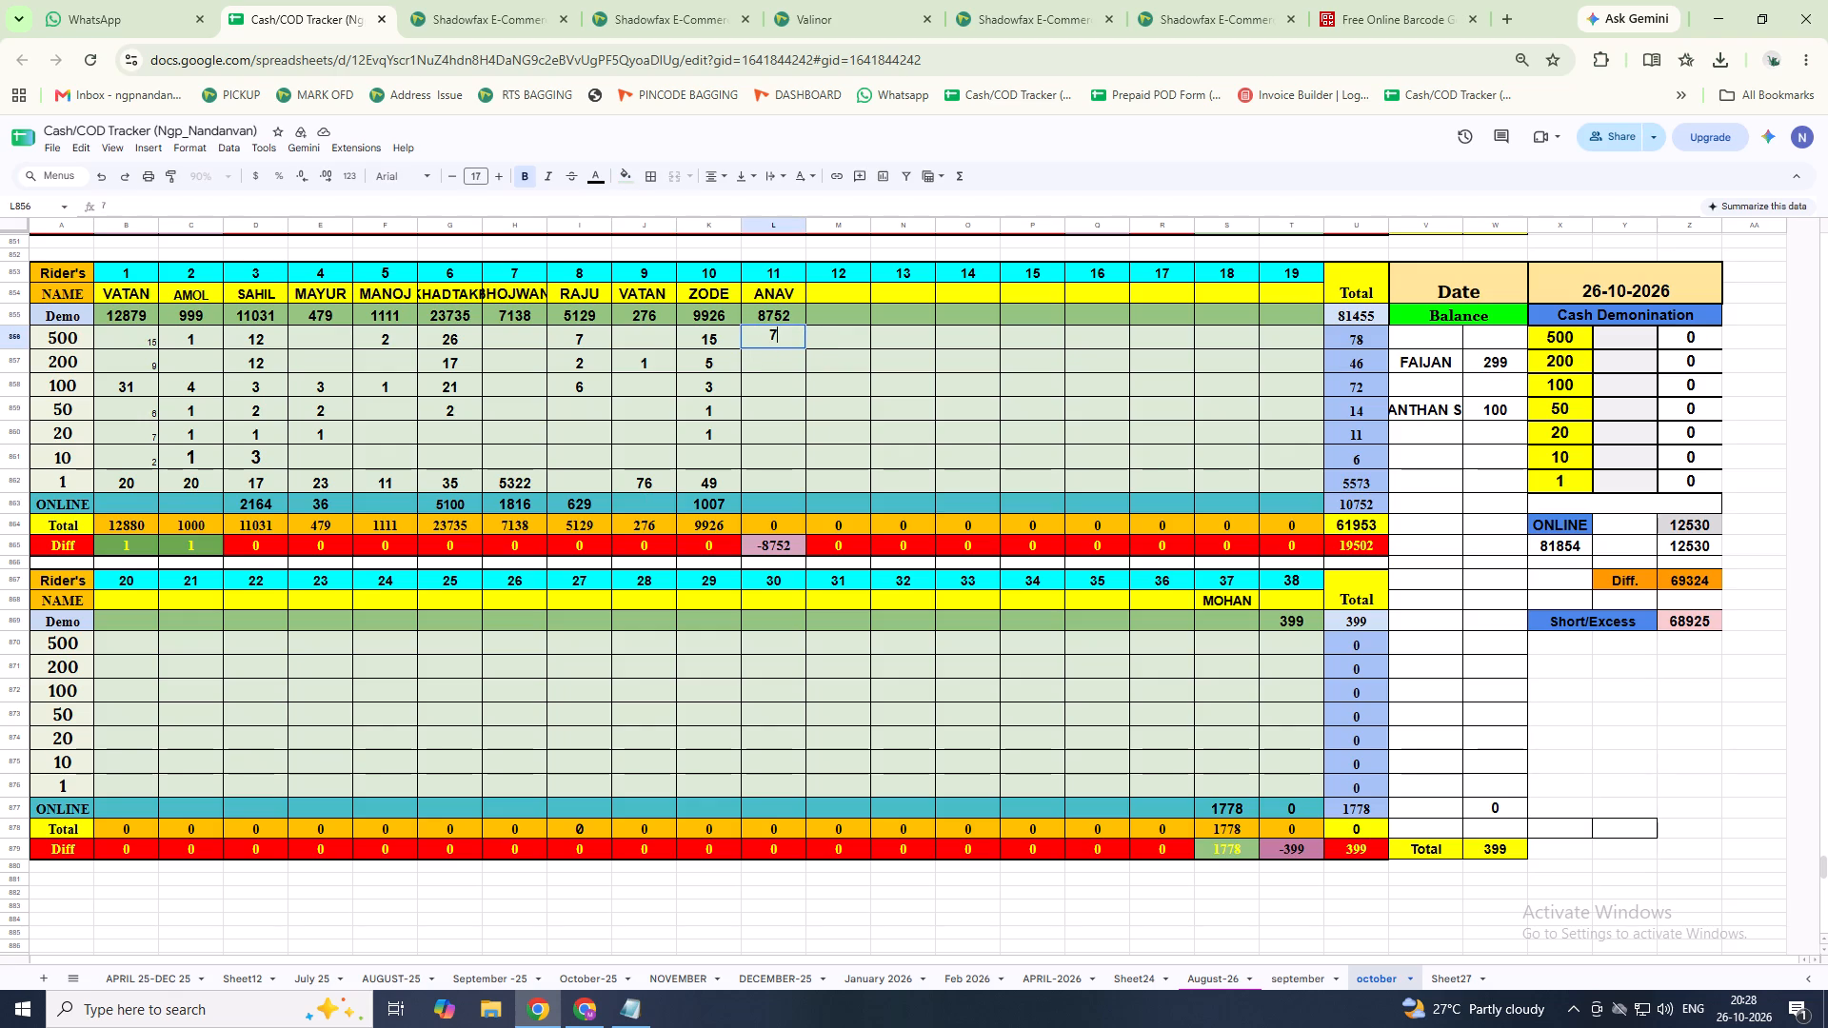
key("Return")
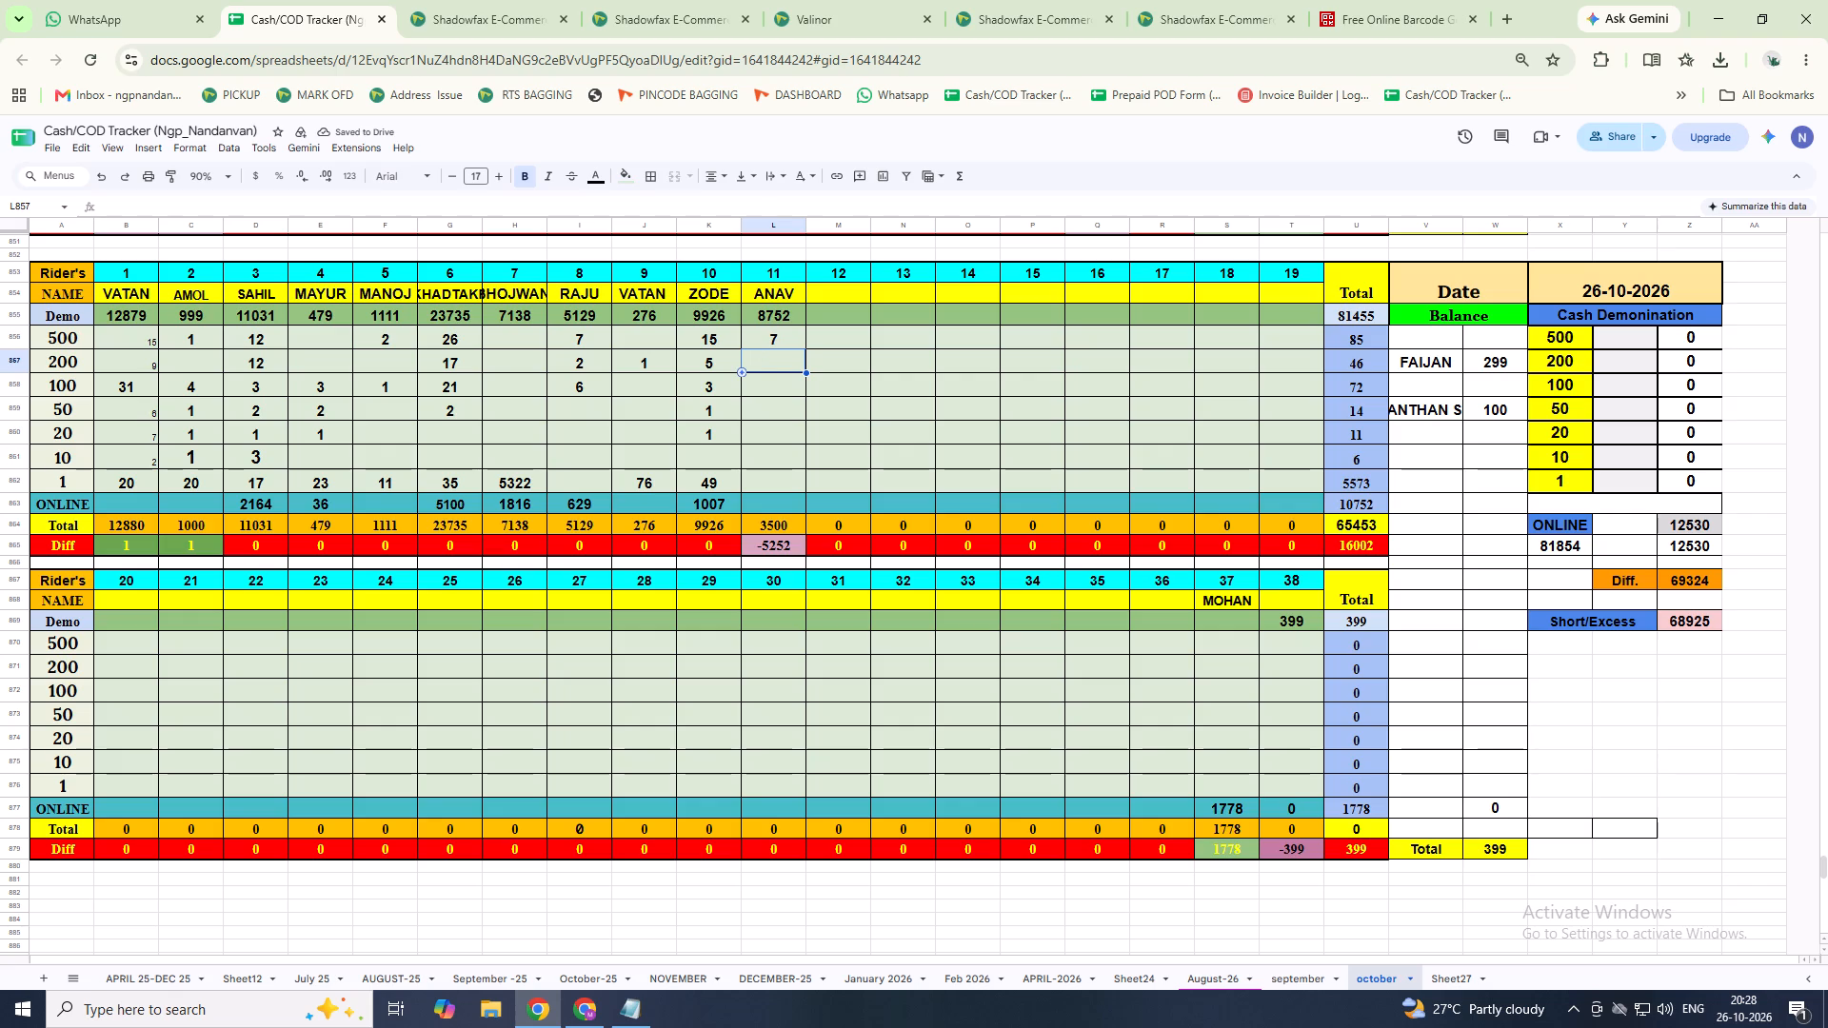
key("7")
key("Return")
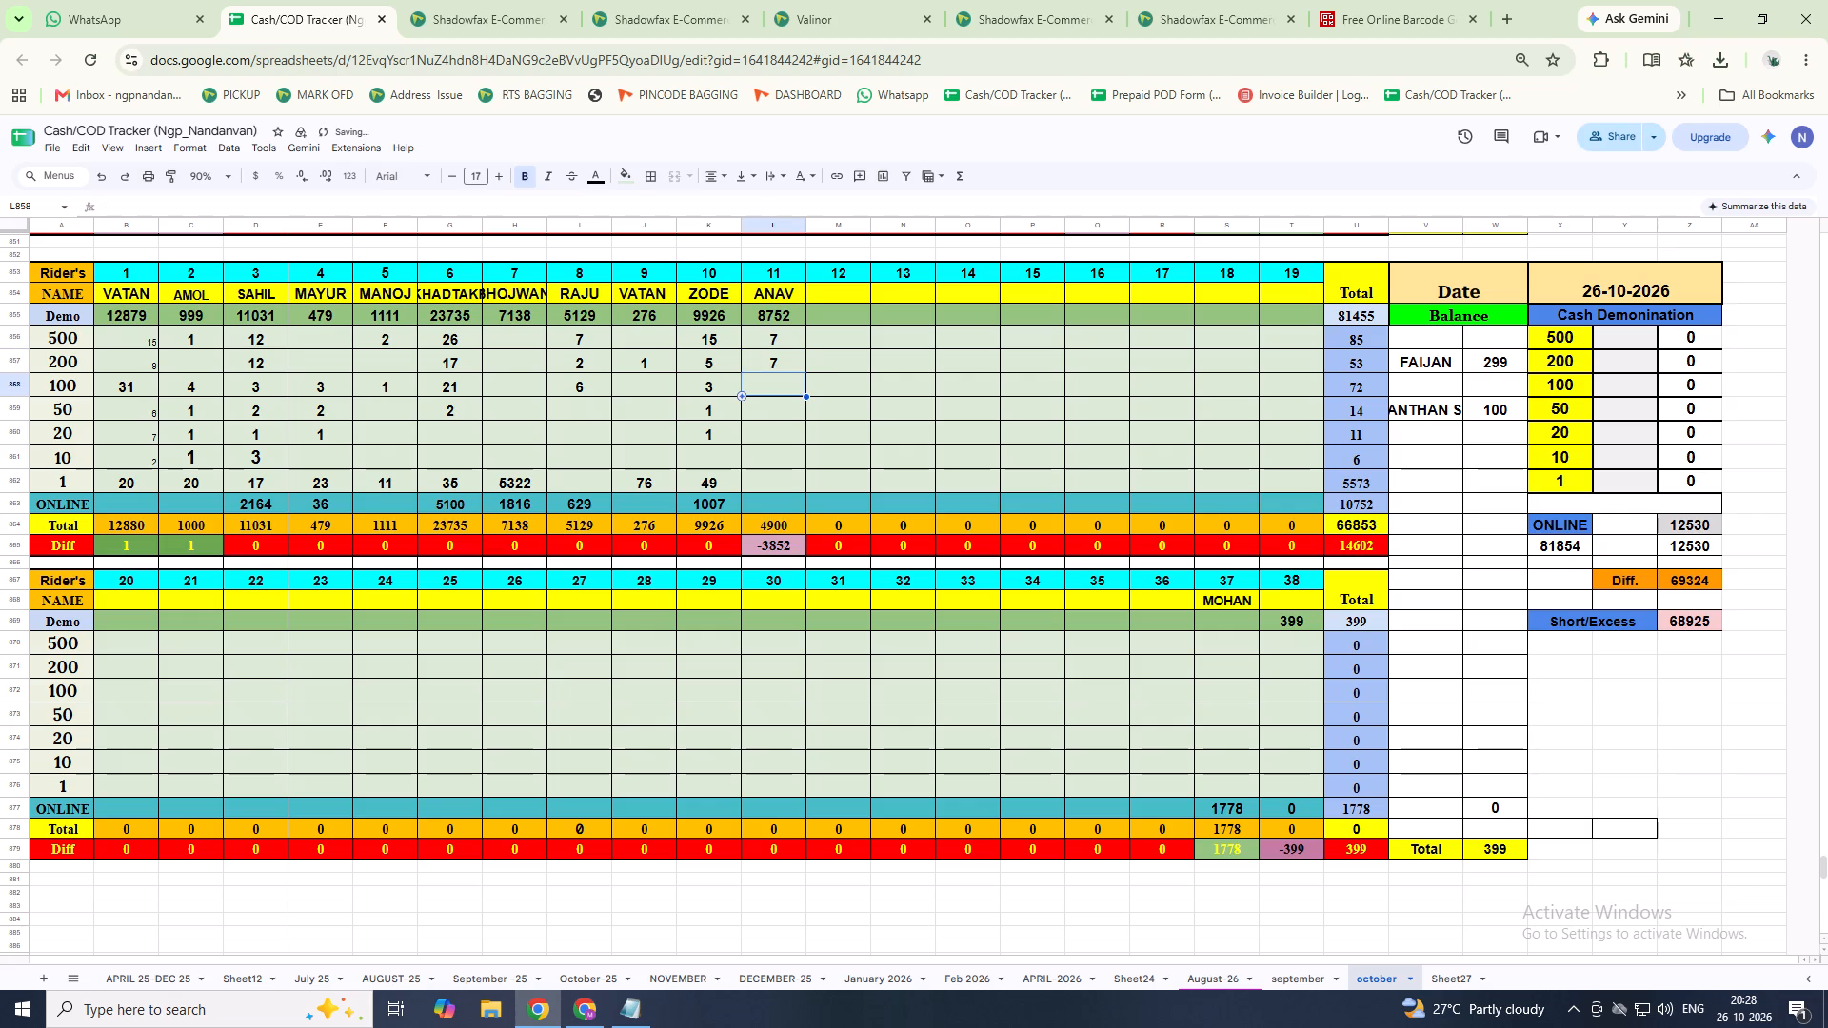
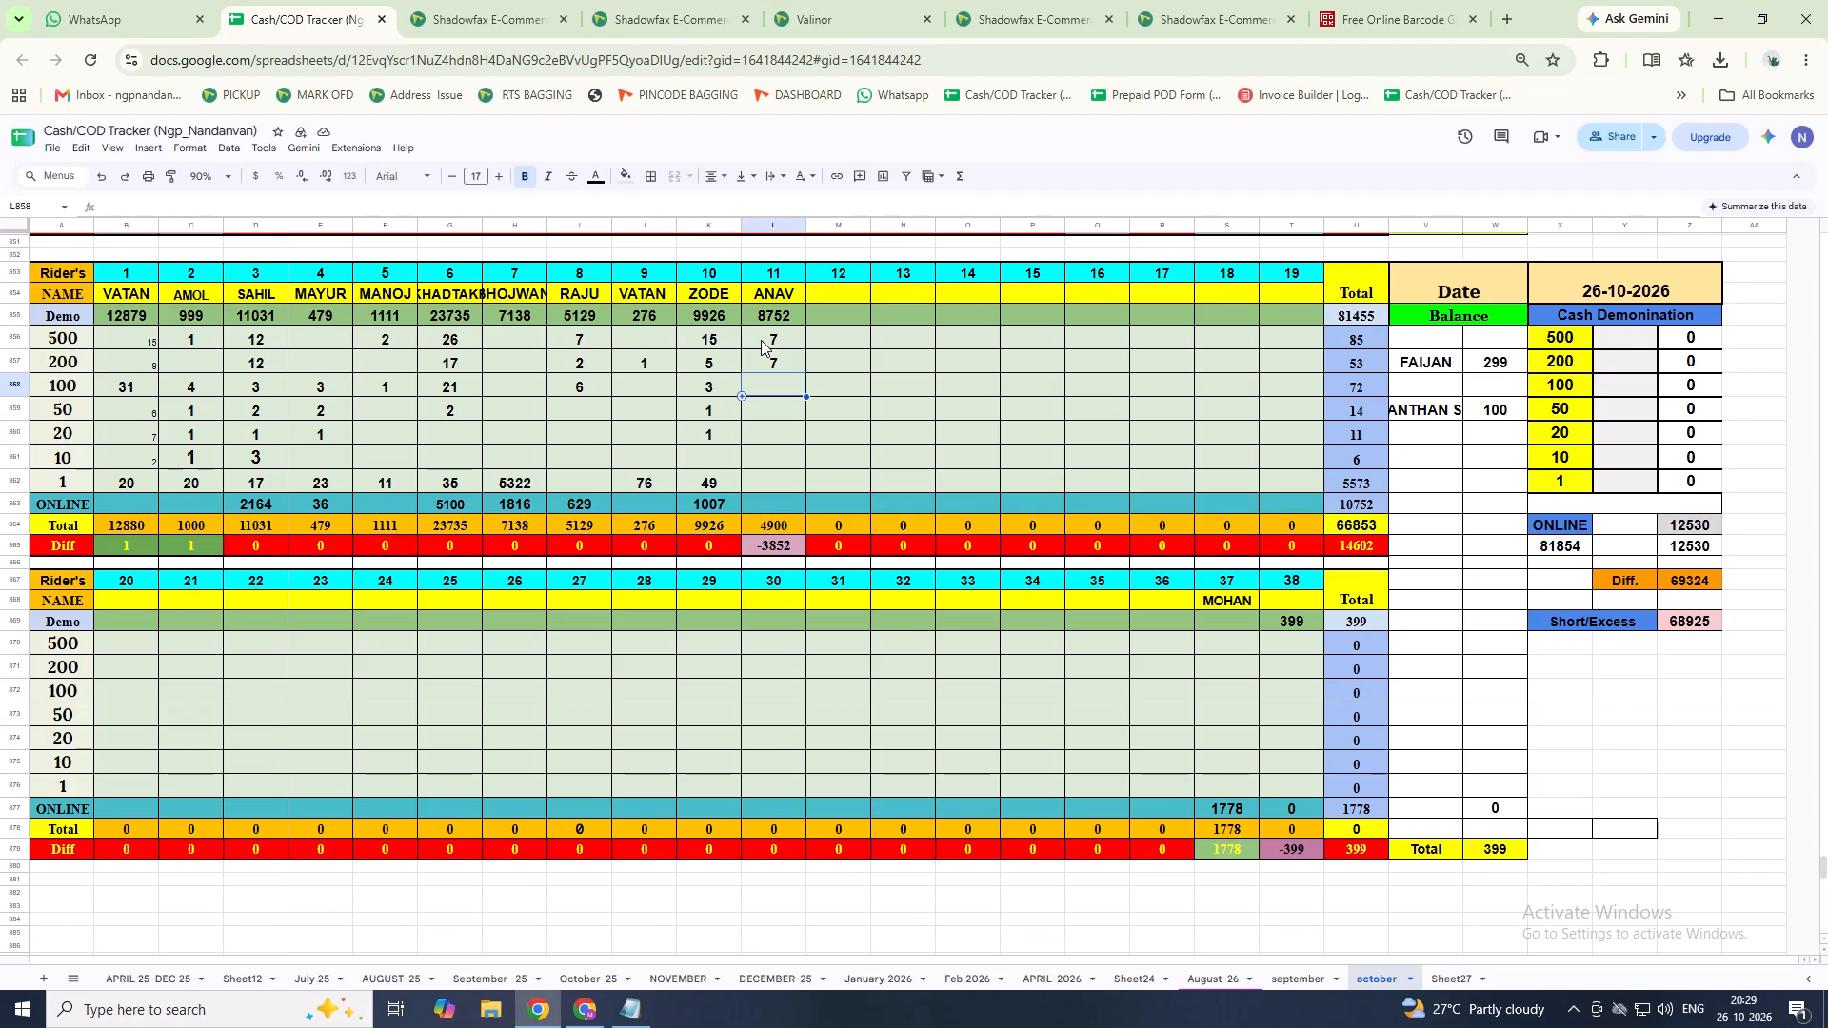
Enter rider 11 ANAV's remaining counts: 23 in the 100 row, 2 in the 20 row, 1 in the 10 row and 2 in the 1 row.
type("23")
key("Return")
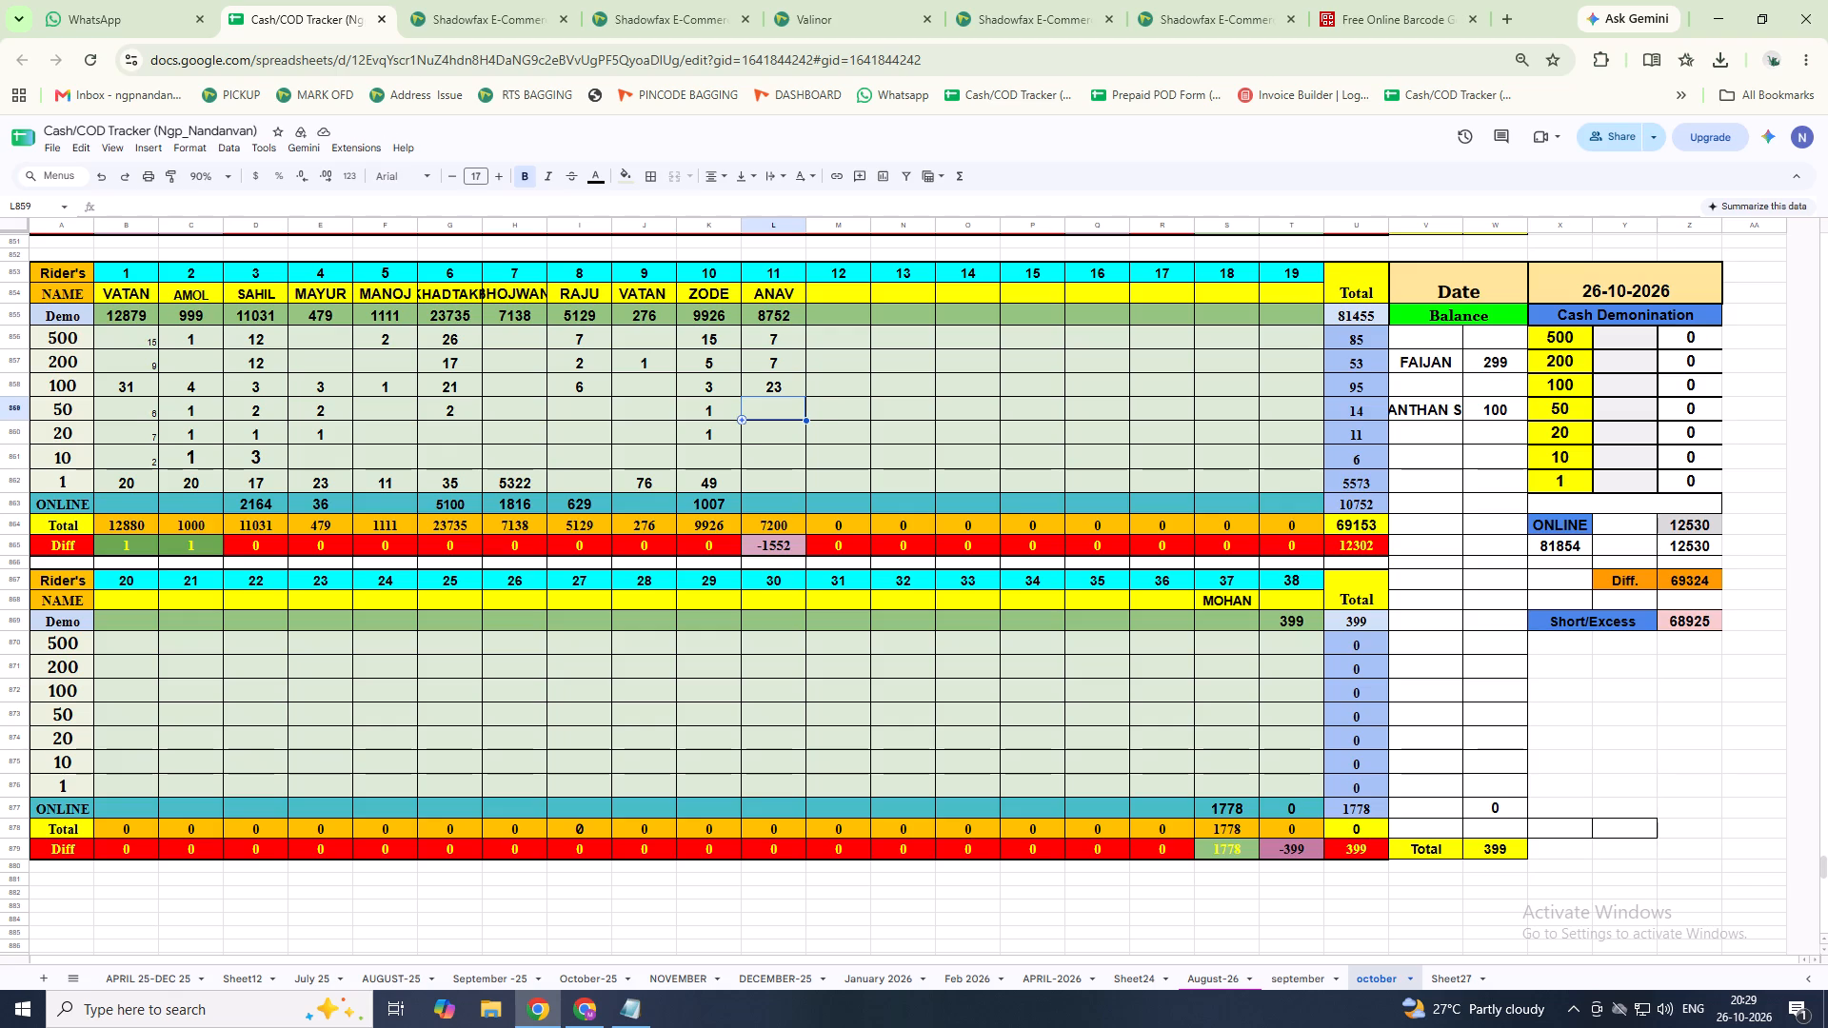
key("Down")
key("2")
key("Return")
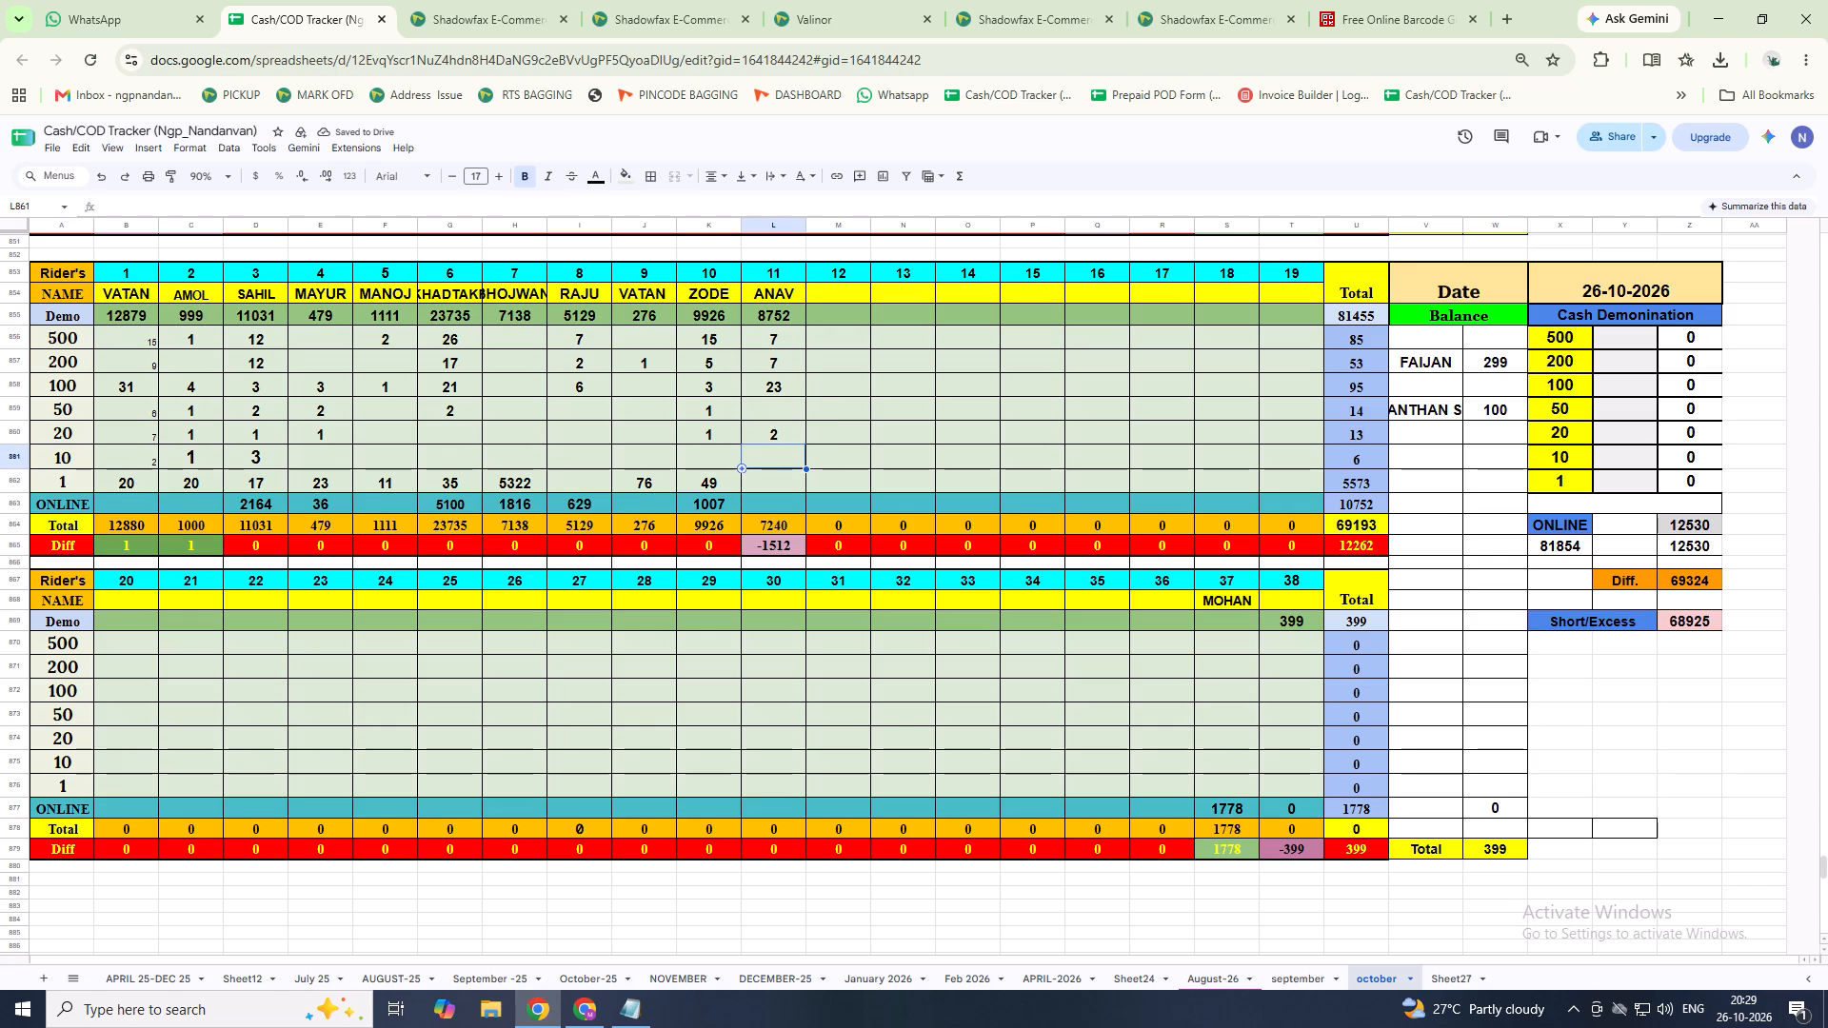
key("1")
key("Return")
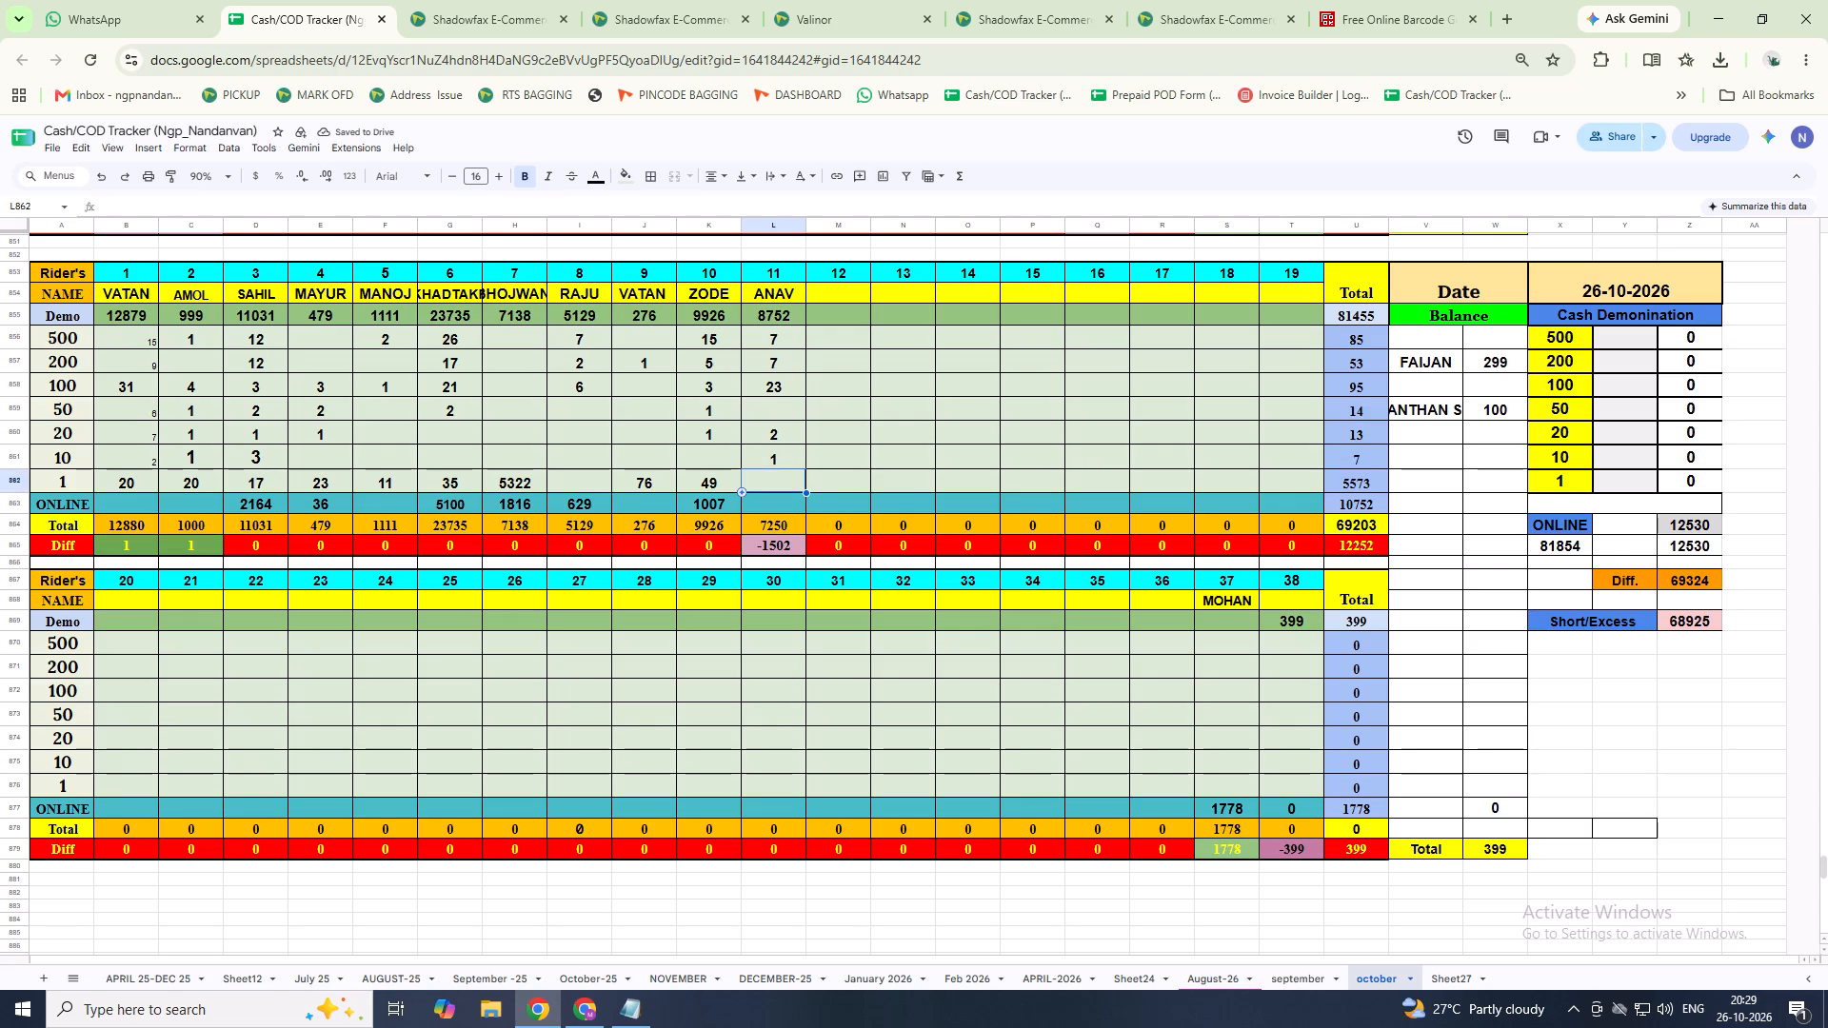
key("2")
key("Return")
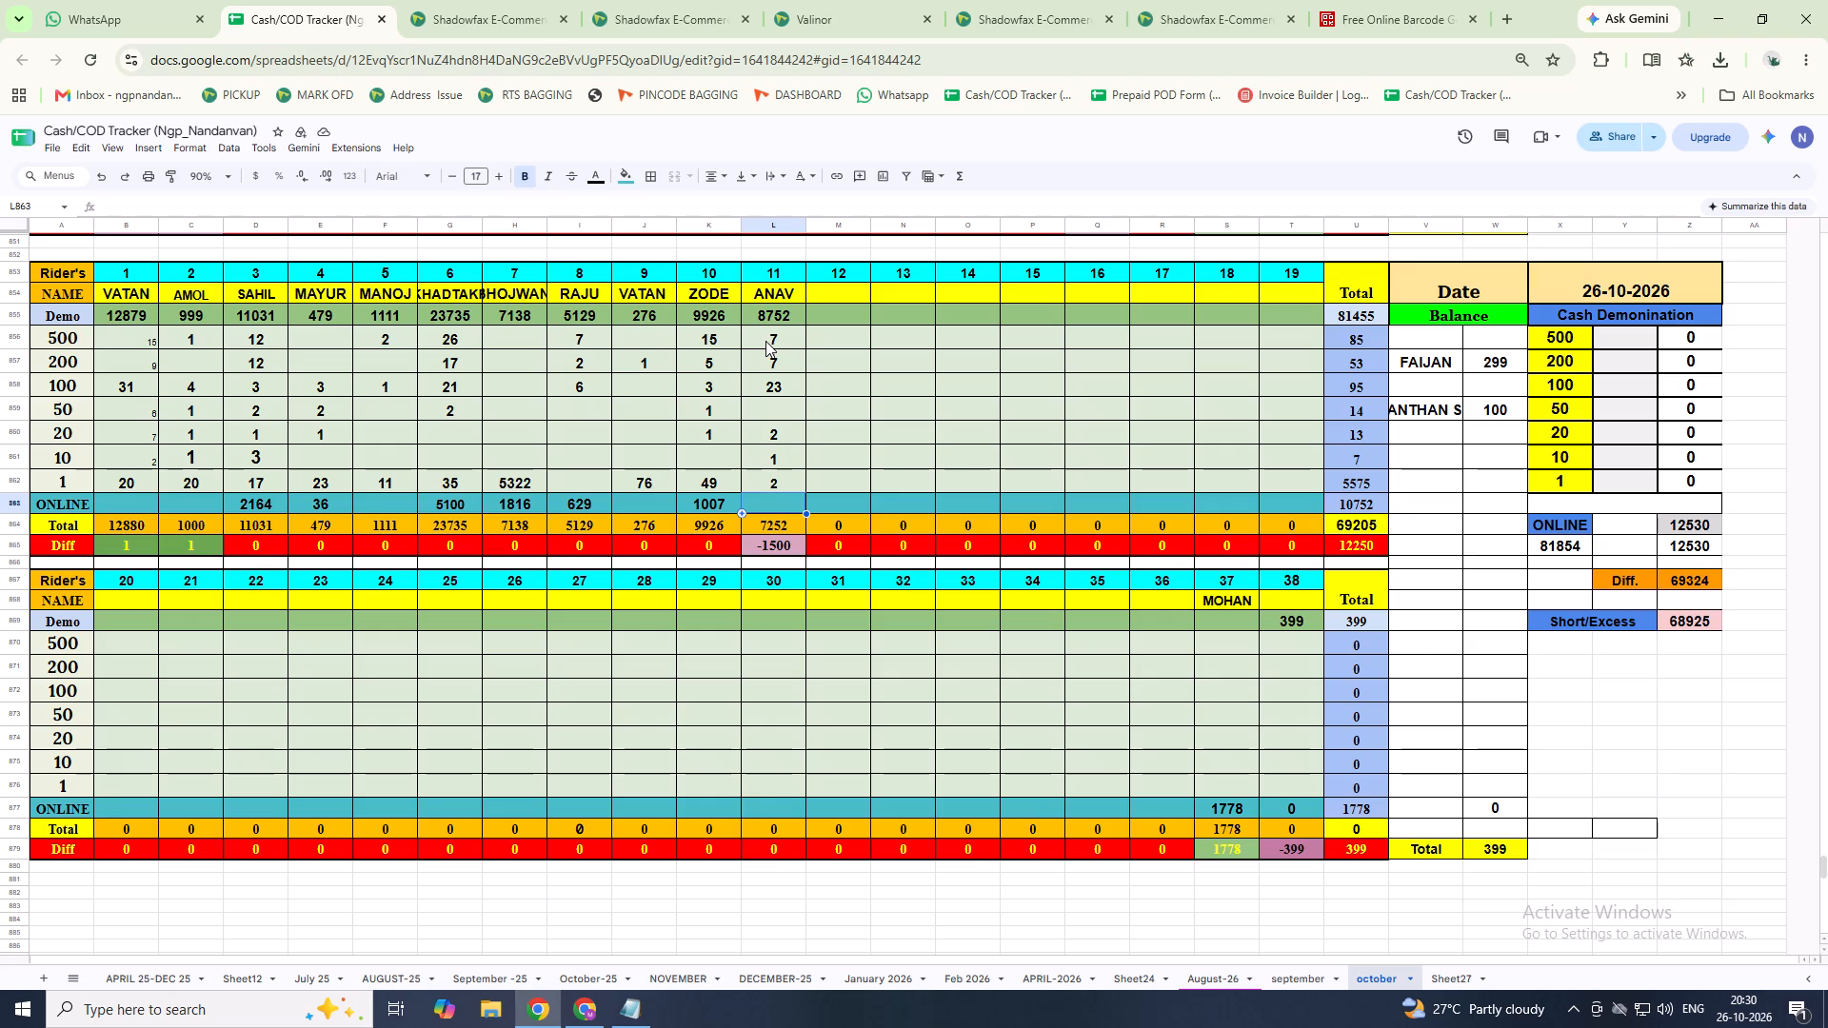
In the Shadowfax Runsheet Closure page for rider ANAV, generate a UPI/QR code to collect 1500 of the COD payment.
left_click(507, 0)
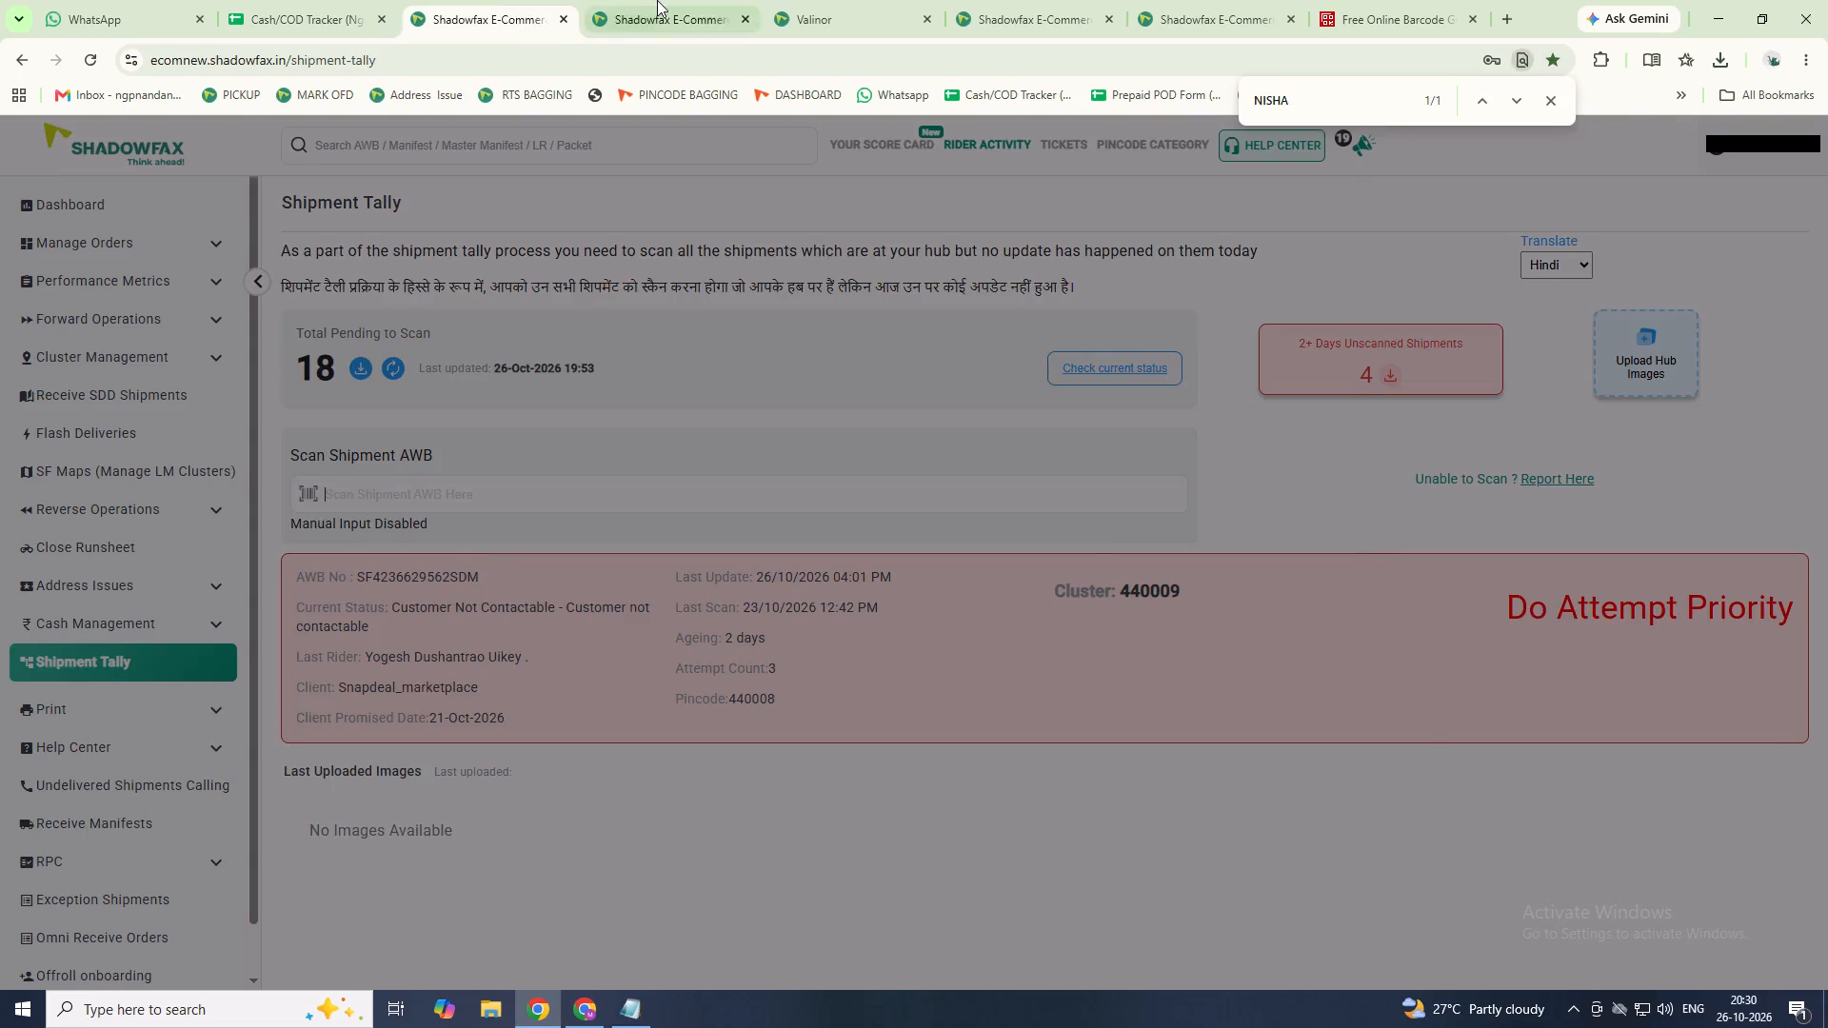
left_click(659, 0)
left_click(1227, 638)
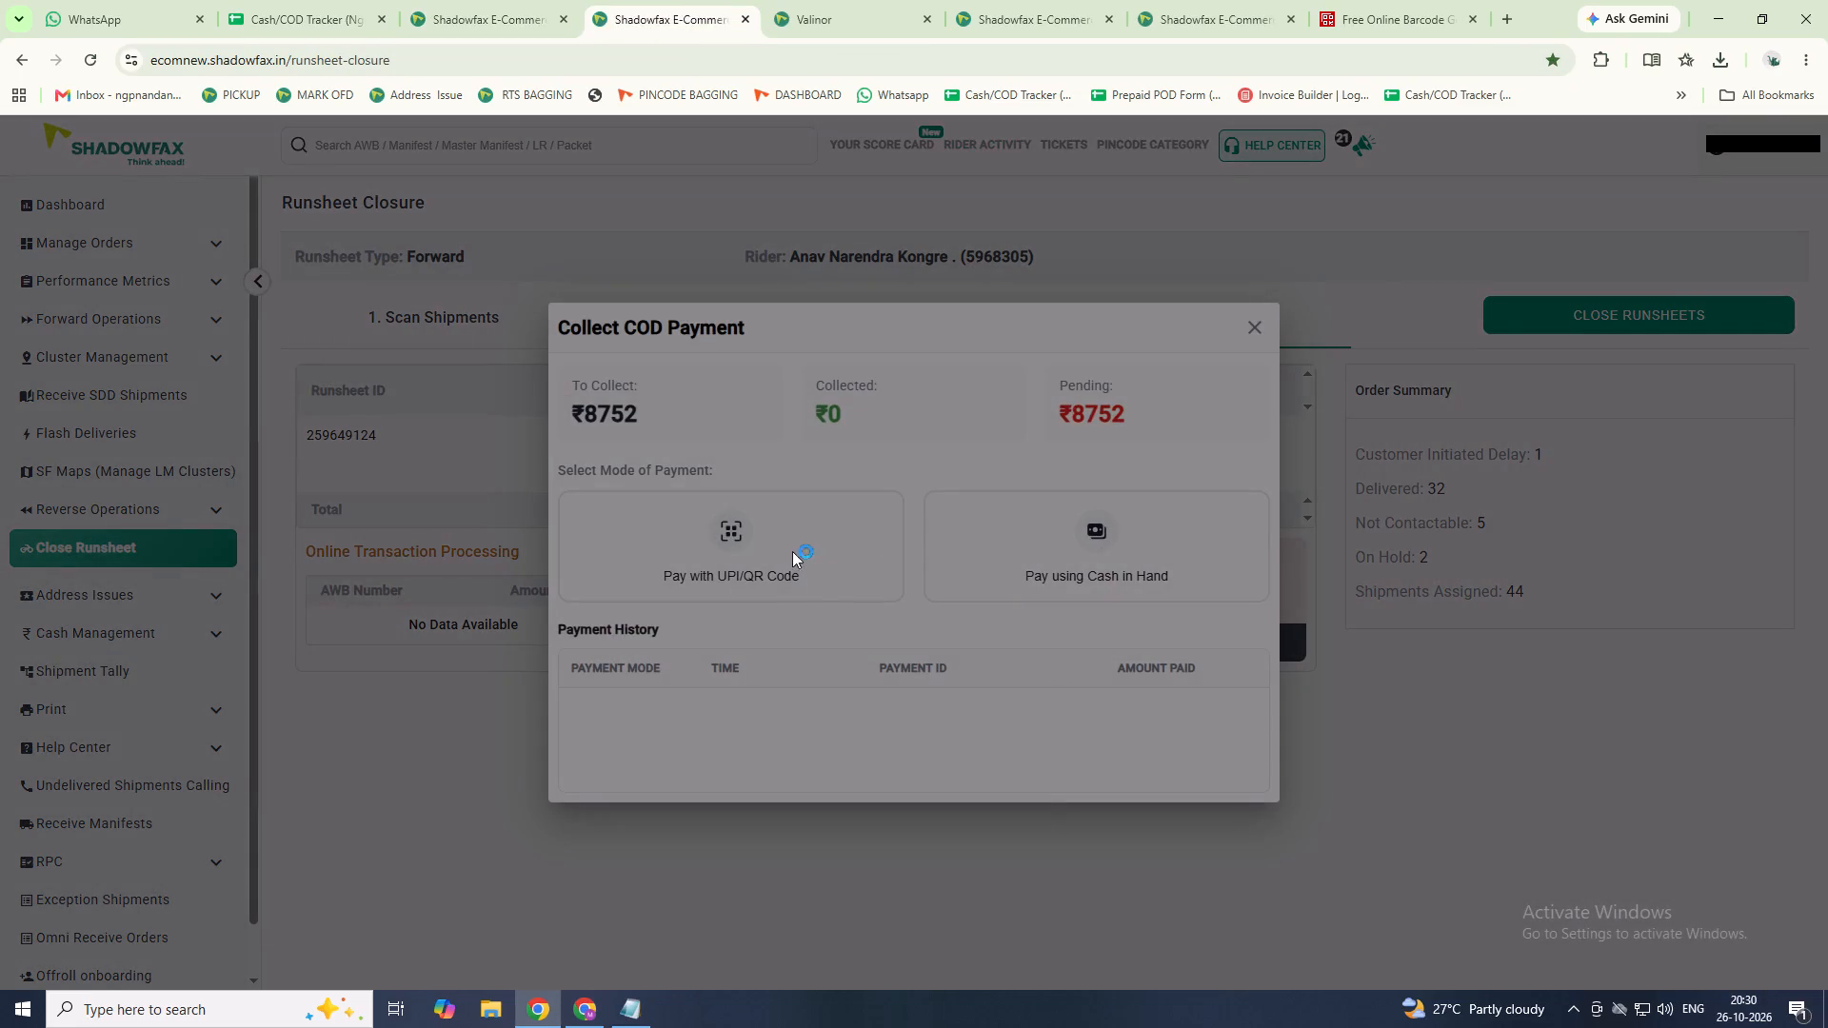
left_click(792, 551)
left_click(769, 539)
left_click(807, 644)
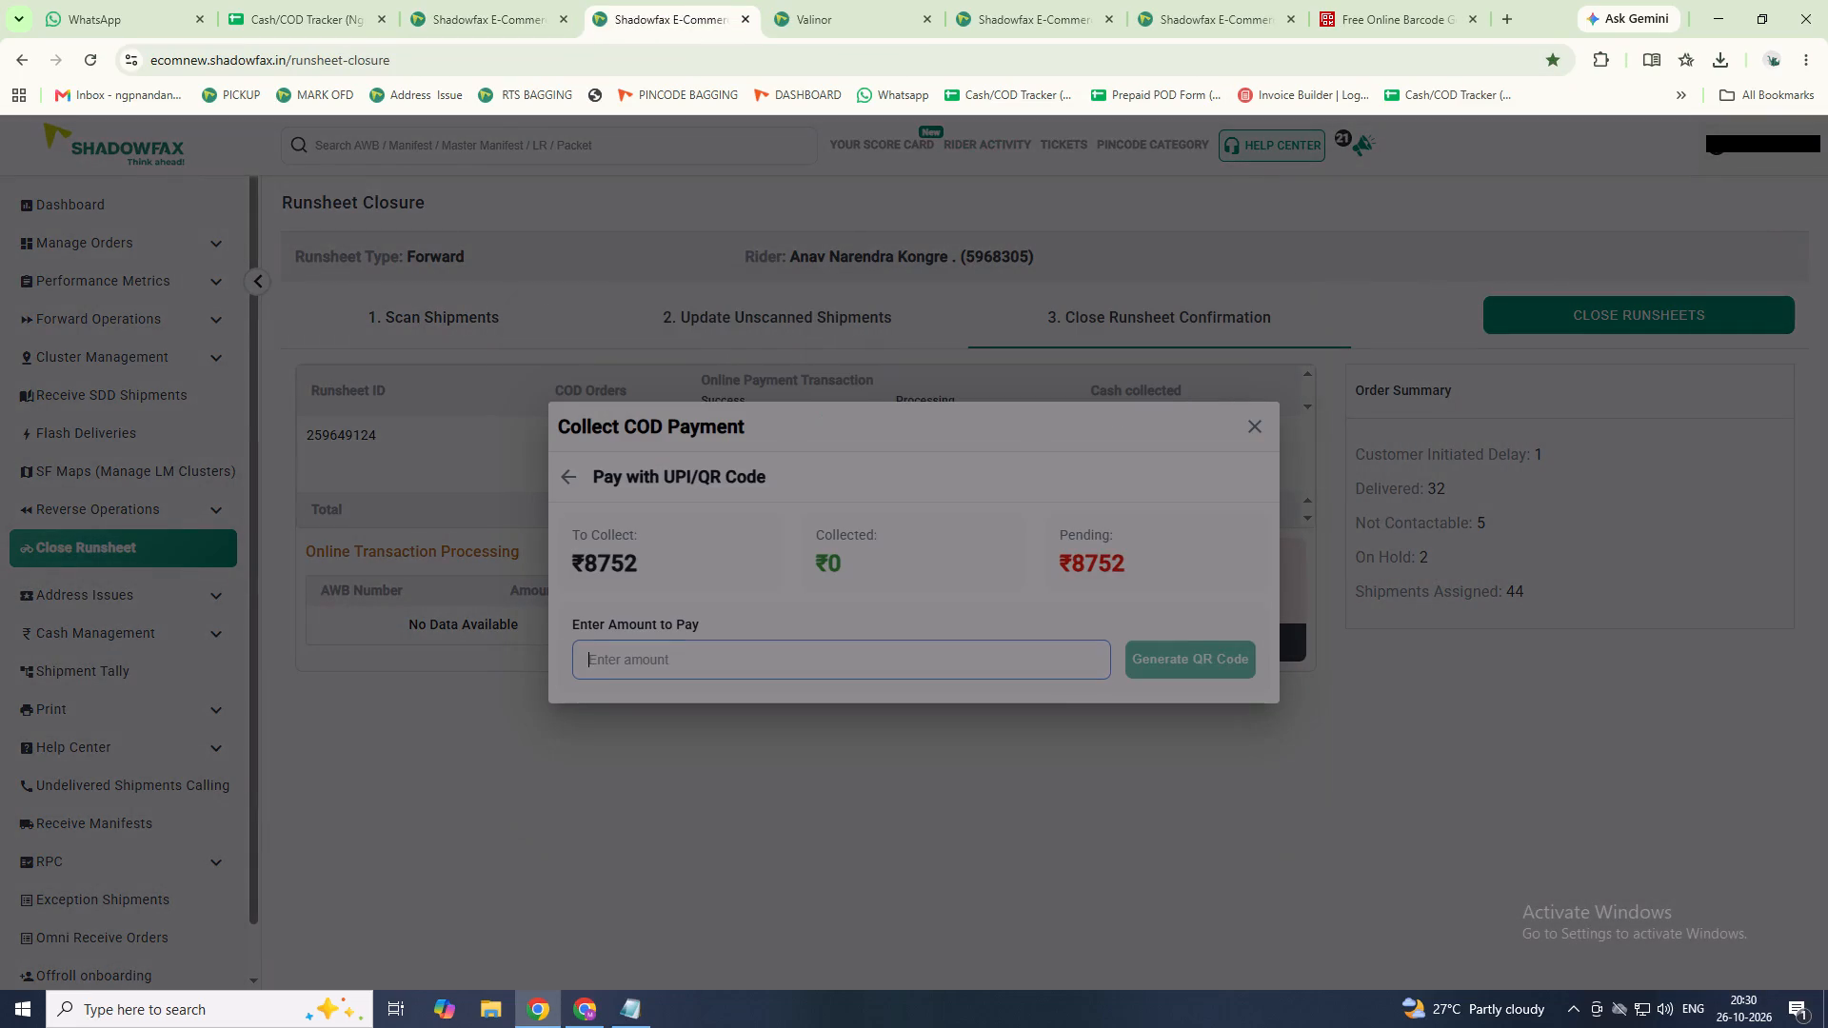
type("1500")
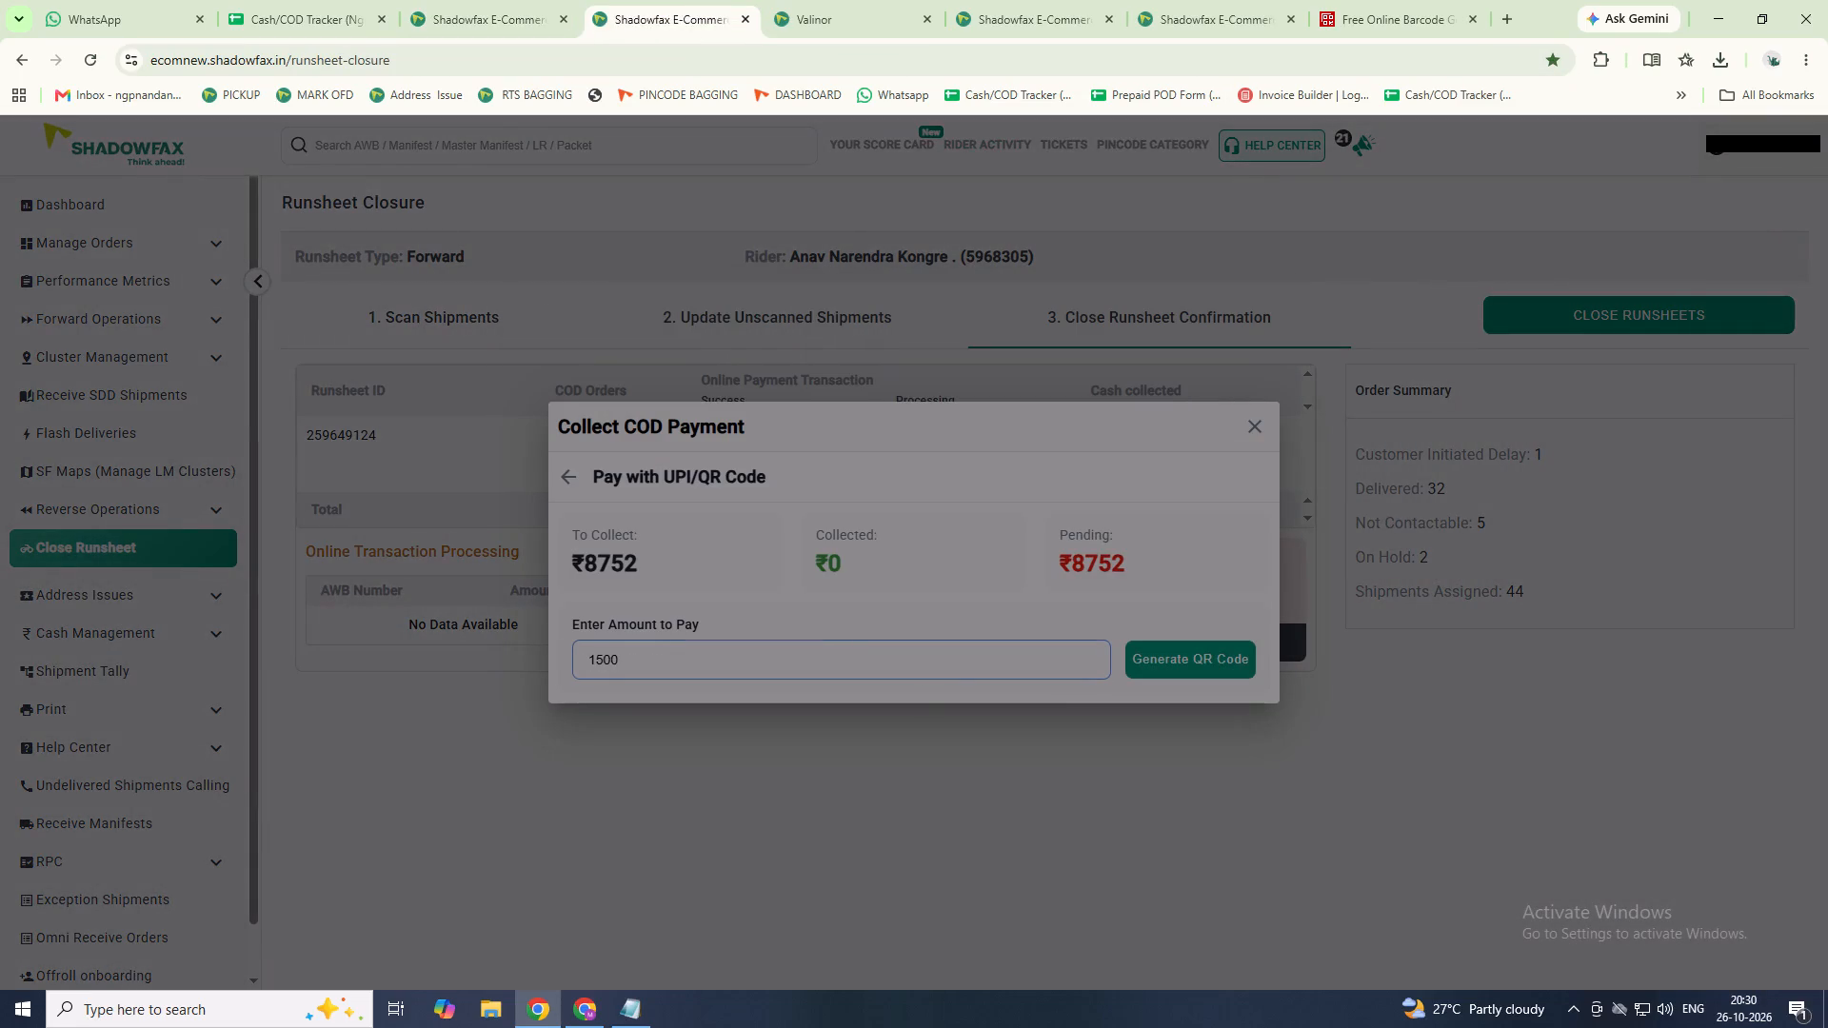
left_click(1198, 653)
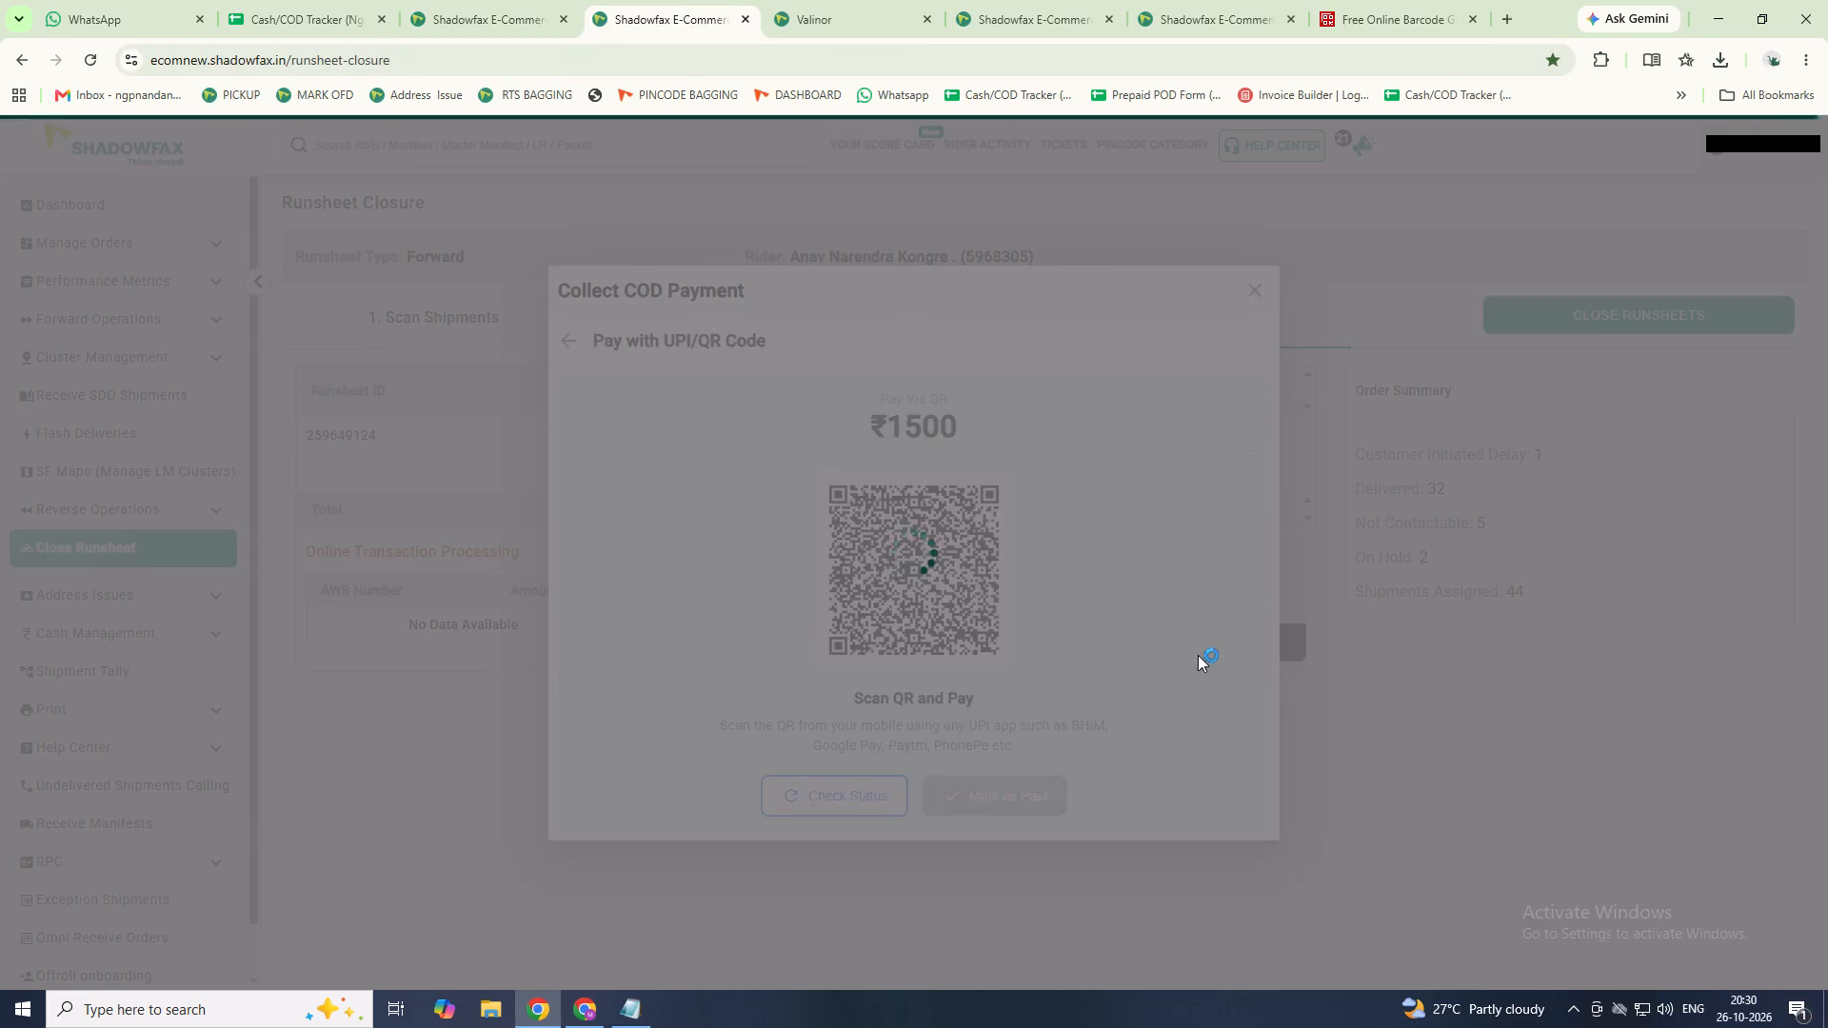
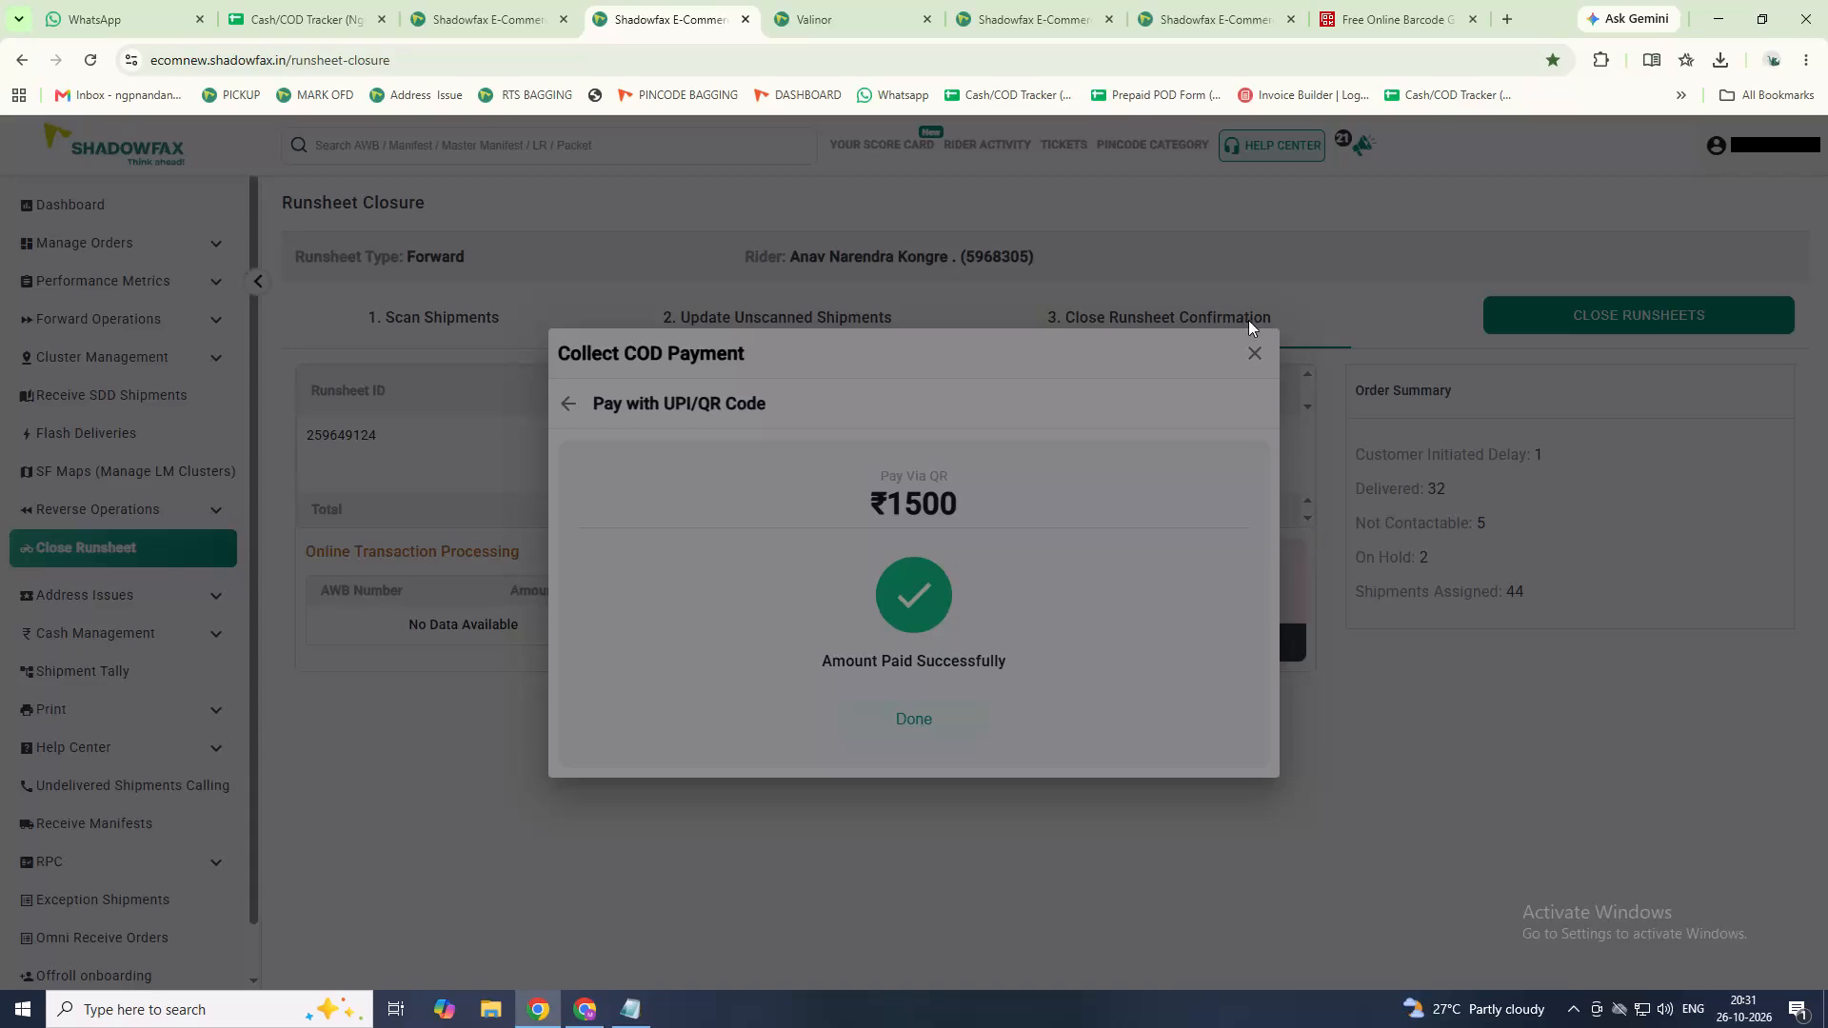
Record 7252 as cash in hand collected for rider ANAV's COD payment, finishing the payment collection.
left_click(1262, 346)
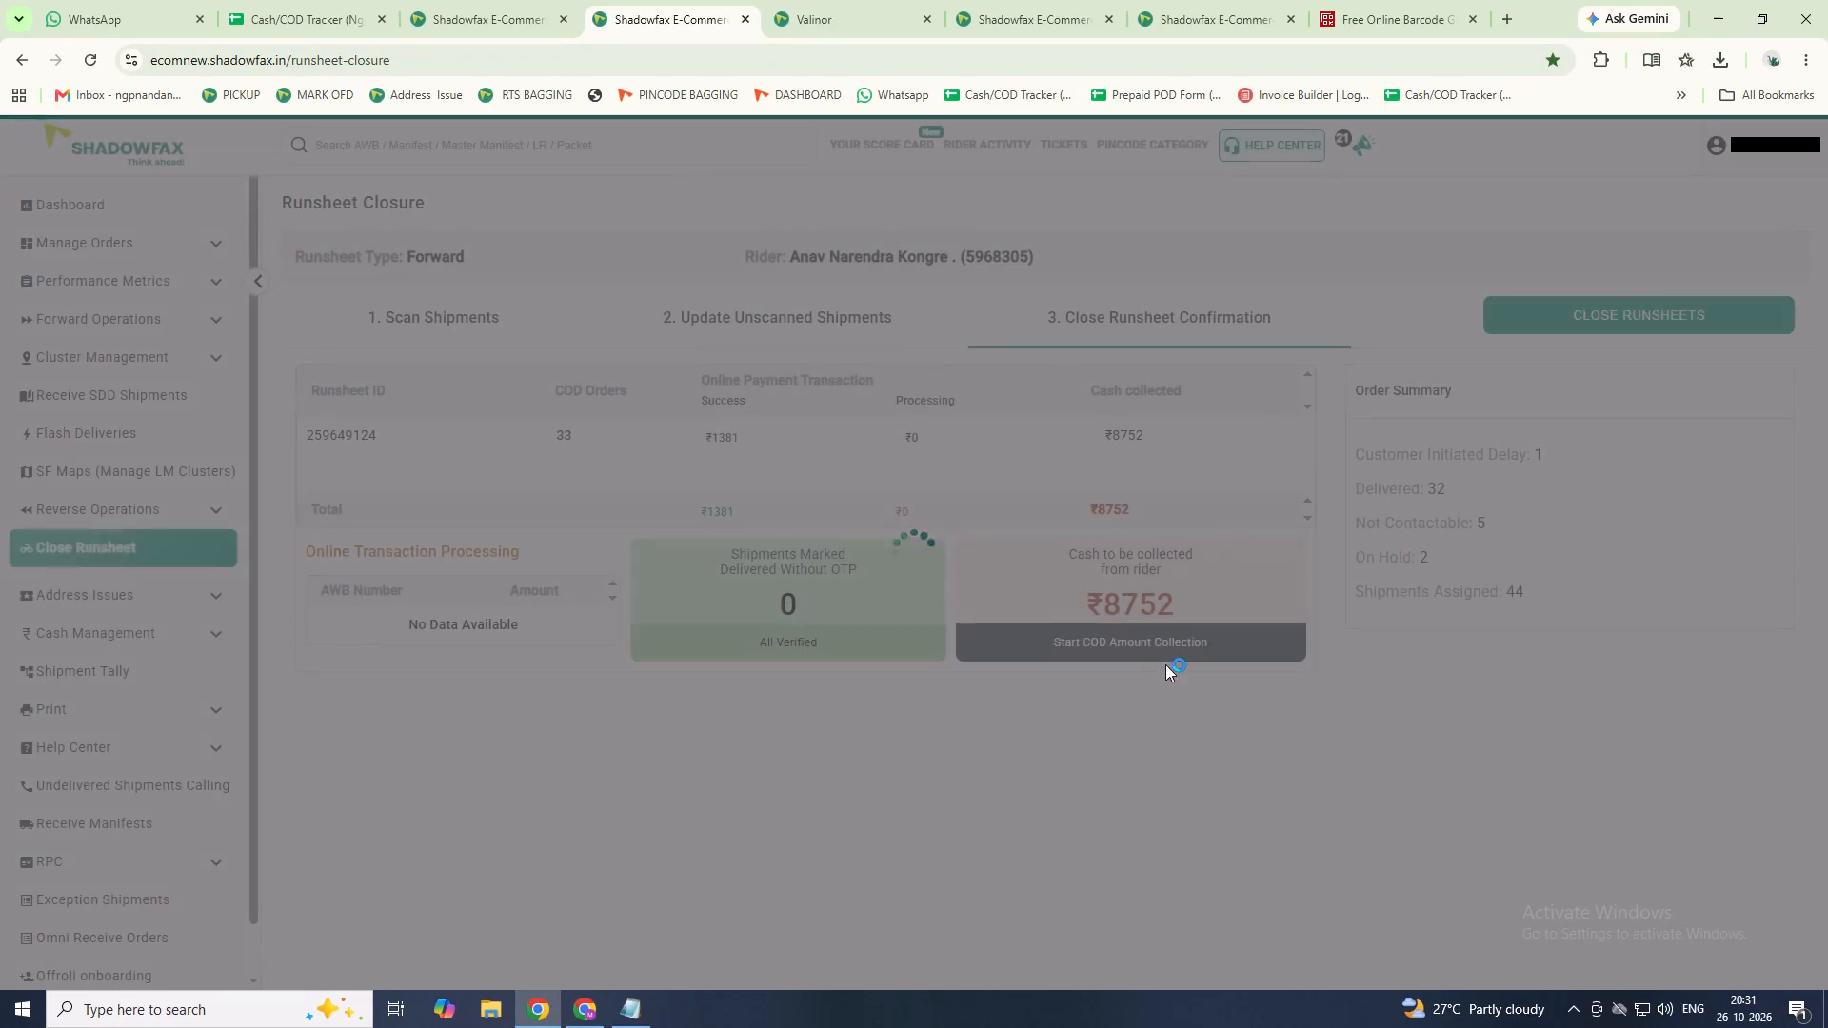
left_click(1177, 652)
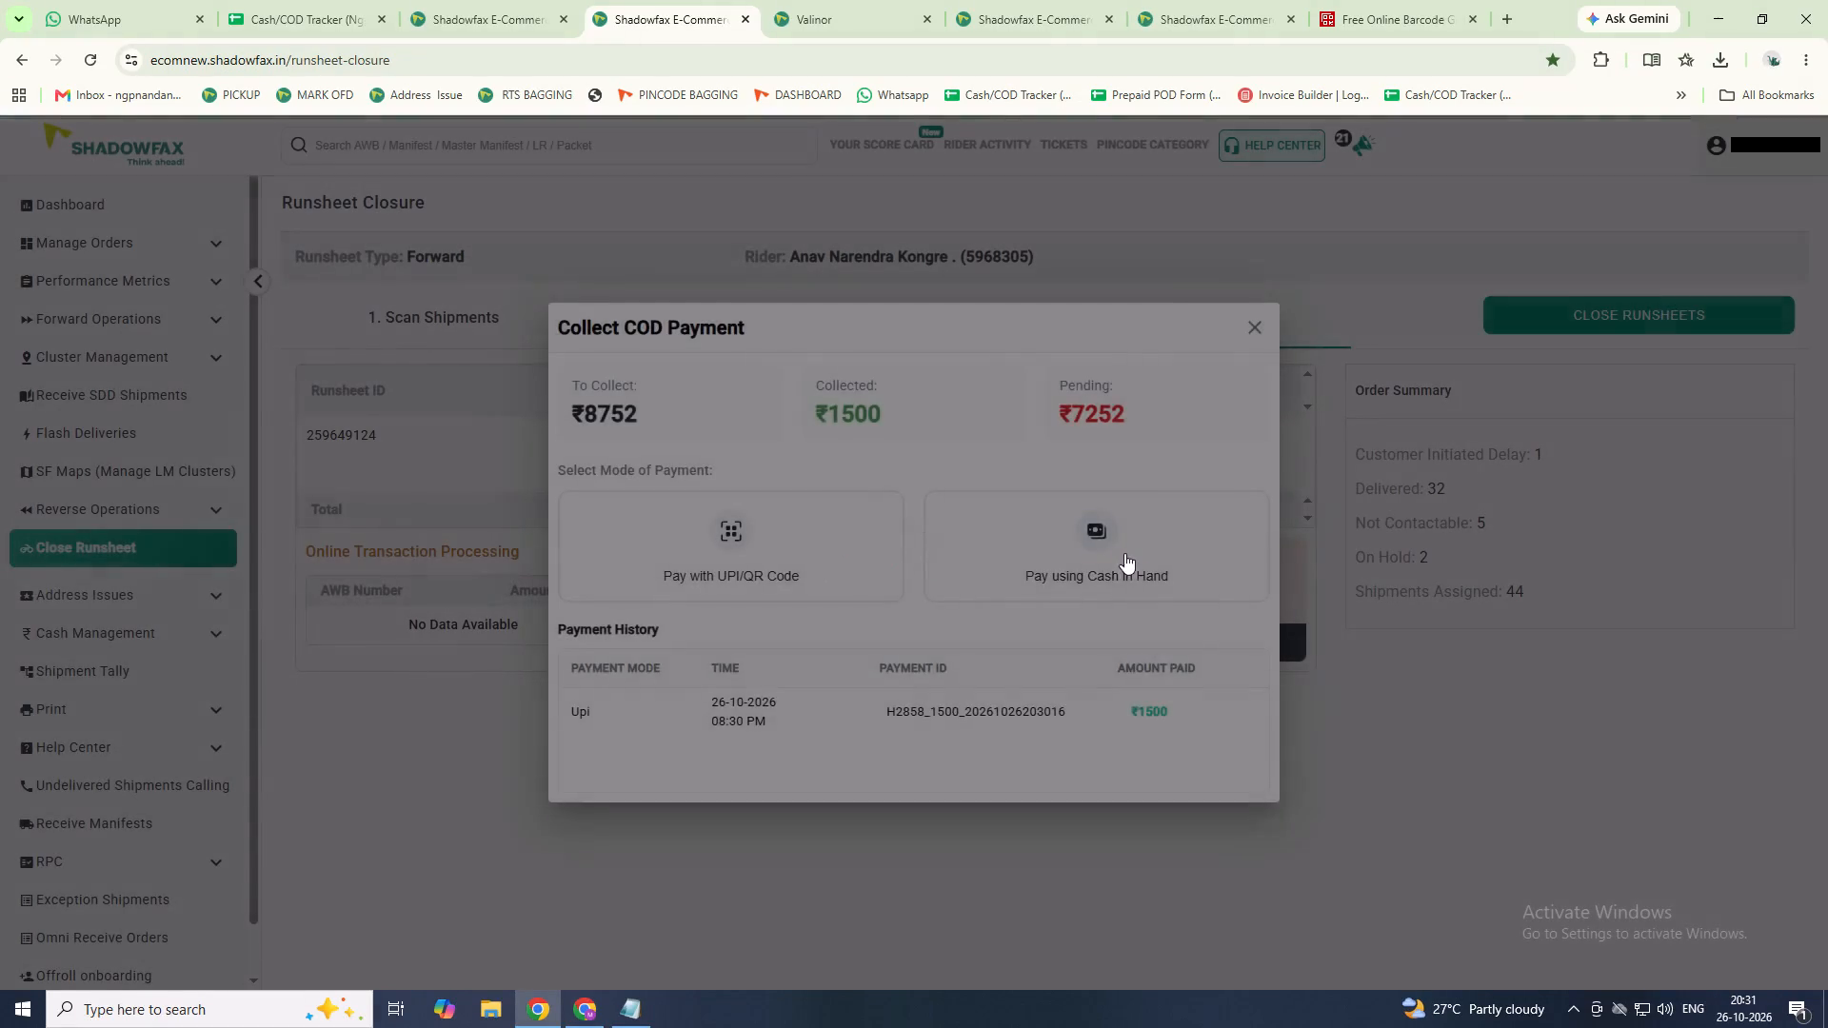
left_click(1123, 549)
left_click(884, 674)
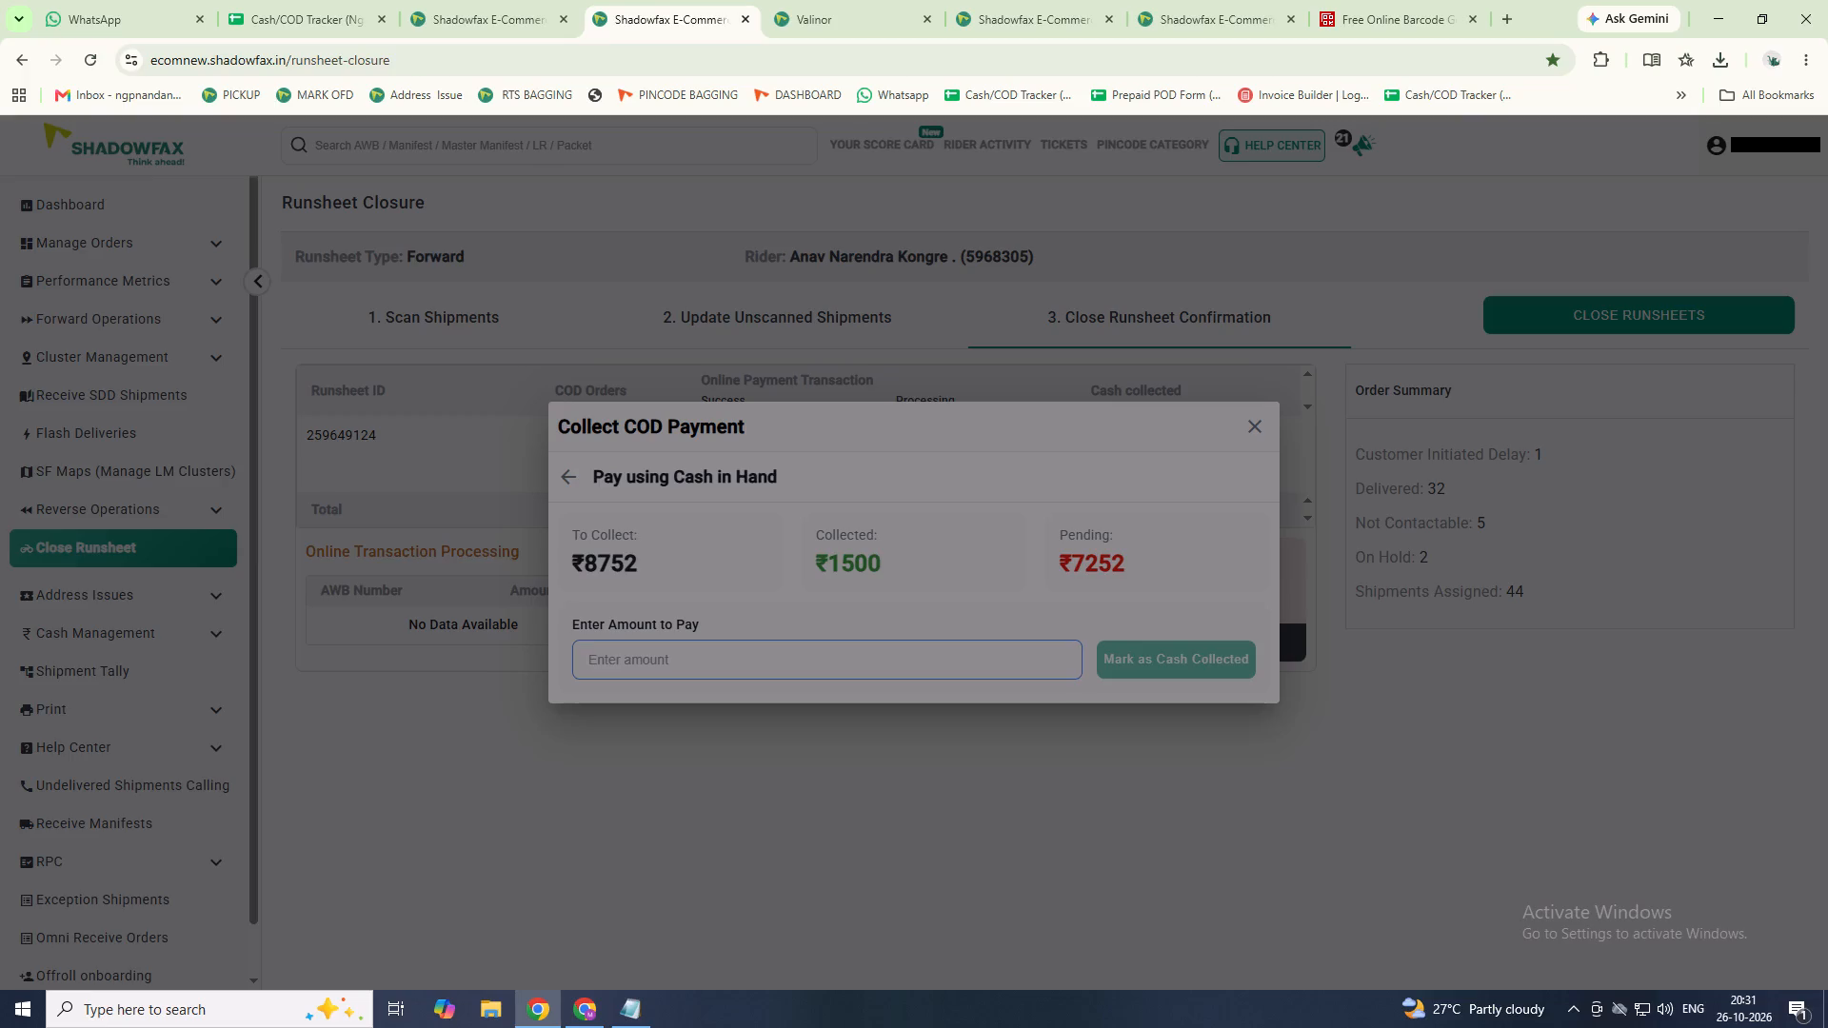
type("72")
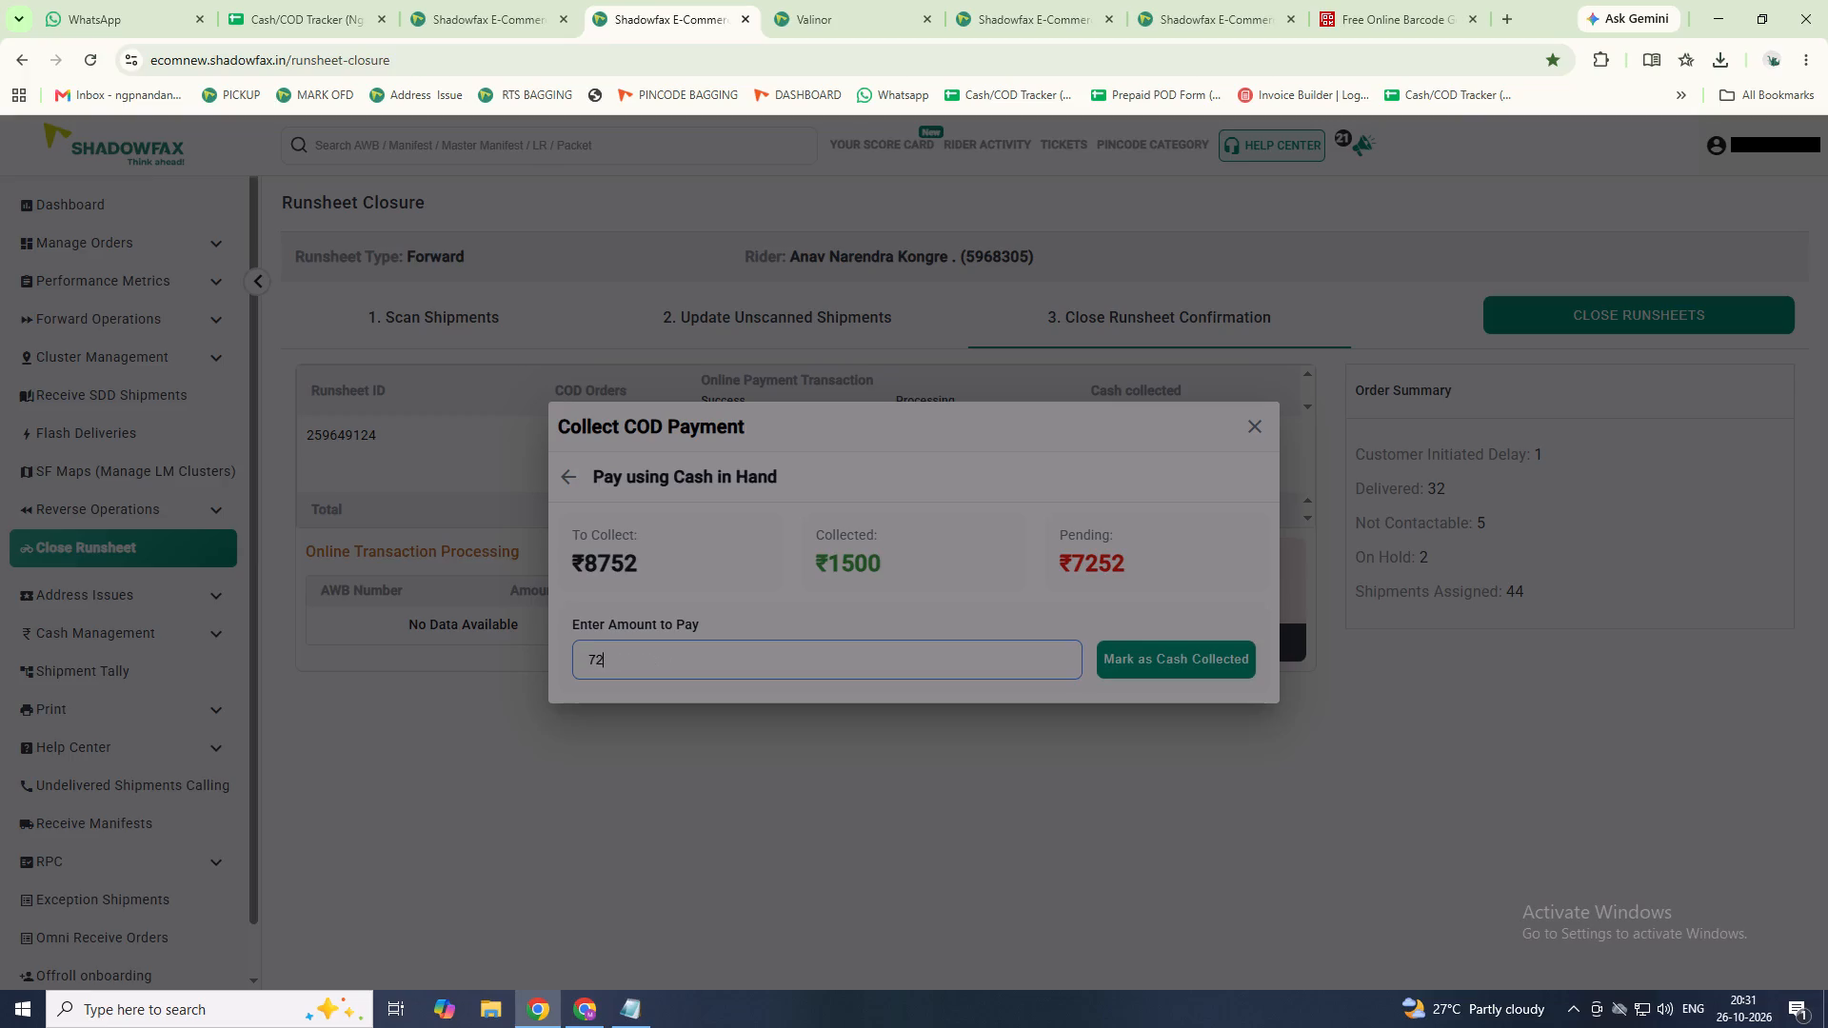
key("5")
key("2")
left_click(1189, 655)
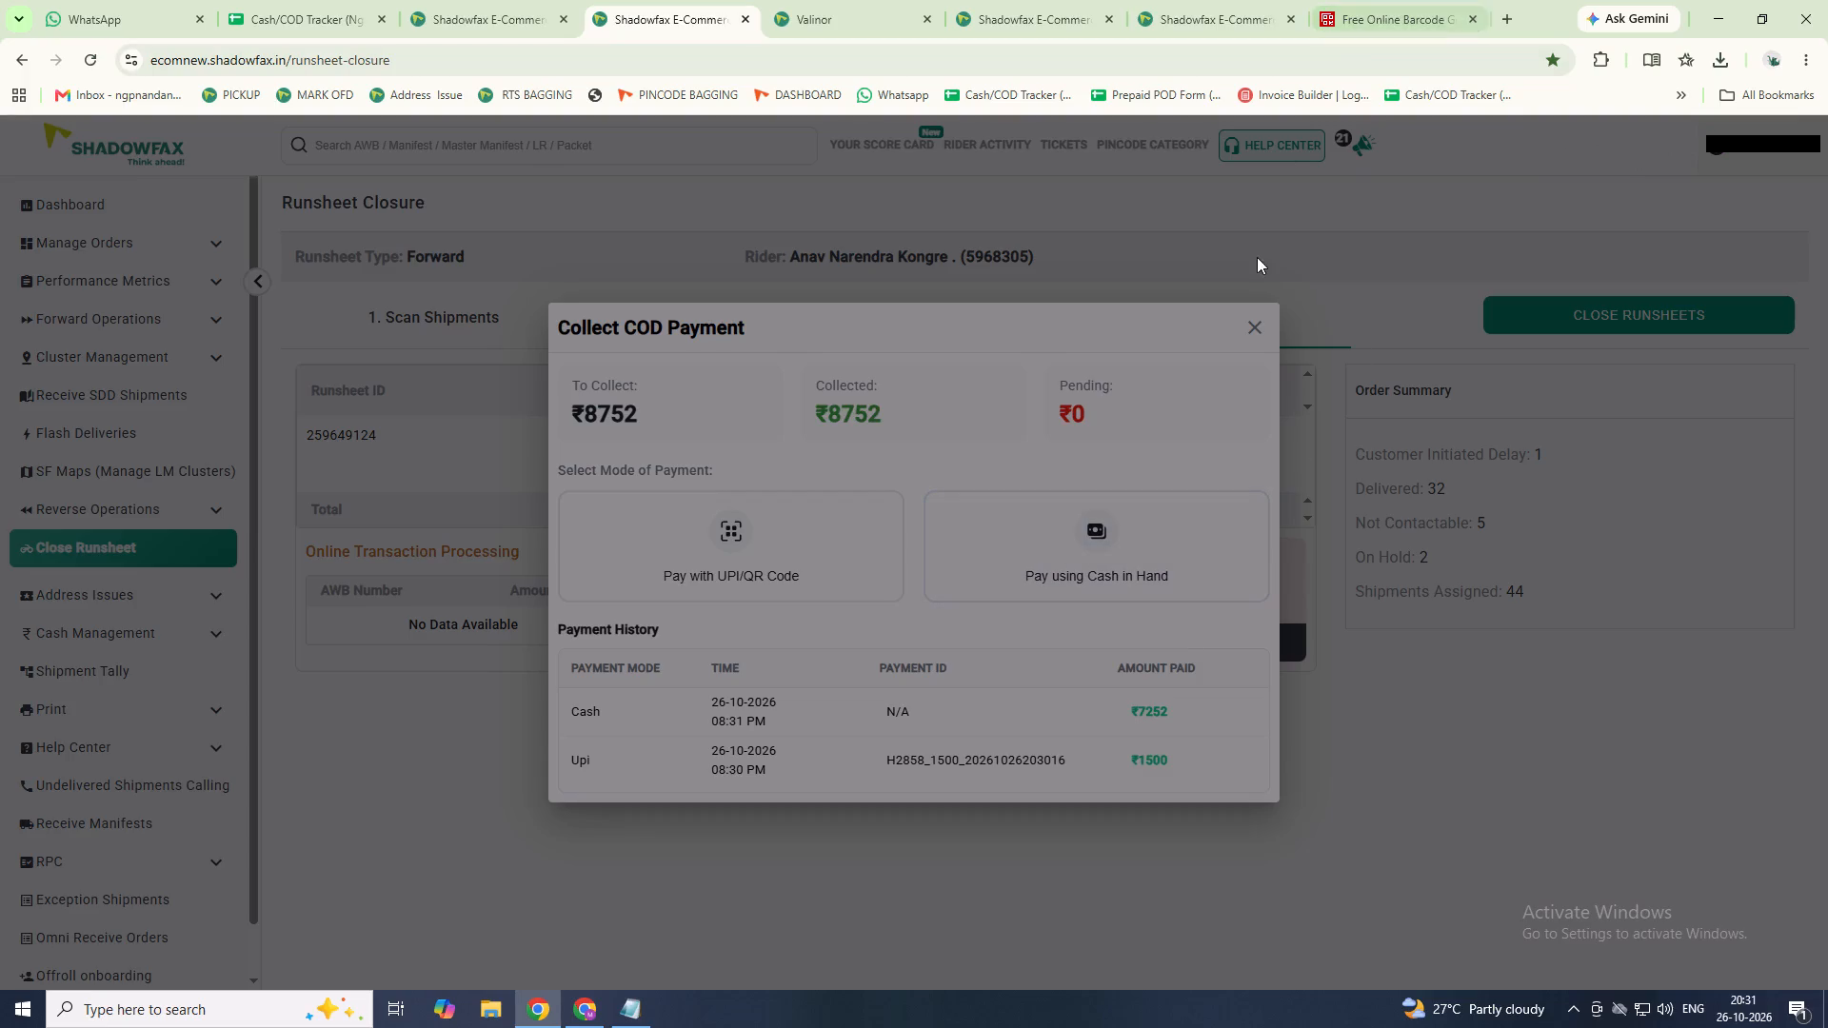
left_click(1257, 331)
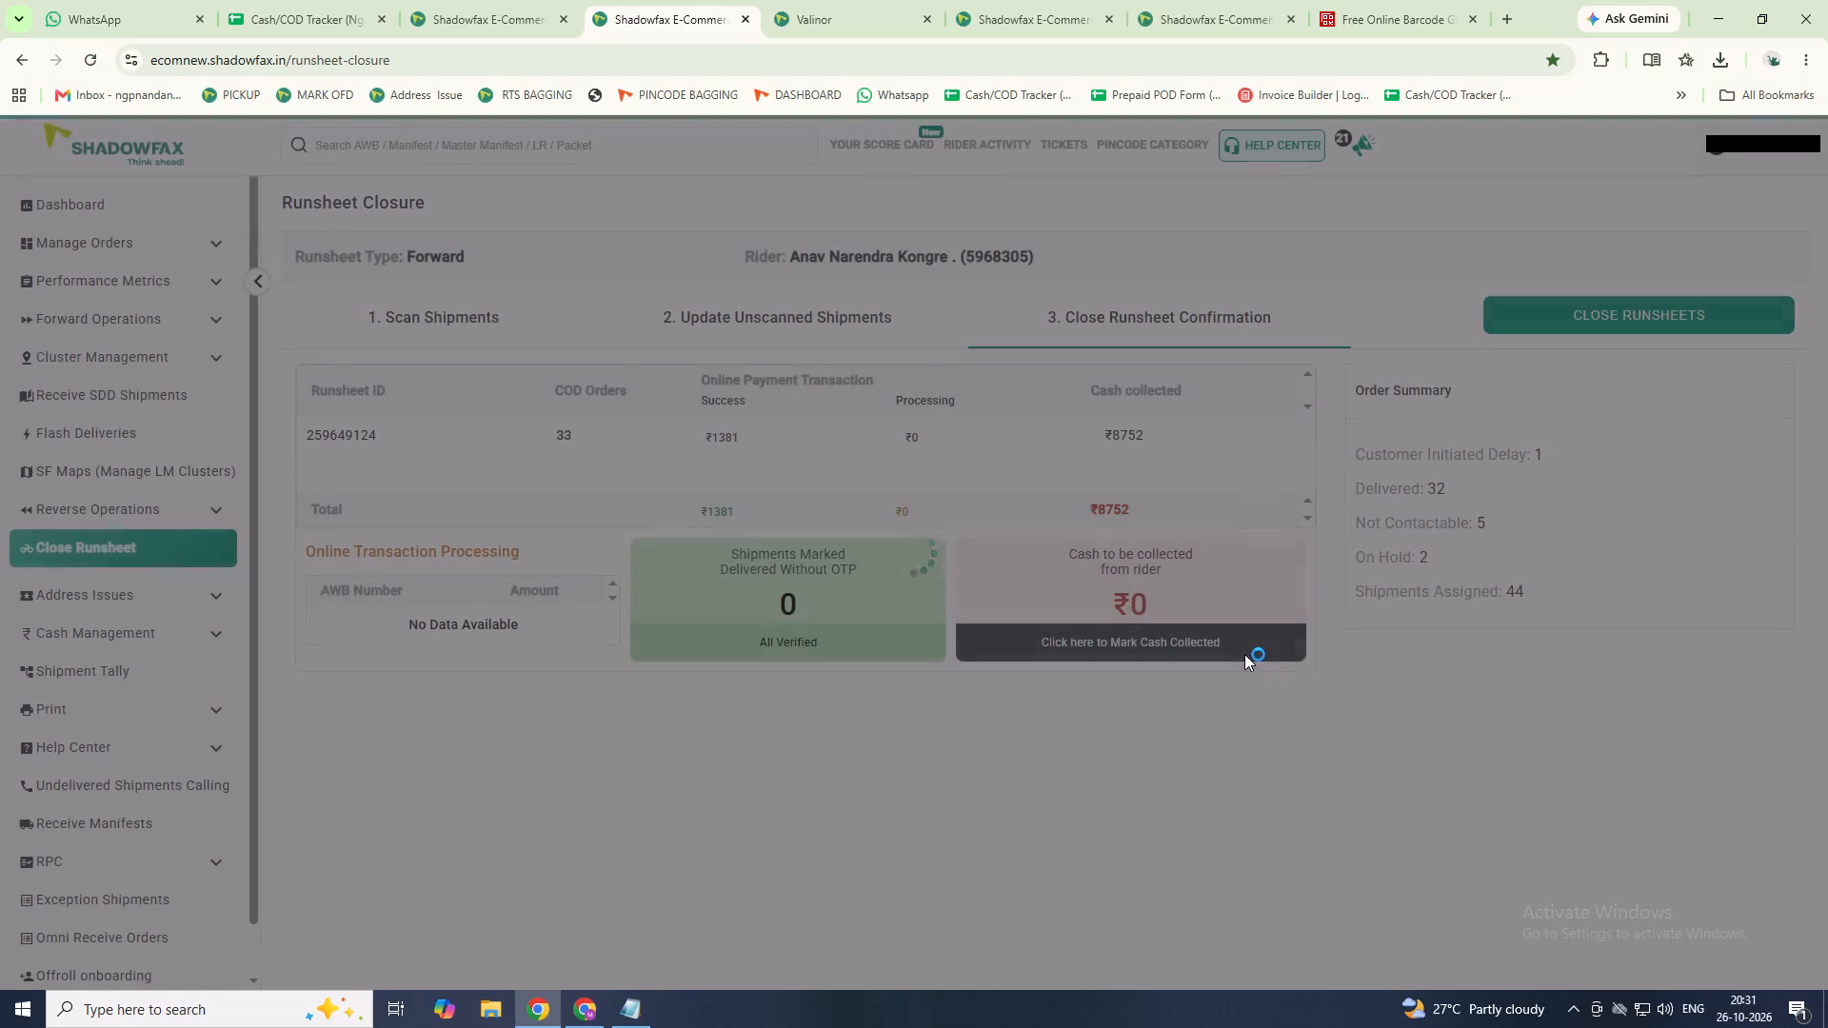
Mark the cash as collected on rider ANAV's runsheet and close the runsheet.
left_click(1243, 651)
left_click(1239, 648)
left_click(1699, 305)
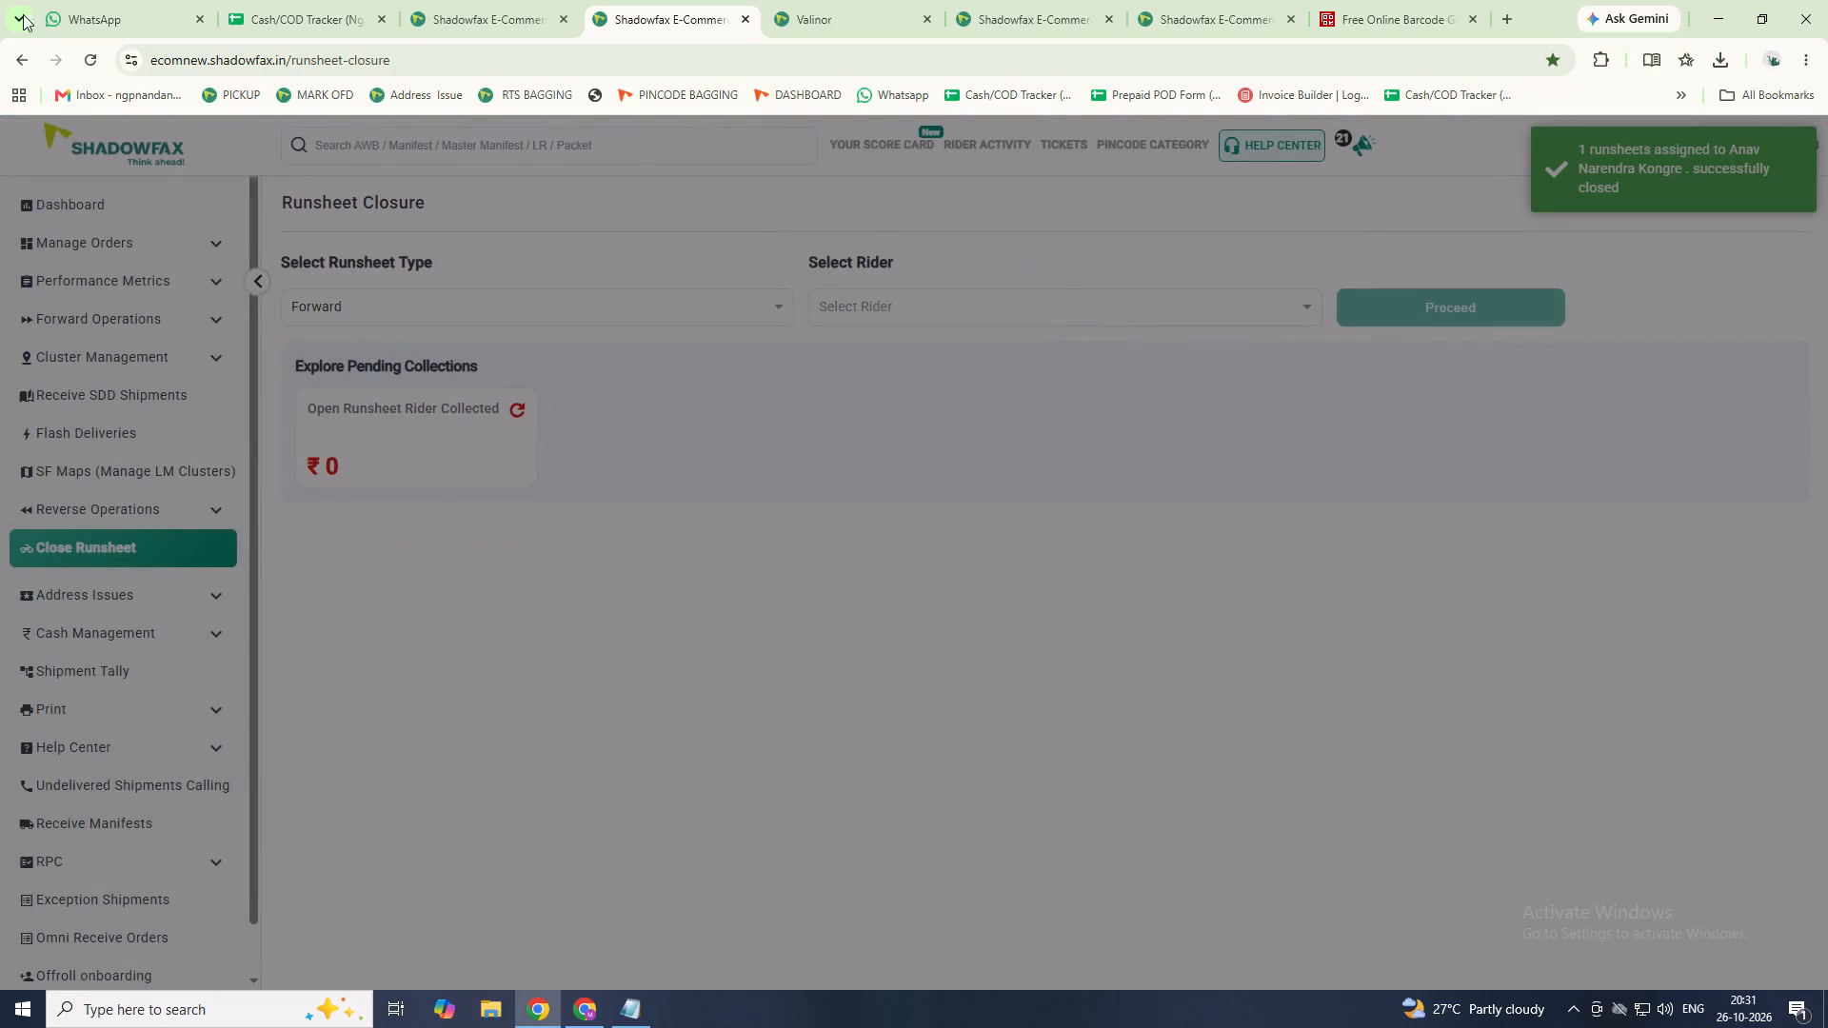
In the Cash/COD Tracker sheet, add rider 12 as FAIJAN with a COD amount of 5890 in the Demo row.
left_click(287, 5)
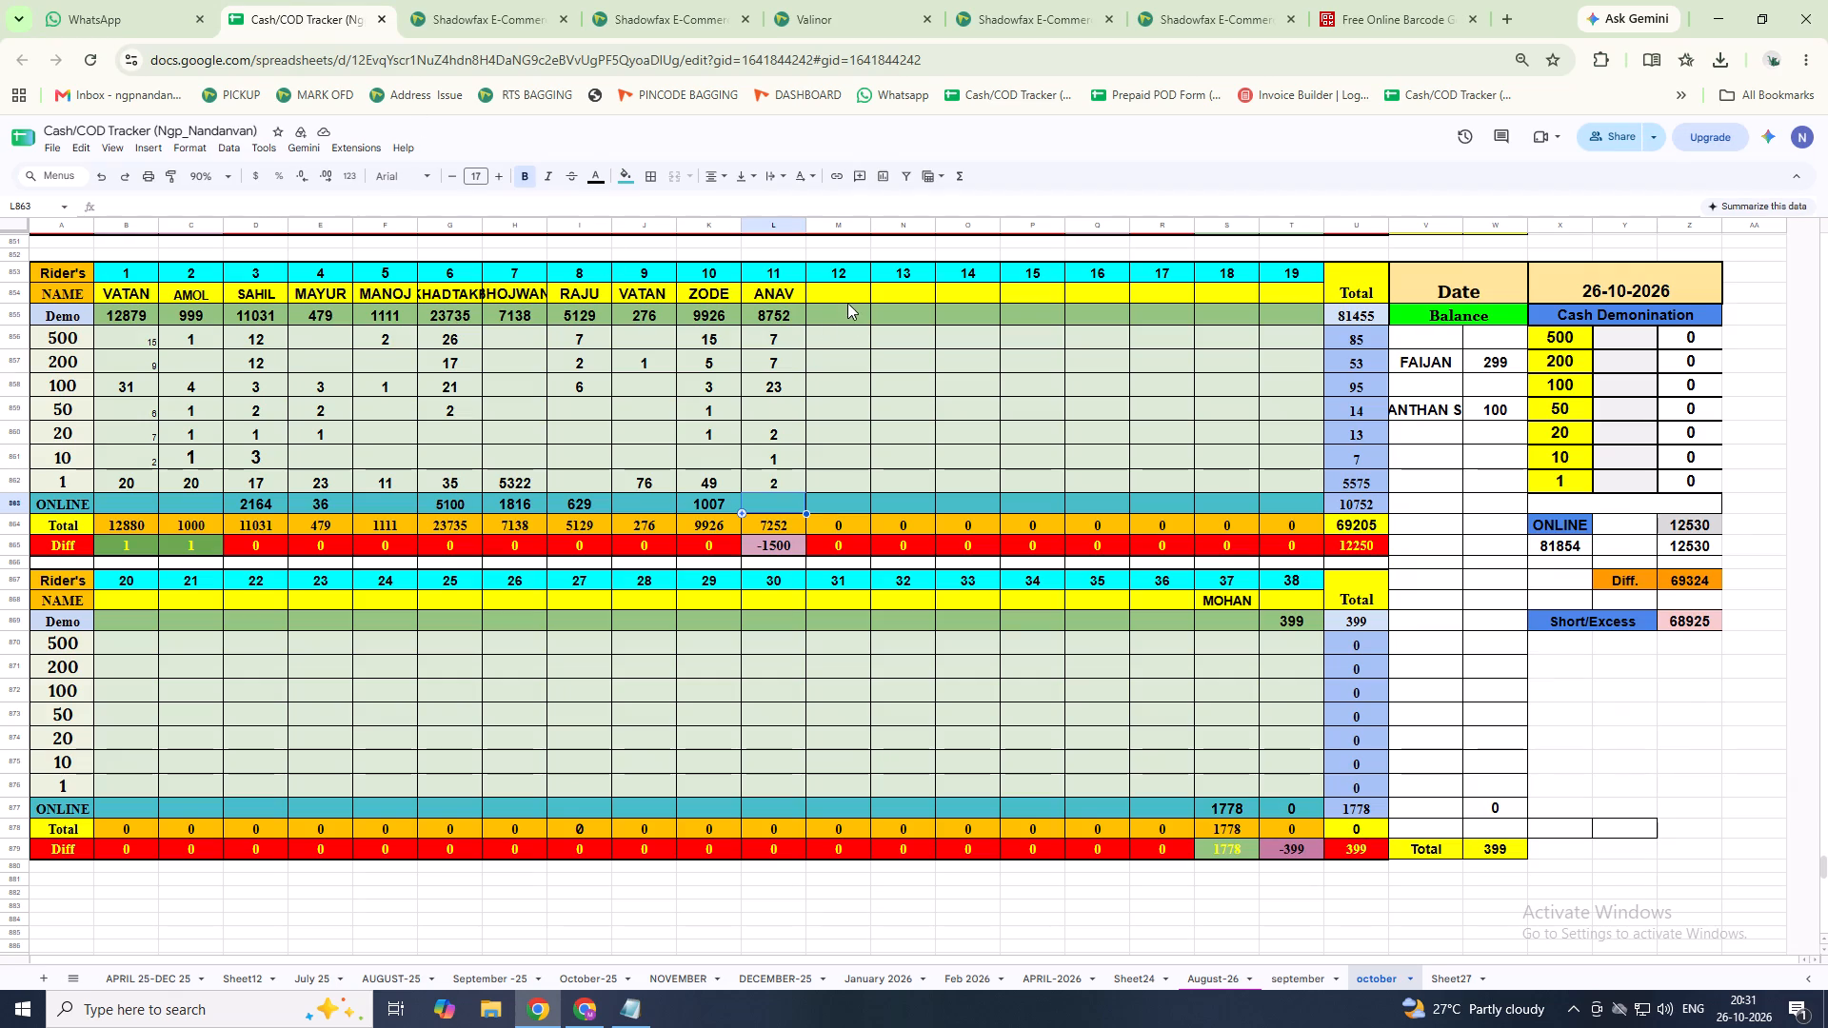
left_click(844, 293)
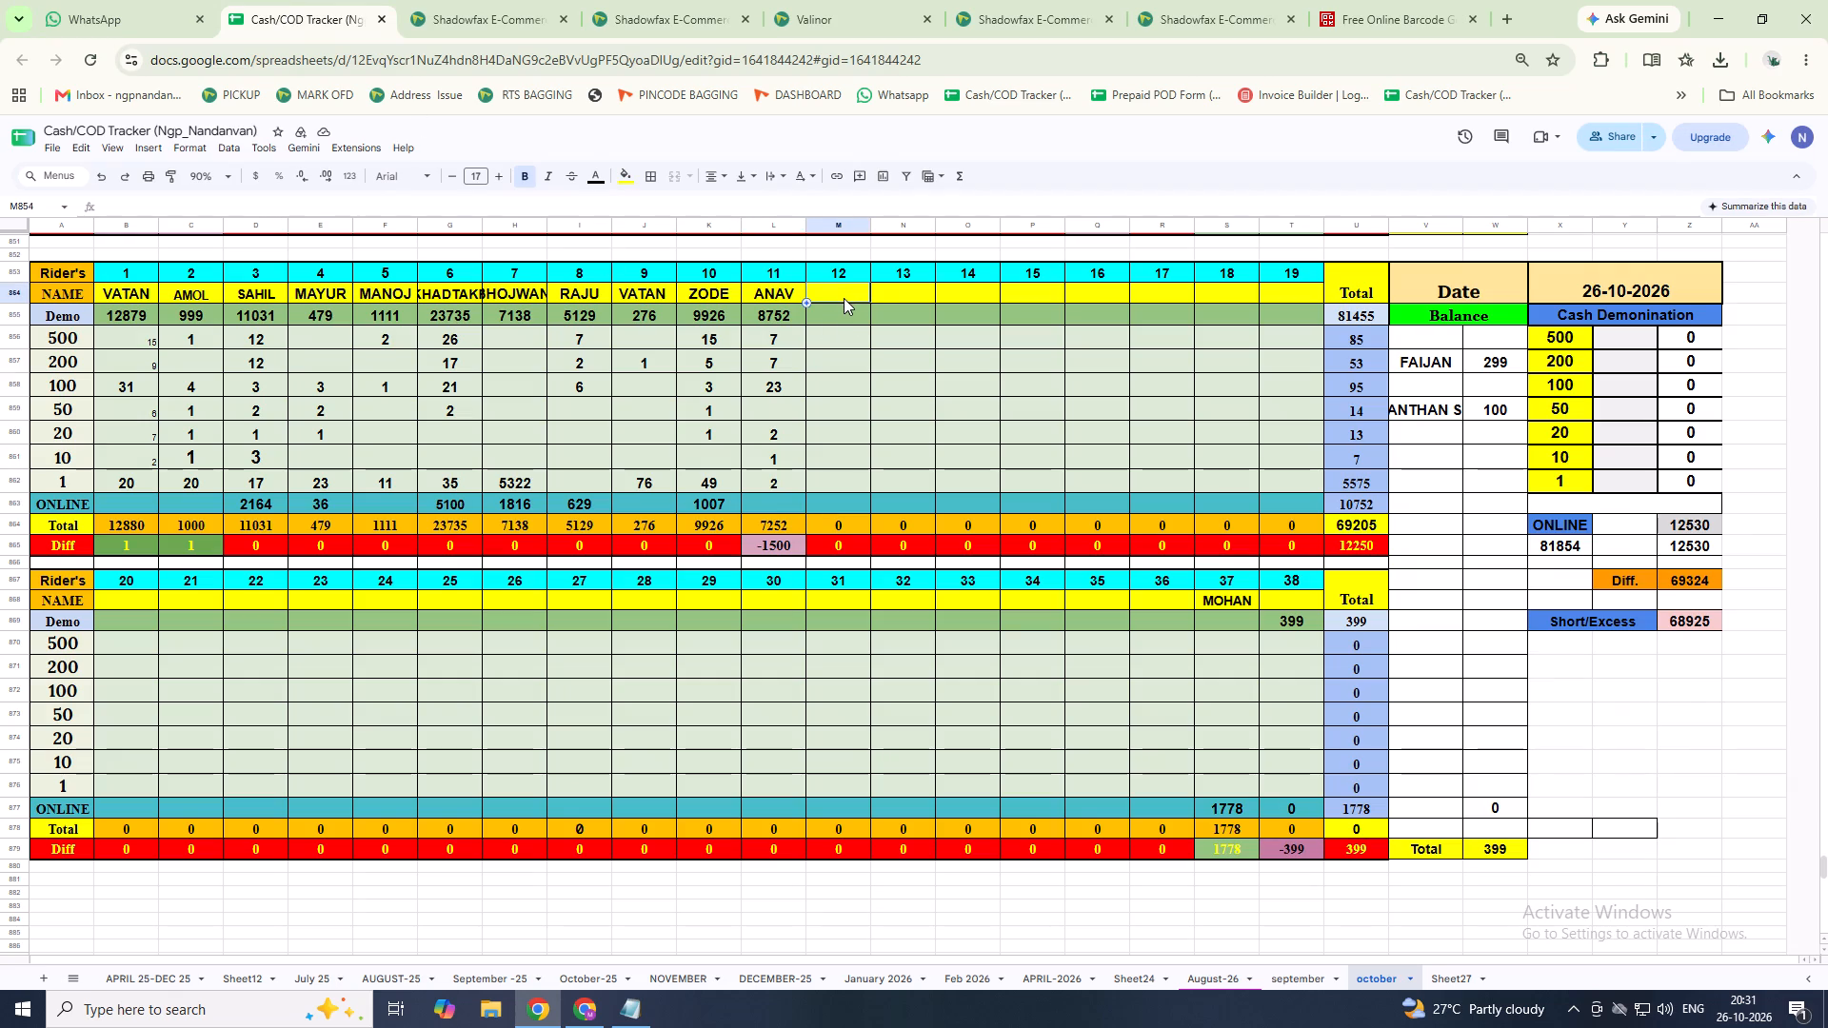
key("f")
type("AIJAN")
key("Return")
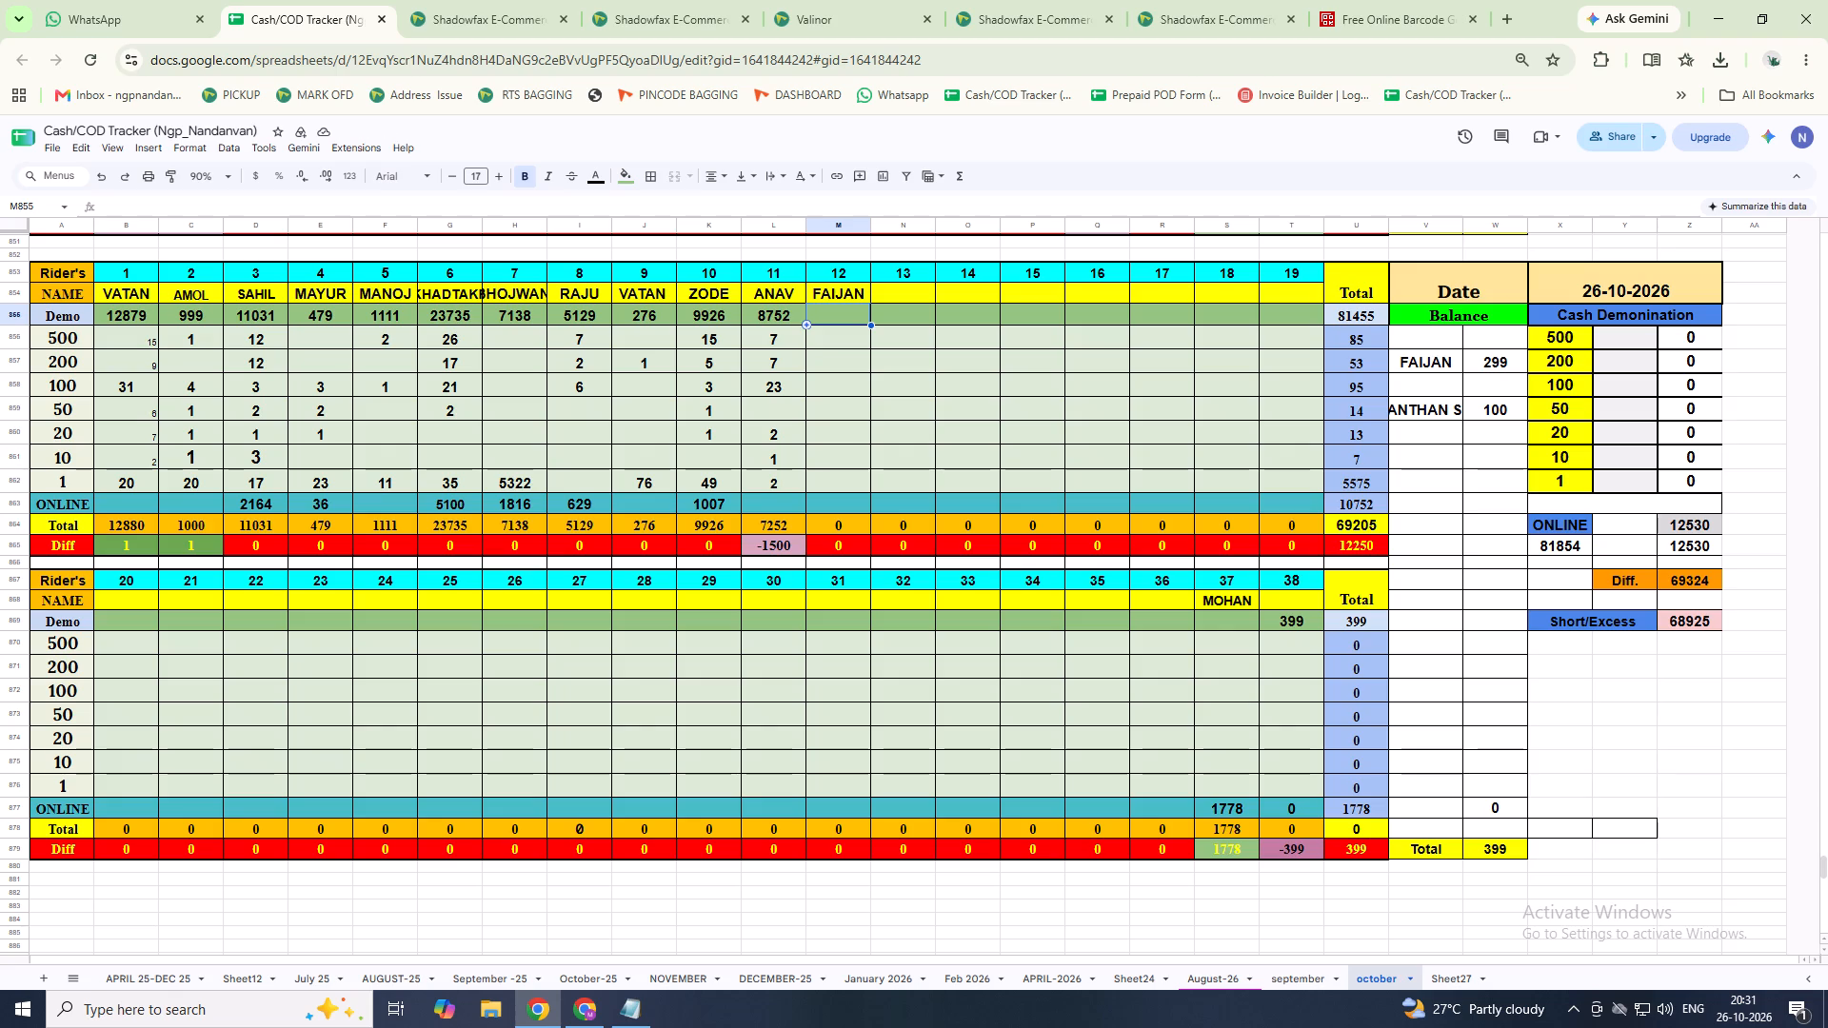
type("58")
type("90")
key("Return")
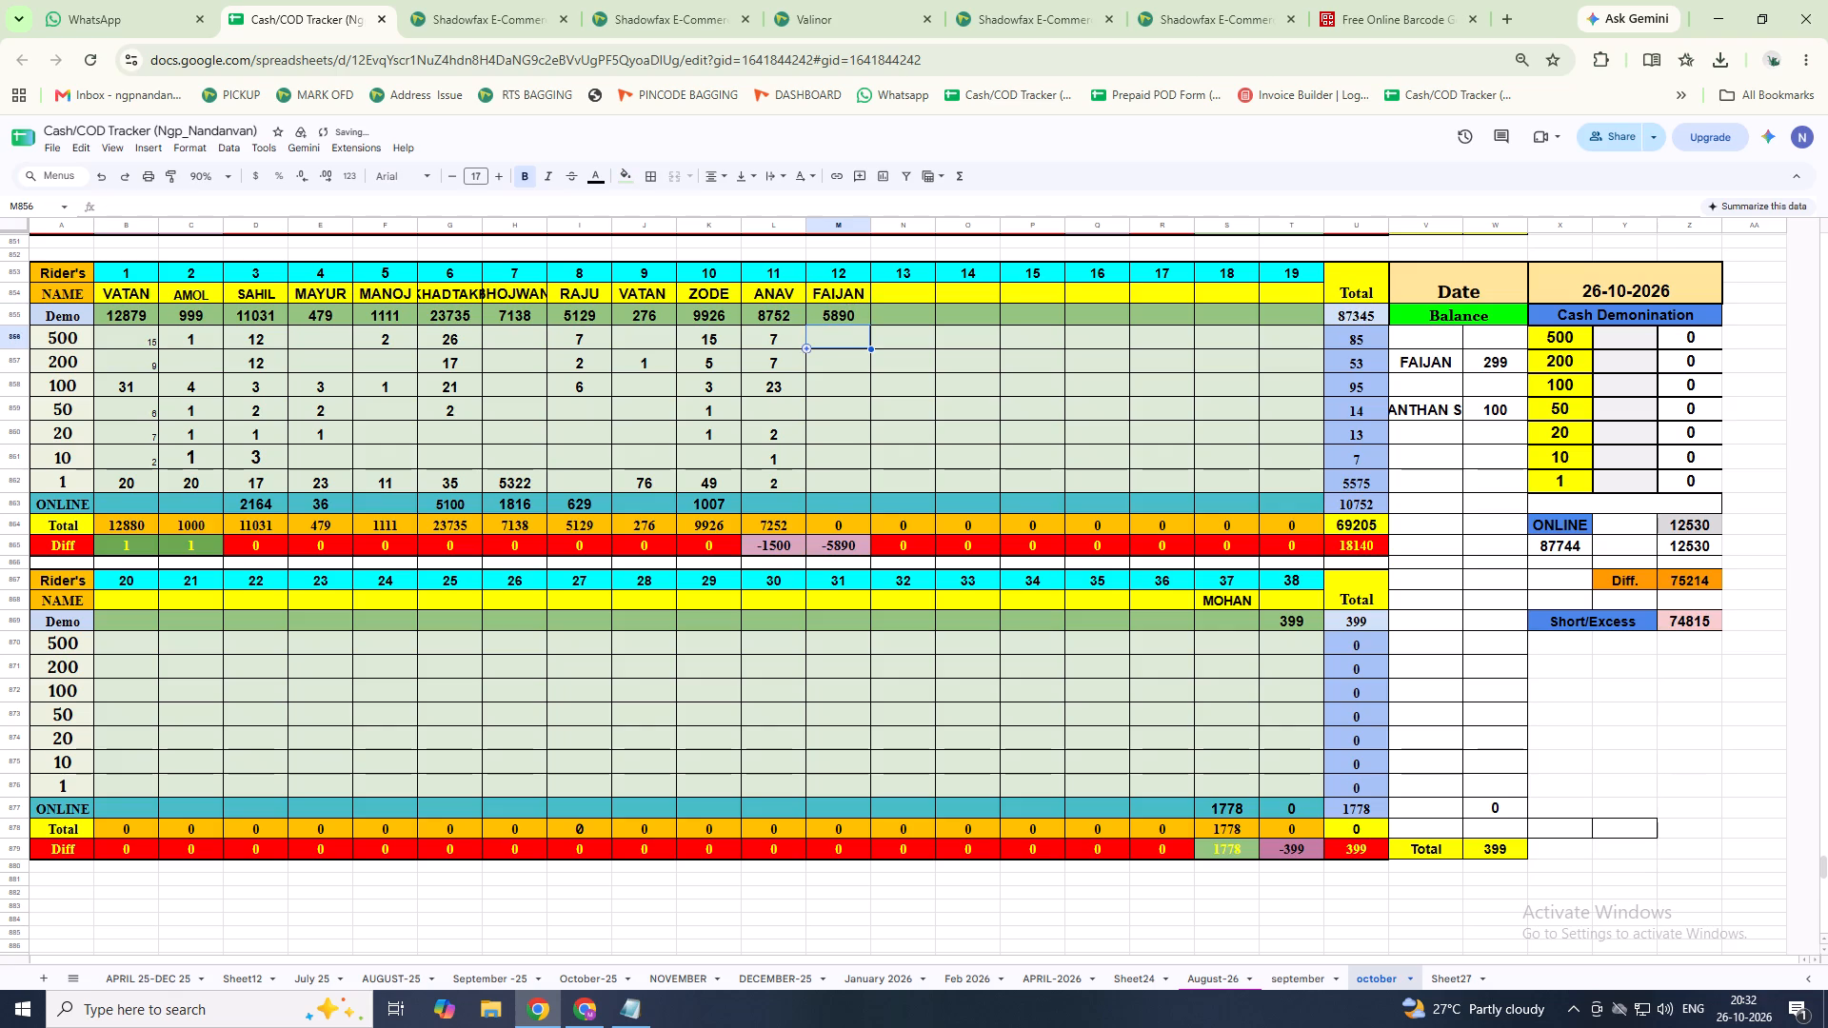
Enter 1500 in the ONLINE row for rider 11 ANAV.
left_click(765, 502)
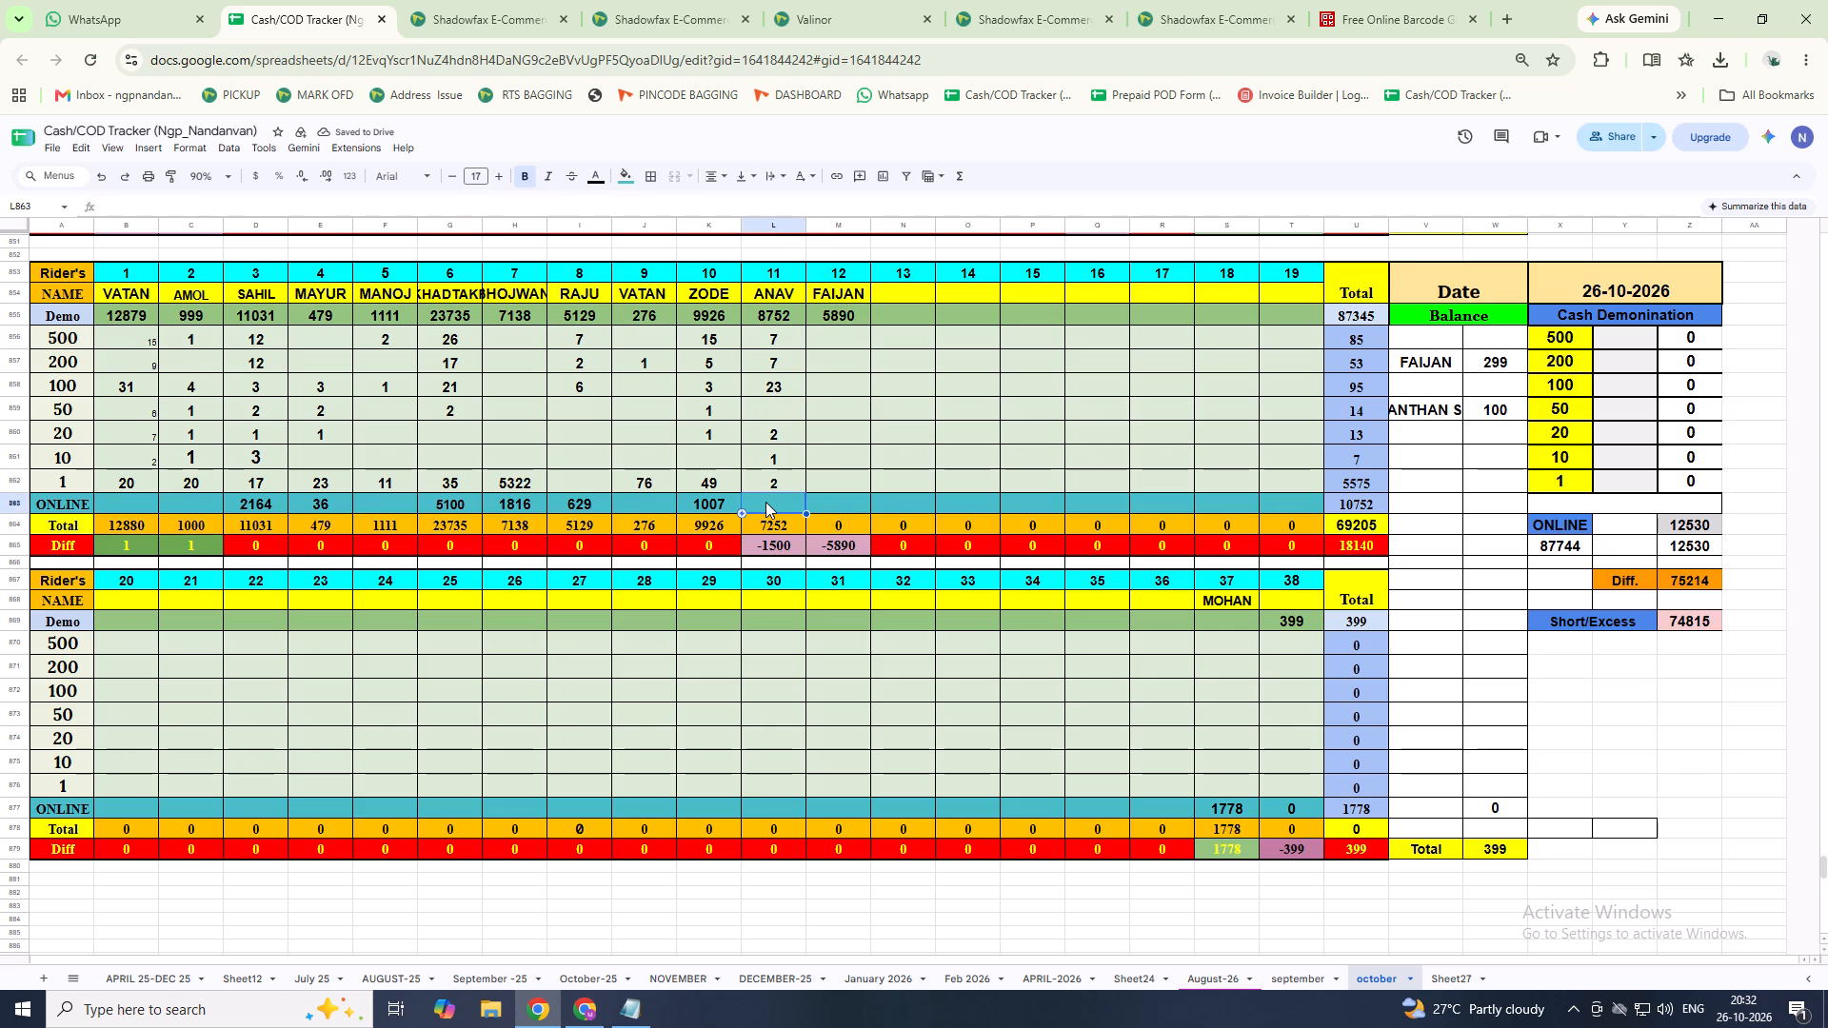
key("1")
type("500")
key("Return")
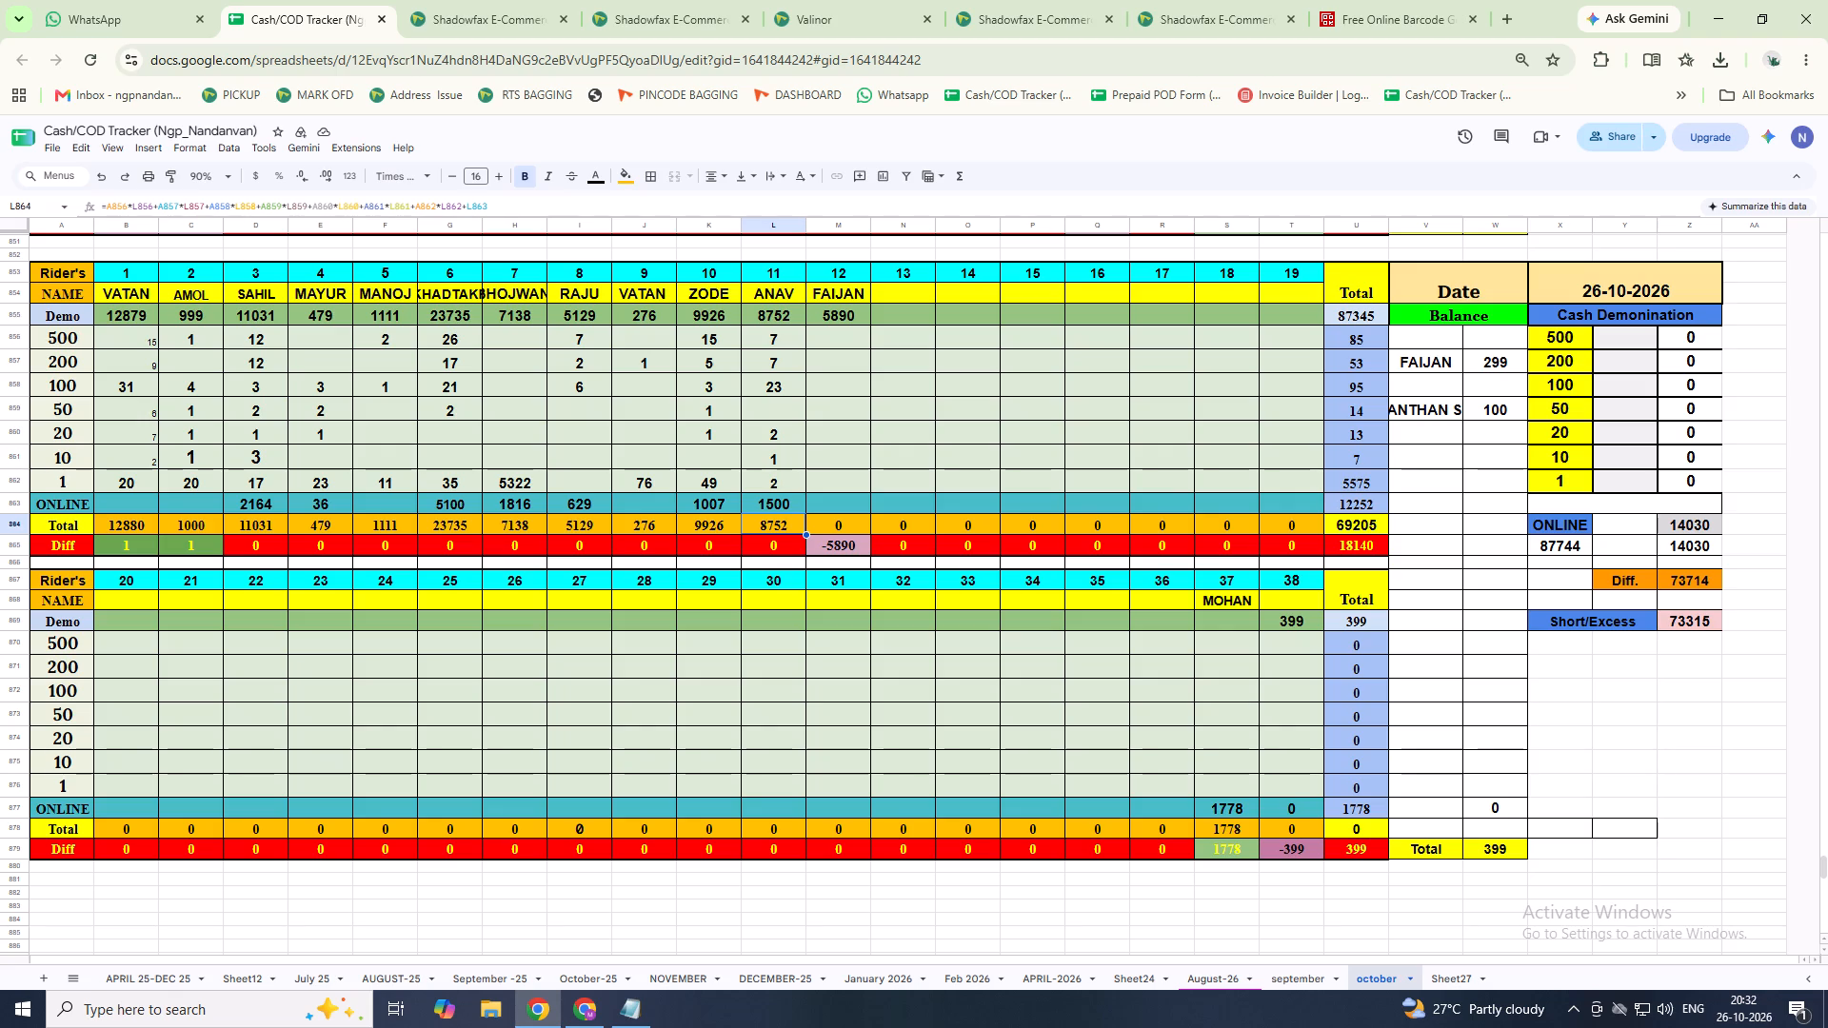
key("1")
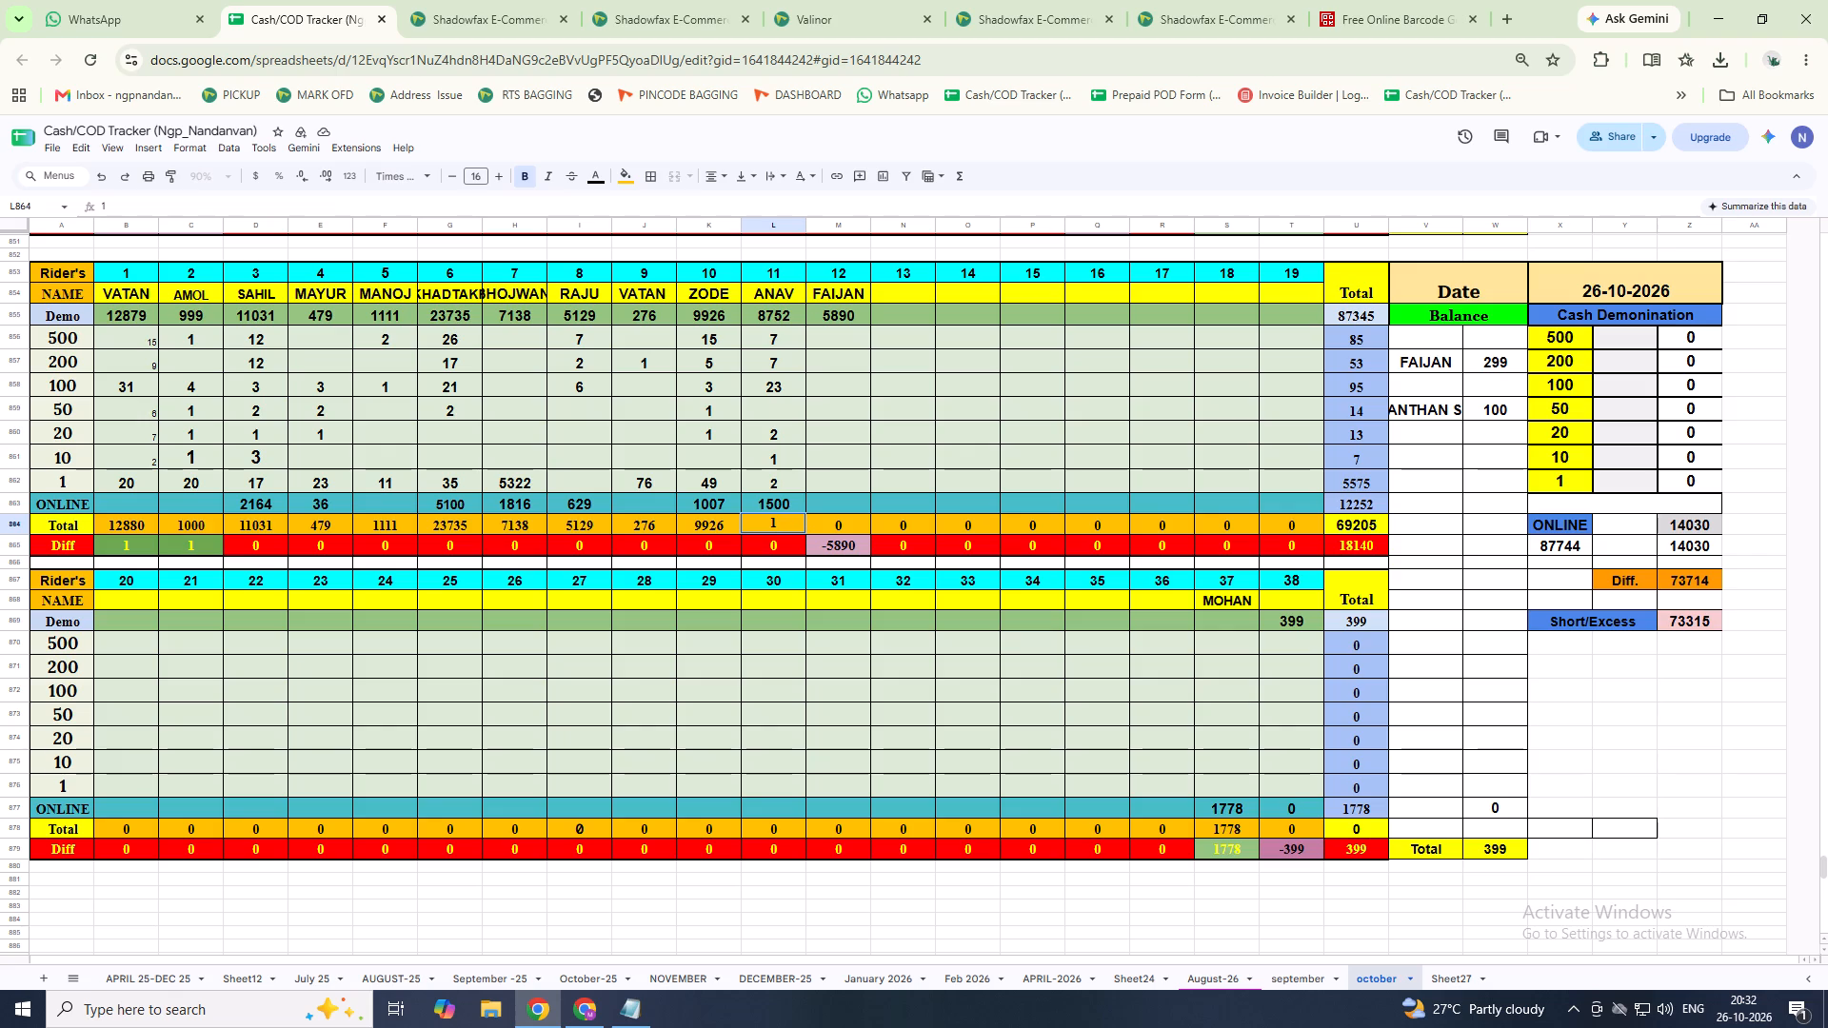
key("ctrl+z")
Enter rider 12 FAIJAN's cash counts: 10 in the 500 row, 6 in 100, 2 in 50, 9 in 20 and 1 in 10.
left_click(851, 327)
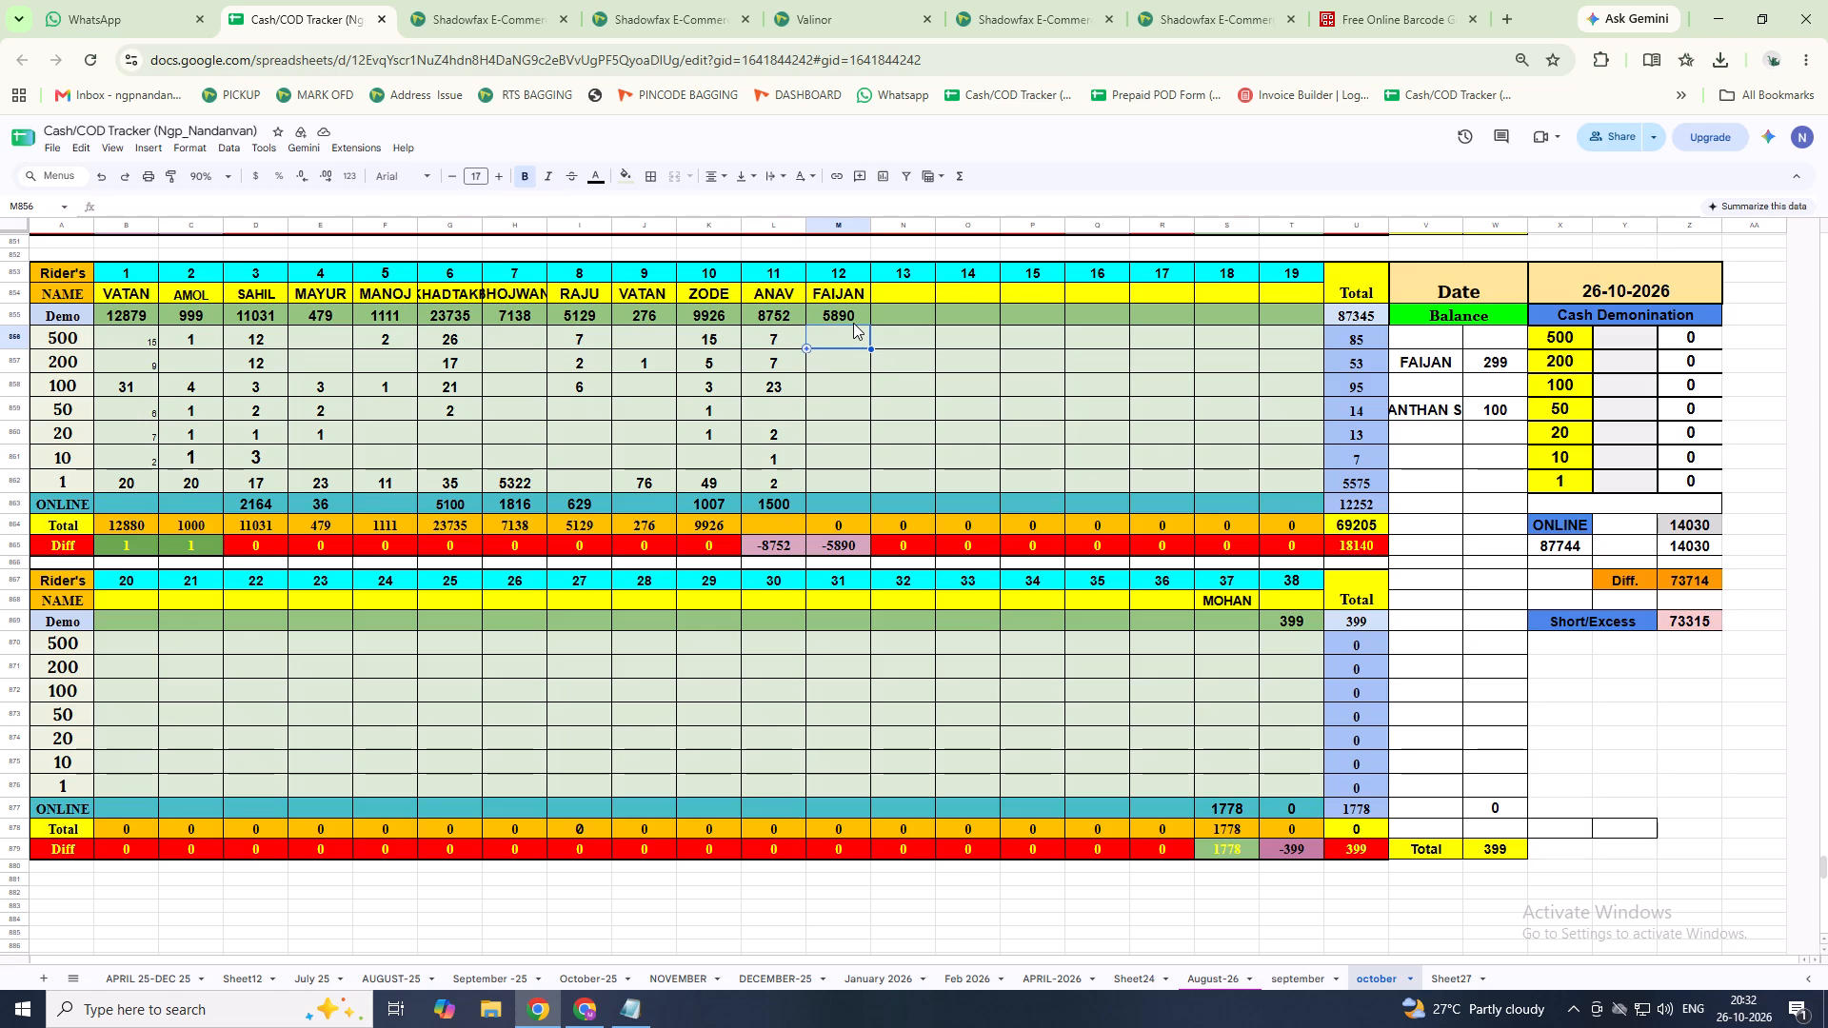
type("10")
key("Return")
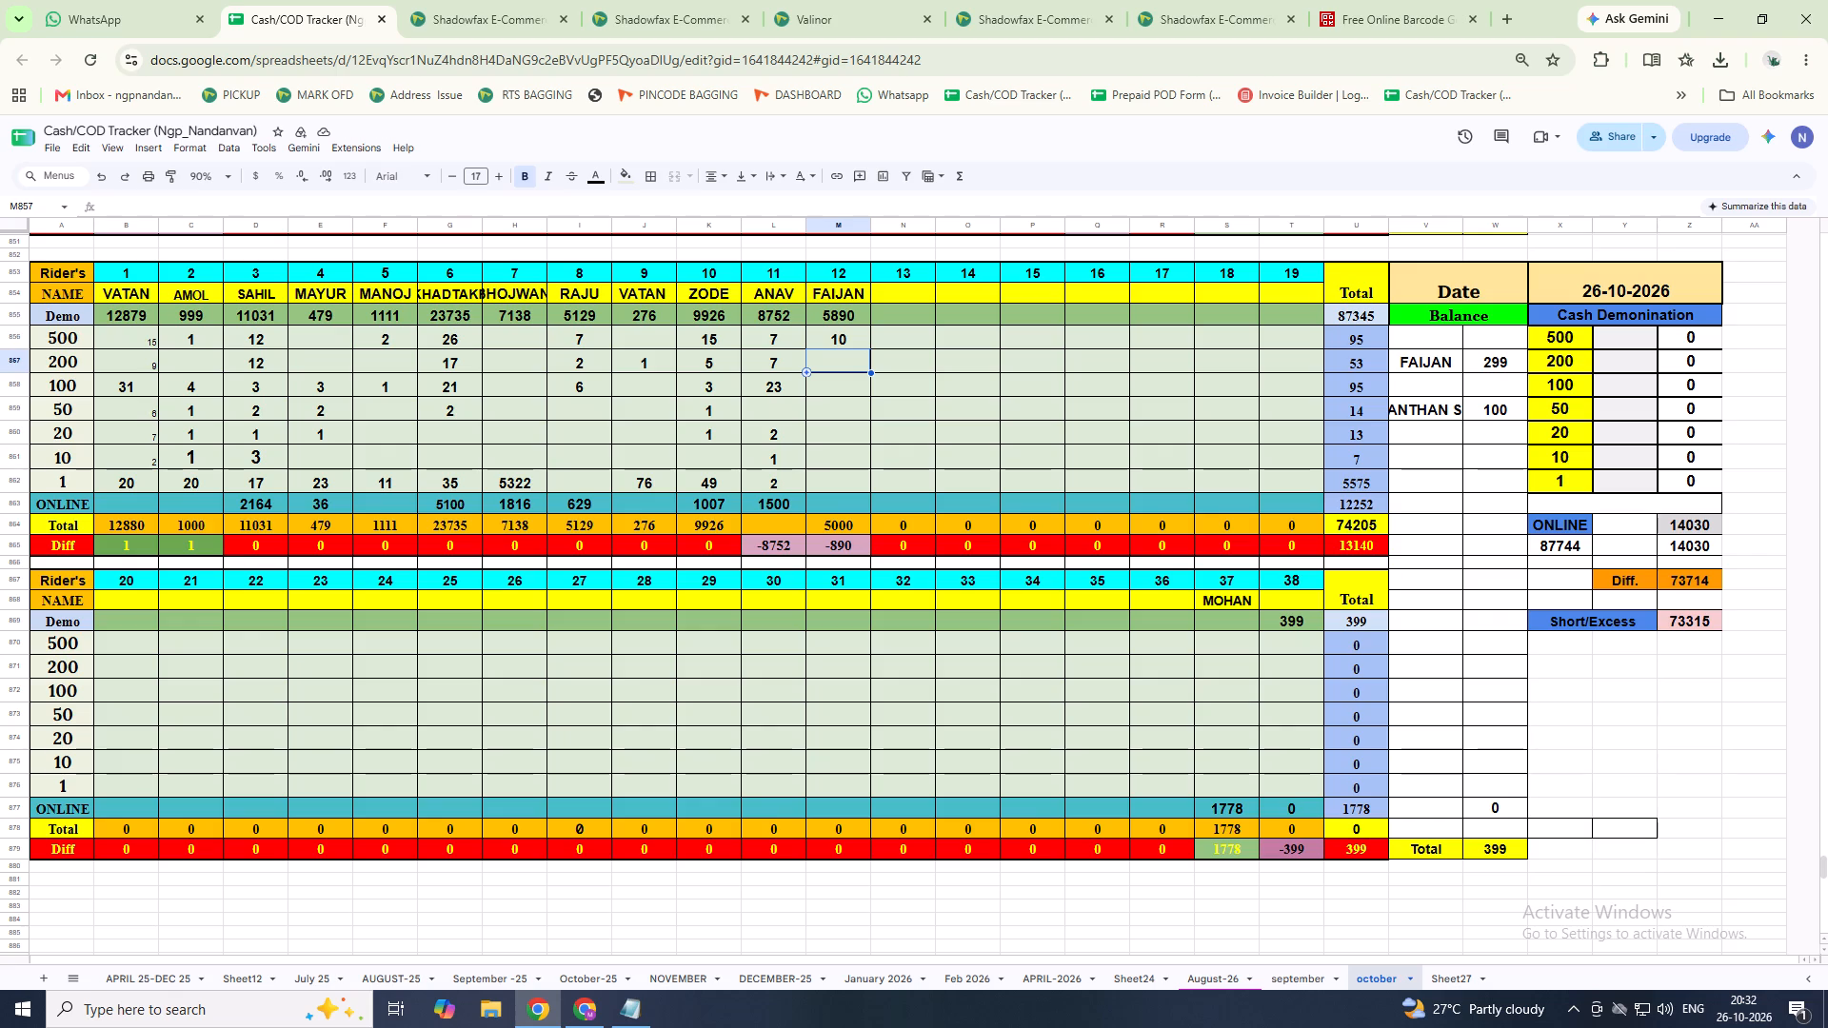
key("Down")
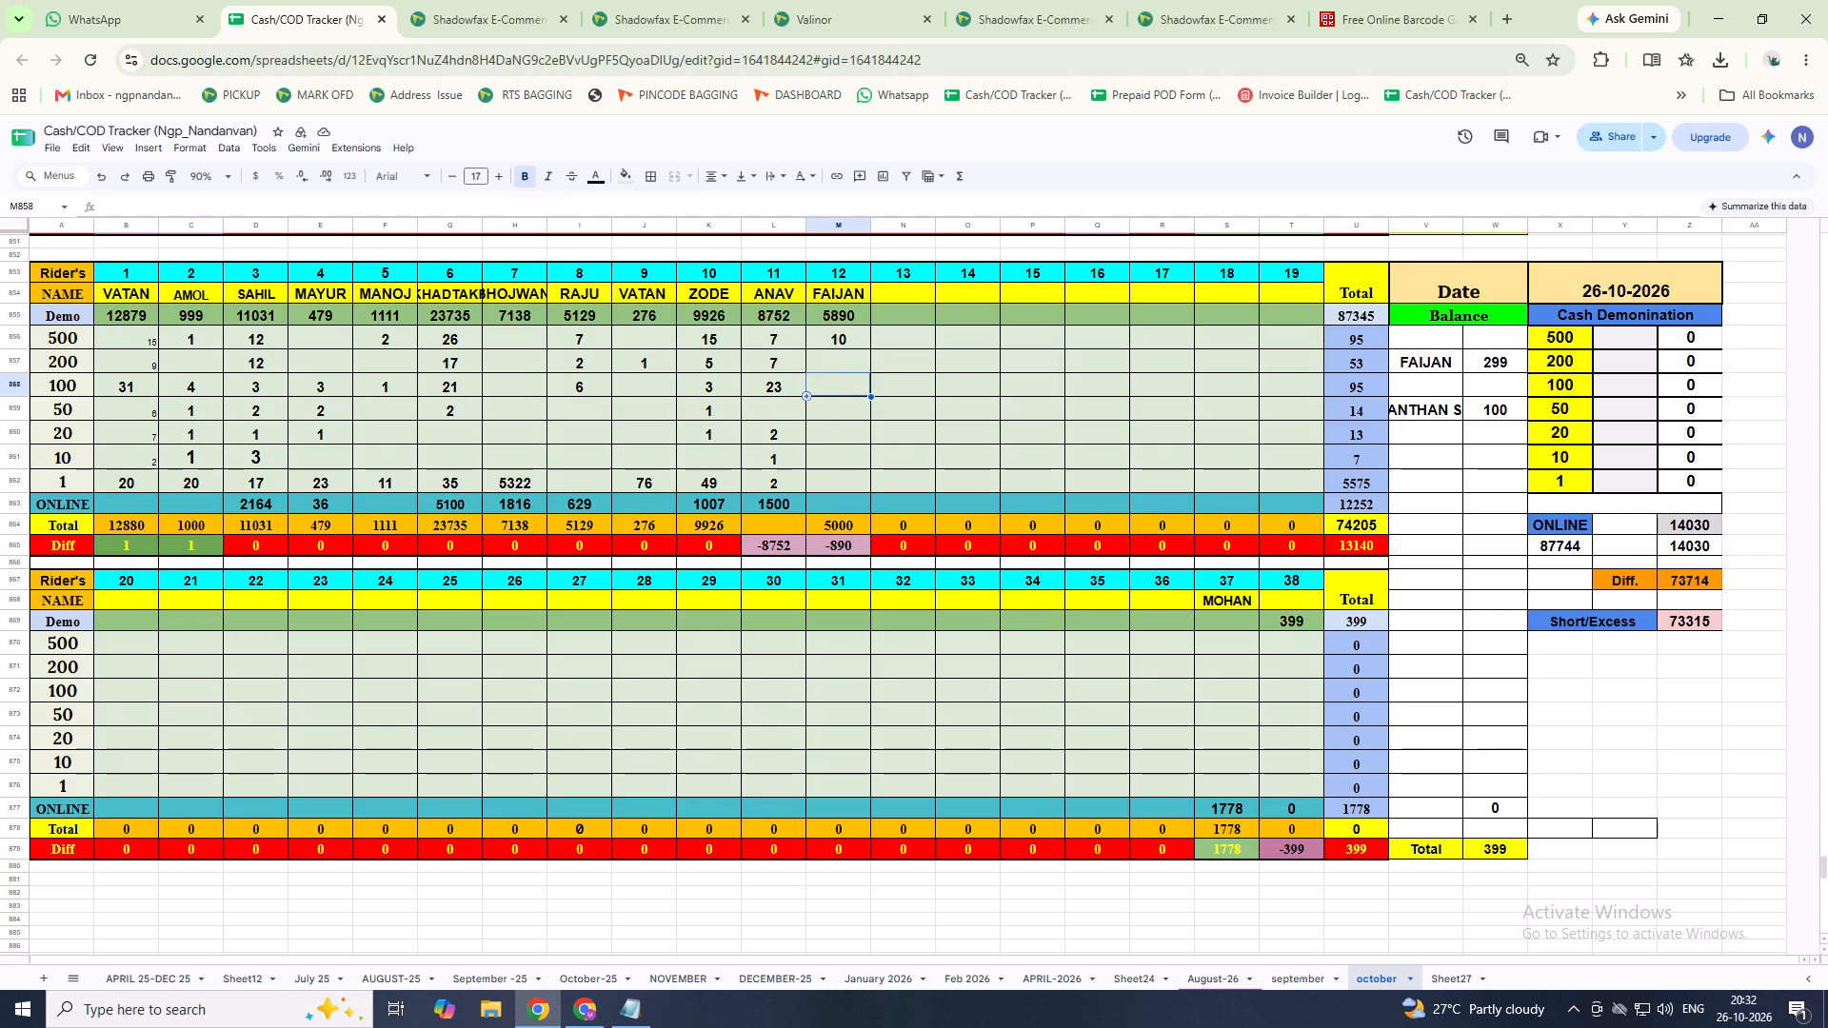
key("6")
key("Return")
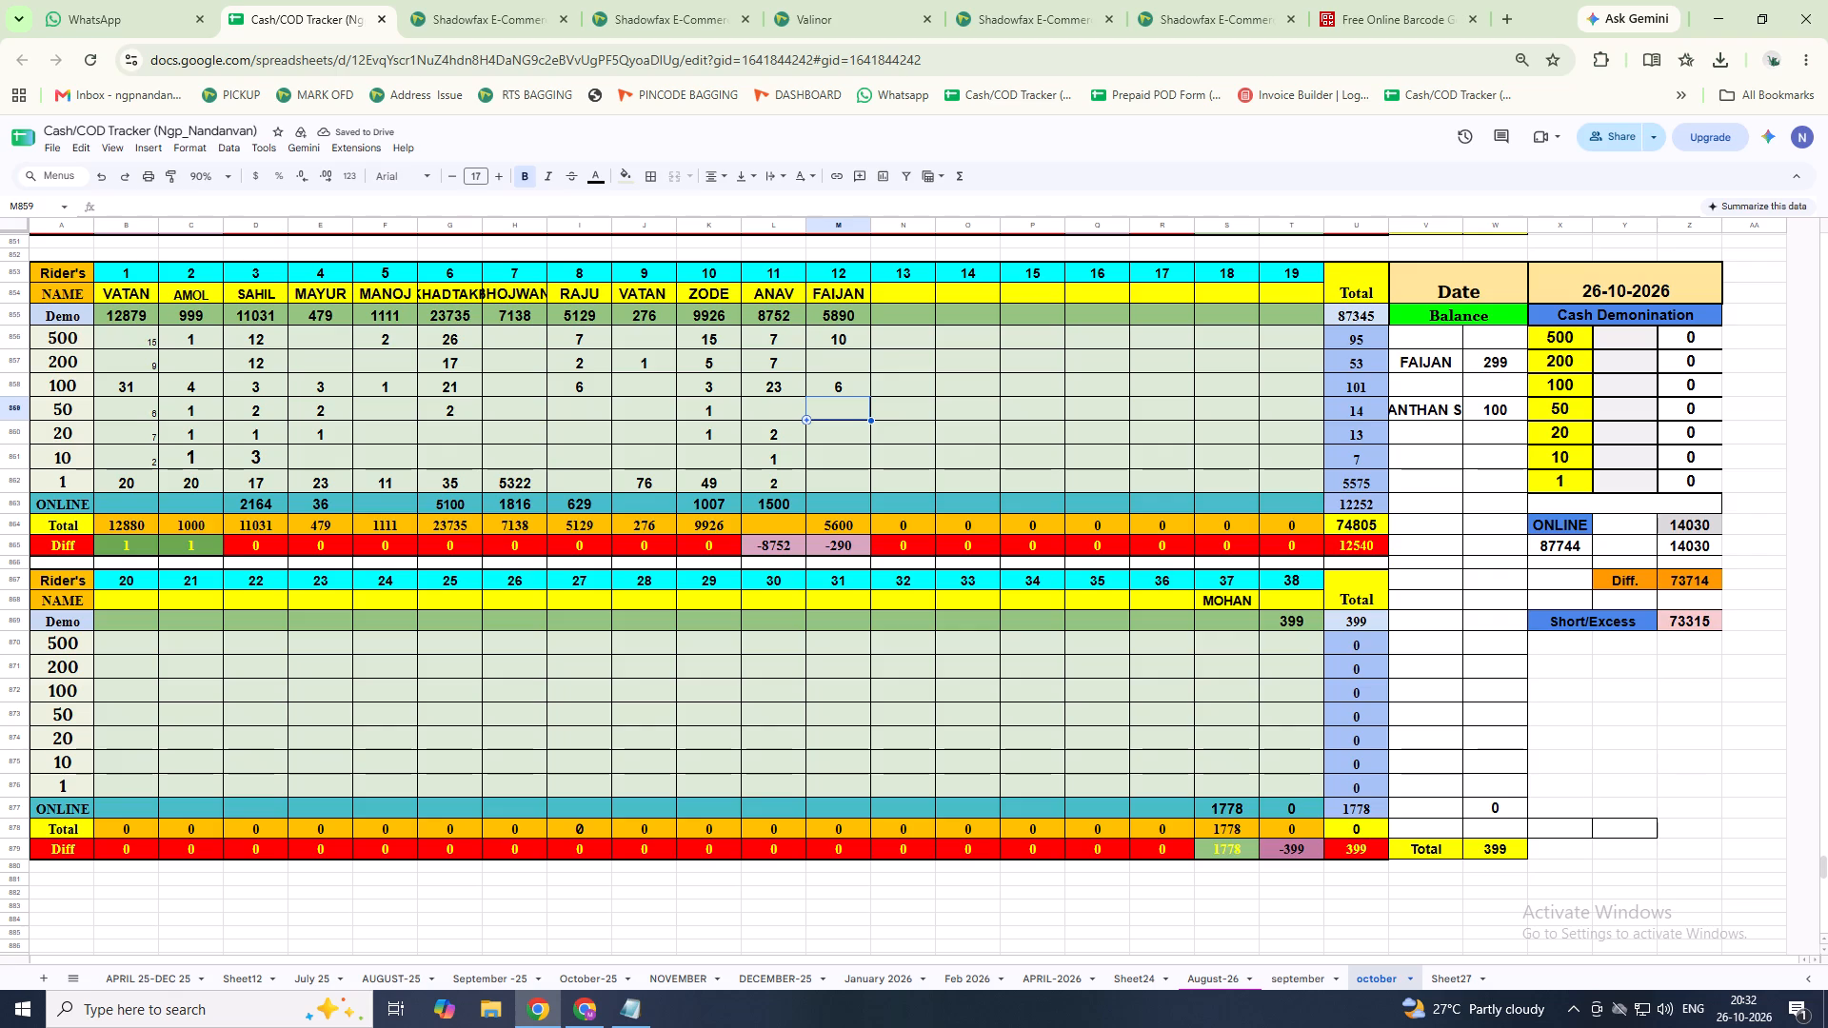
key("2")
key("Return")
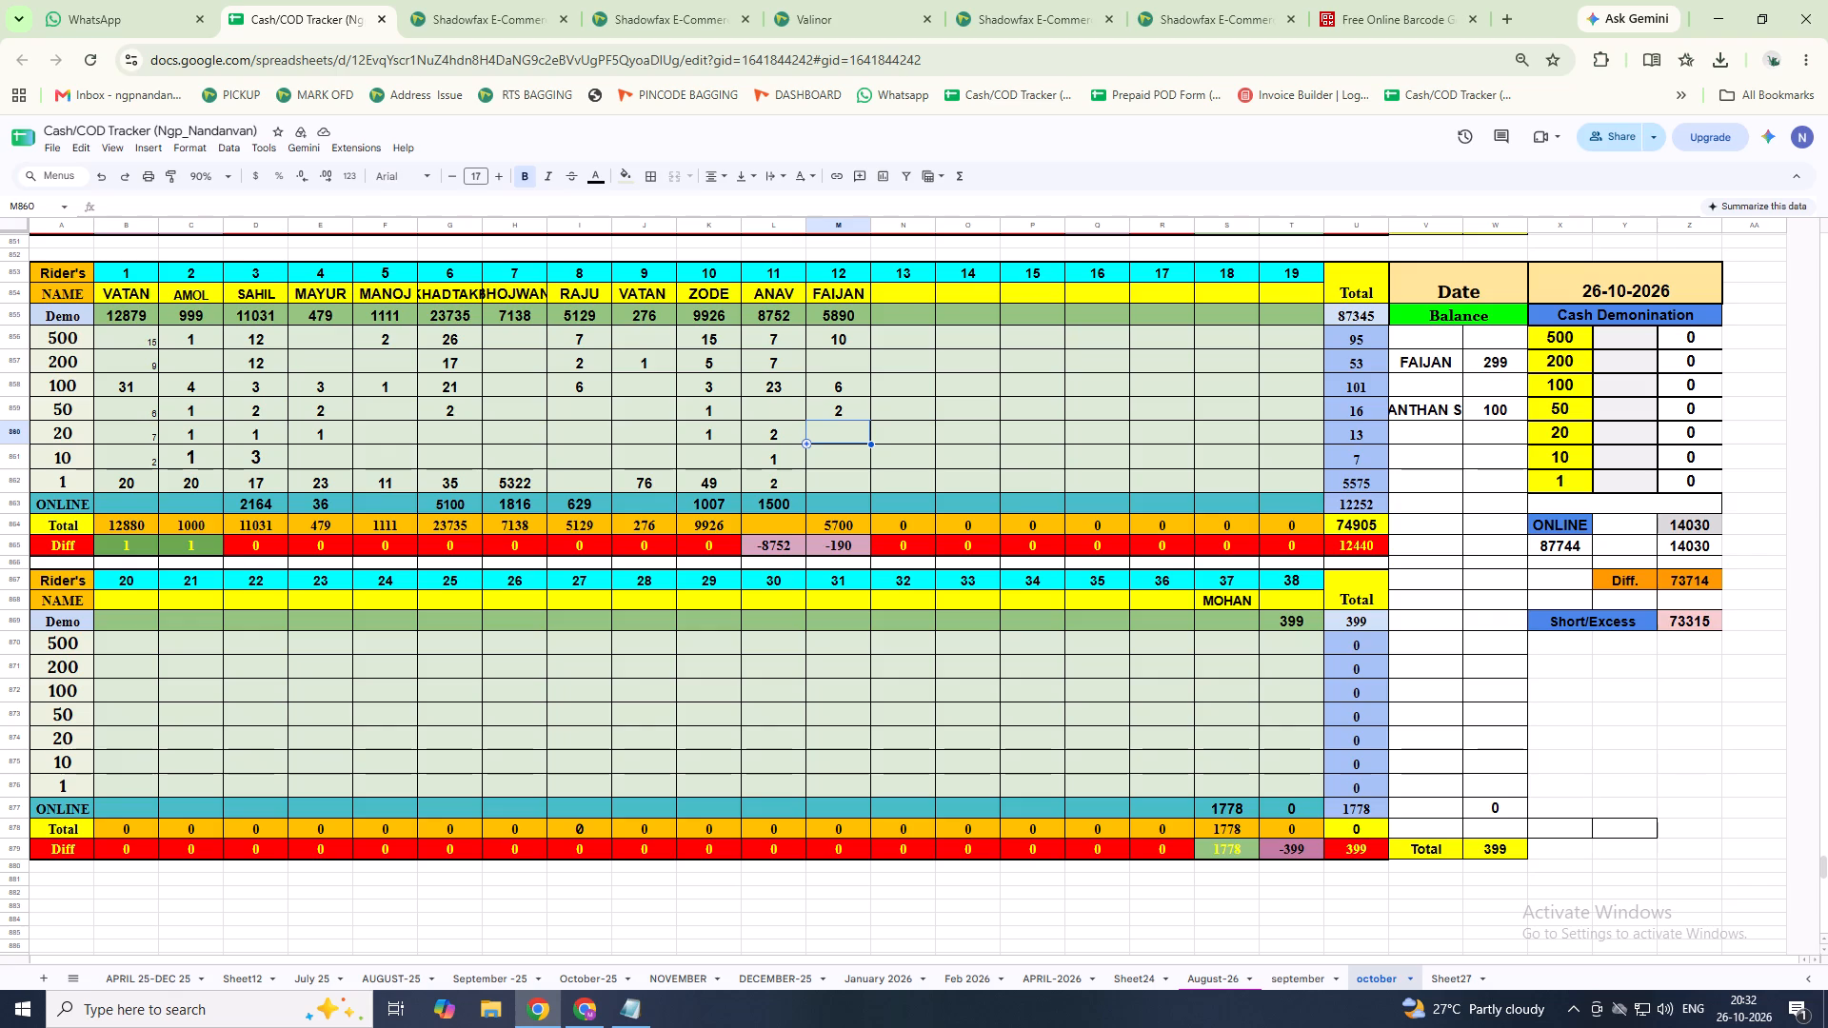
key("9")
key("Return")
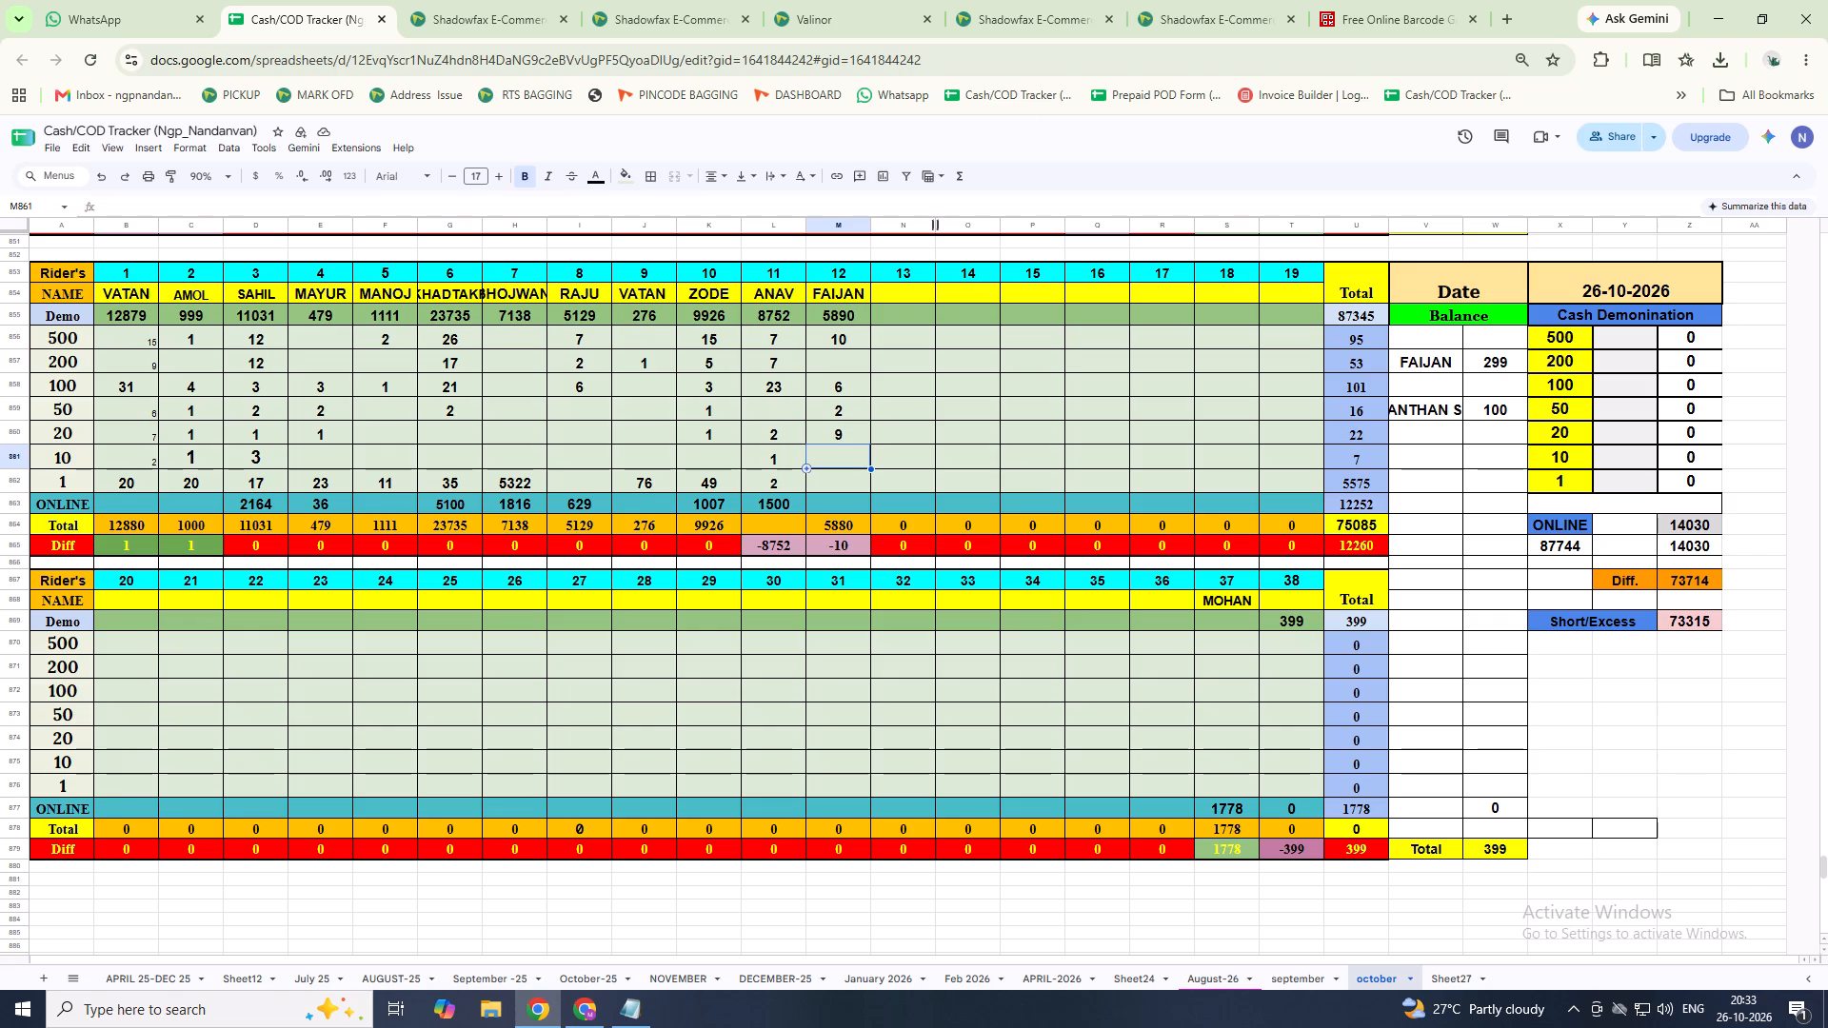
key("1")
key("Return")
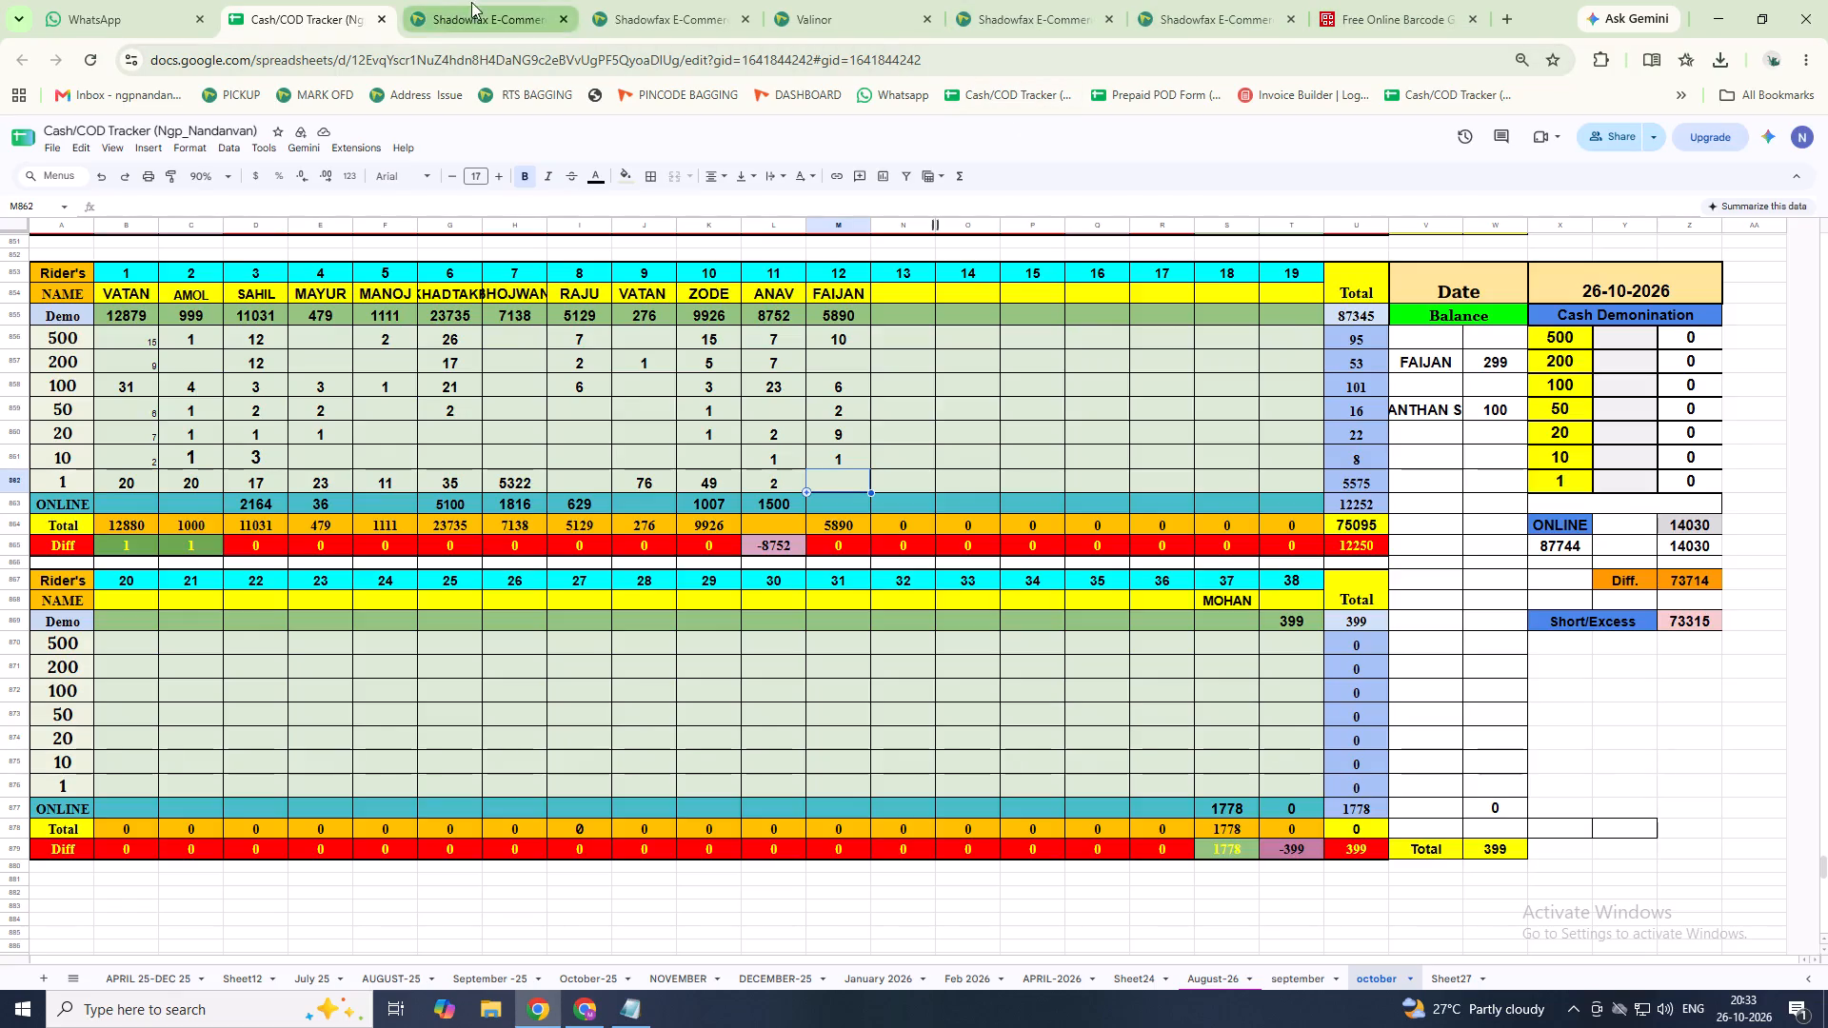
In the Shadowfax Runsheet Closure page, find rider Aniket by searching BAR and proceed with his Forward runsheet.
left_click(646, 7)
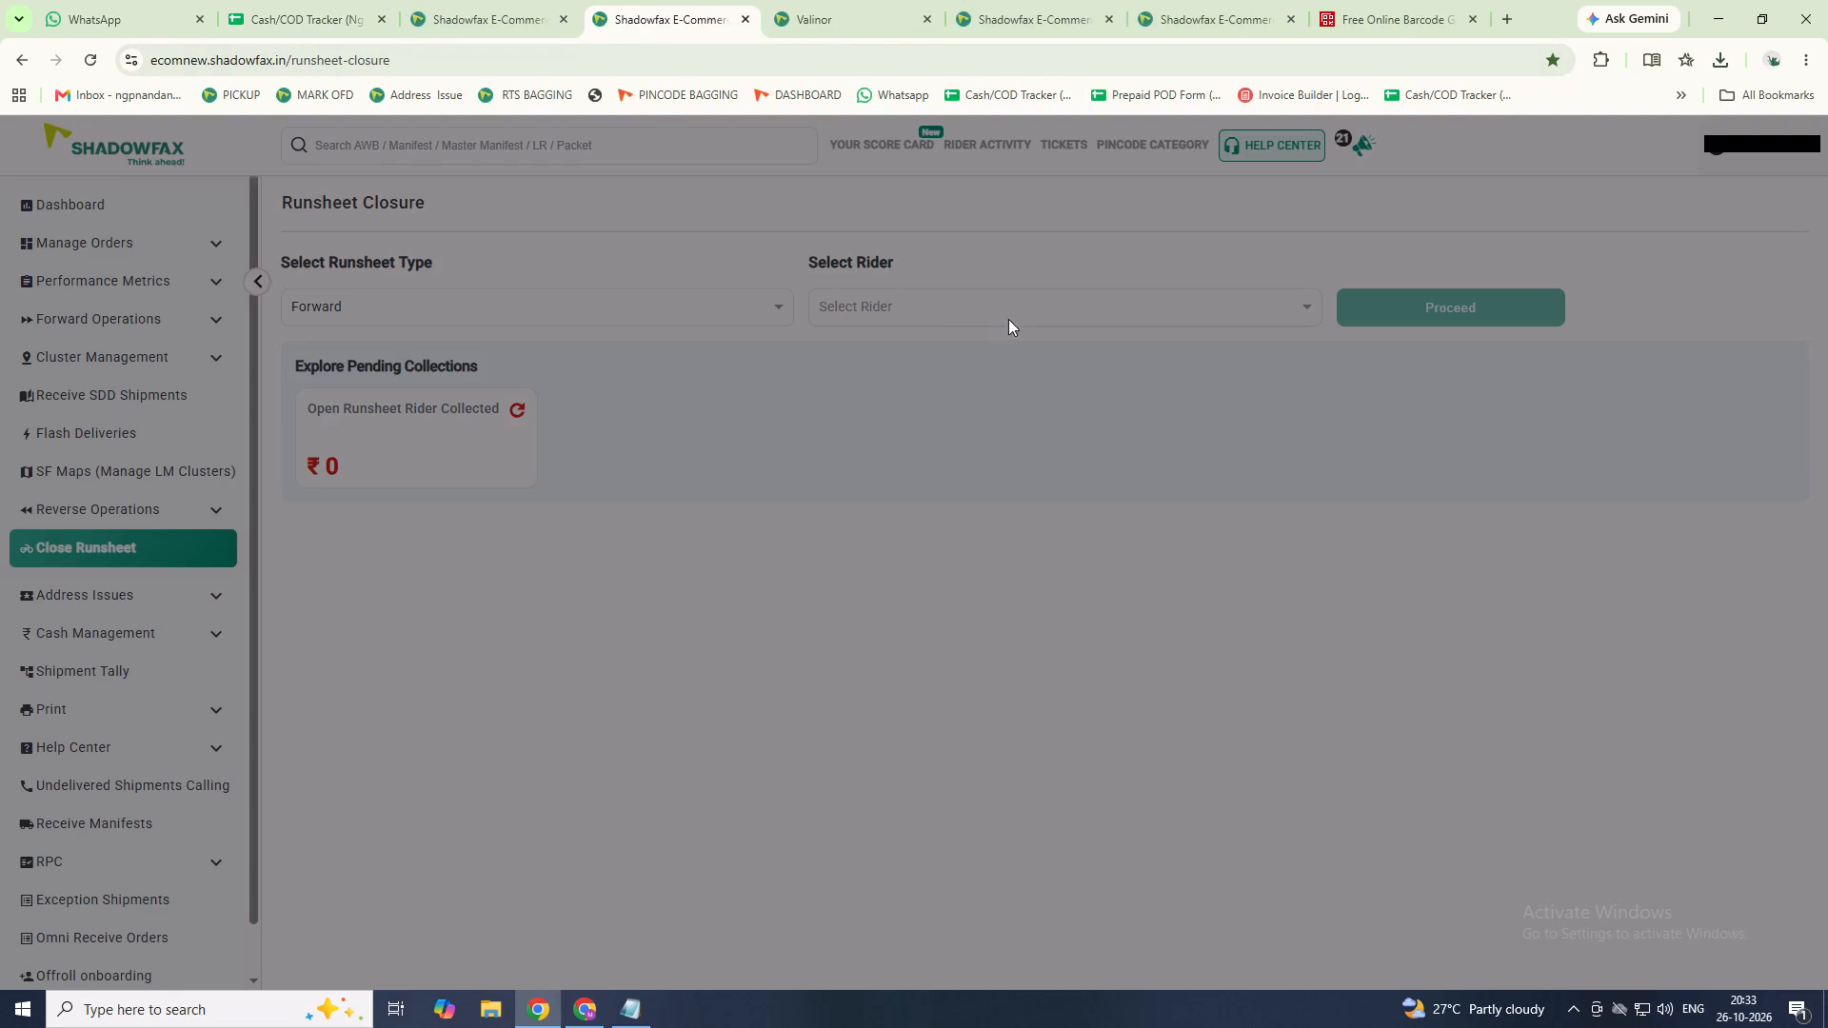
left_click(1034, 305)
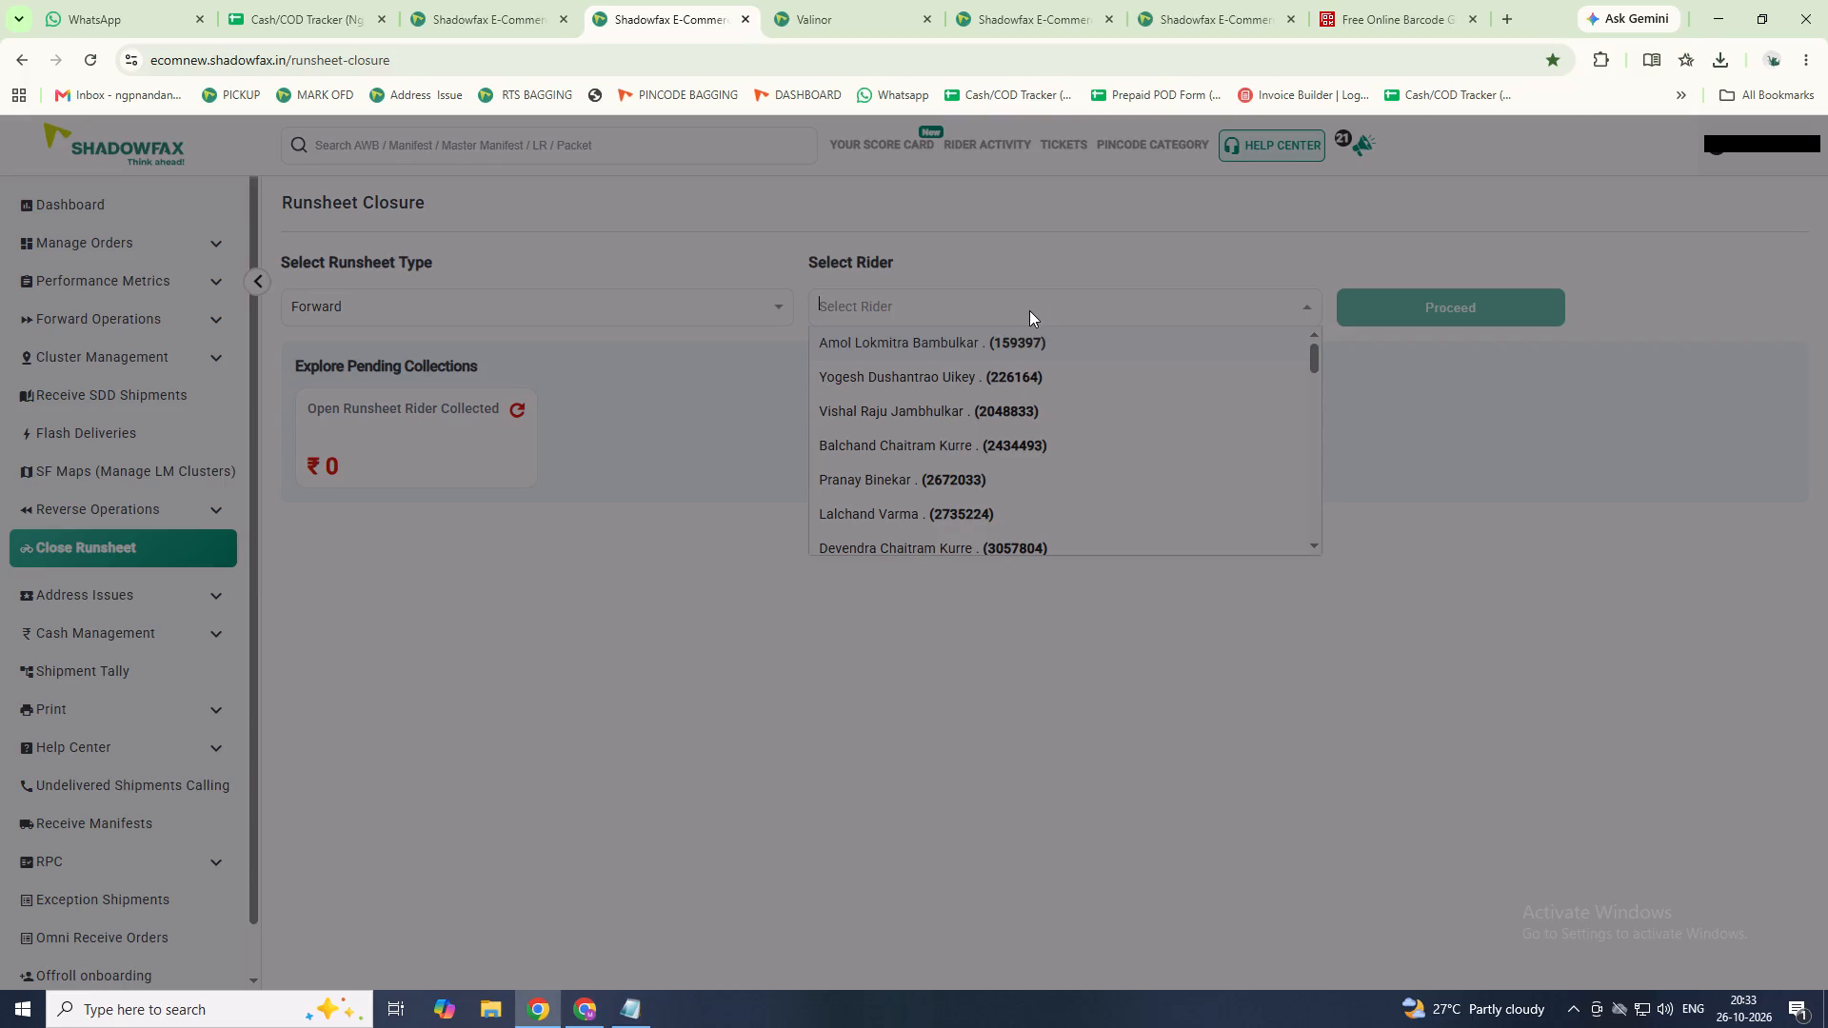
key("b")
type("AR")
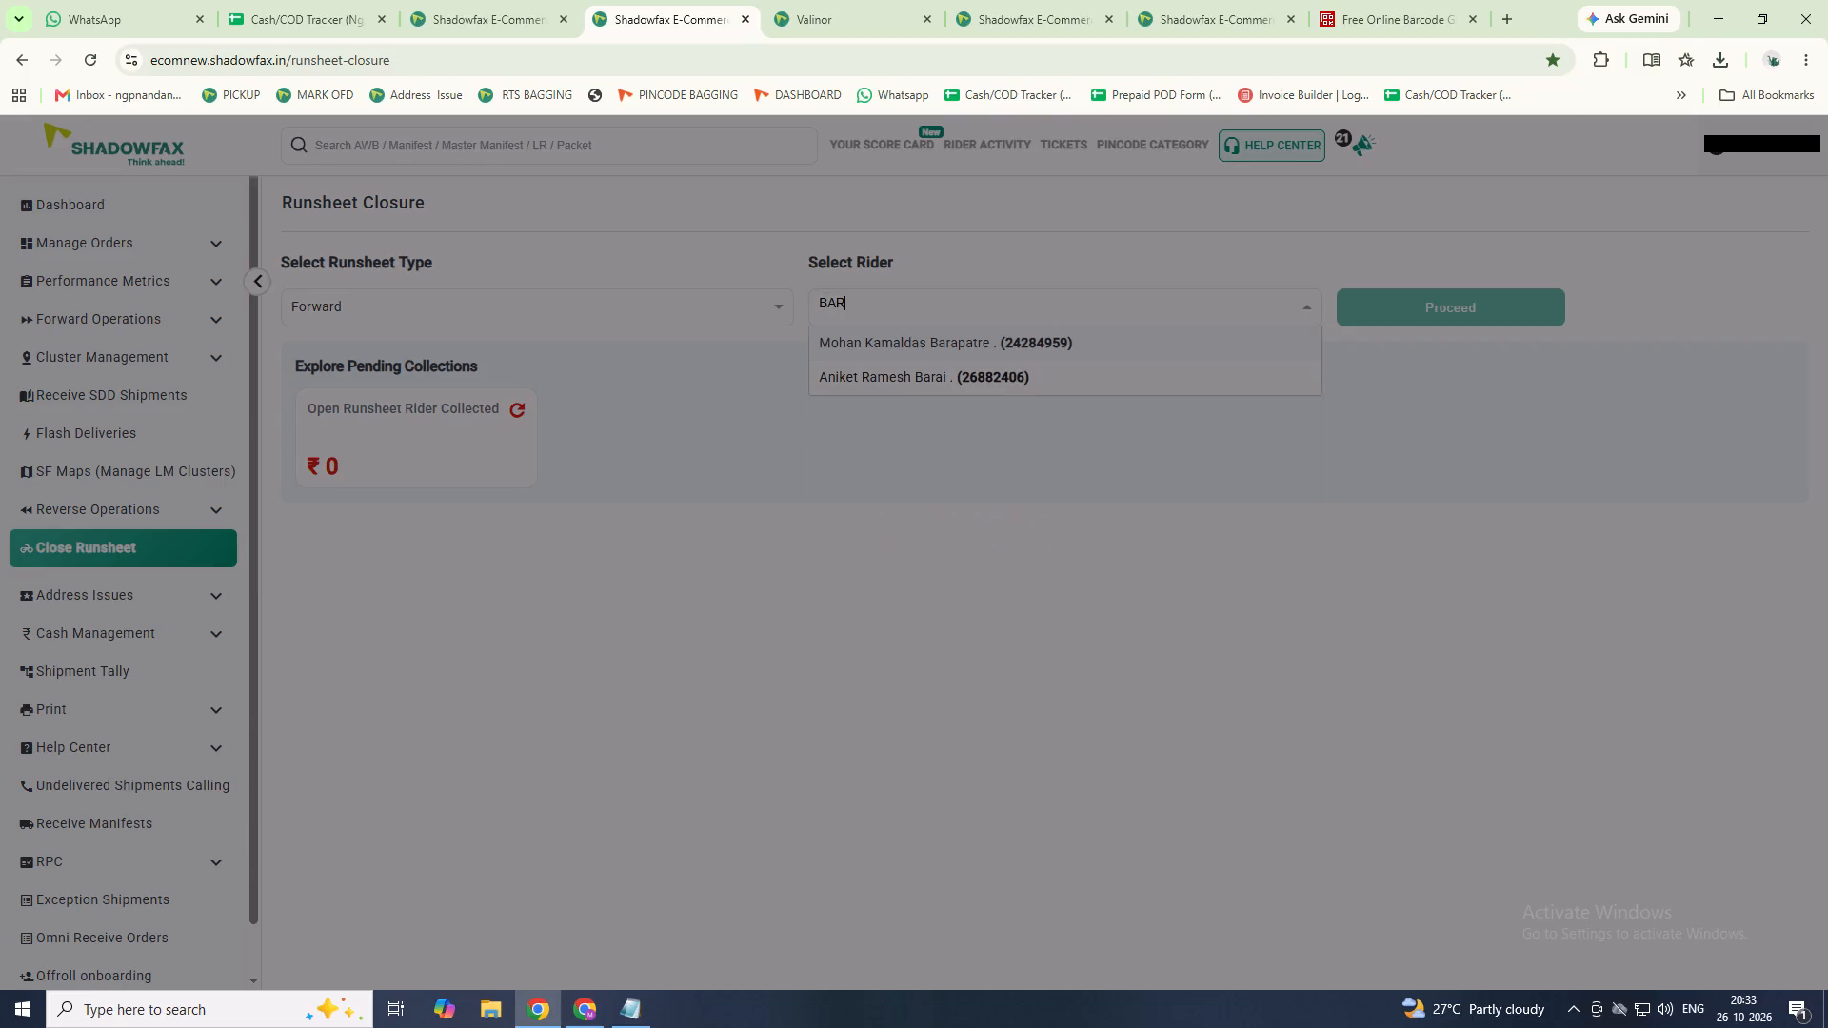
left_click(914, 369)
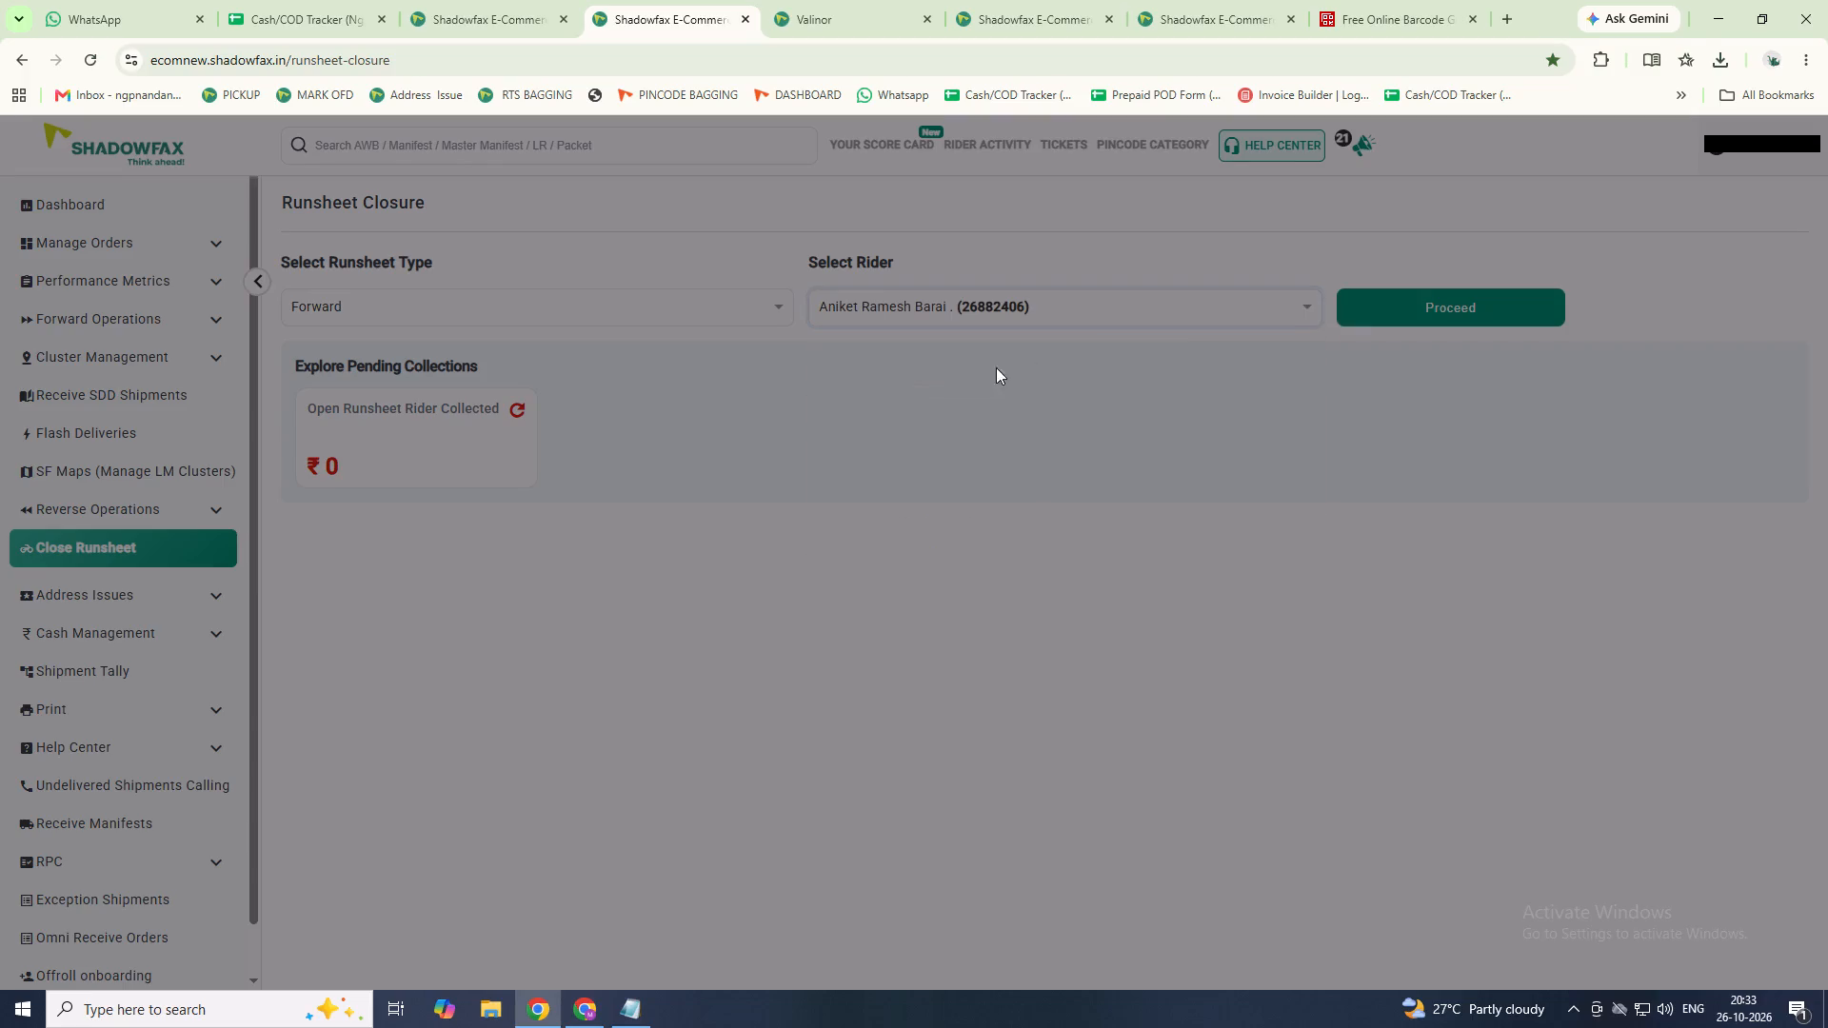
left_click(1390, 302)
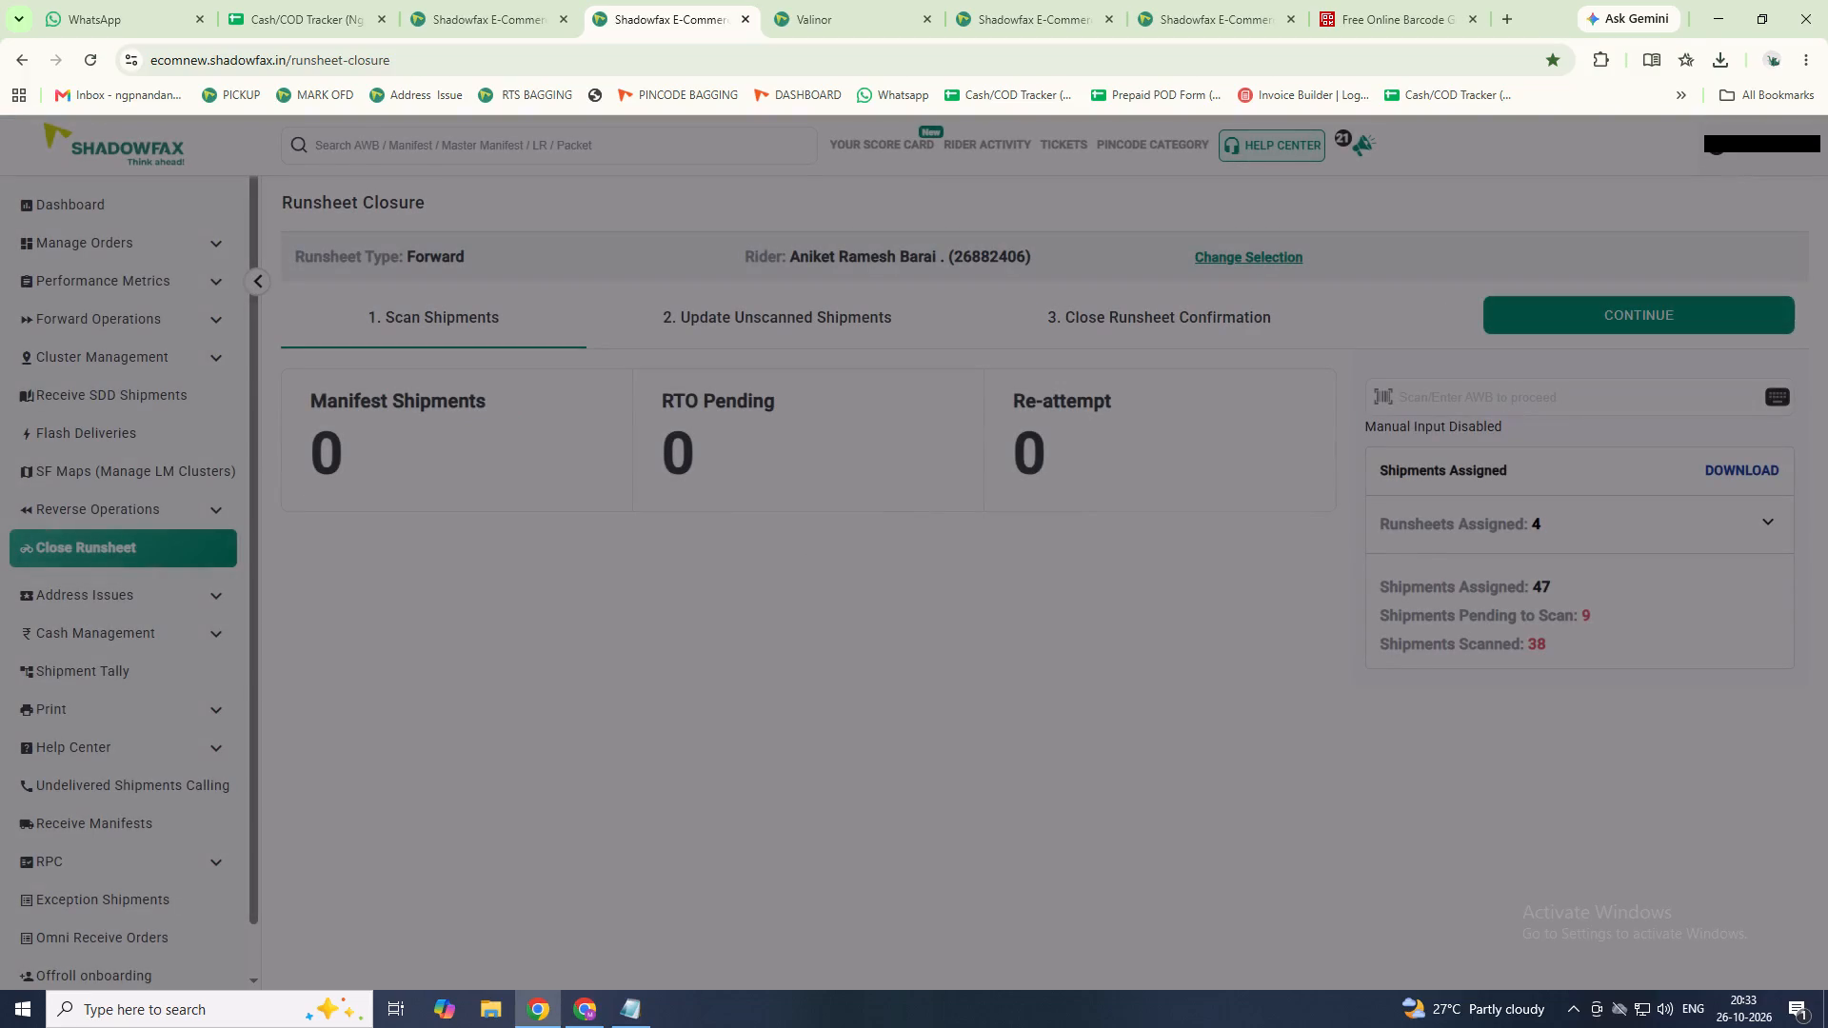
Scan all of rider Aniket's pending shipments into the AWB field, clearing leftover codes between scans.
left_click(1495, 392)
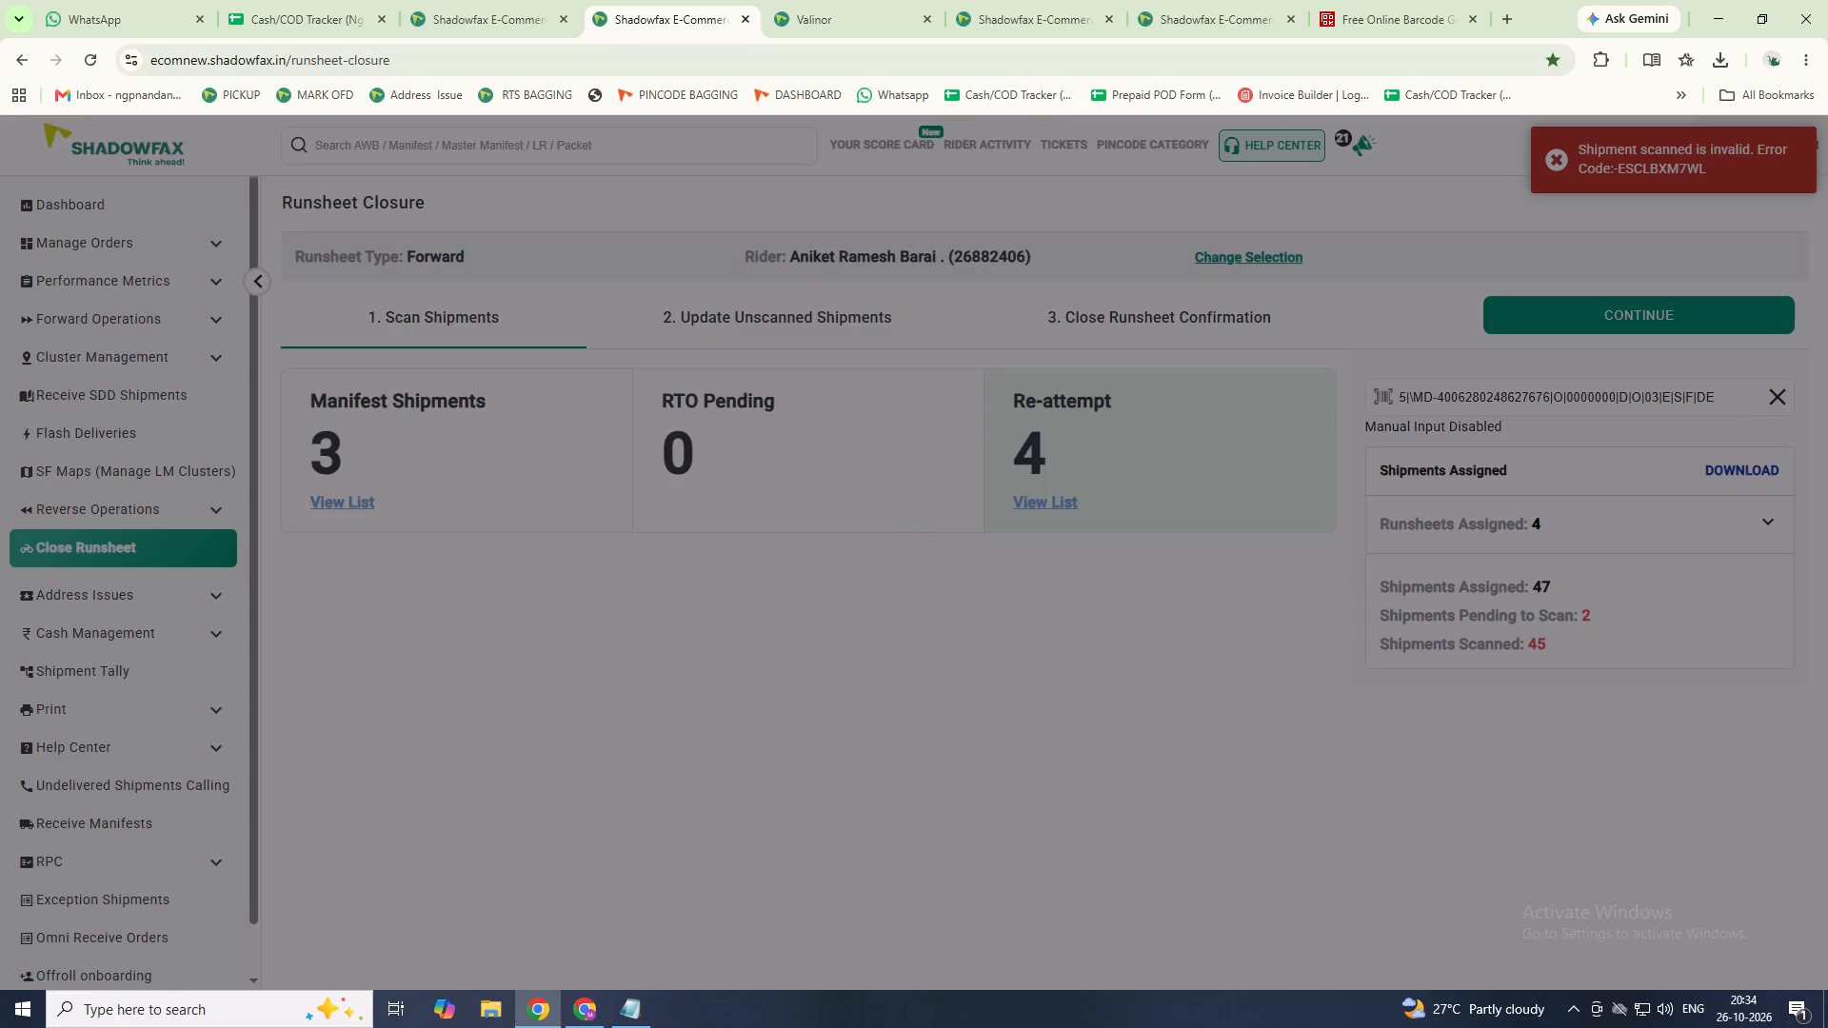
left_click(1777, 402)
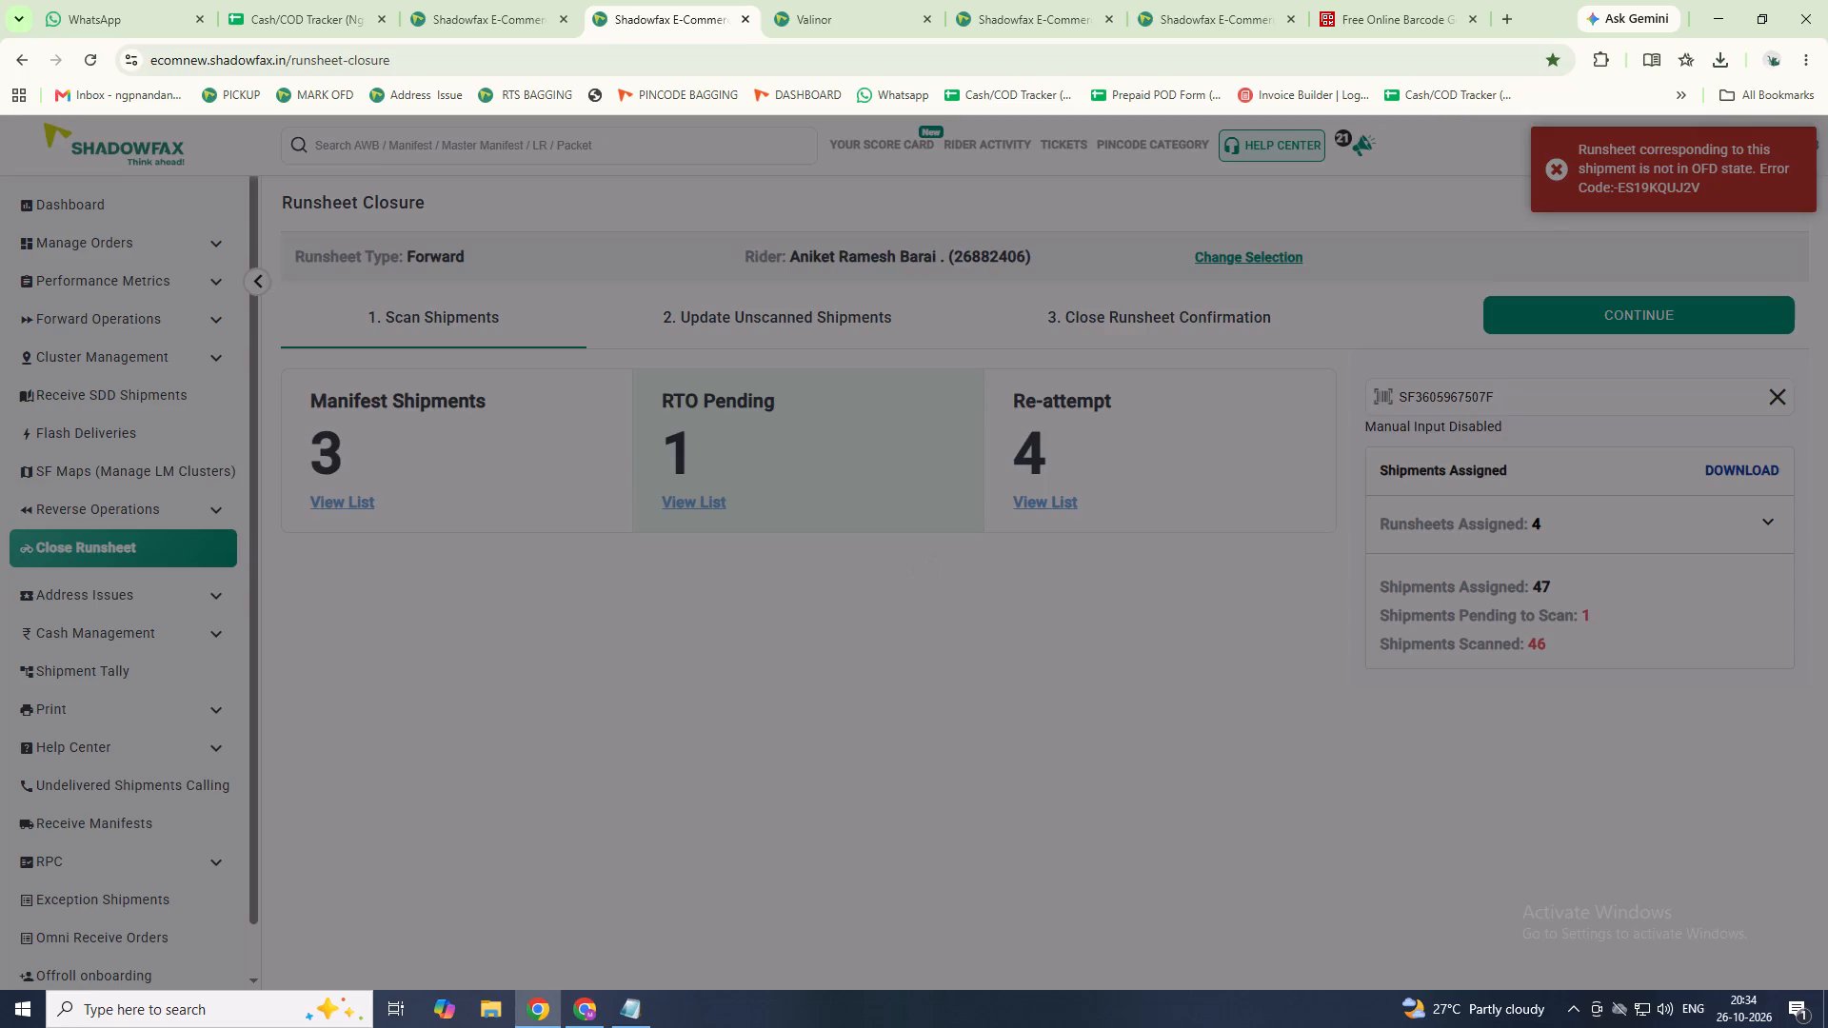
key("ctrl+a")
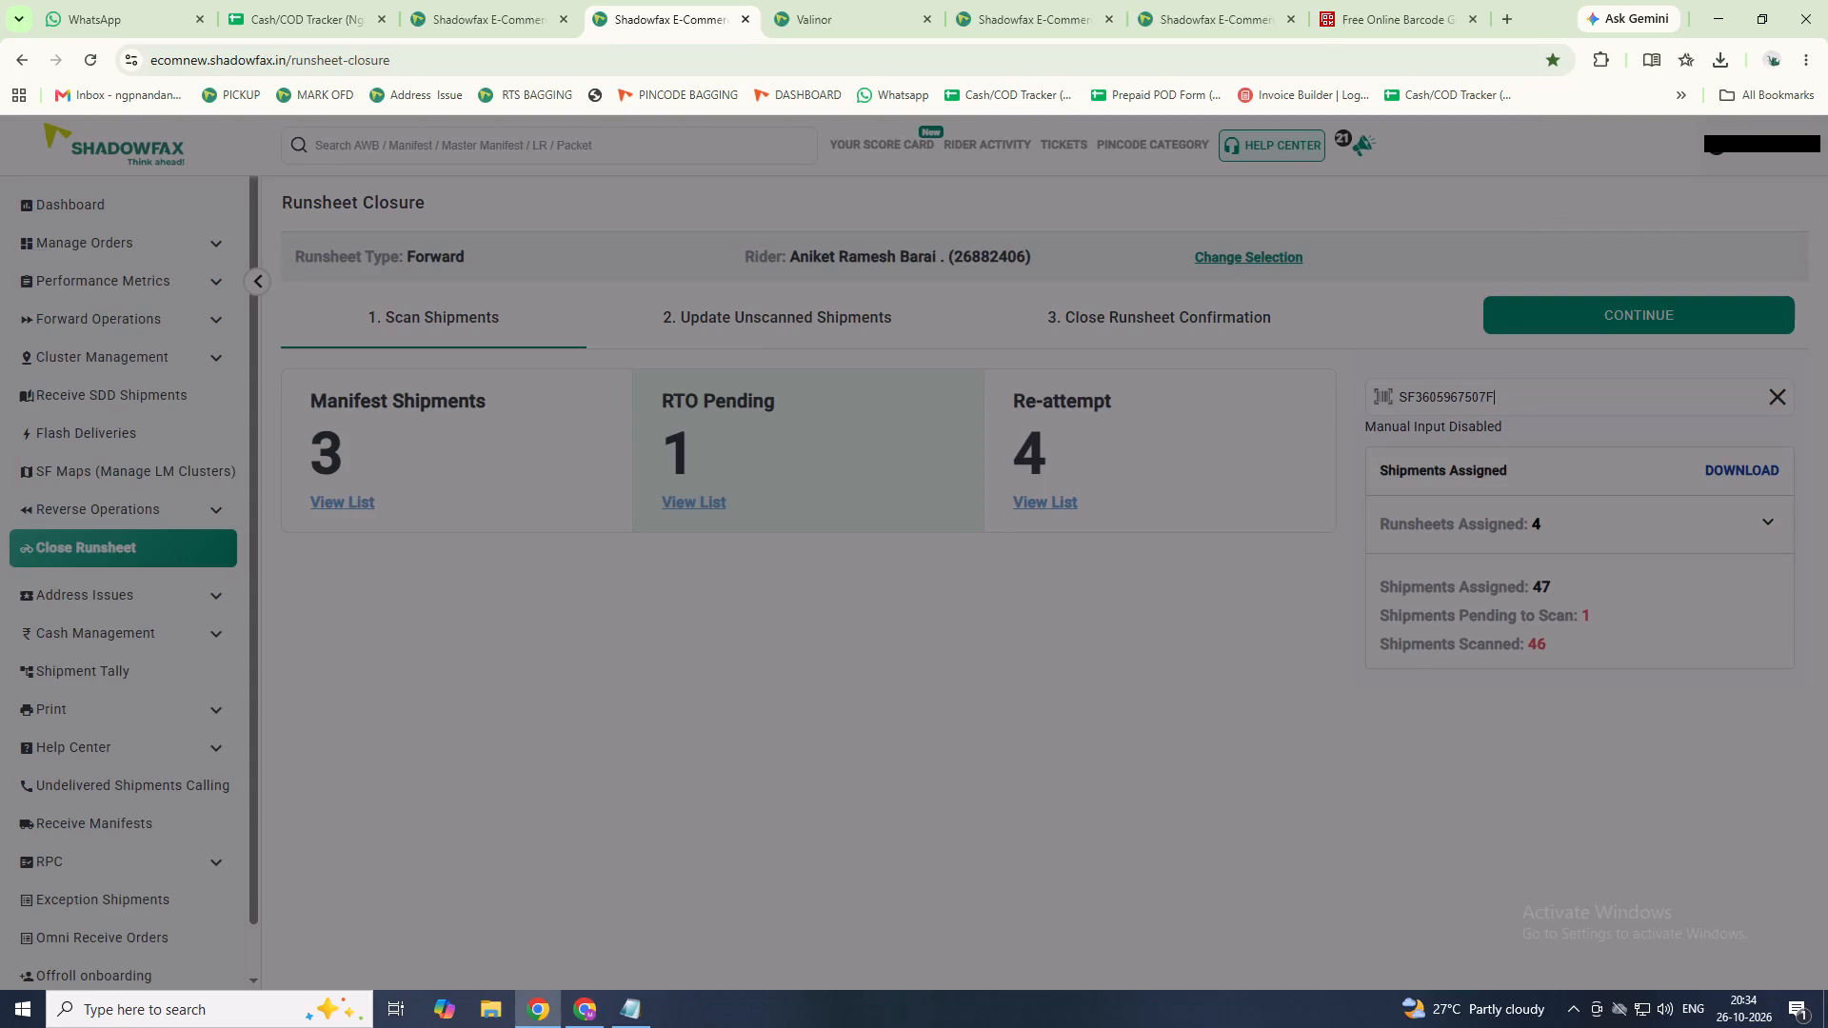
key("ctrl+a")
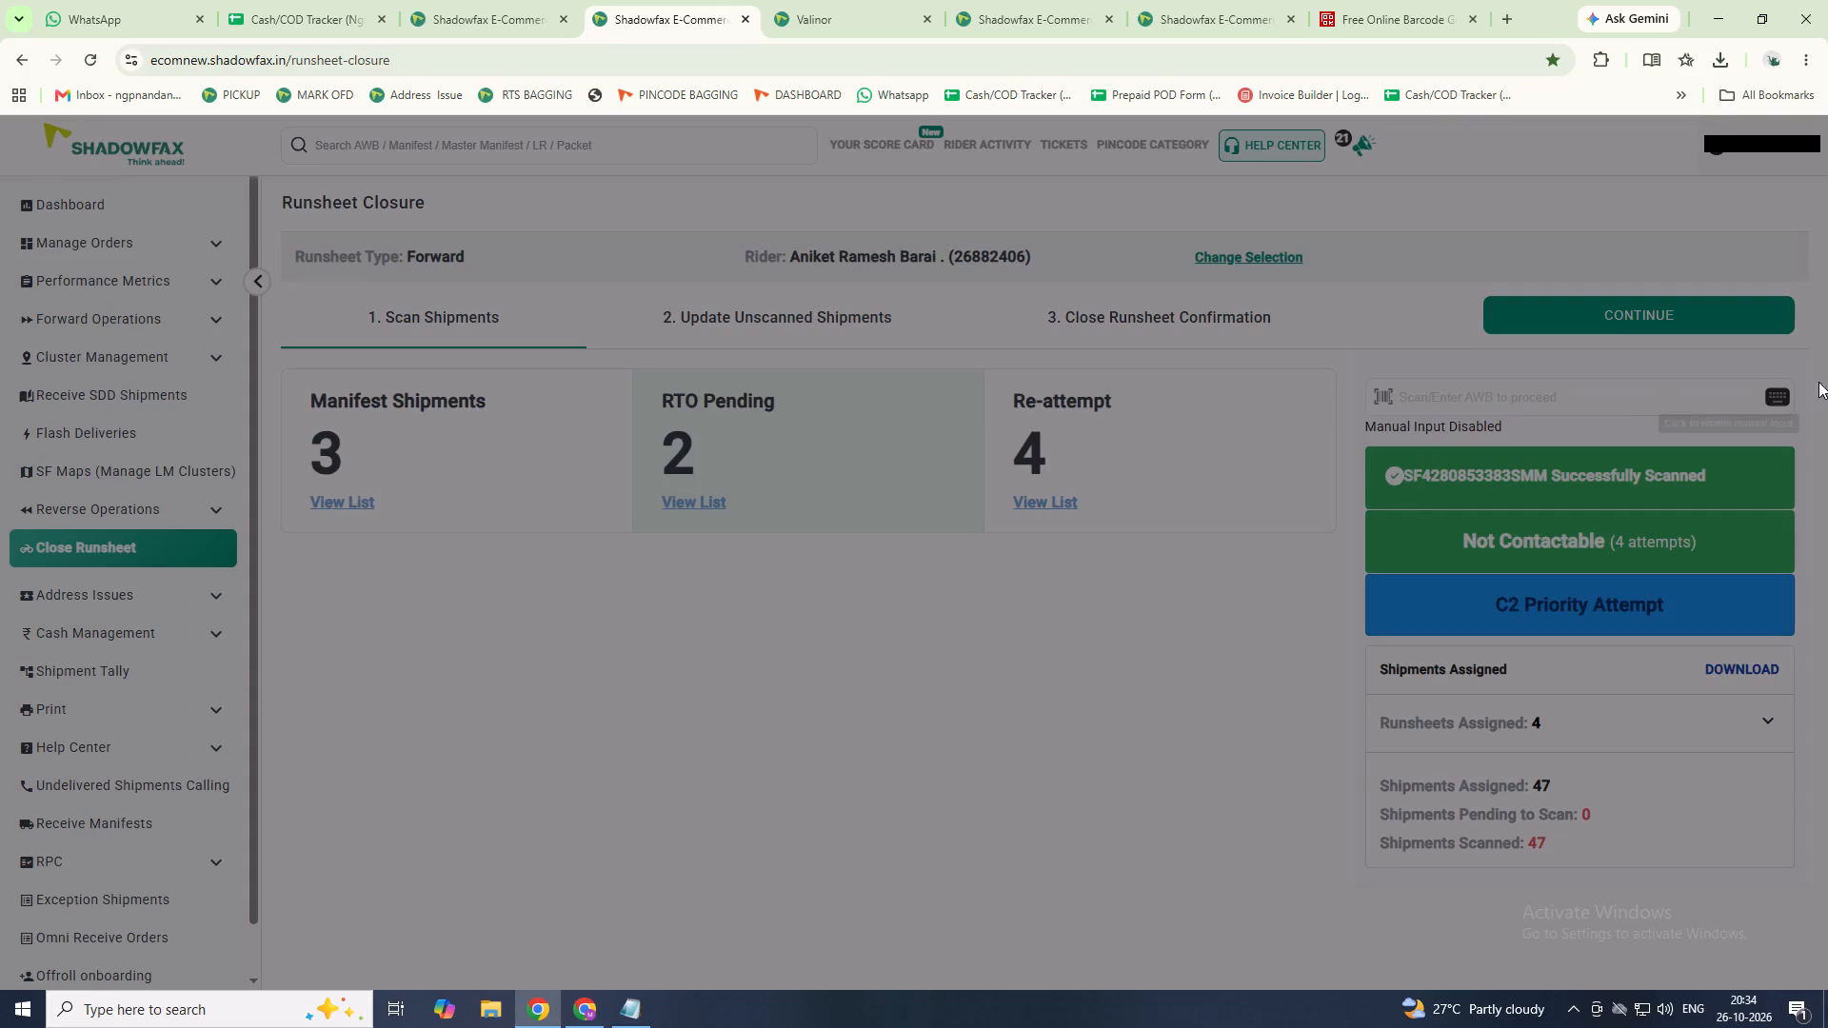
Advance rider Aniket's scanned Forward runsheet past the unscanned-shipments stage to Close Runsheet Confirmation.
left_click(1702, 303)
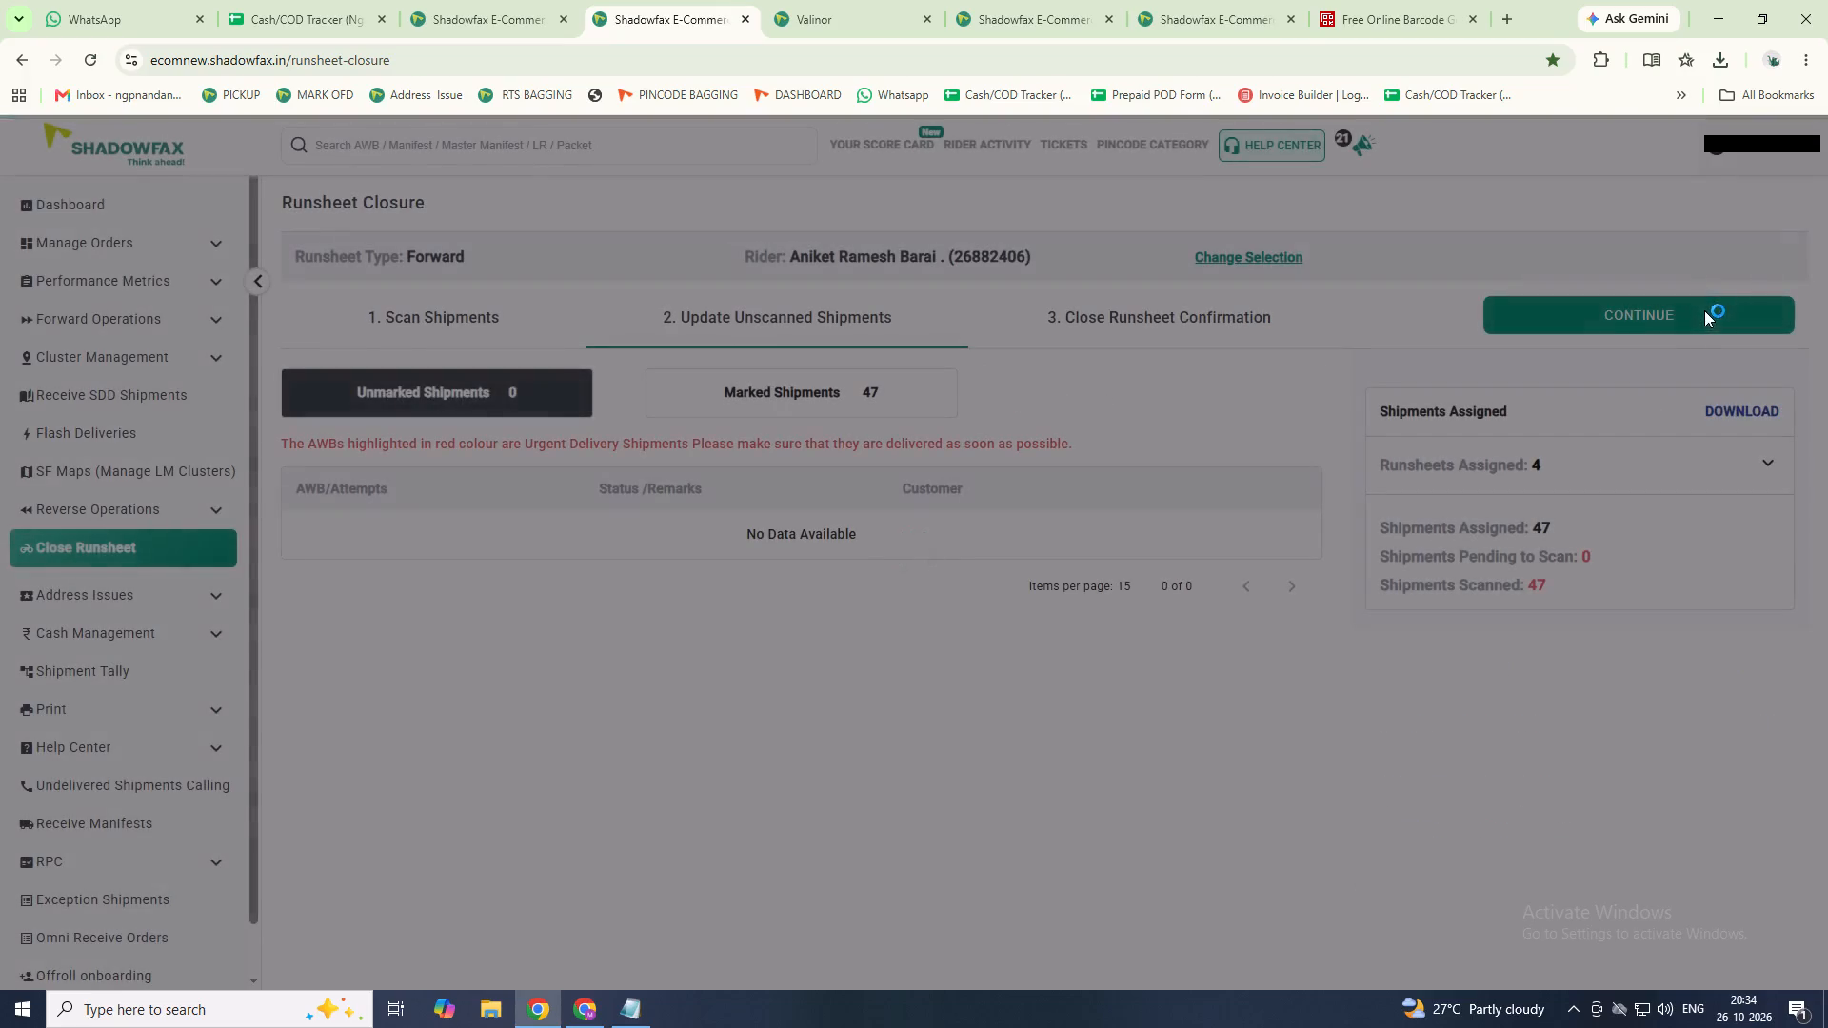
left_click(1704, 309)
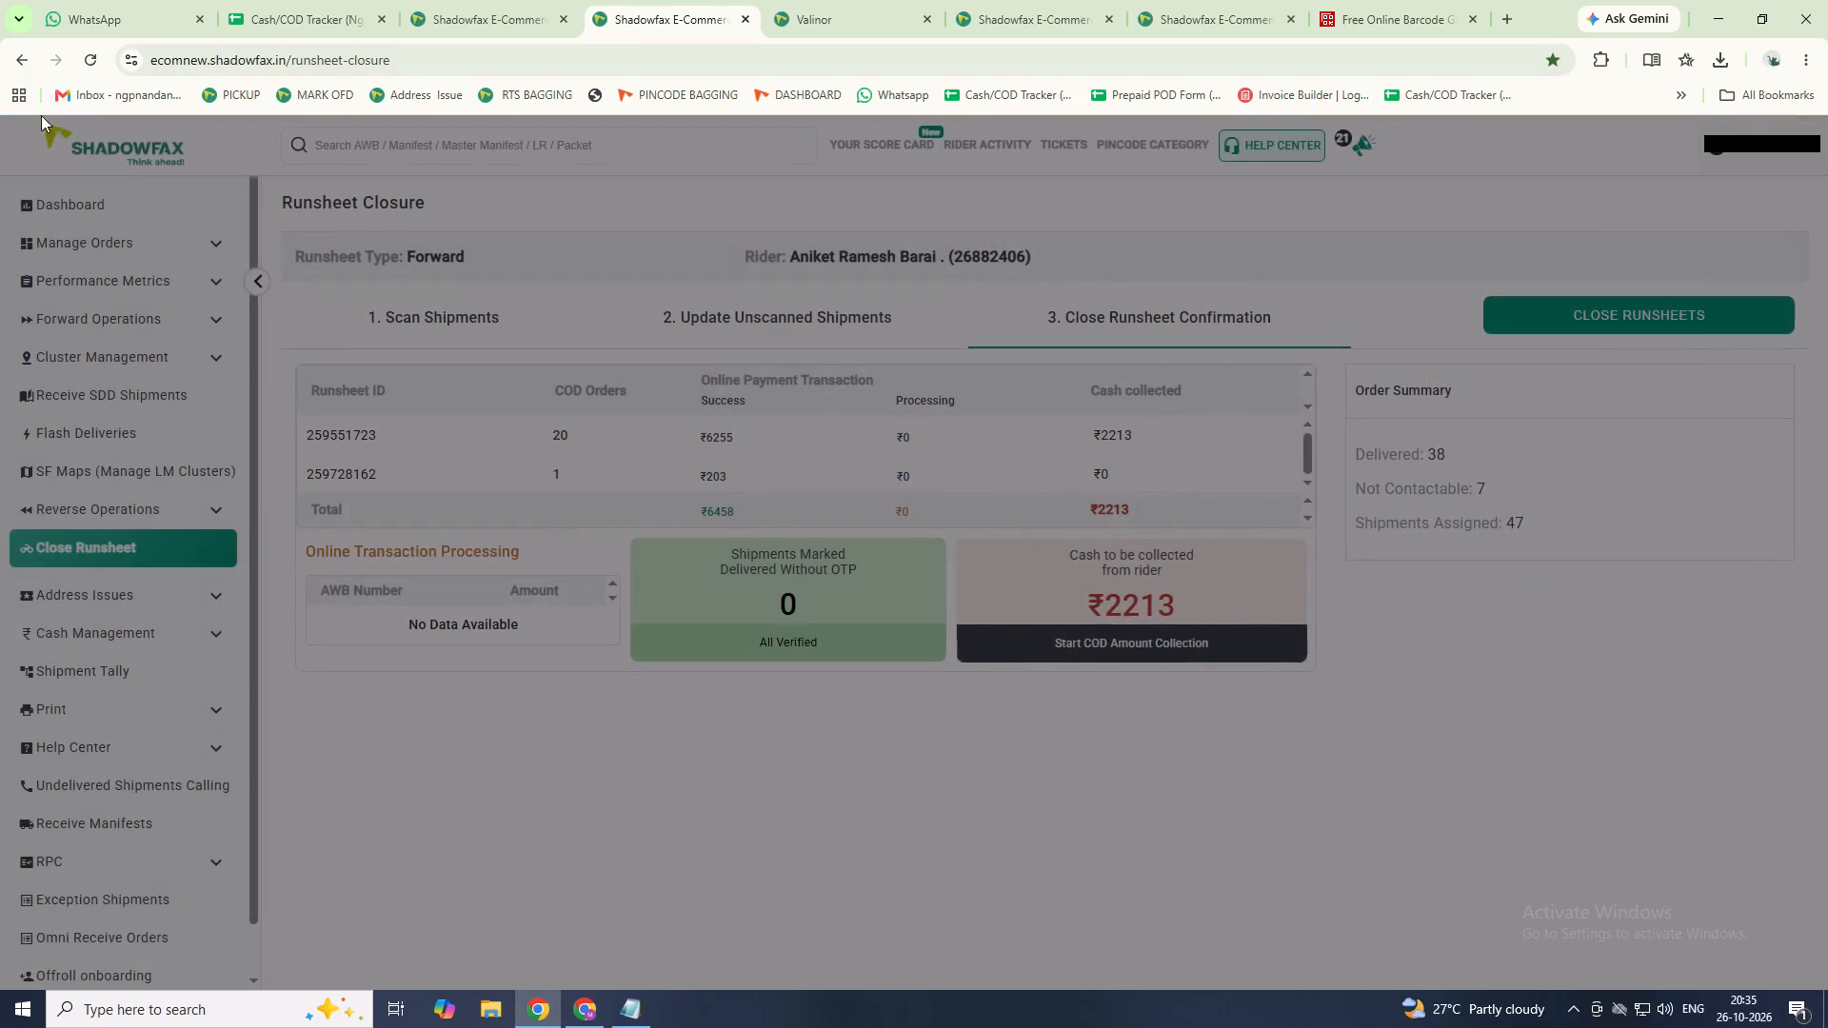
In the Cash/COD Tracker, enter BARAI as rider 13's name and 2213 as the Demo amount.
left_click(294, 16)
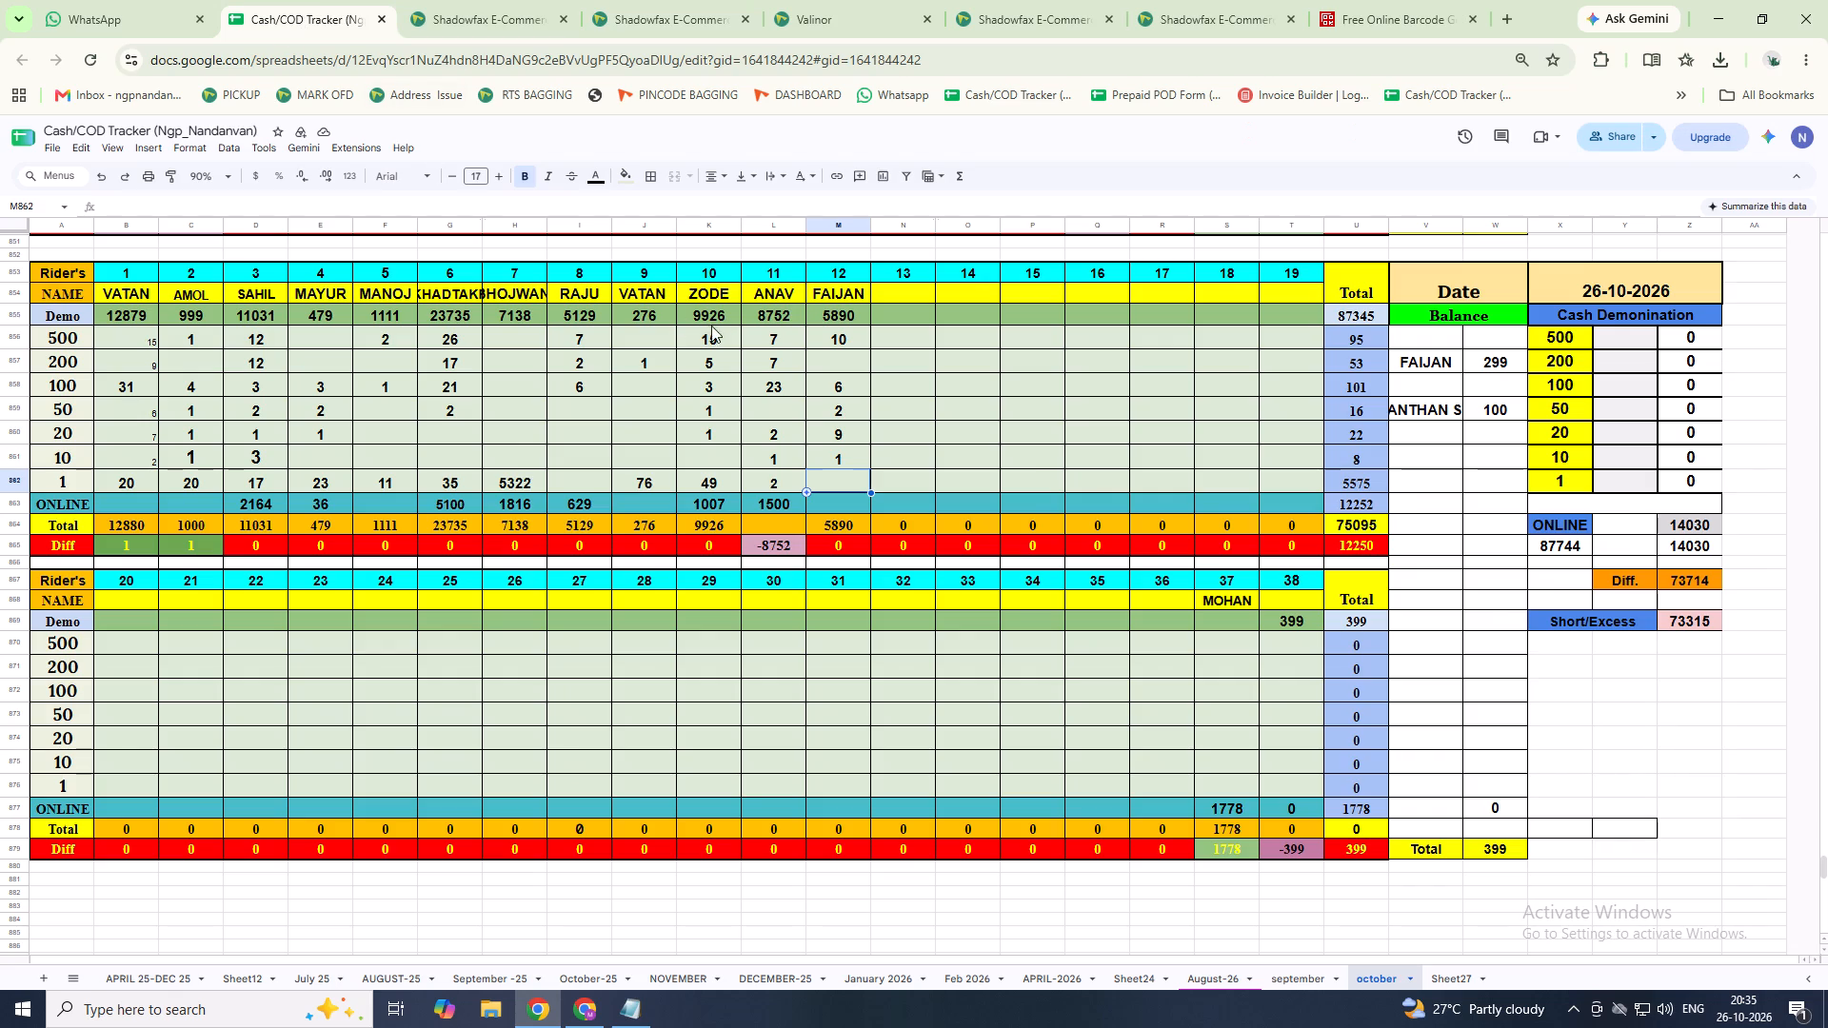
left_click(906, 296)
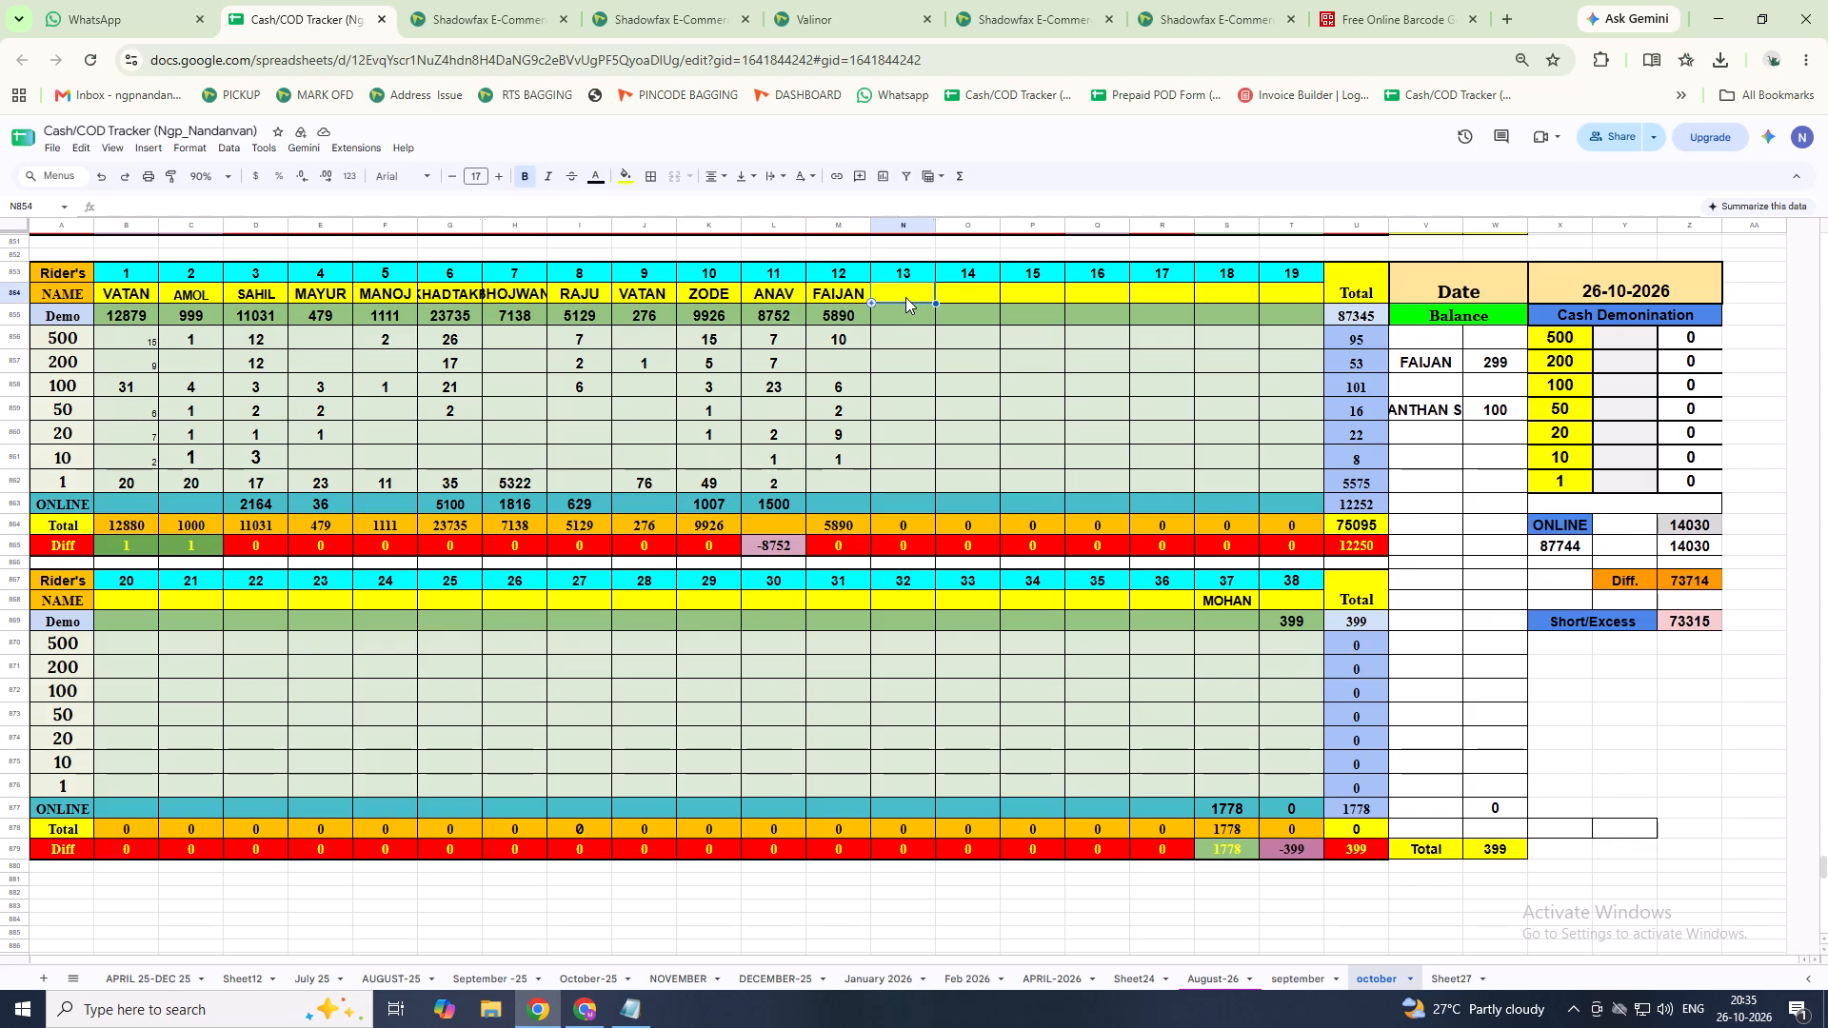
type("BARAI")
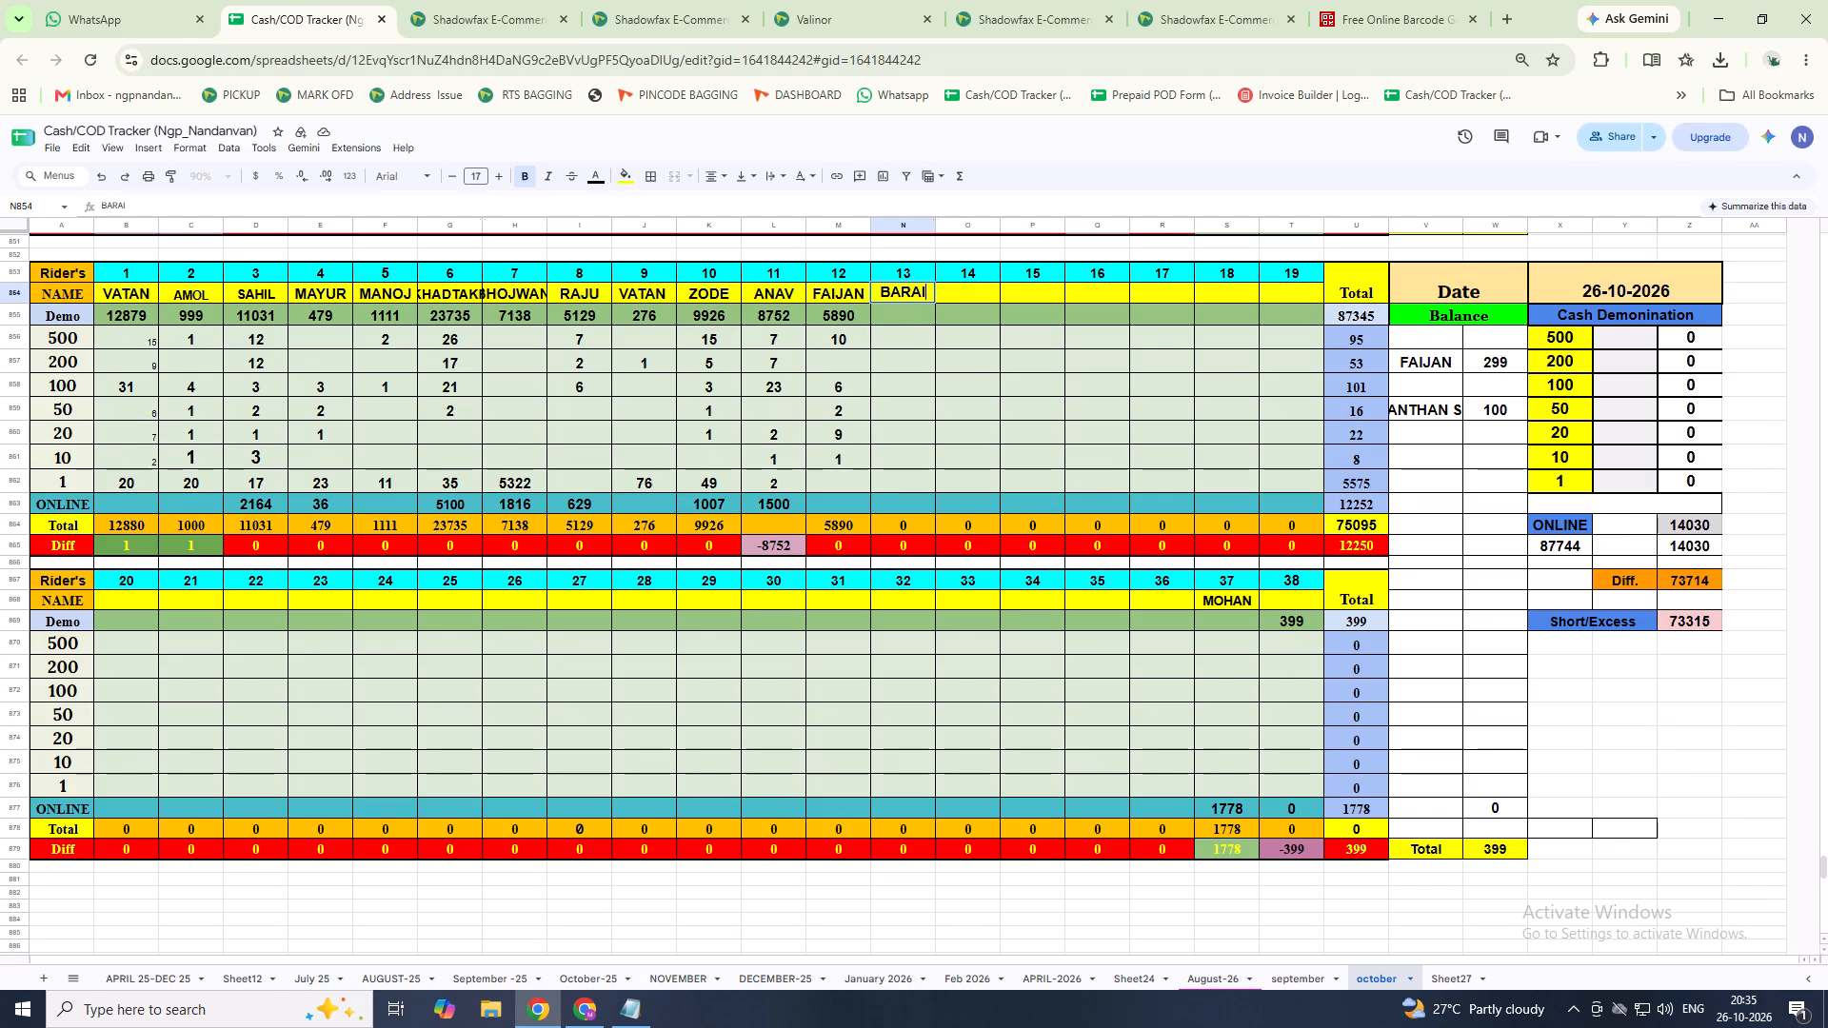
key("Return")
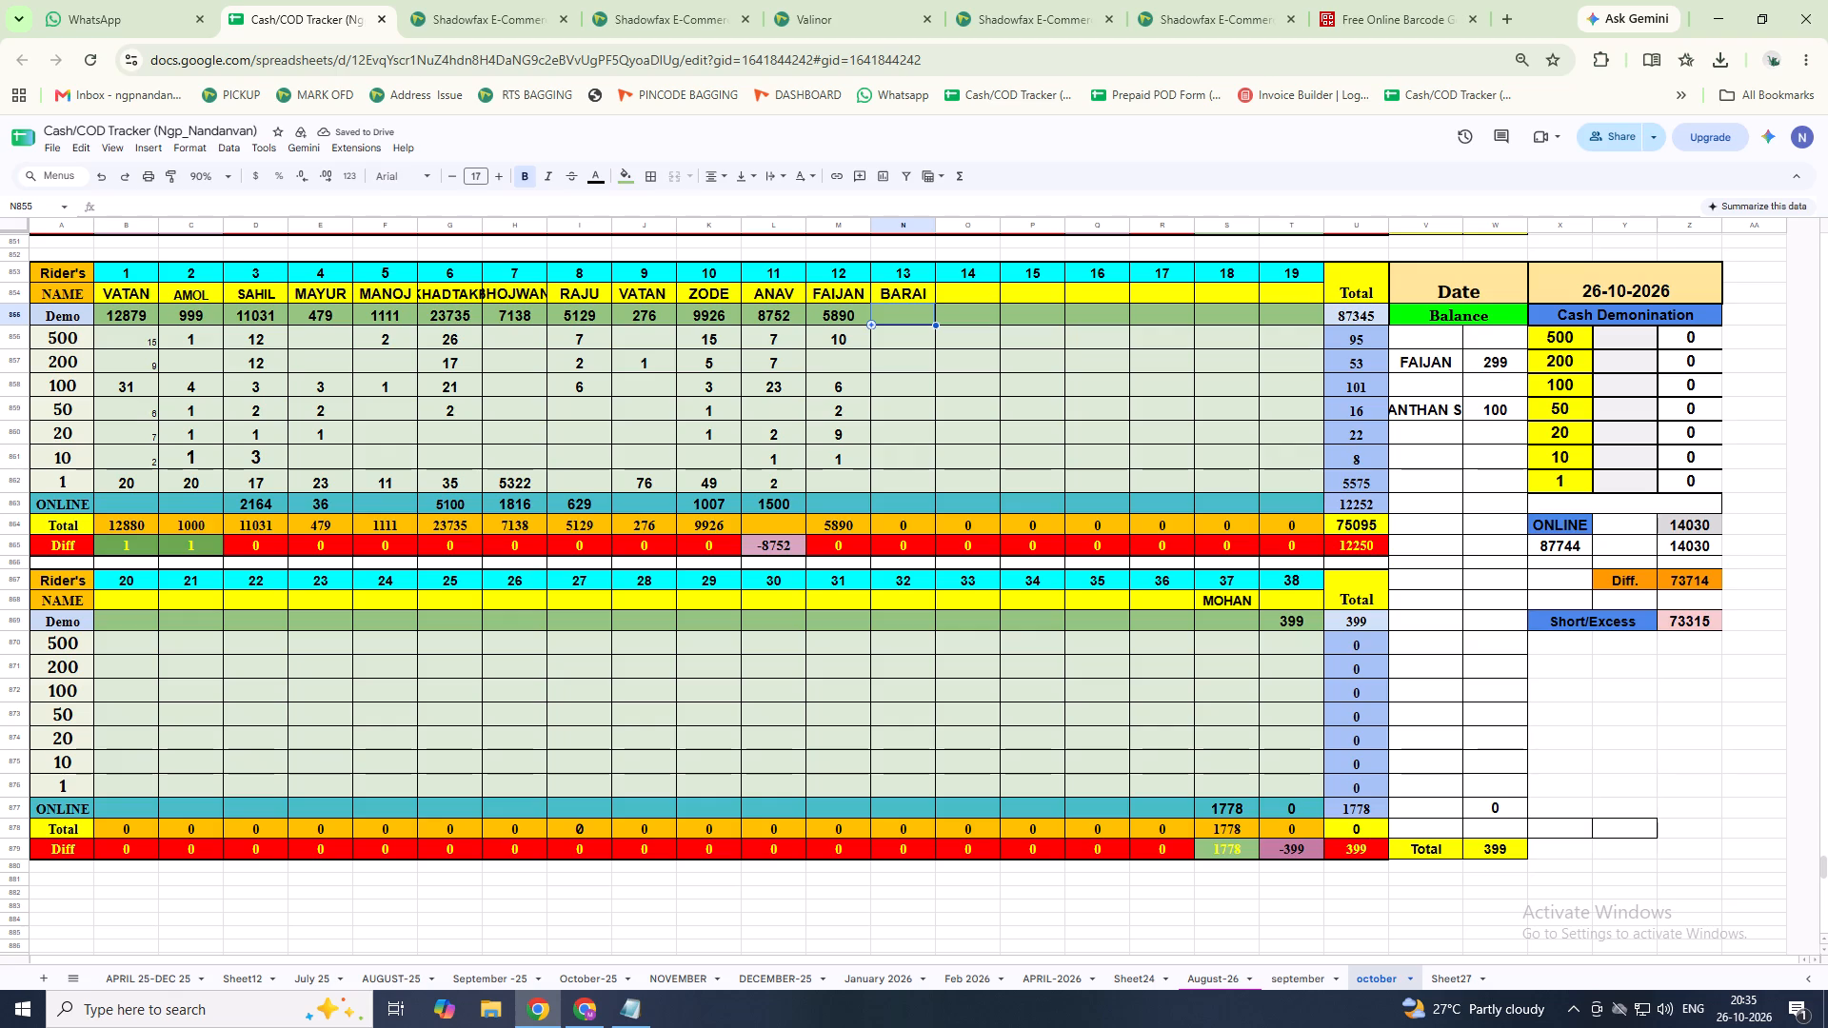
key("2")
type("213")
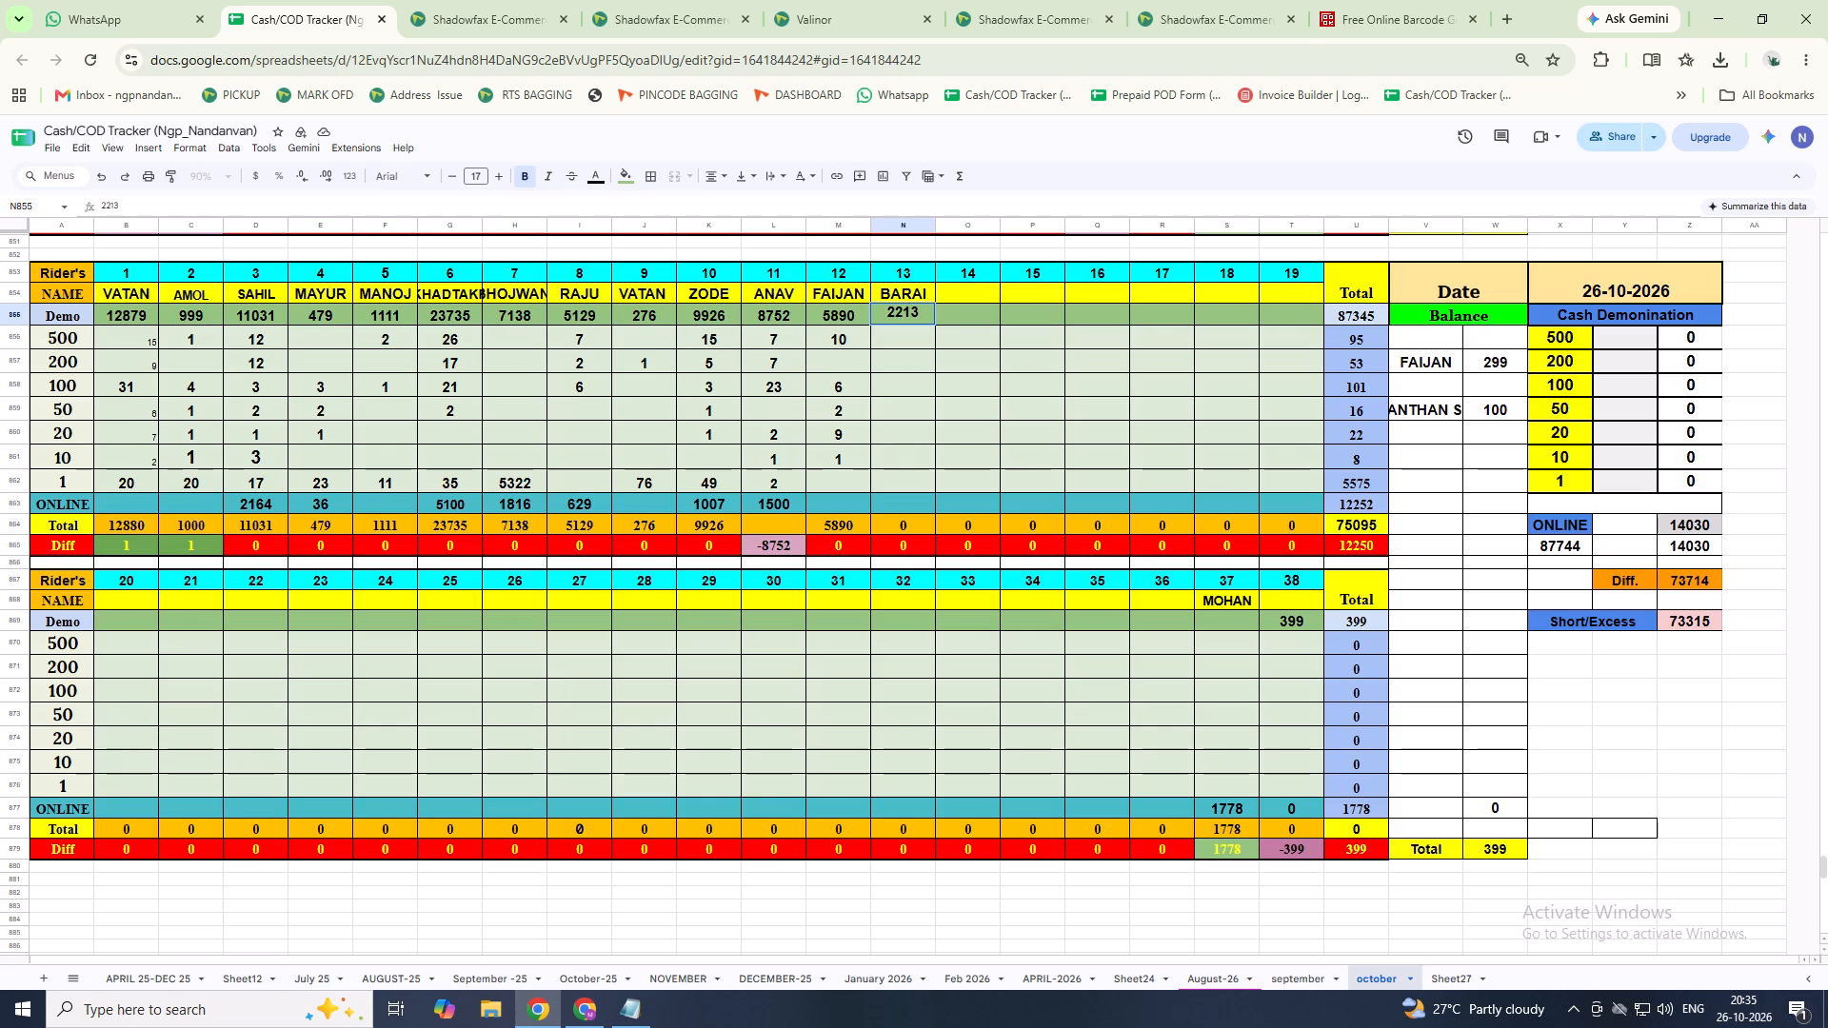
left_click(520, 0)
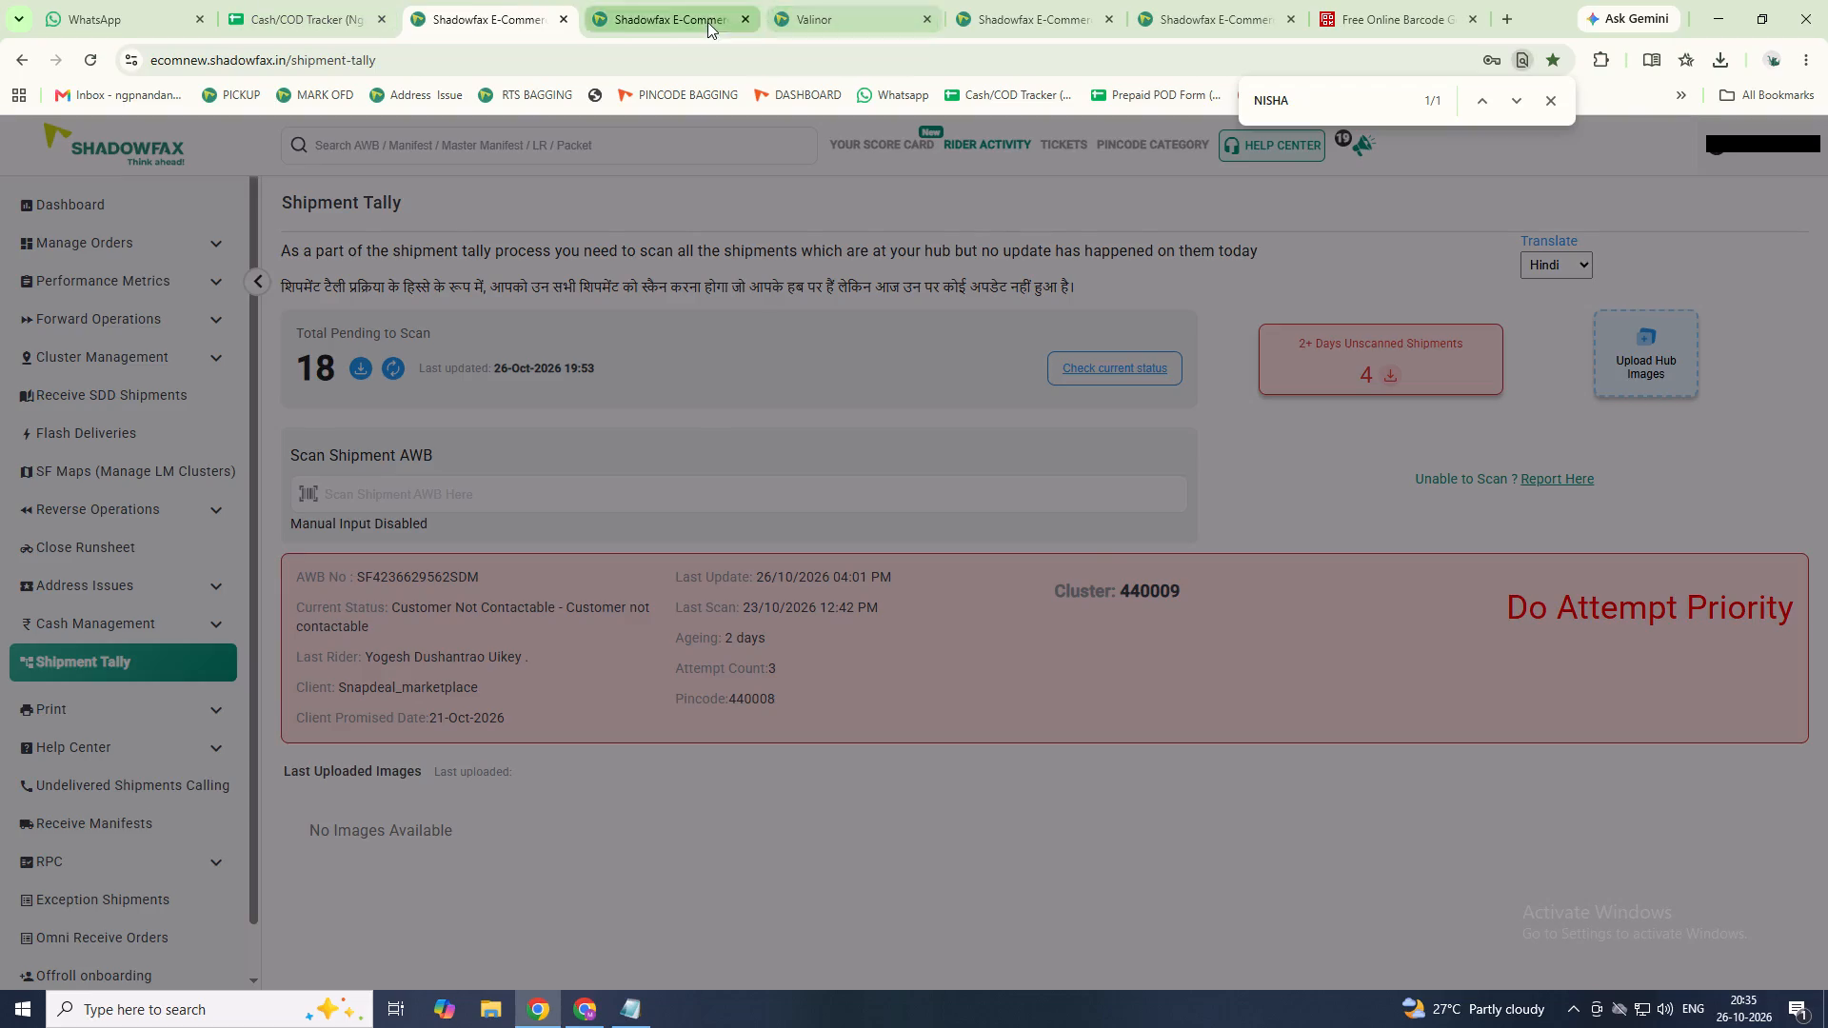
left_click(705, 21)
left_click(280, 23)
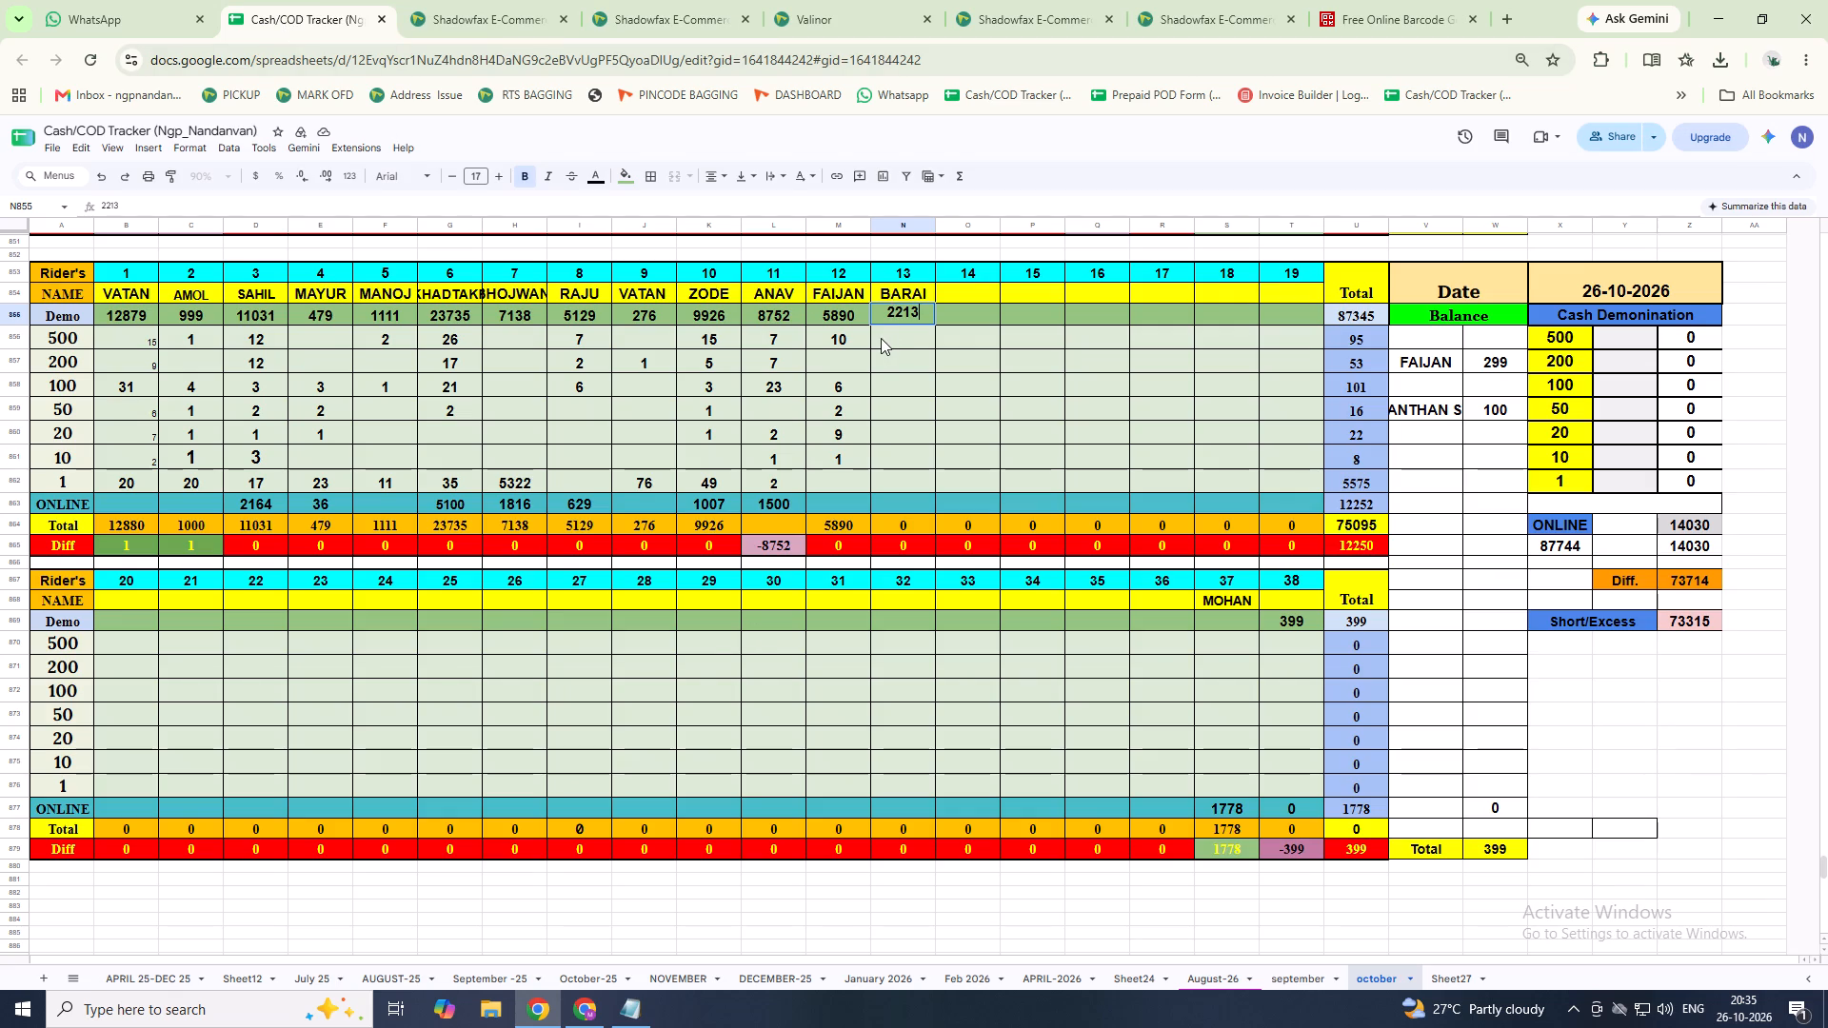
Enter 8752 in the Total row for rider 11 ANAV.
left_click(787, 525)
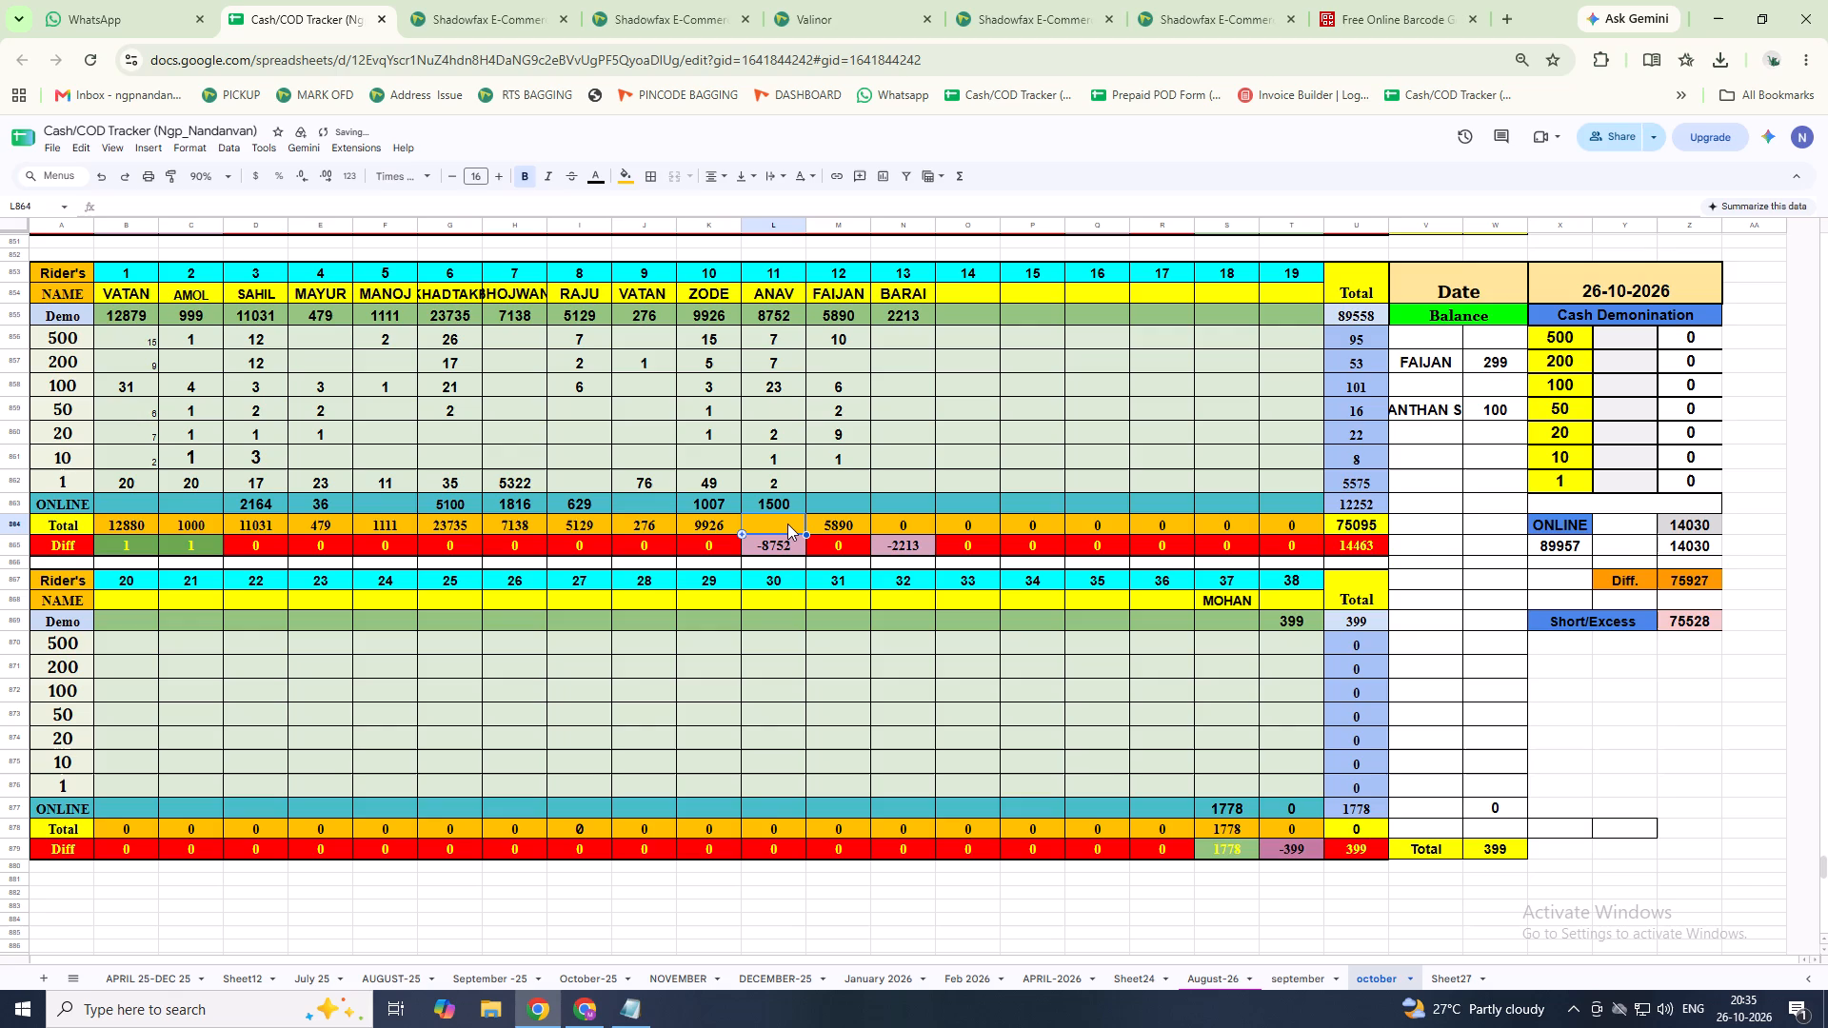
key("8")
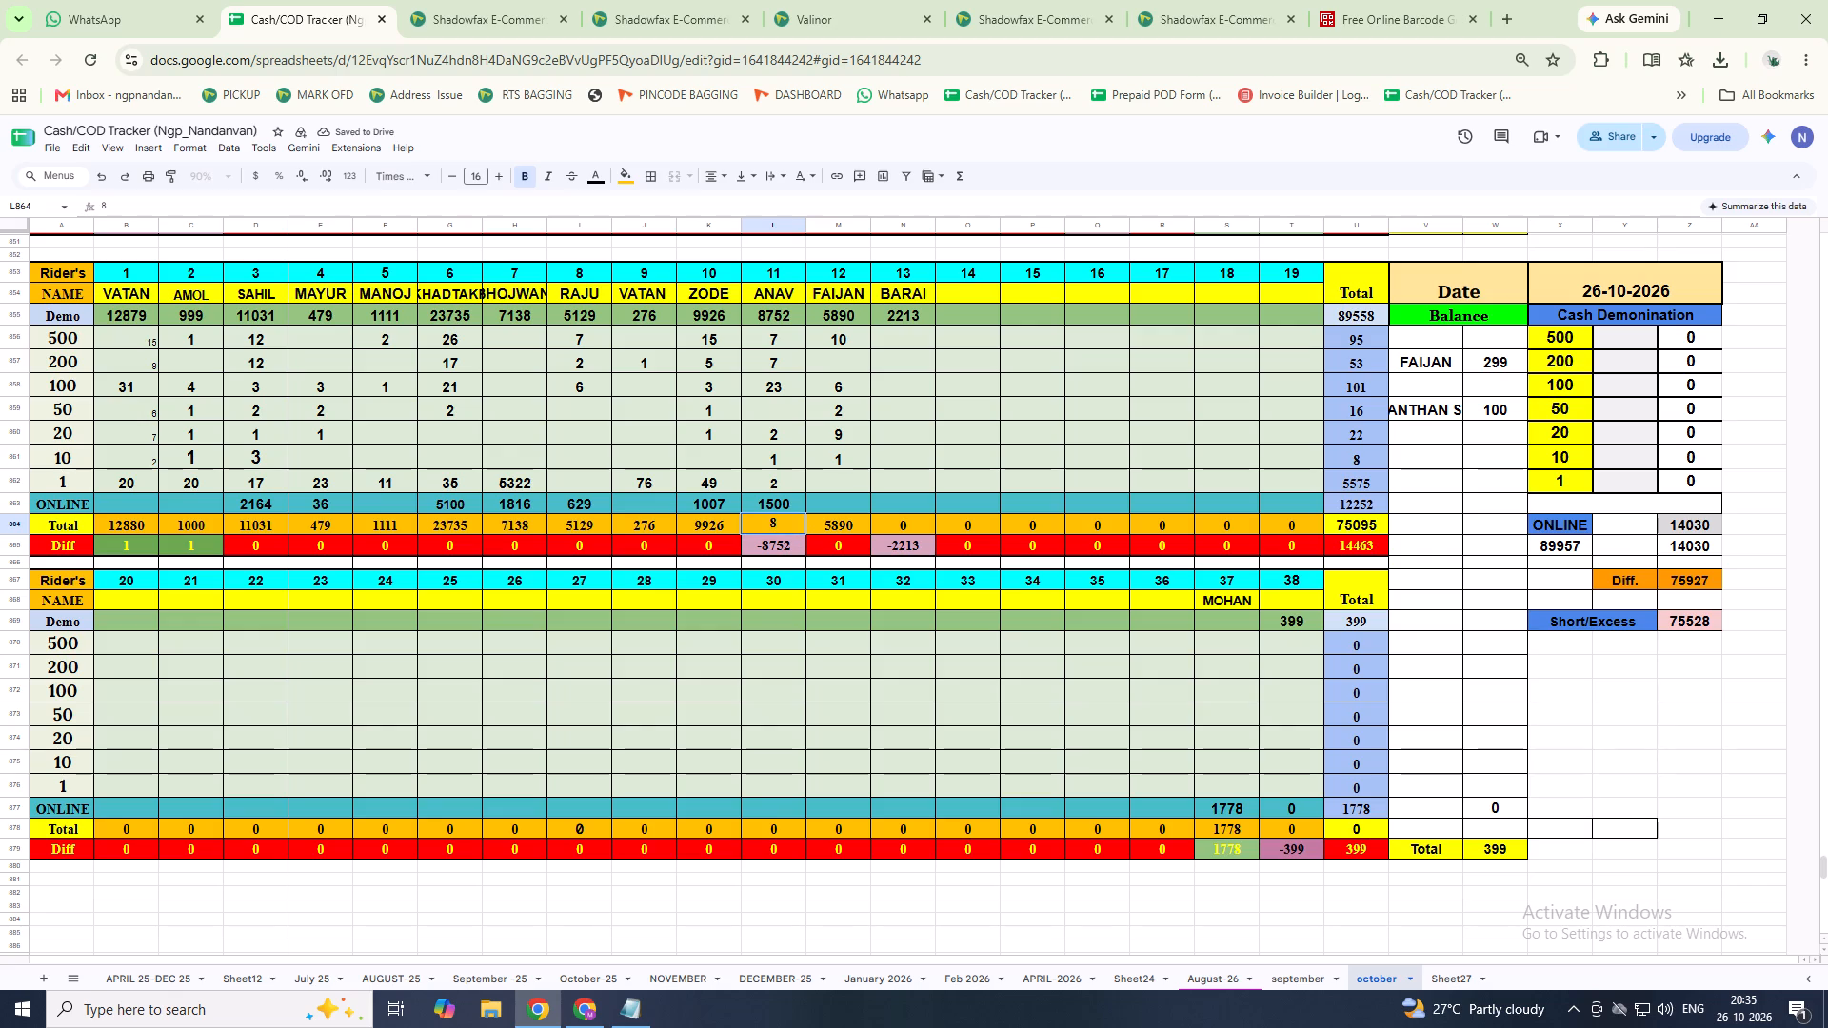
key("7")
type("52")
key("Return")
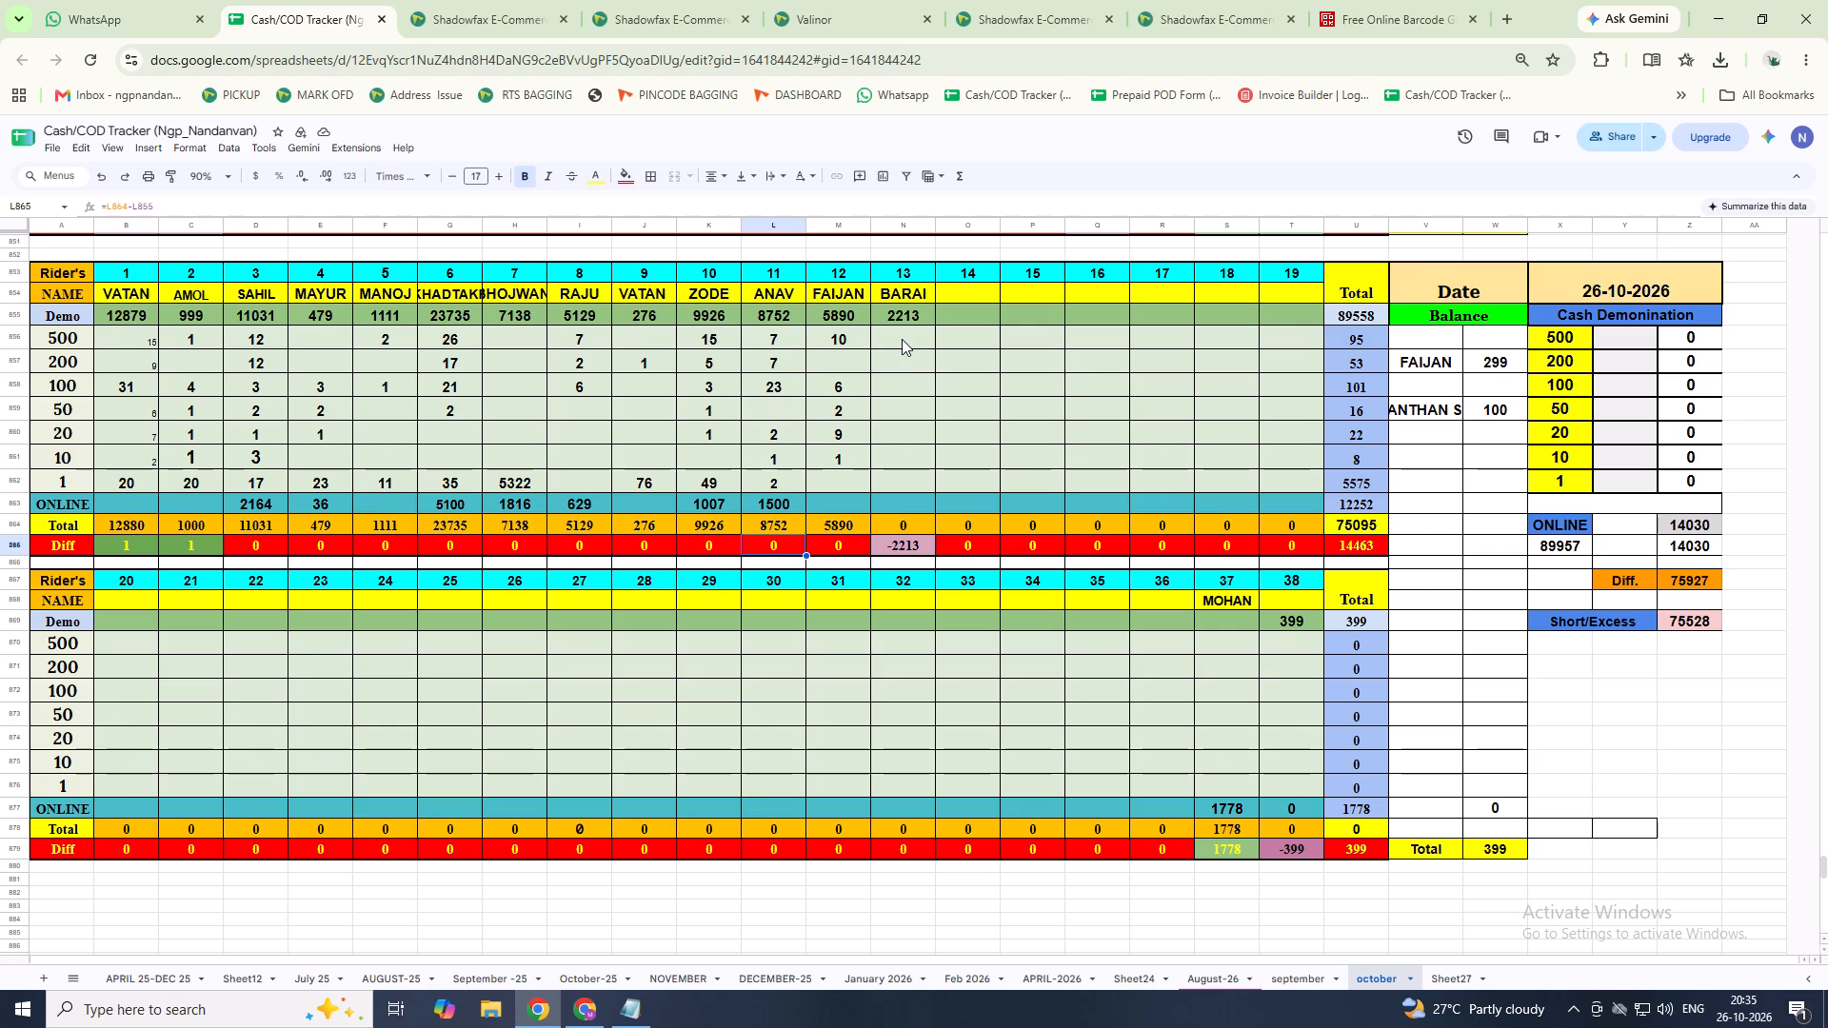
Set the Diff cell for rider 11 ANAV to 0.
key("3")
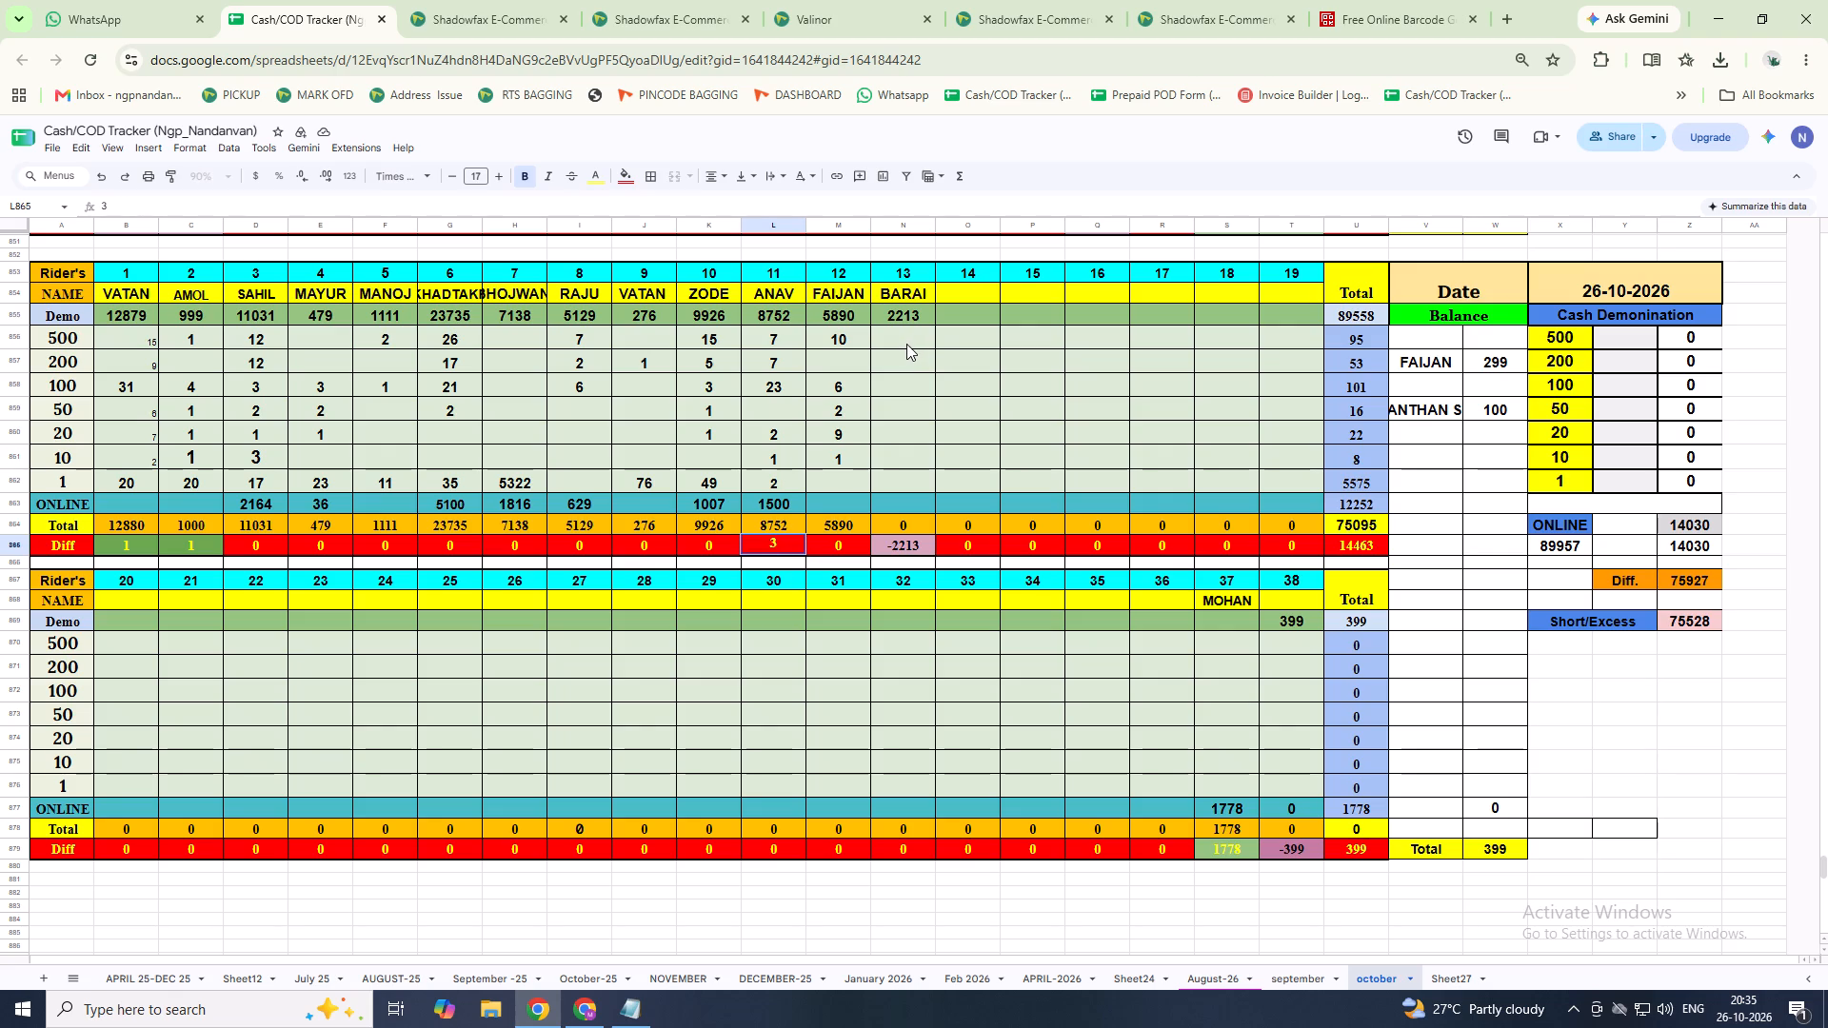
left_click(906, 344)
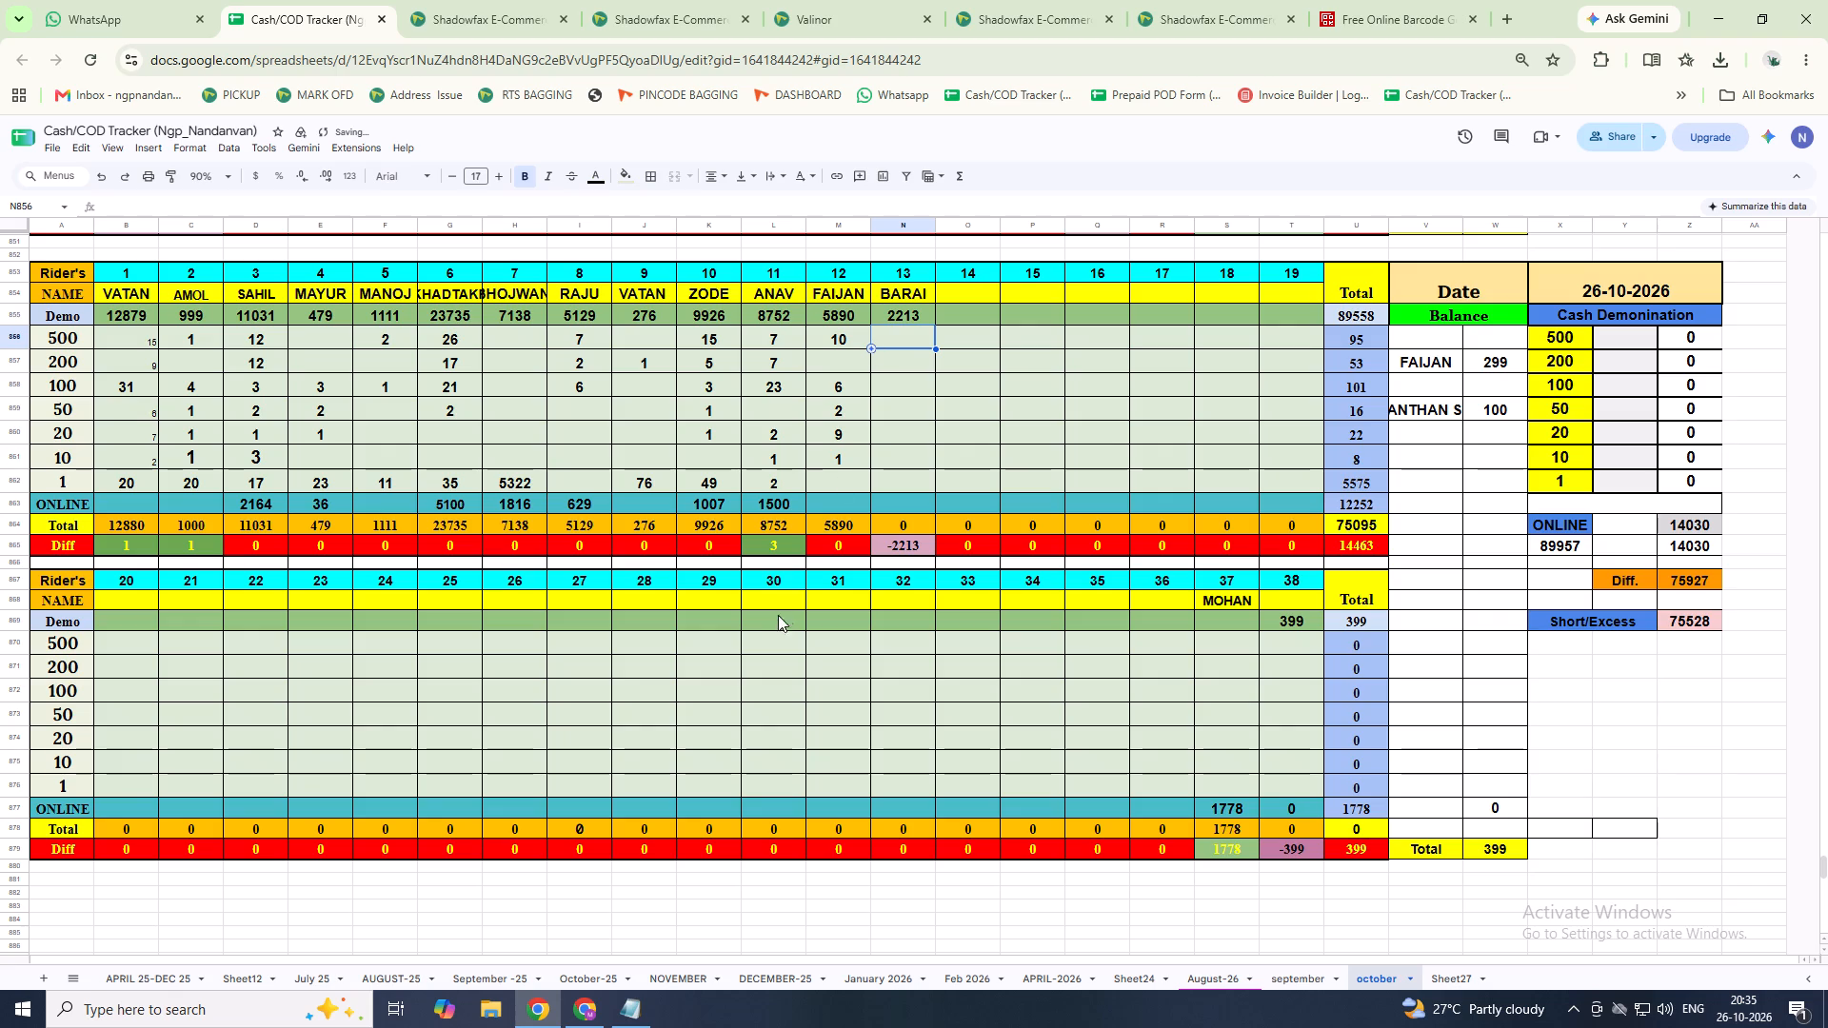
left_click(775, 528)
left_click(778, 548)
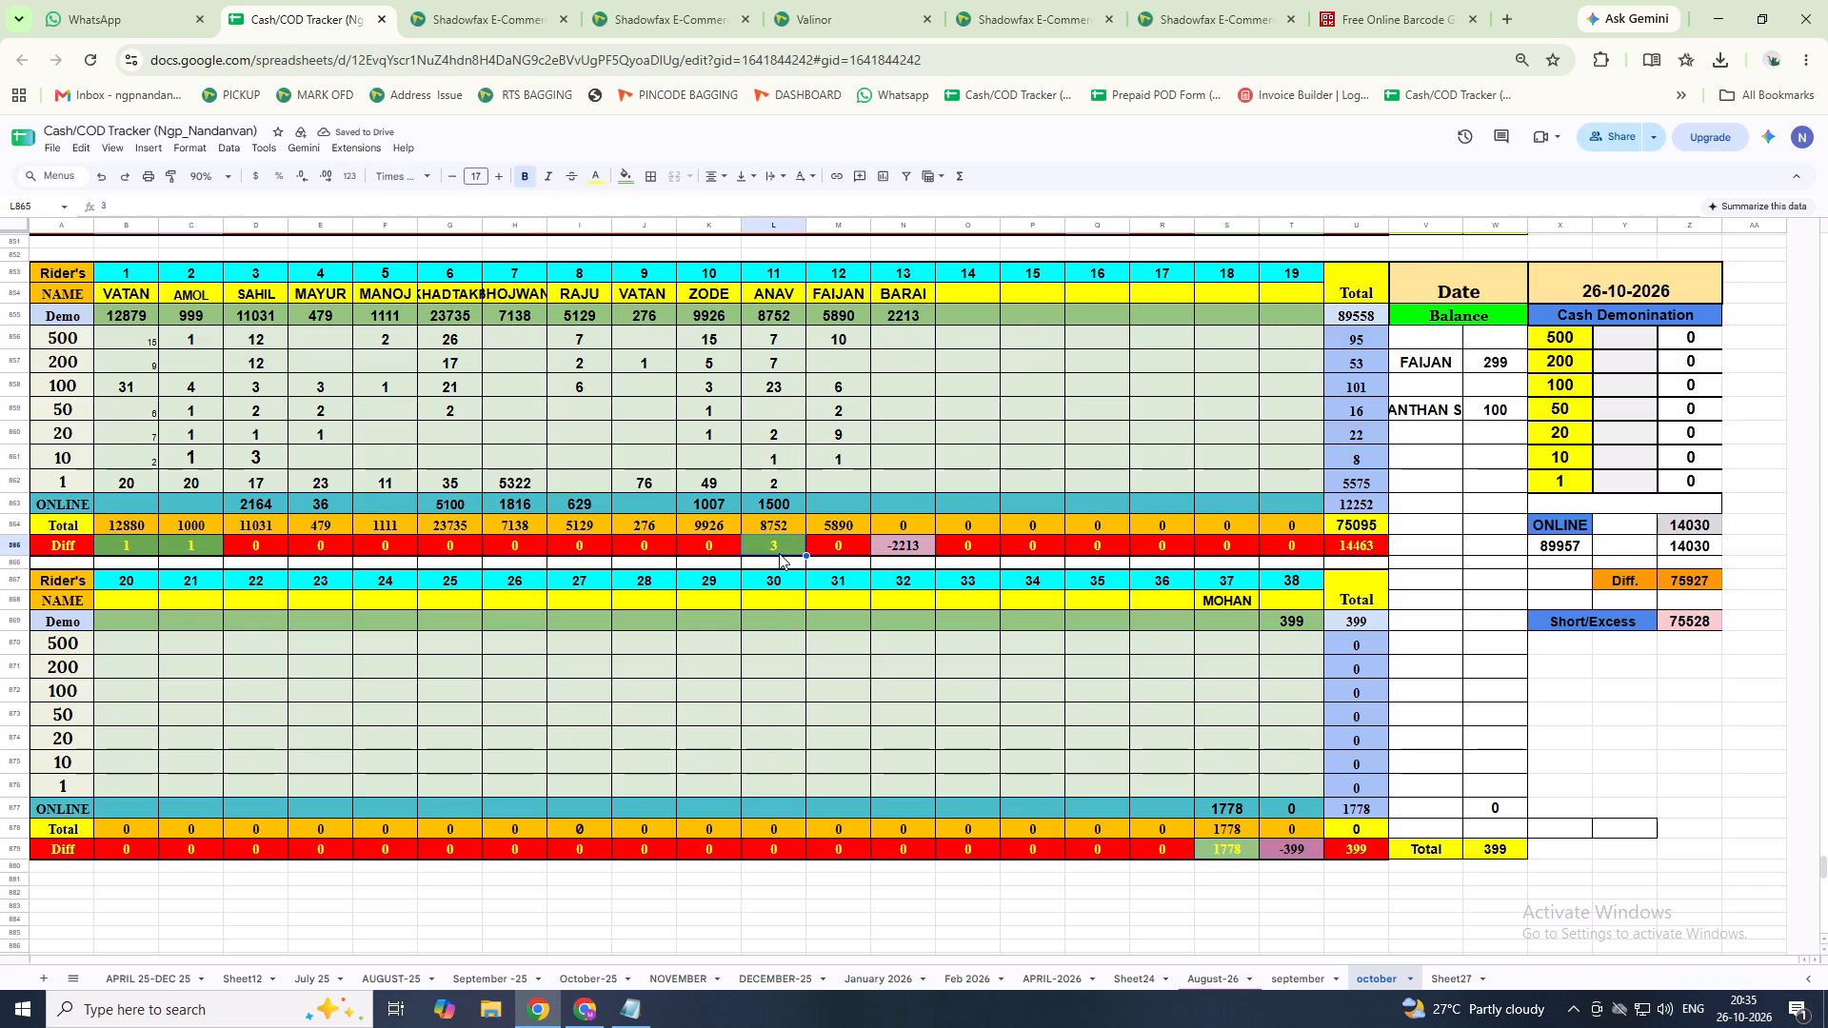
key("0")
key("Return")
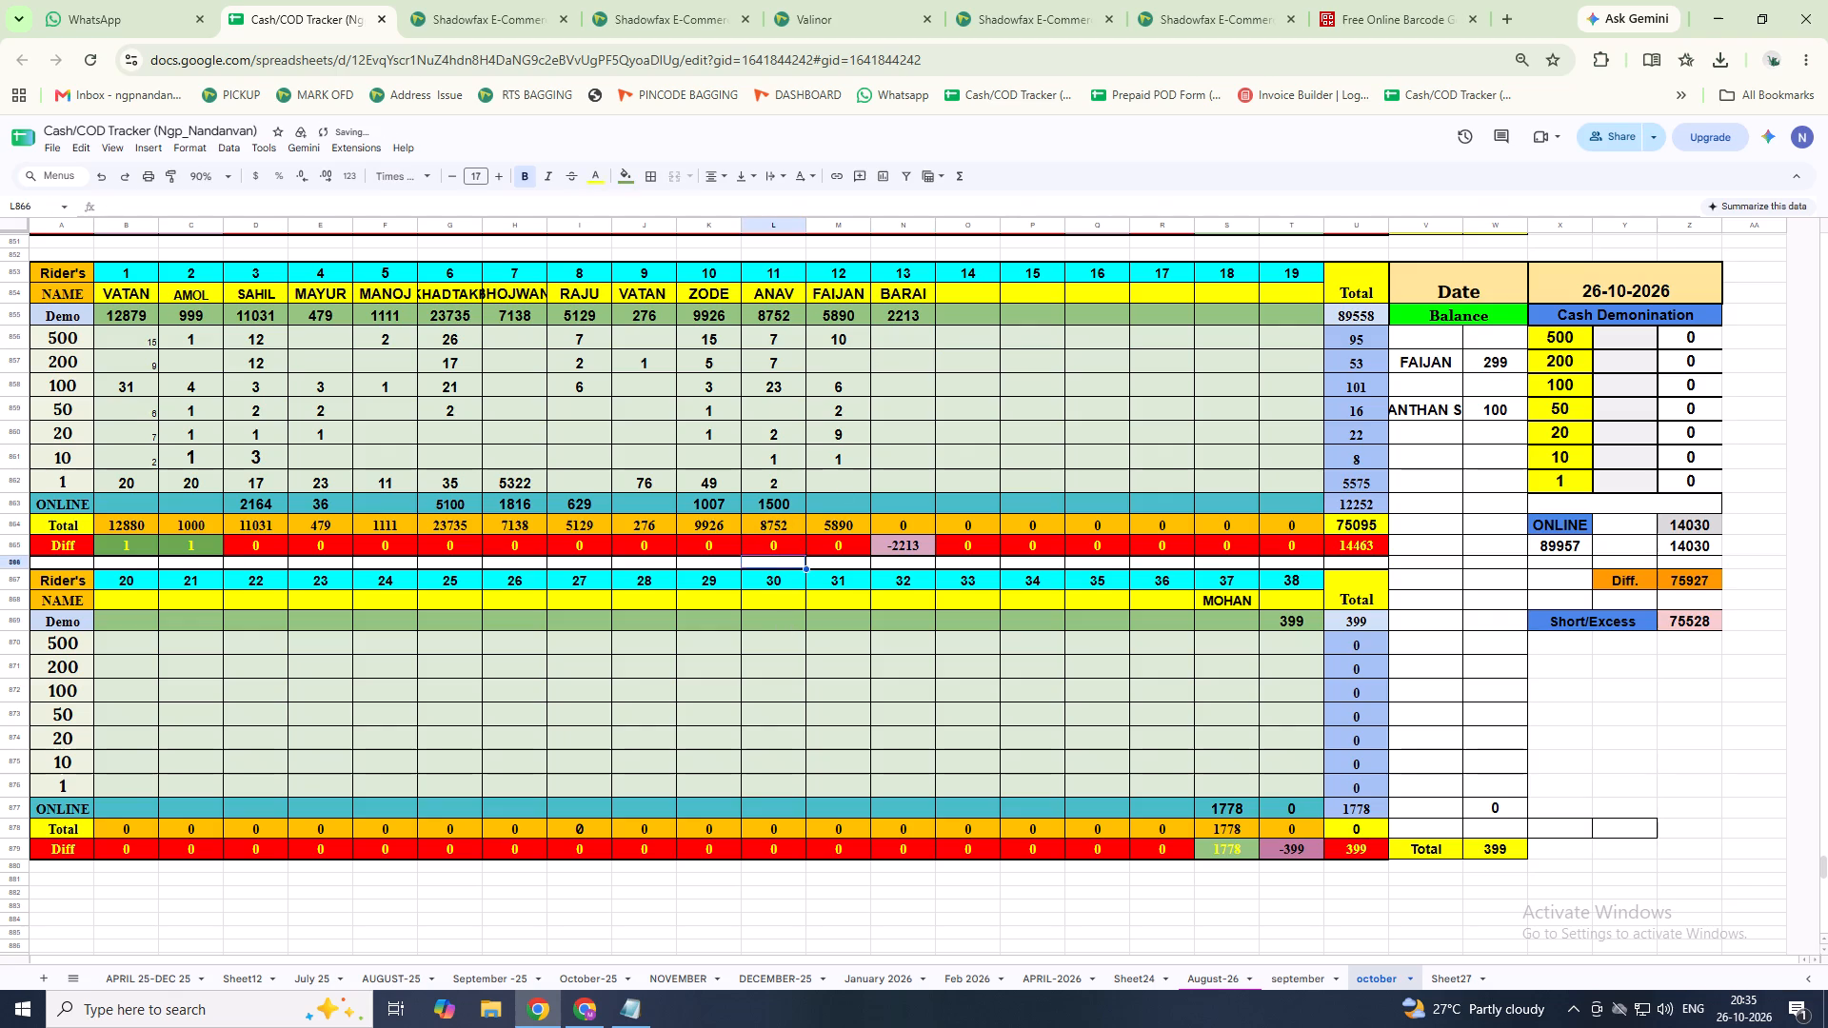
Enter rider 13 BARAI's cash counts: 3 in the 500 row, 3 in 200, 1 in 100 and 13 in 1.
left_click(896, 336)
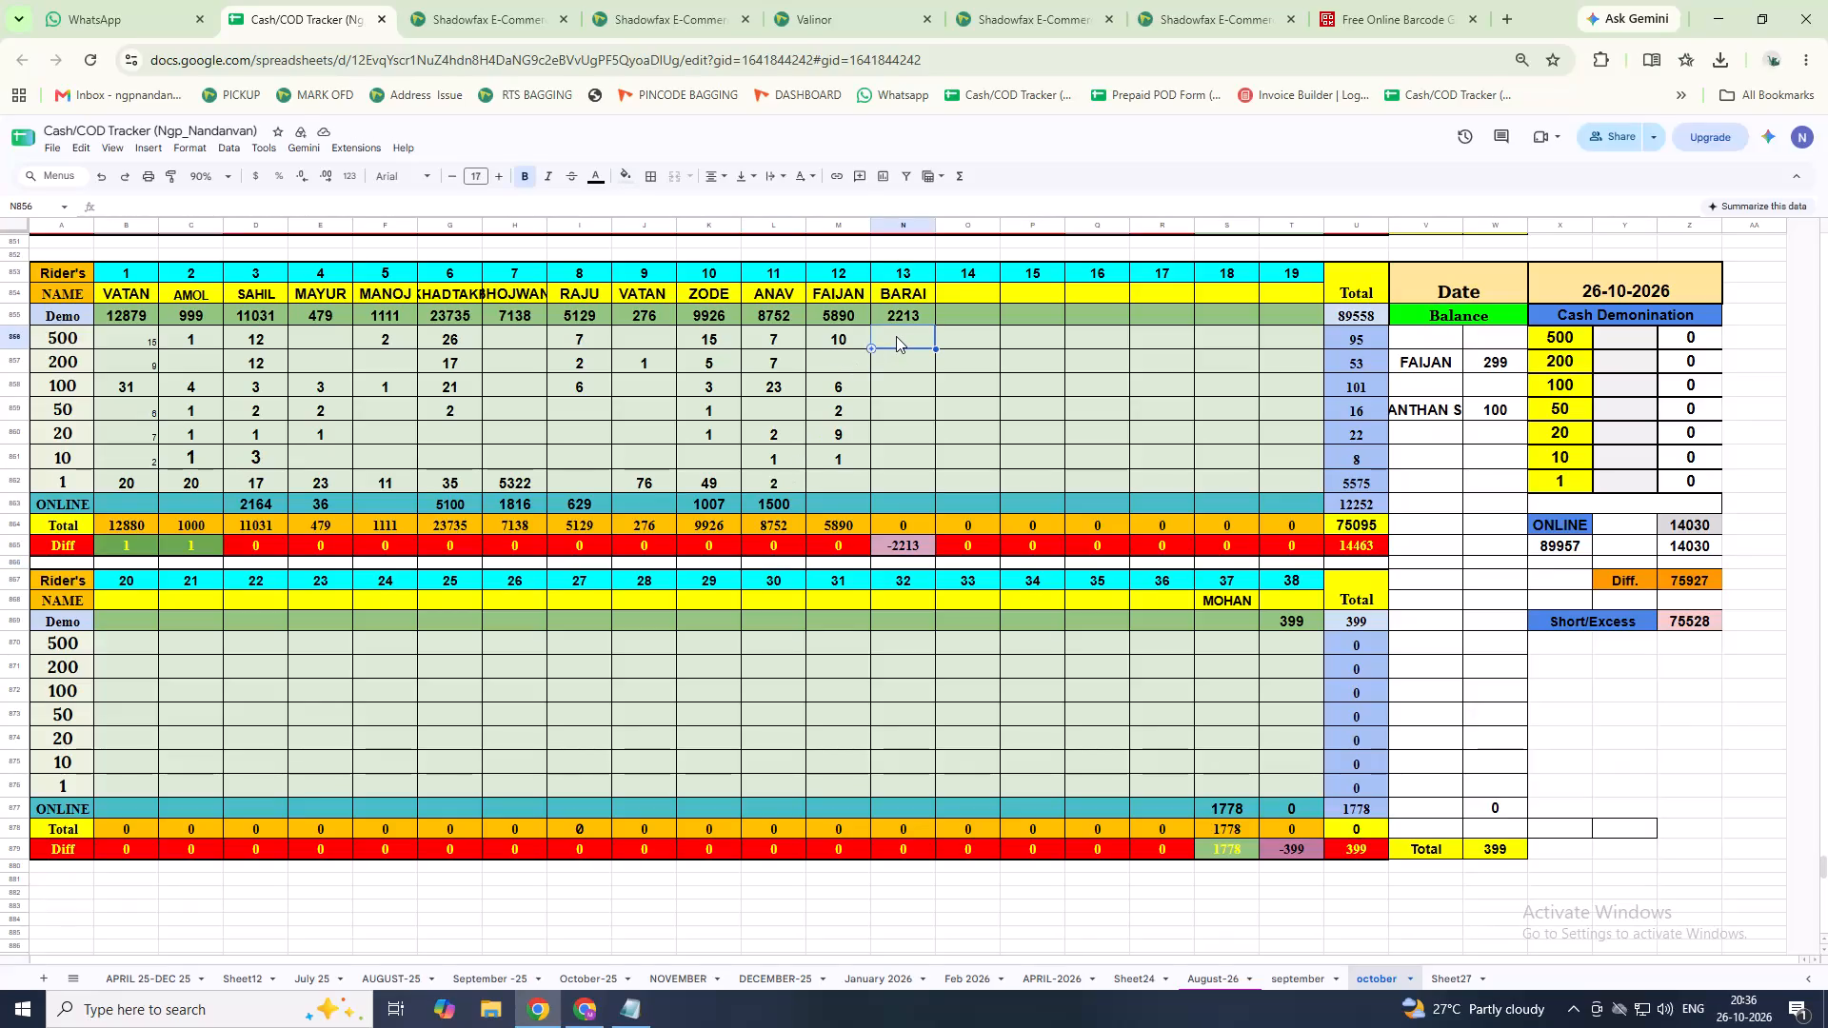
key("3")
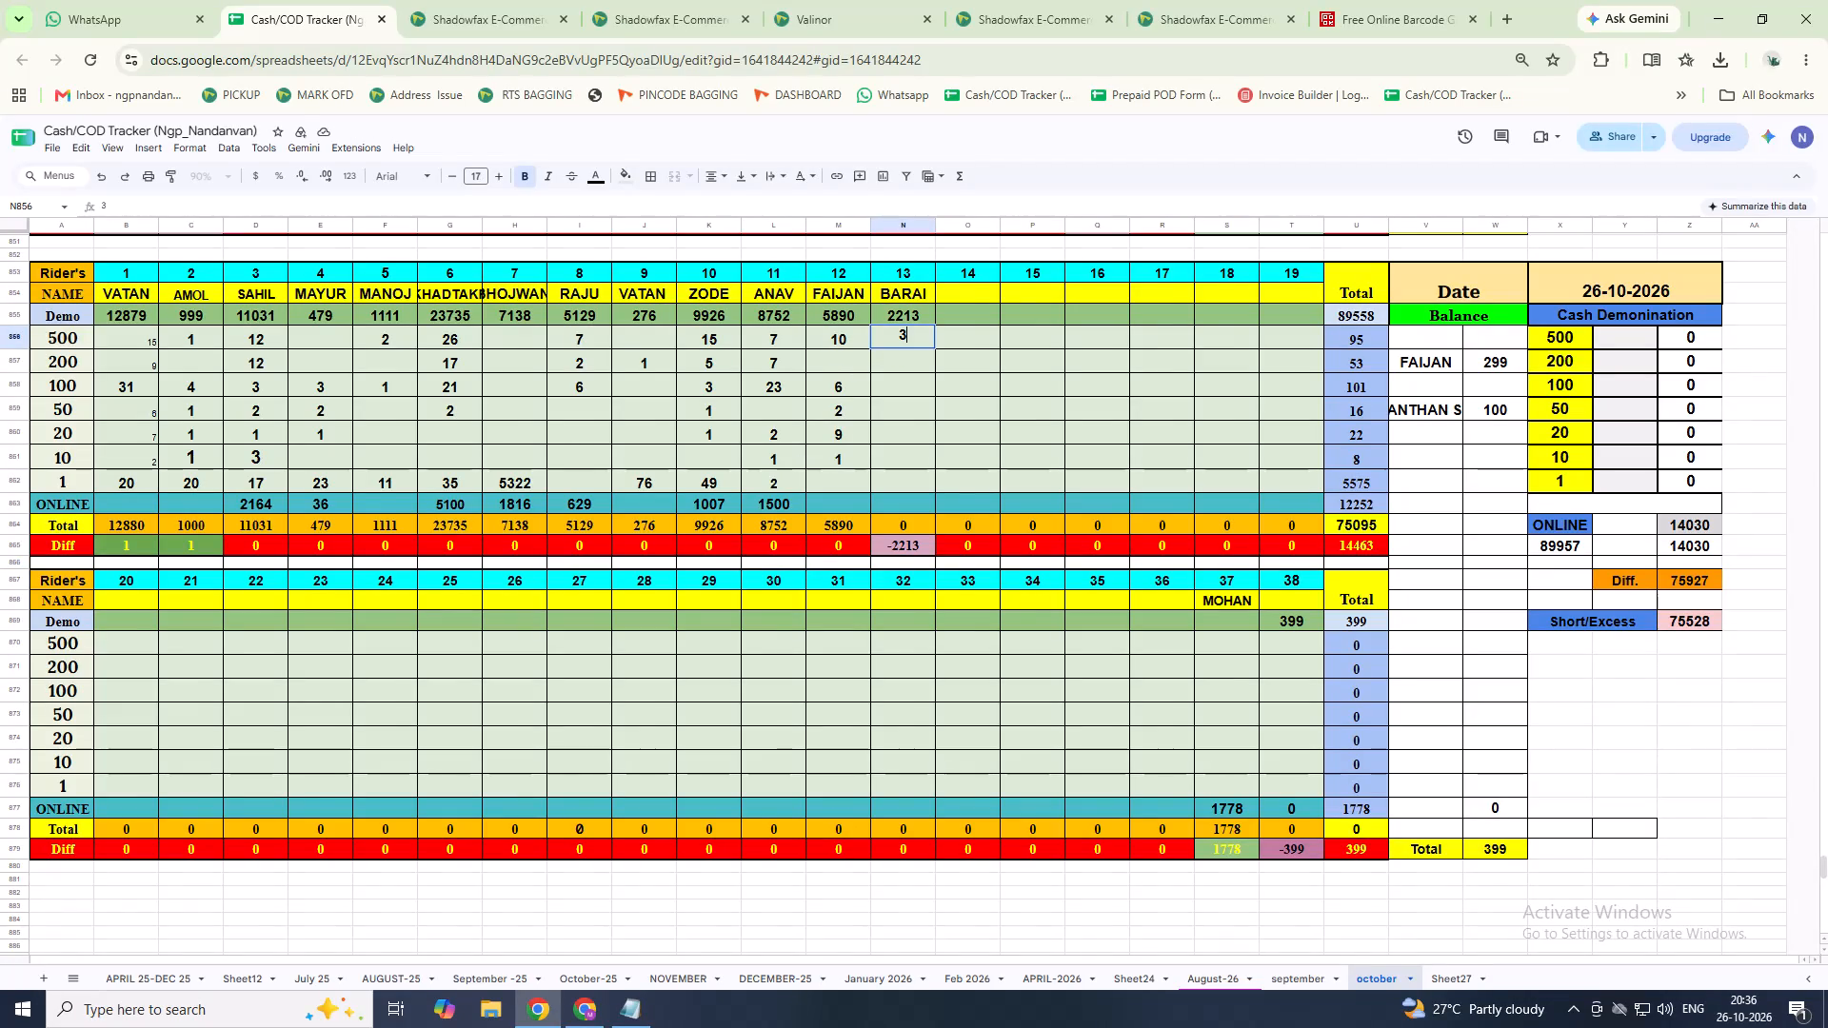
key("Return")
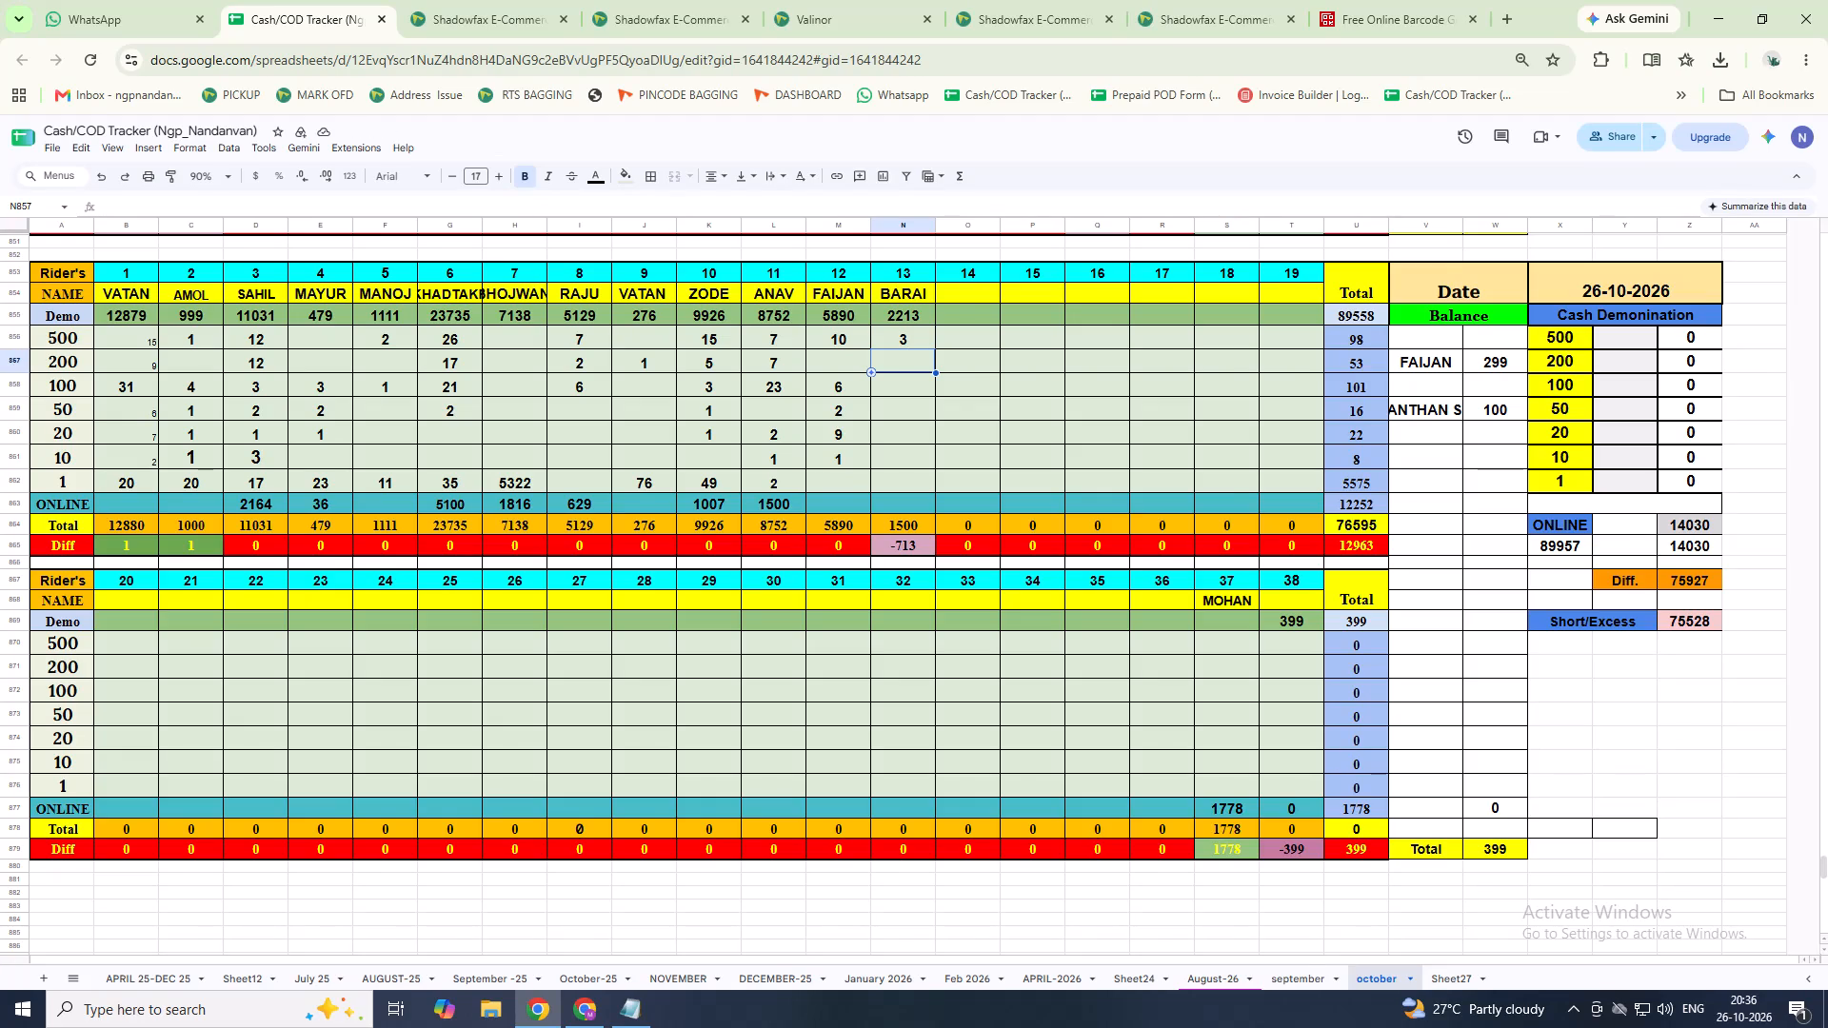
key("3")
key("Return")
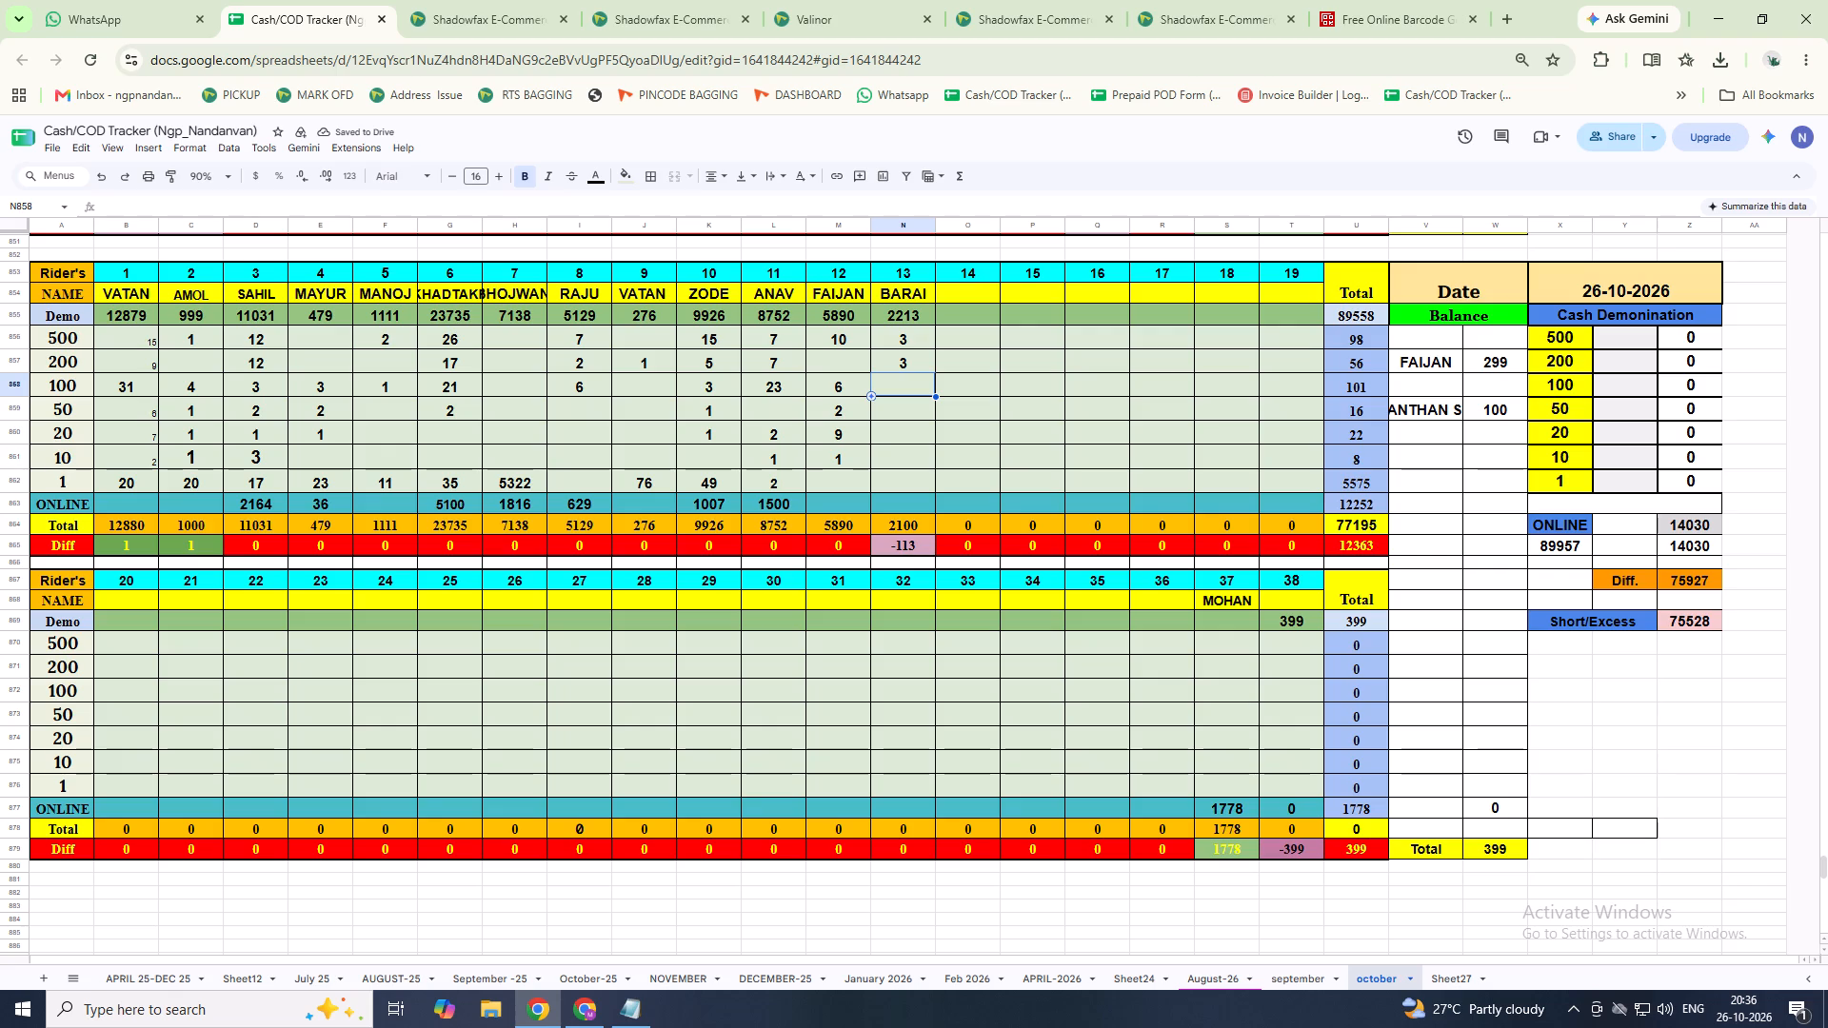
key("1")
key("Return")
key("Down")
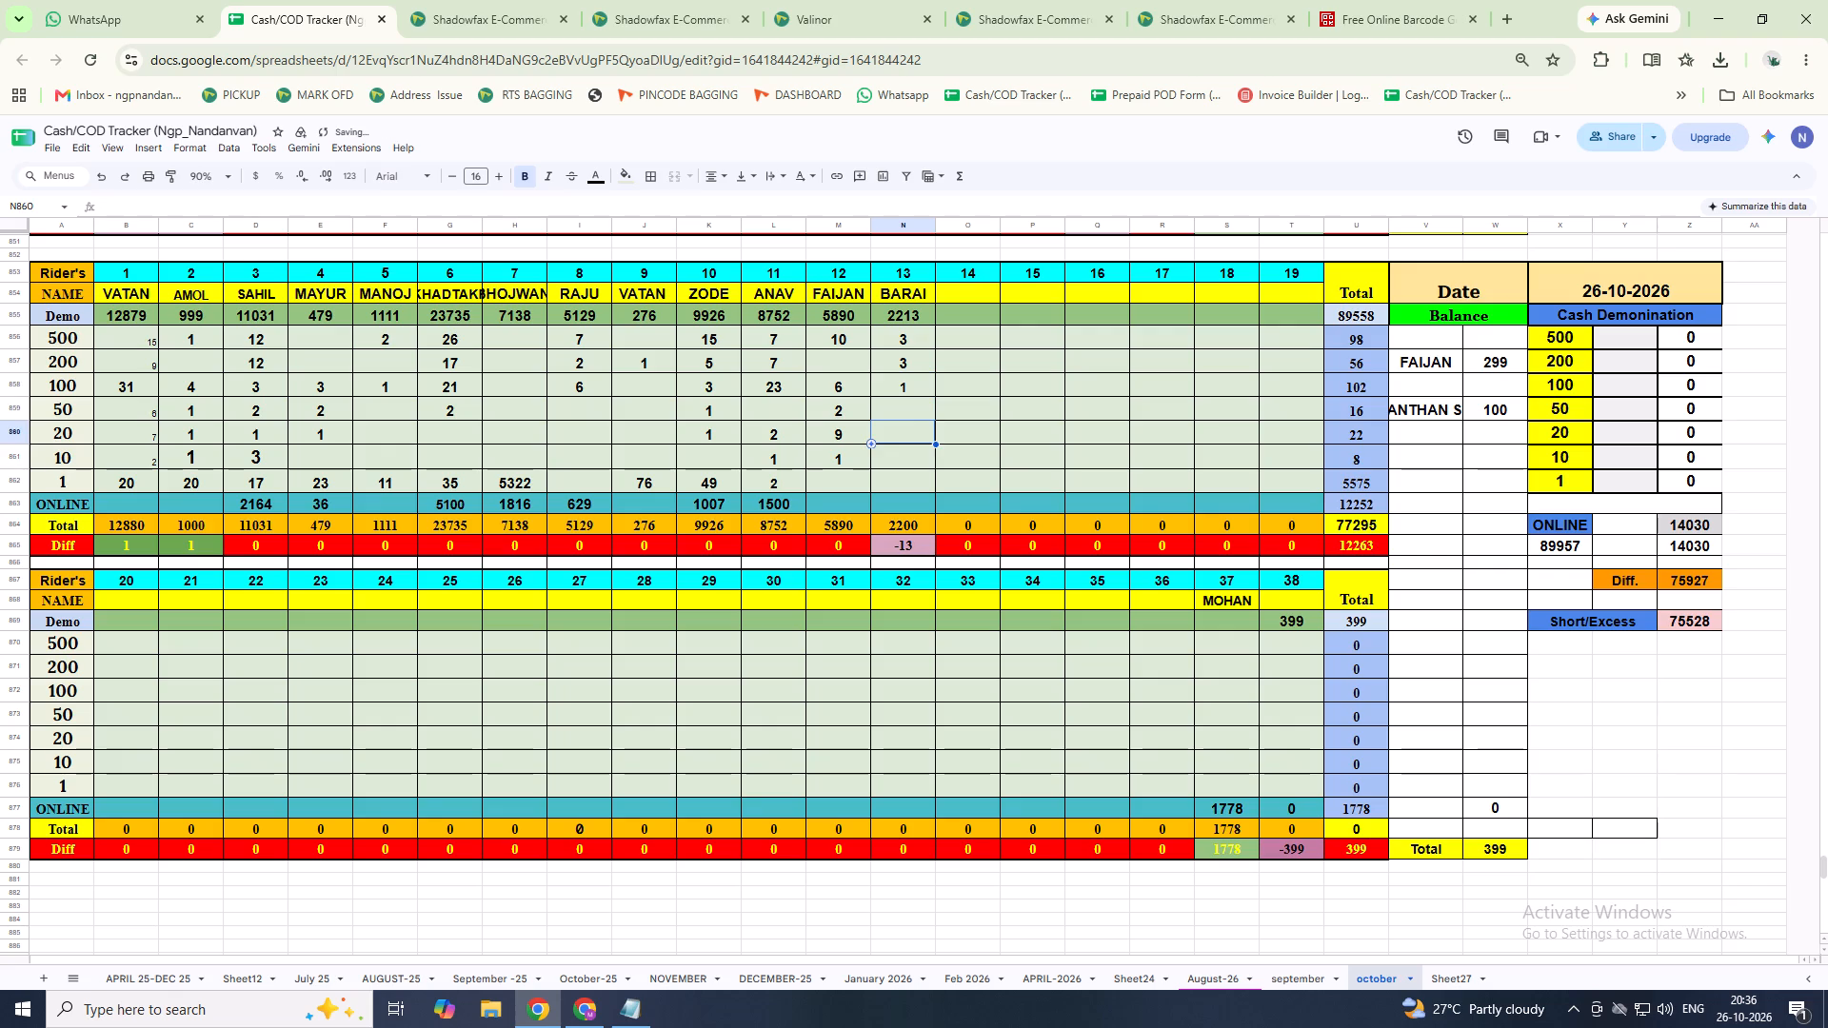
key("Down")
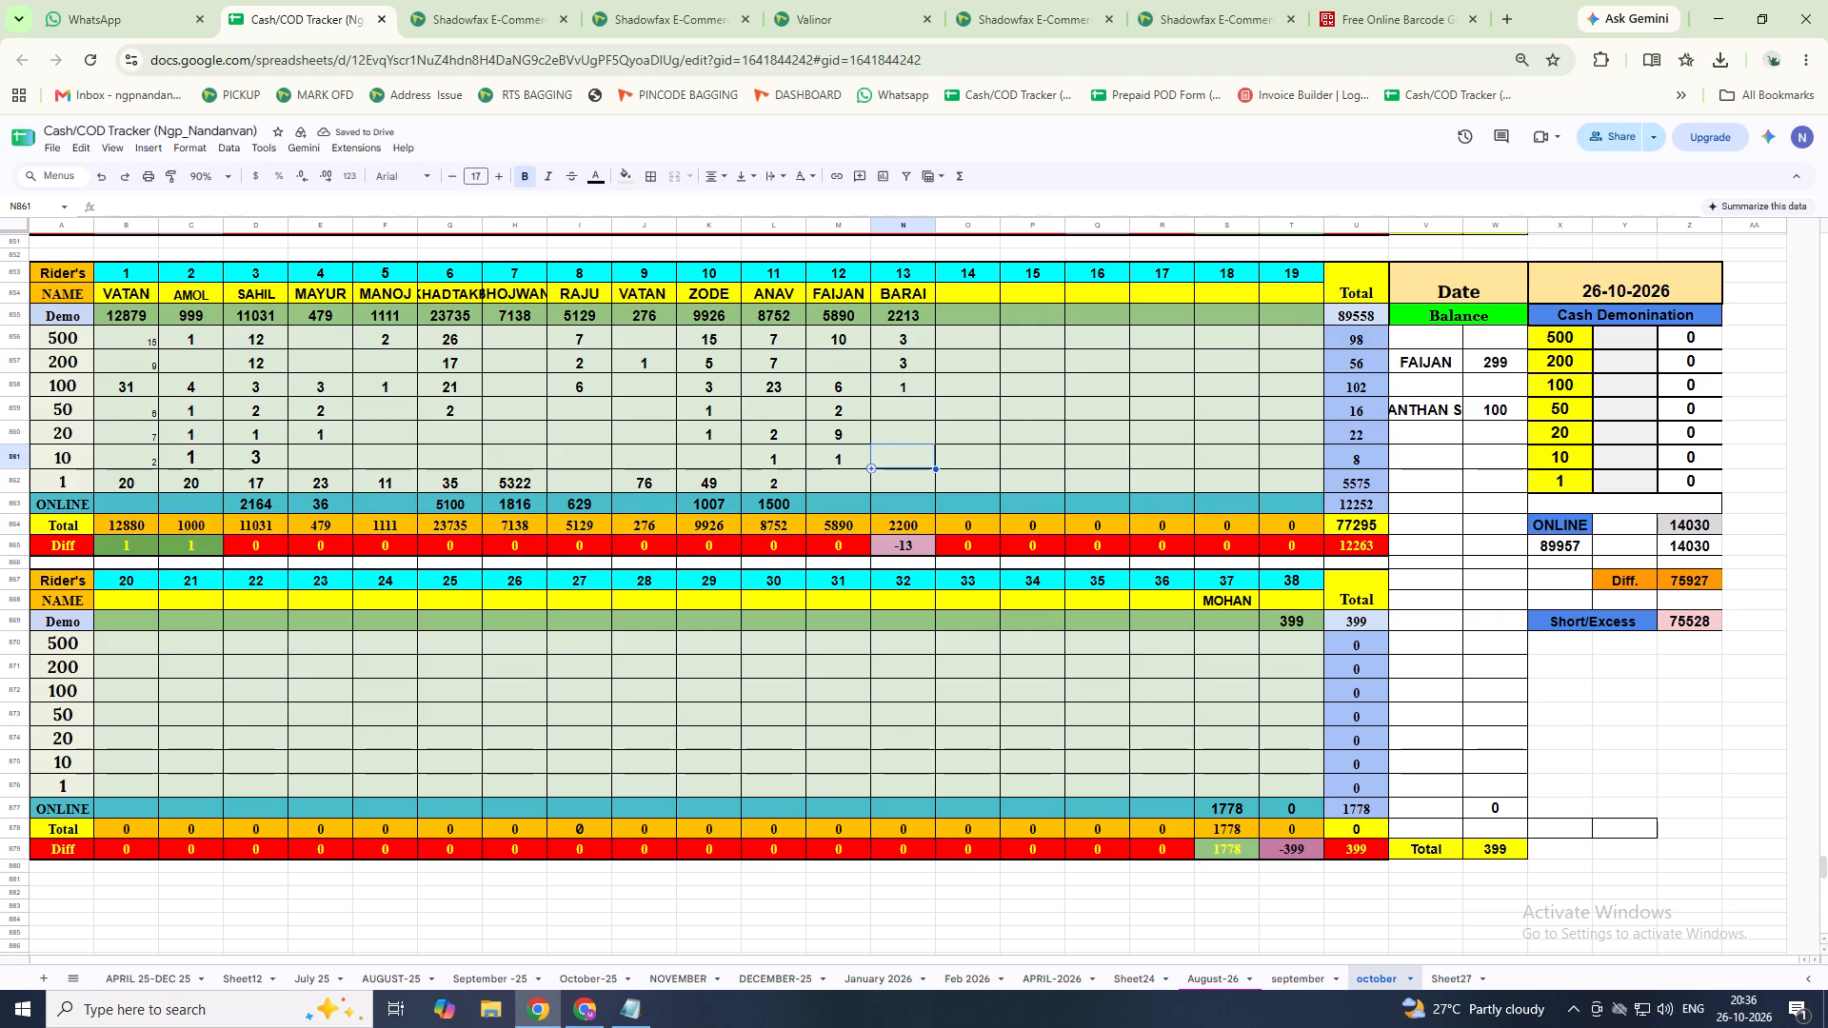
key("Down")
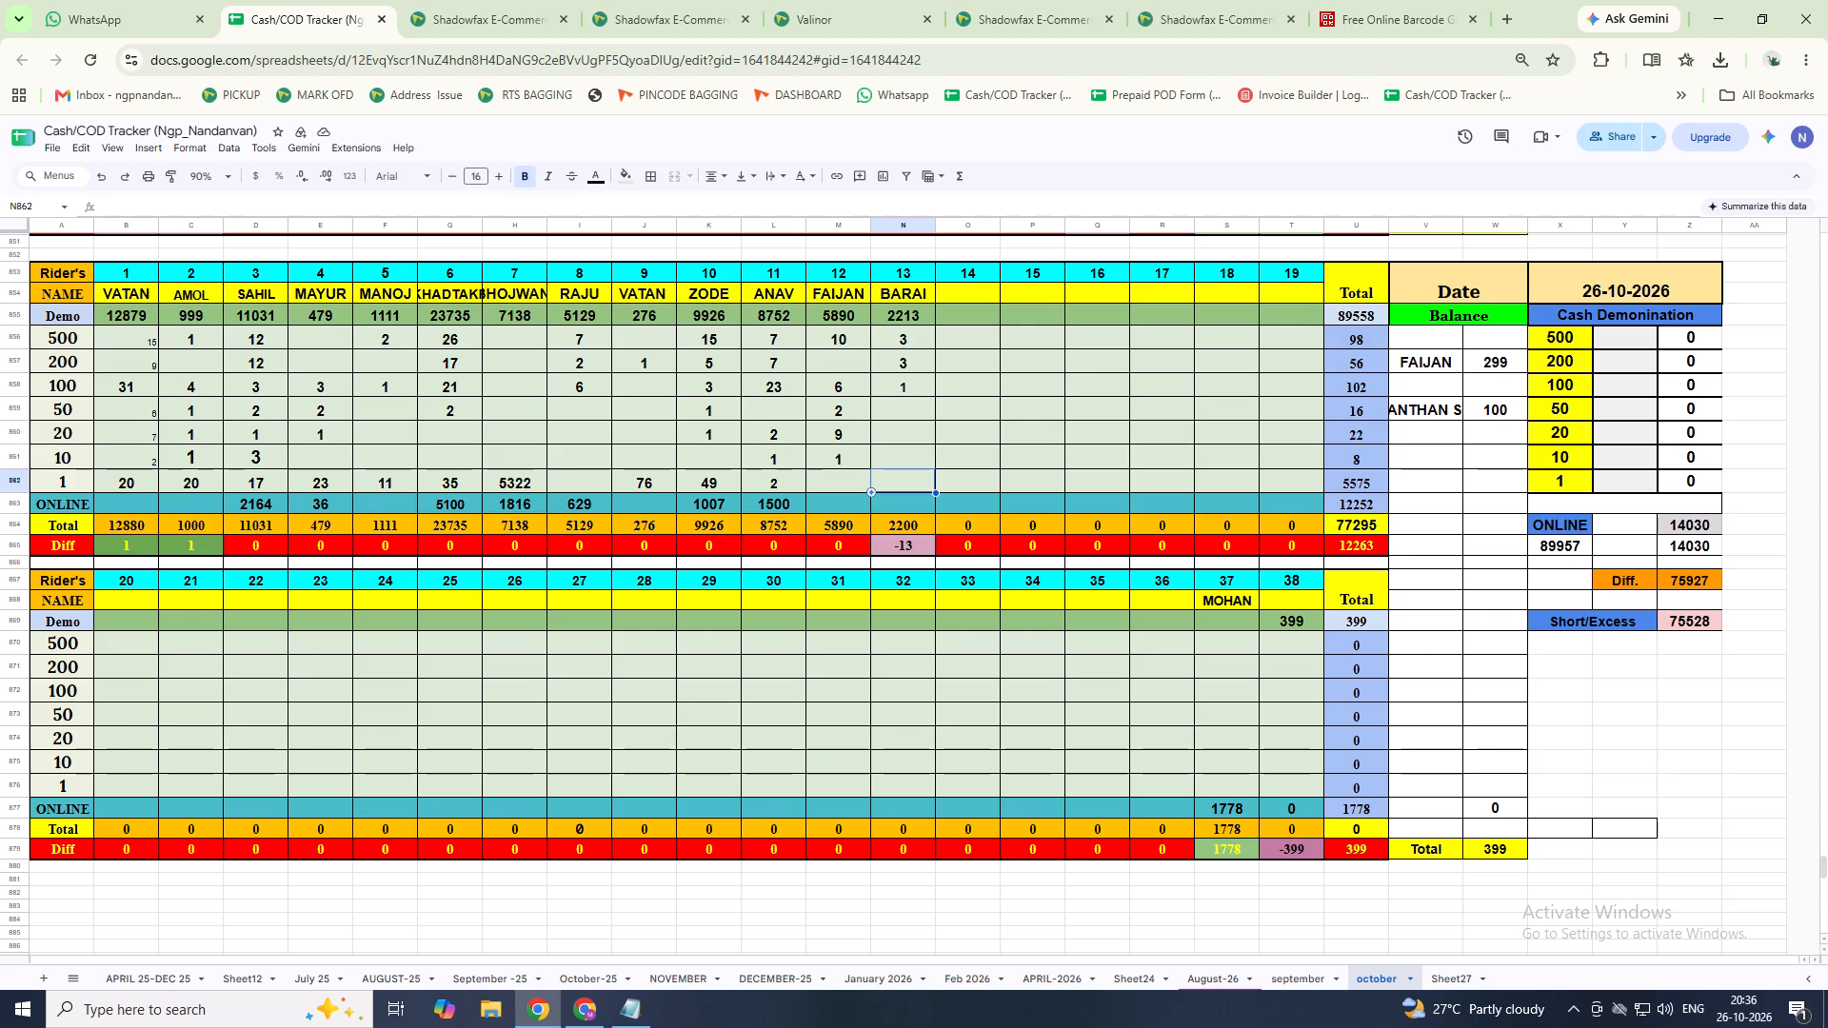
type("13")
key("Return")
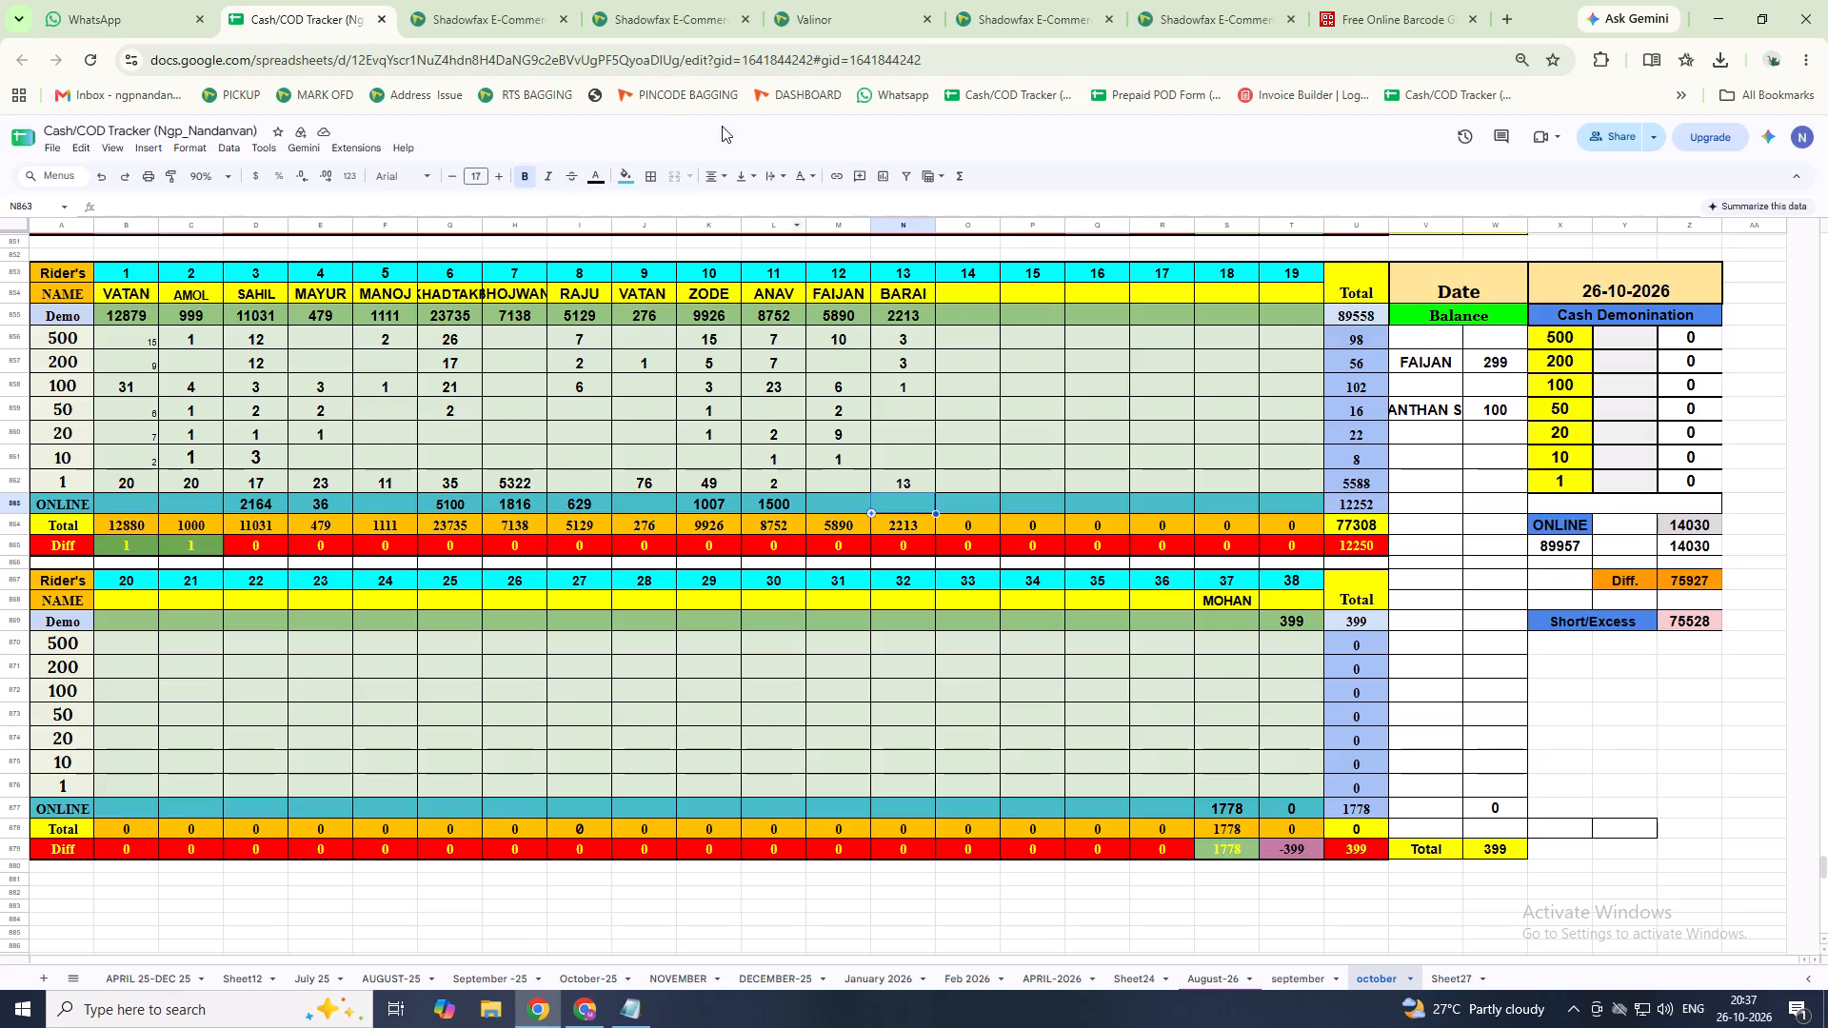
In Shadowfax Runsheet Closure, record rider Aniket's COD payment of 2213 as collected using Cash in Hand.
left_click(517, 19)
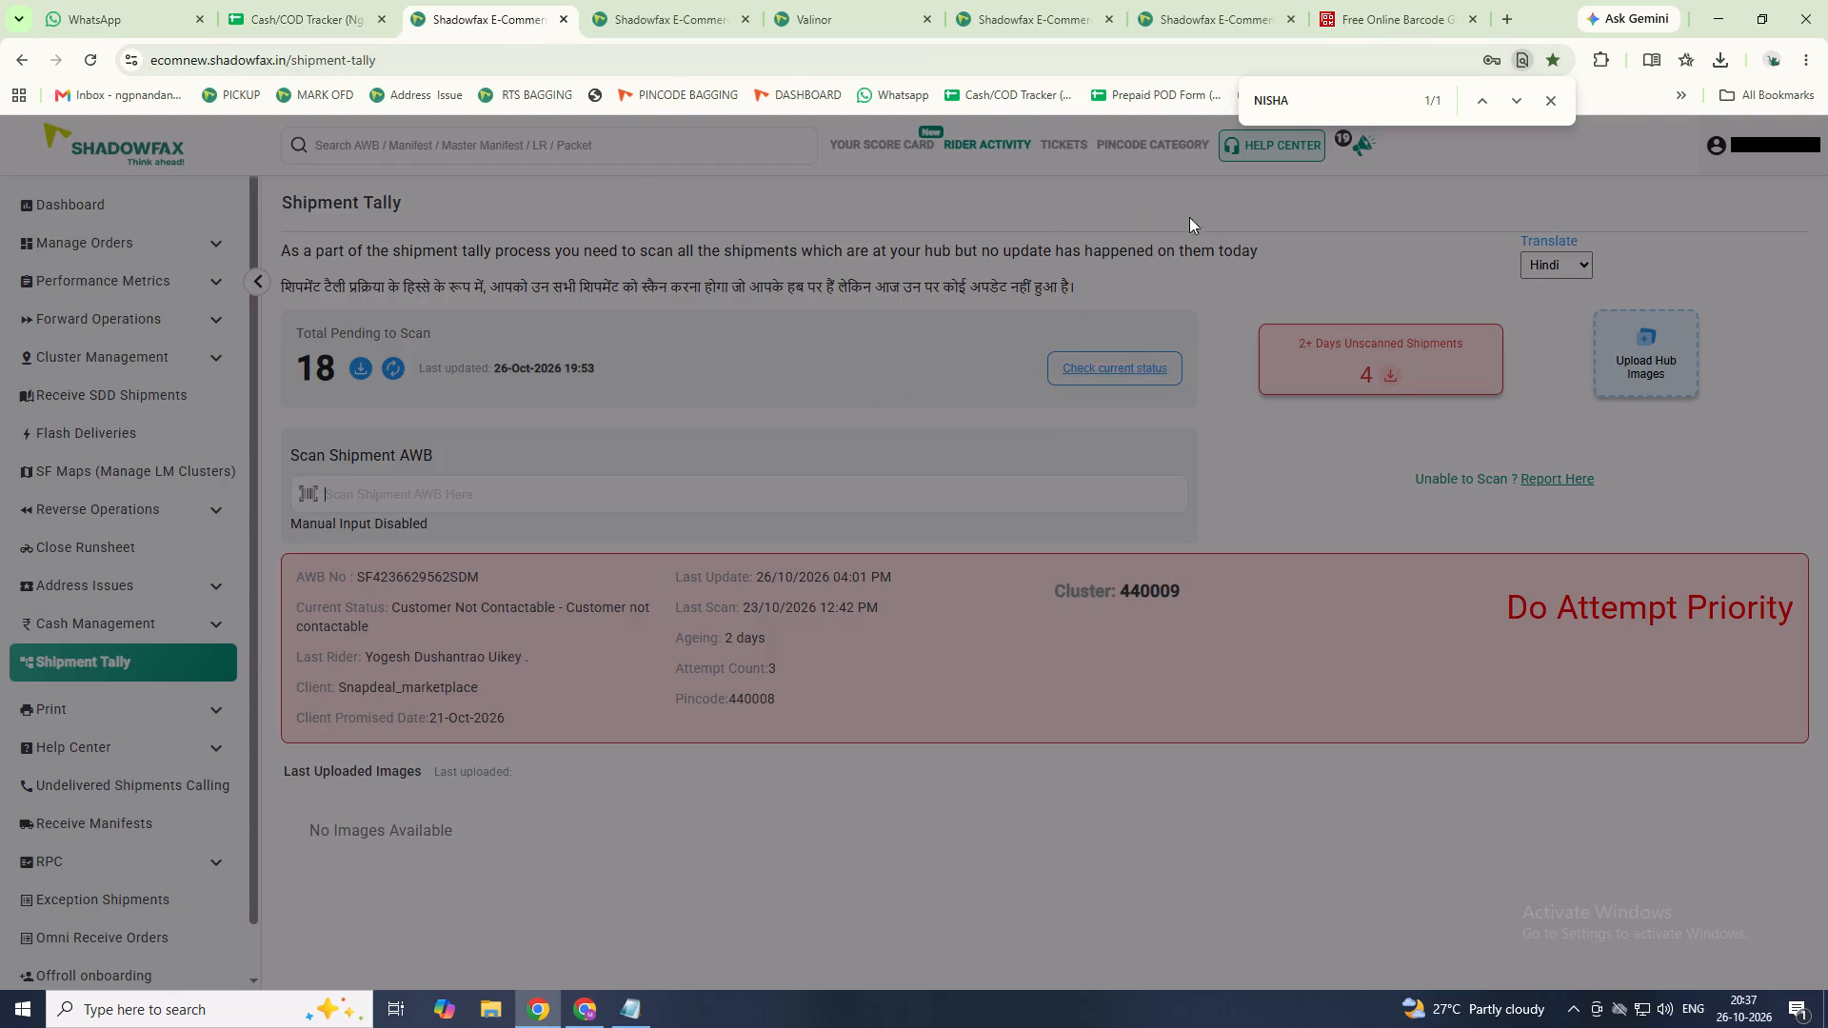
left_click(702, 23)
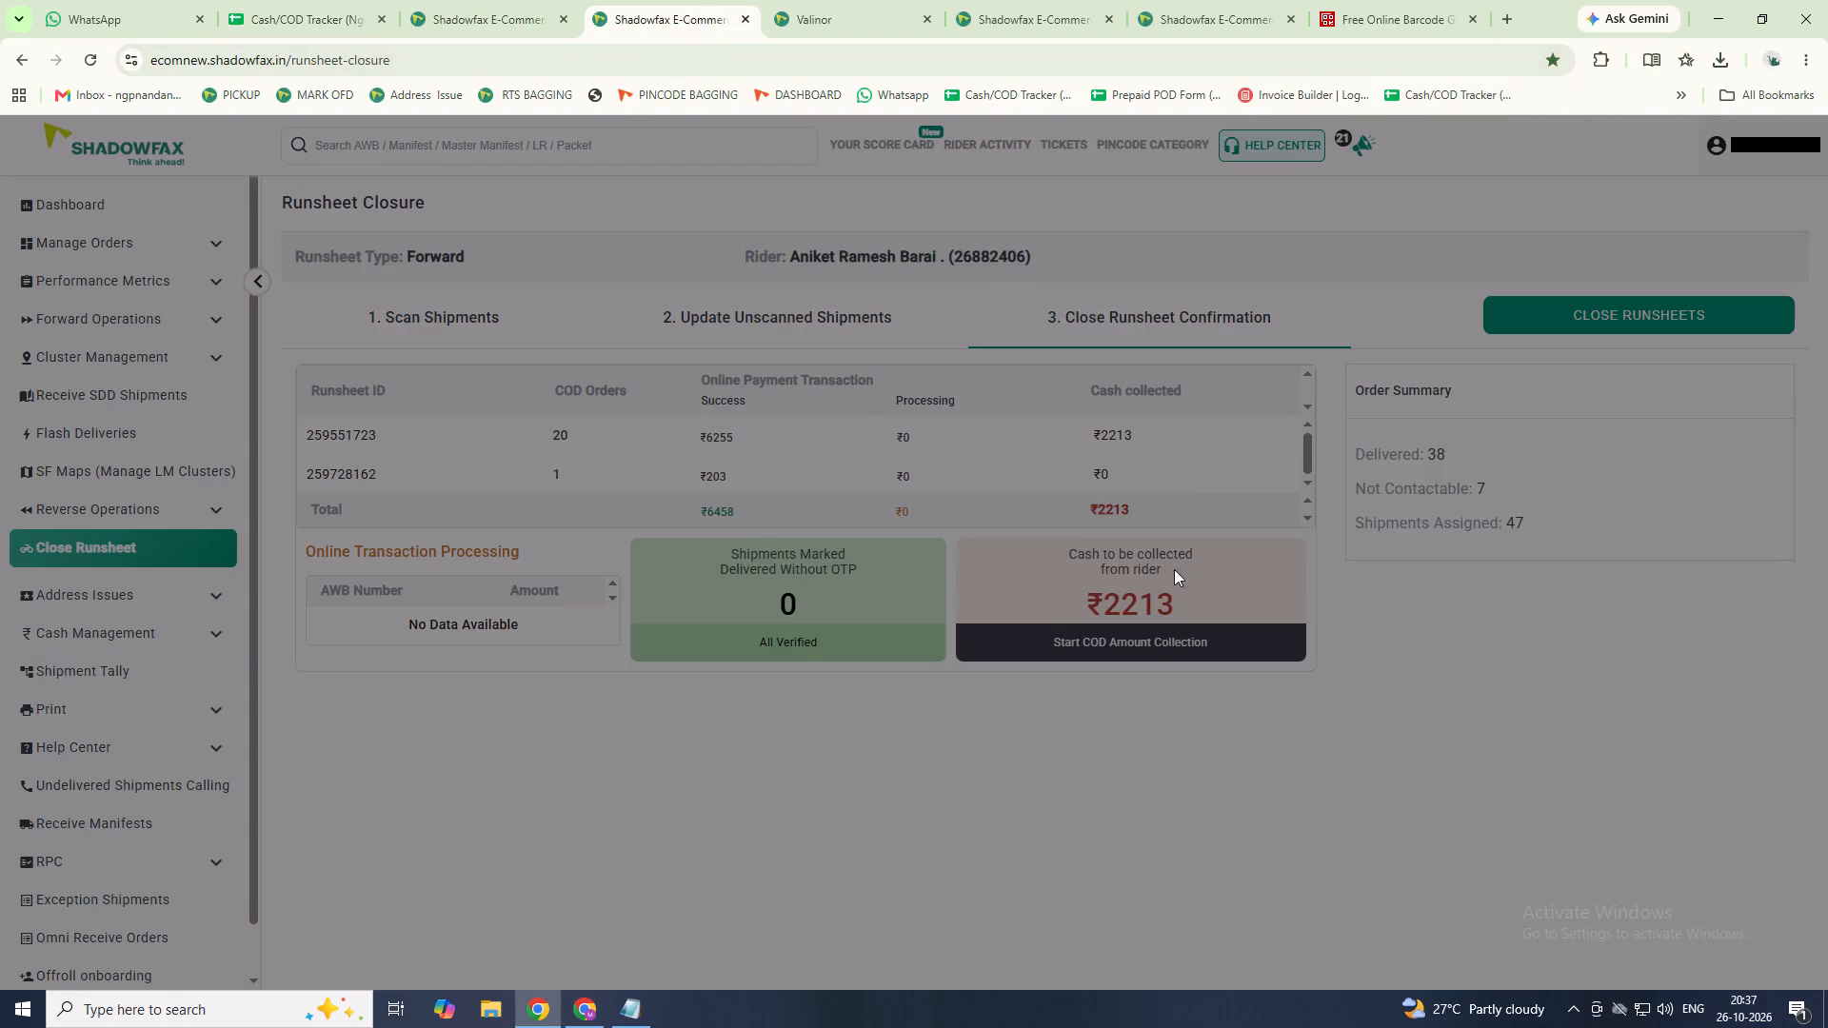
left_click(1138, 655)
left_click(1065, 519)
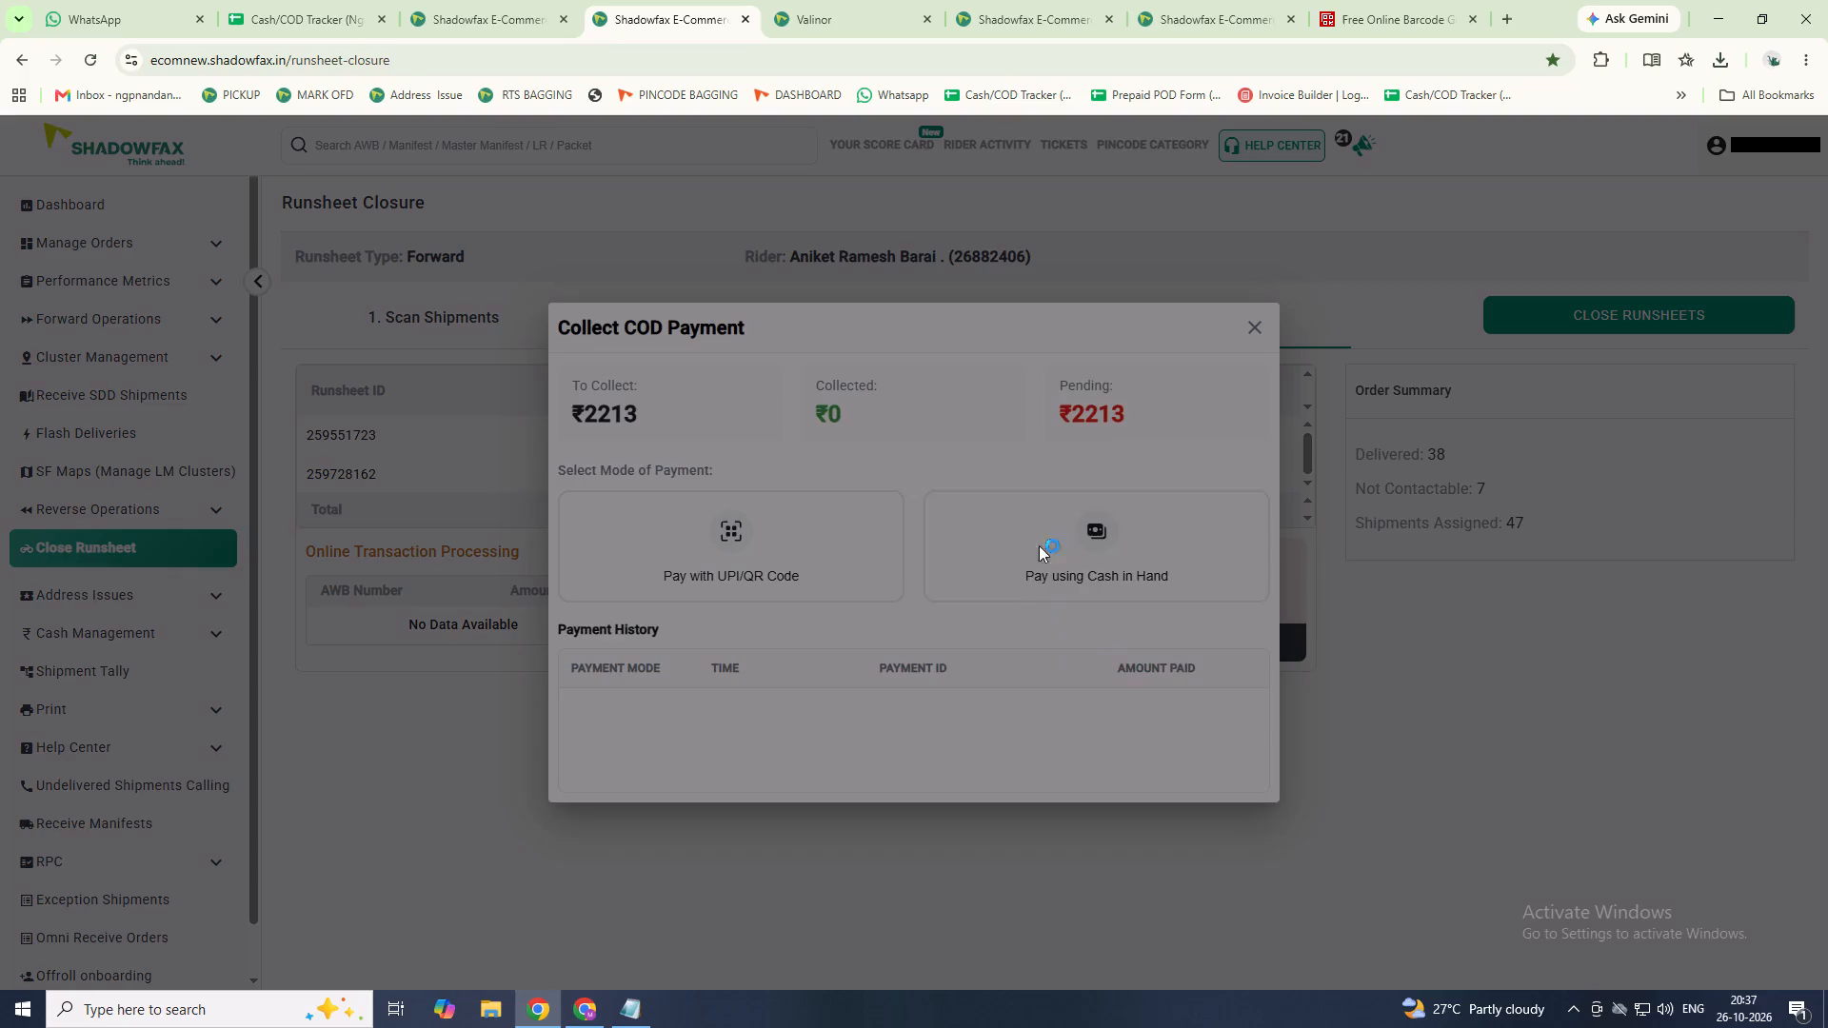
left_click(1125, 534)
left_click(844, 667)
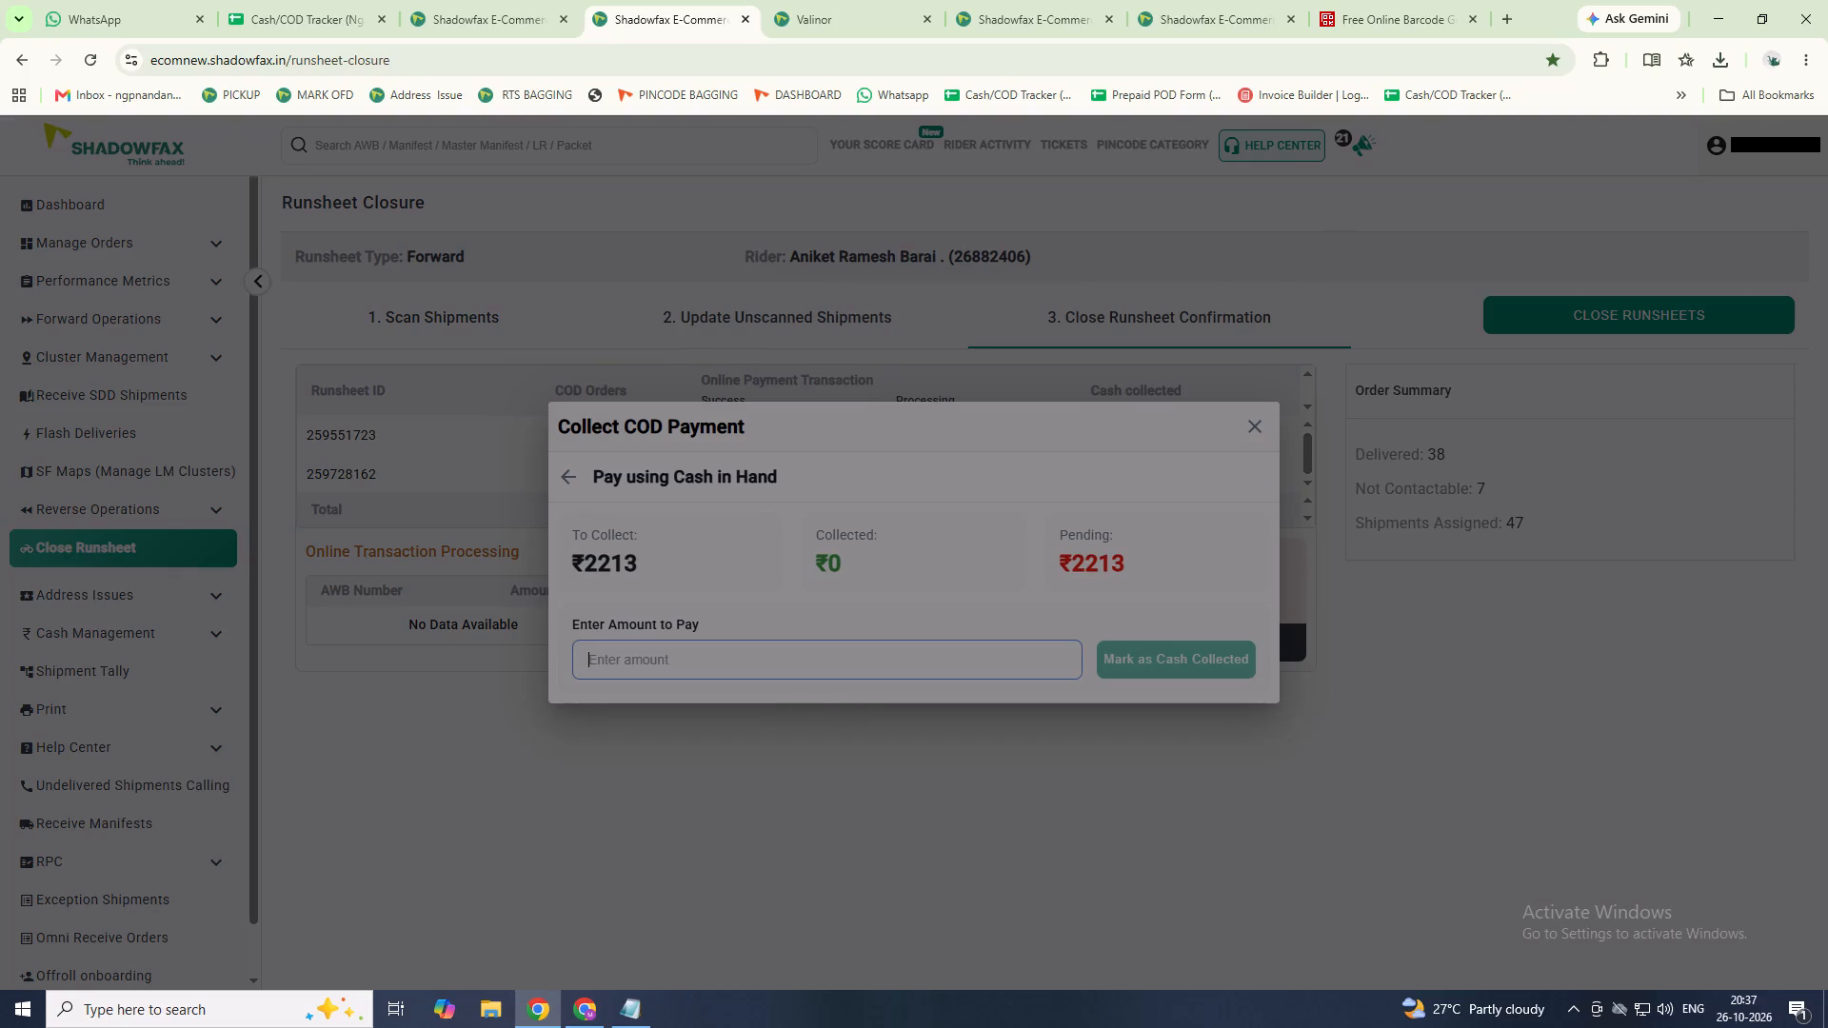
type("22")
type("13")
left_click(1132, 653)
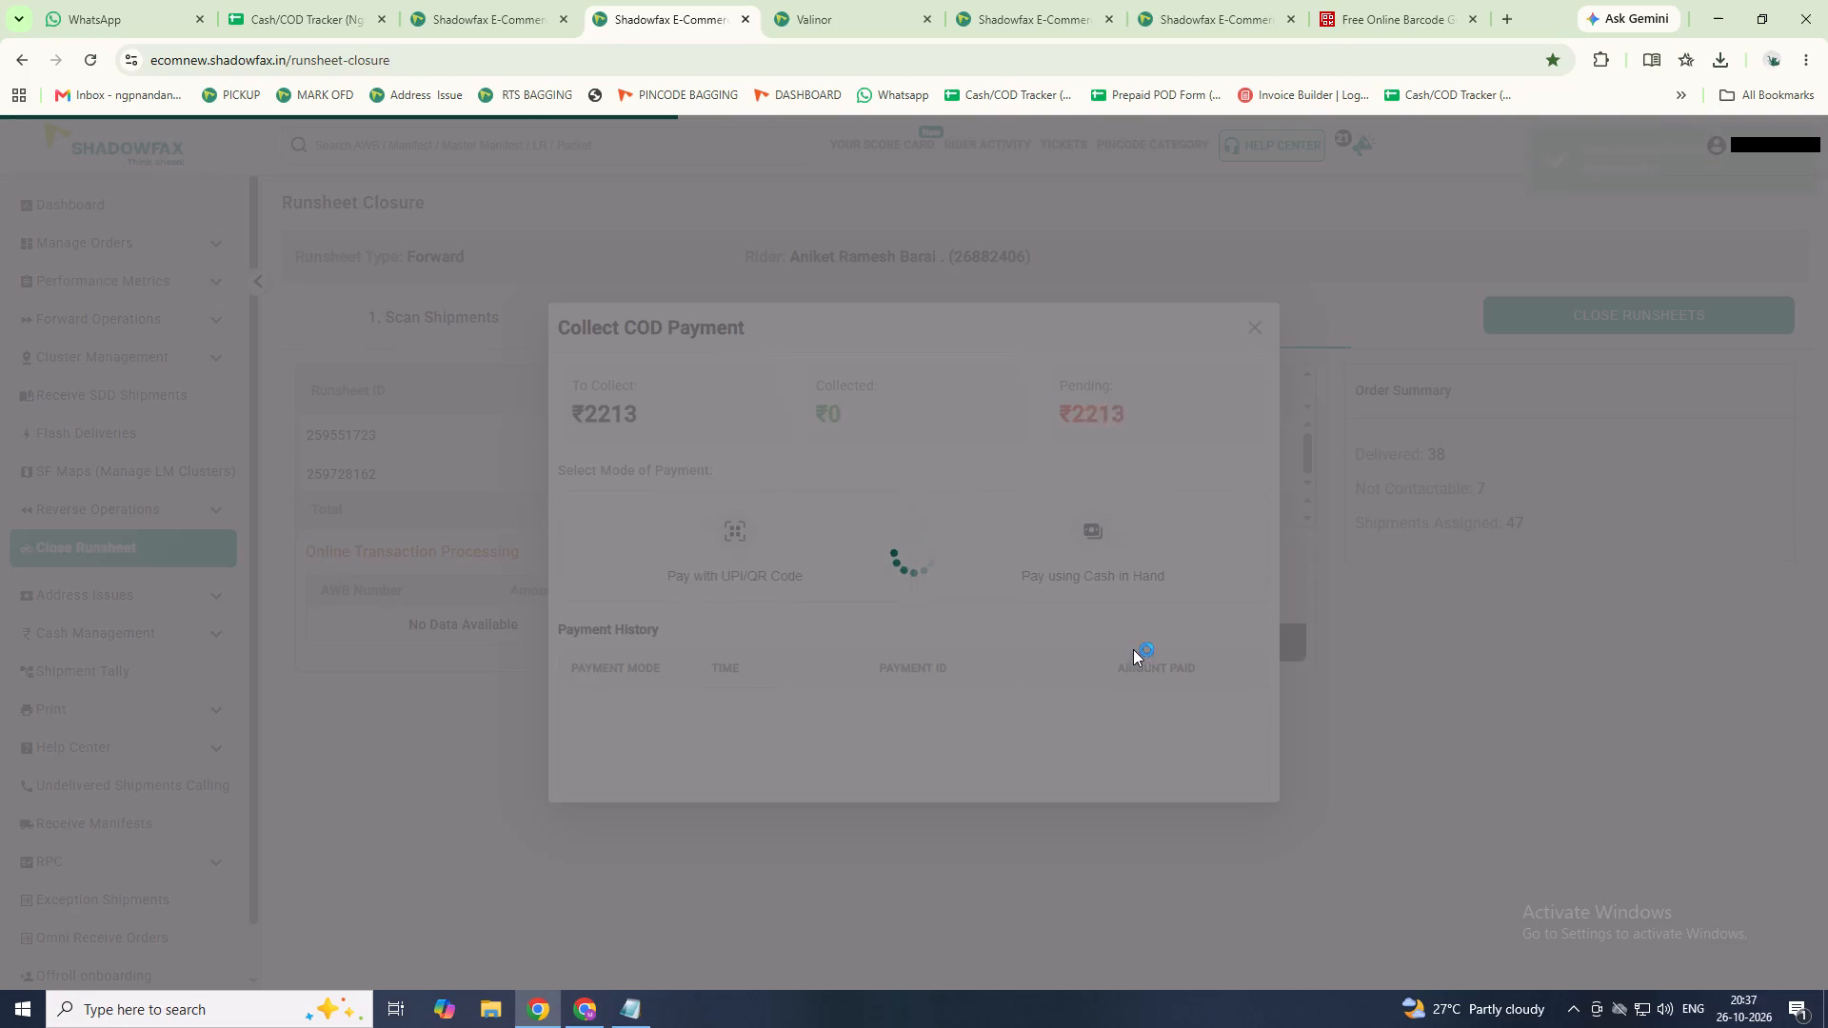
Mark the cash as collected from rider Aniket and close his runsheets.
left_click(1257, 313)
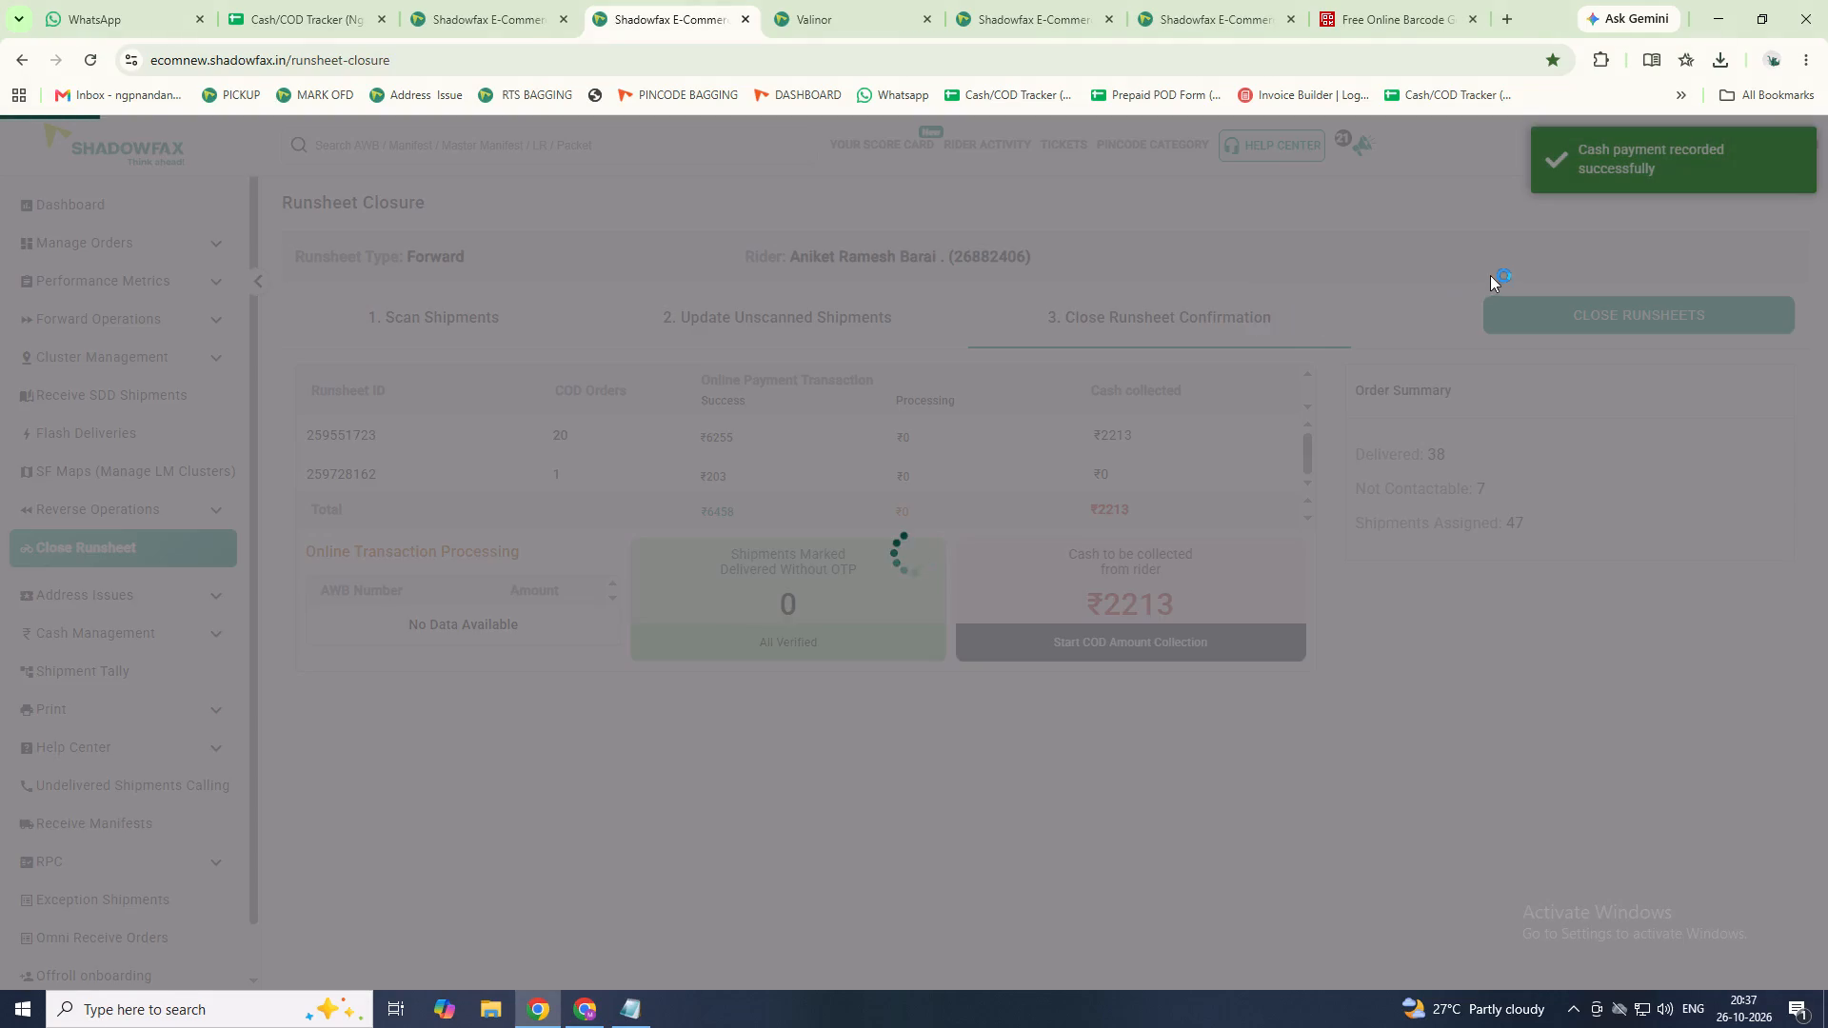
left_click(1162, 649)
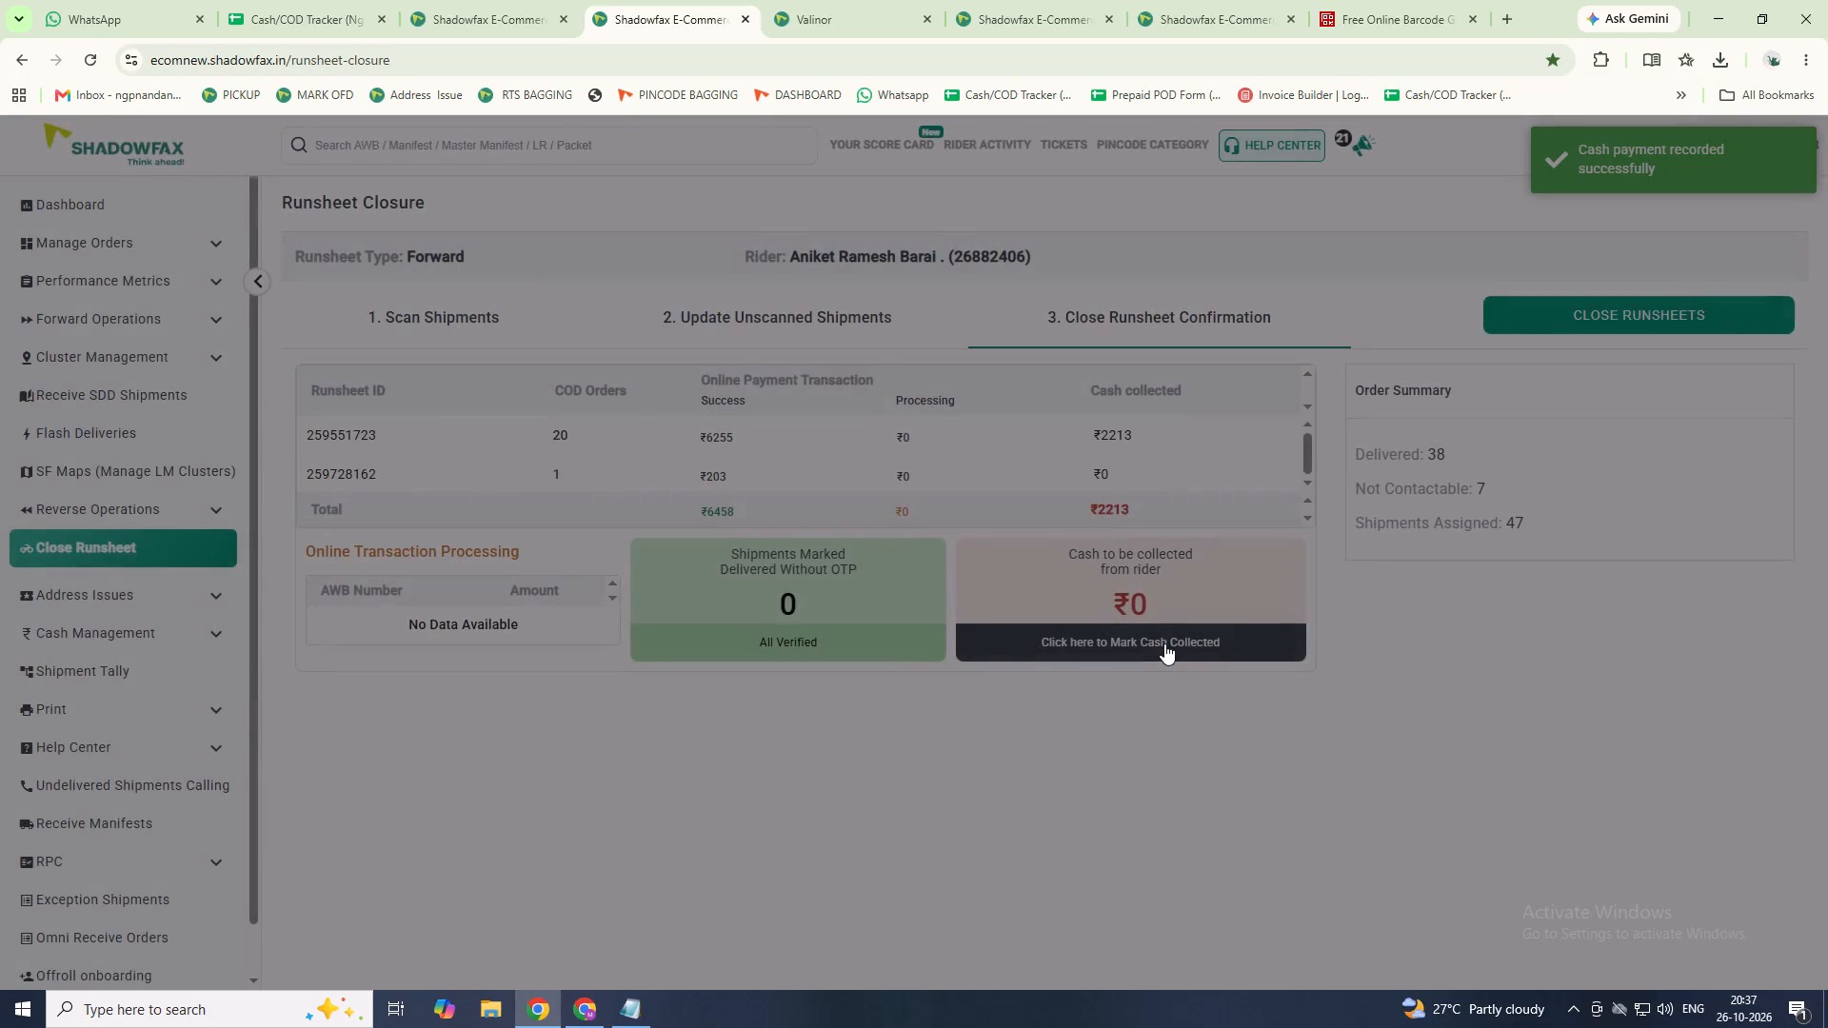
left_click(1164, 643)
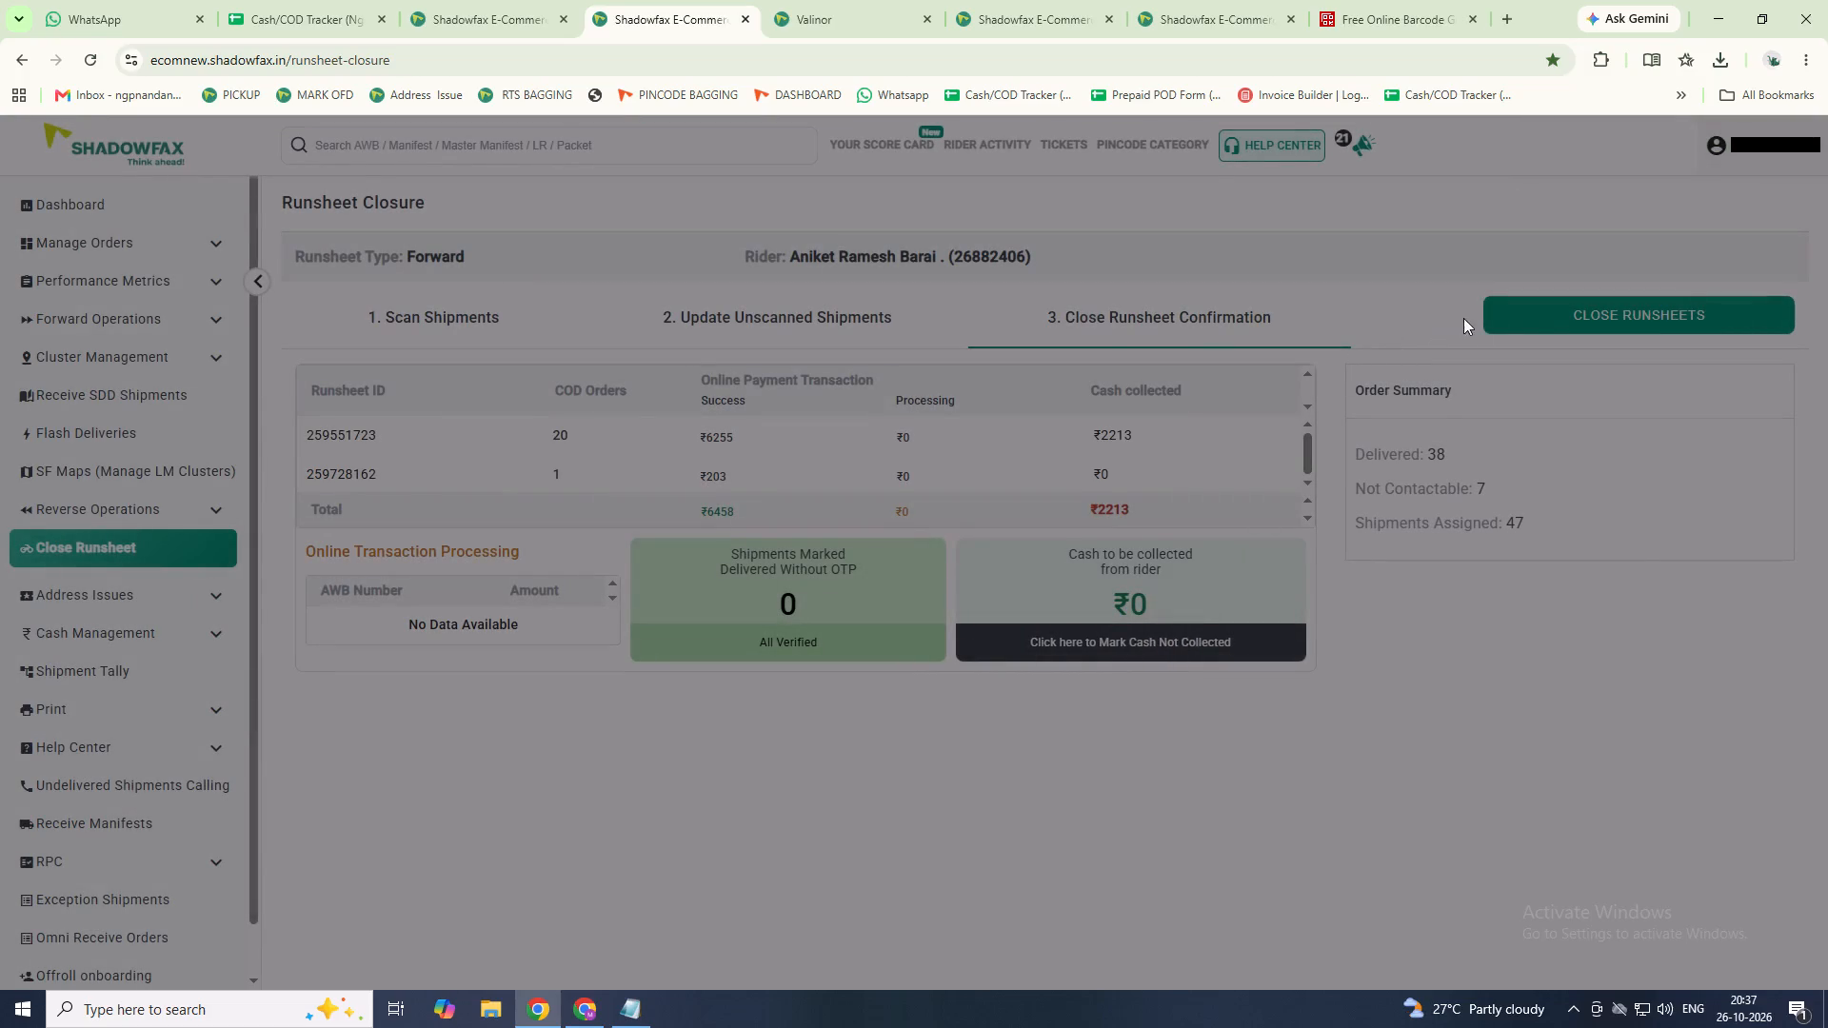
left_click(1494, 319)
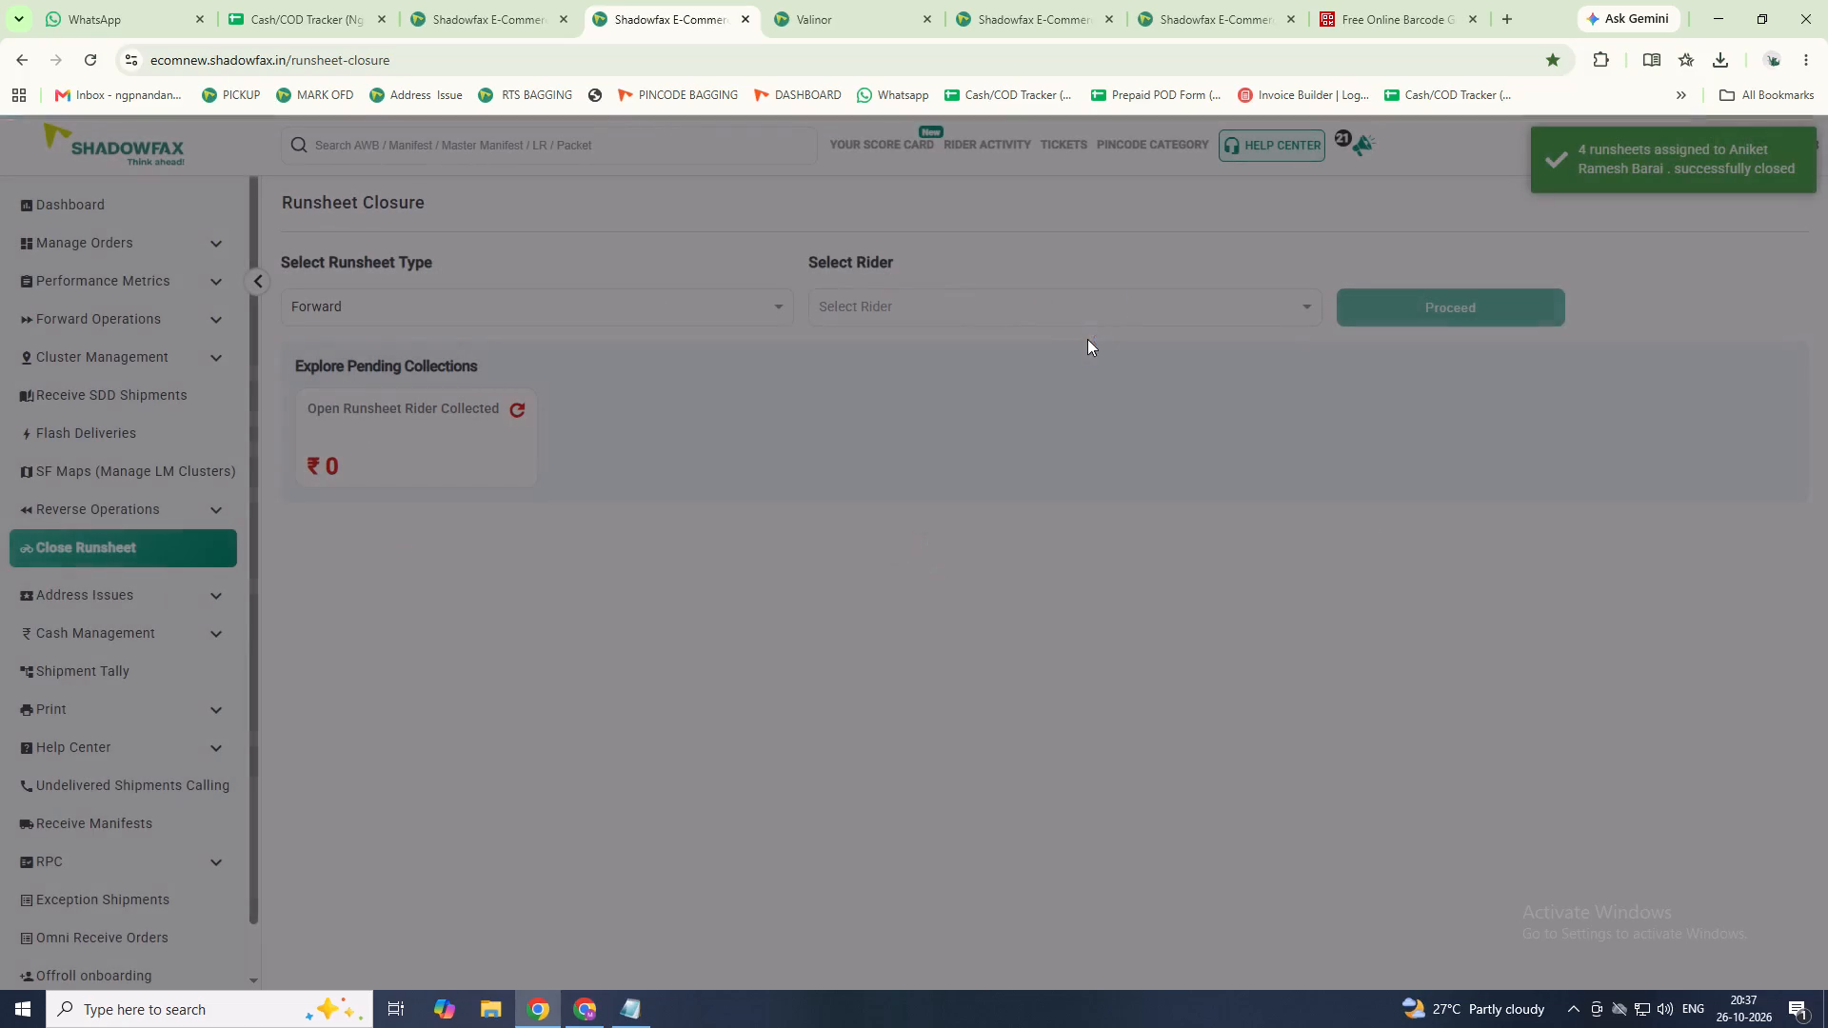
left_click(1094, 335)
left_click(1109, 307)
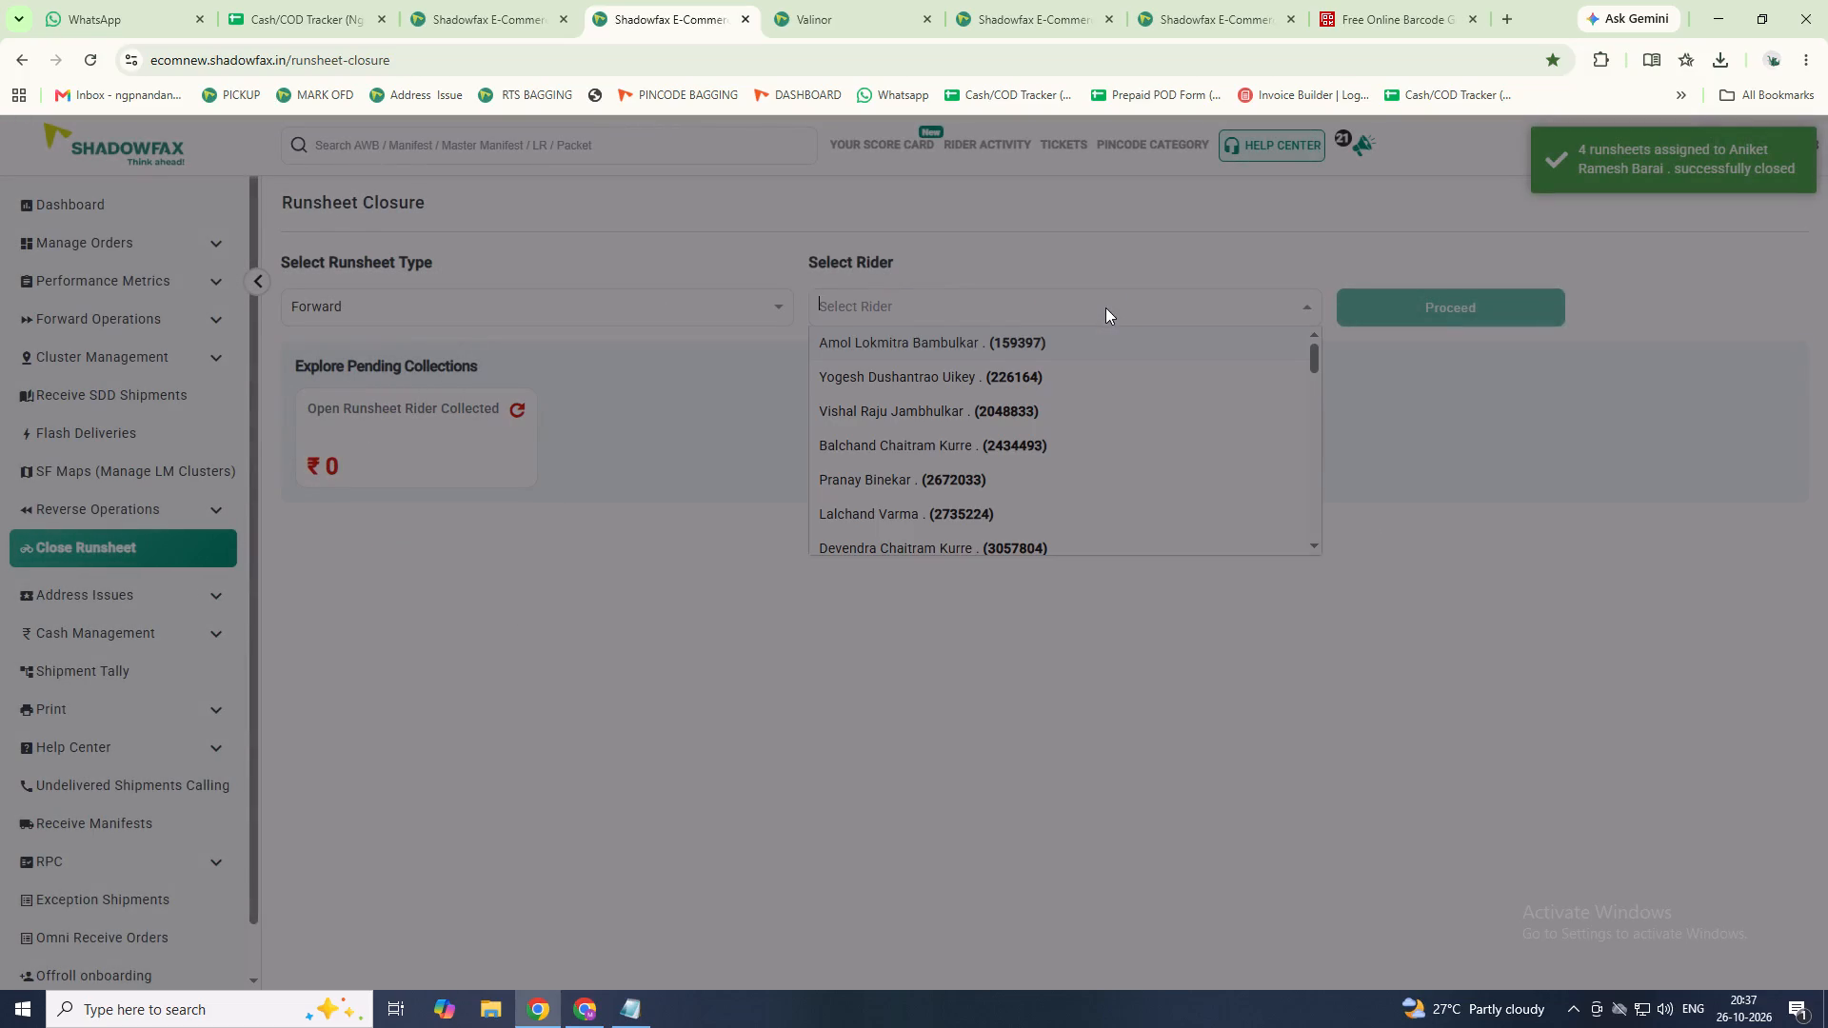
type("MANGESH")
left_click(1122, 336)
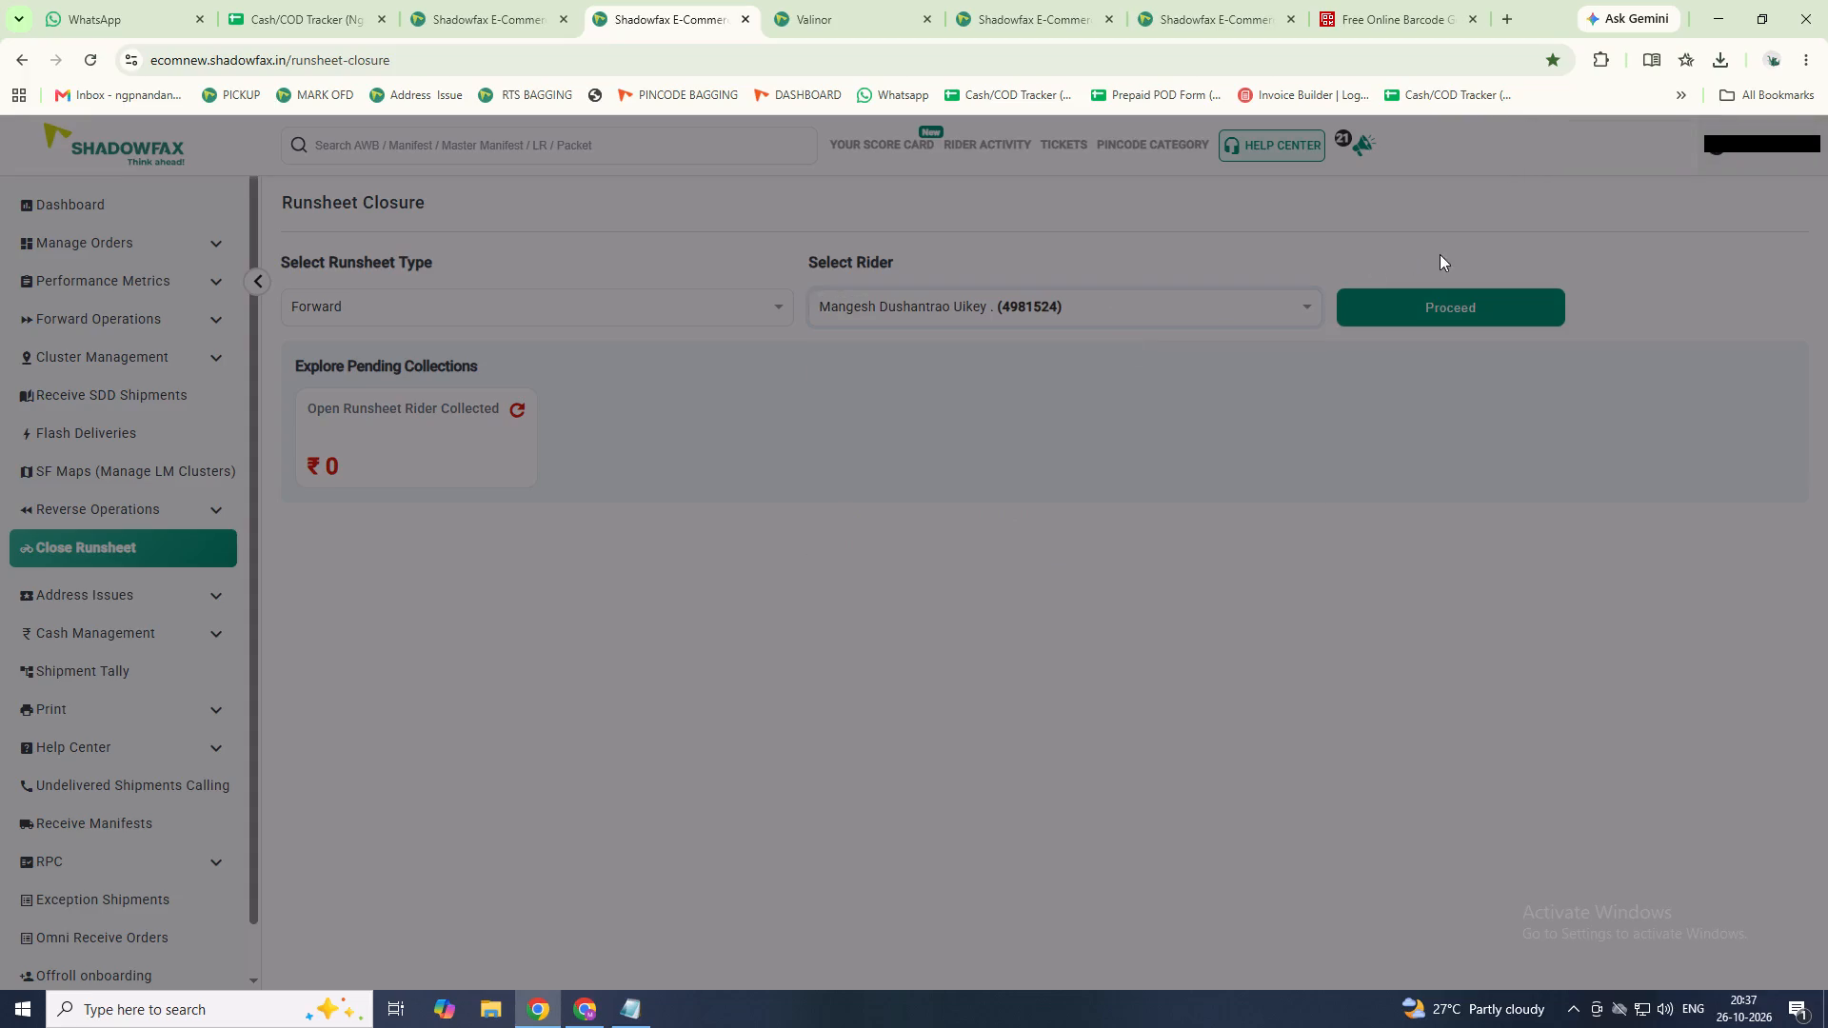
left_click(1437, 304)
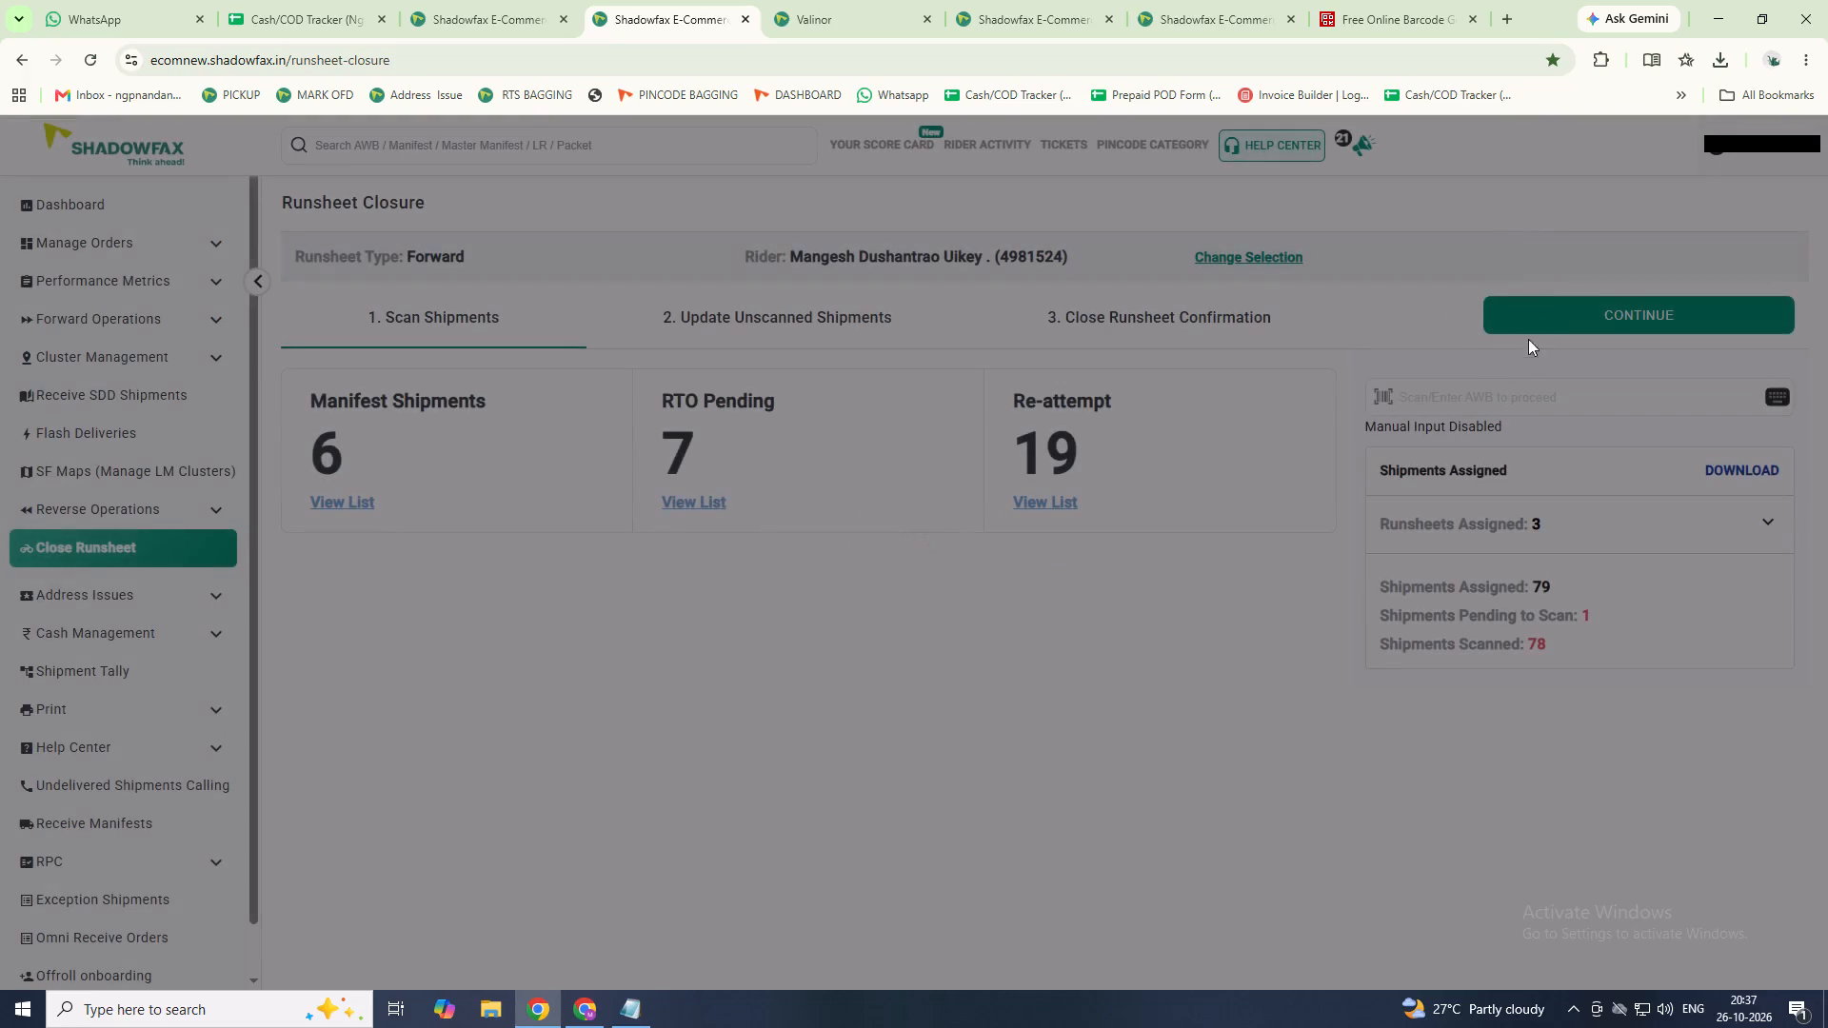
left_click(1540, 323)
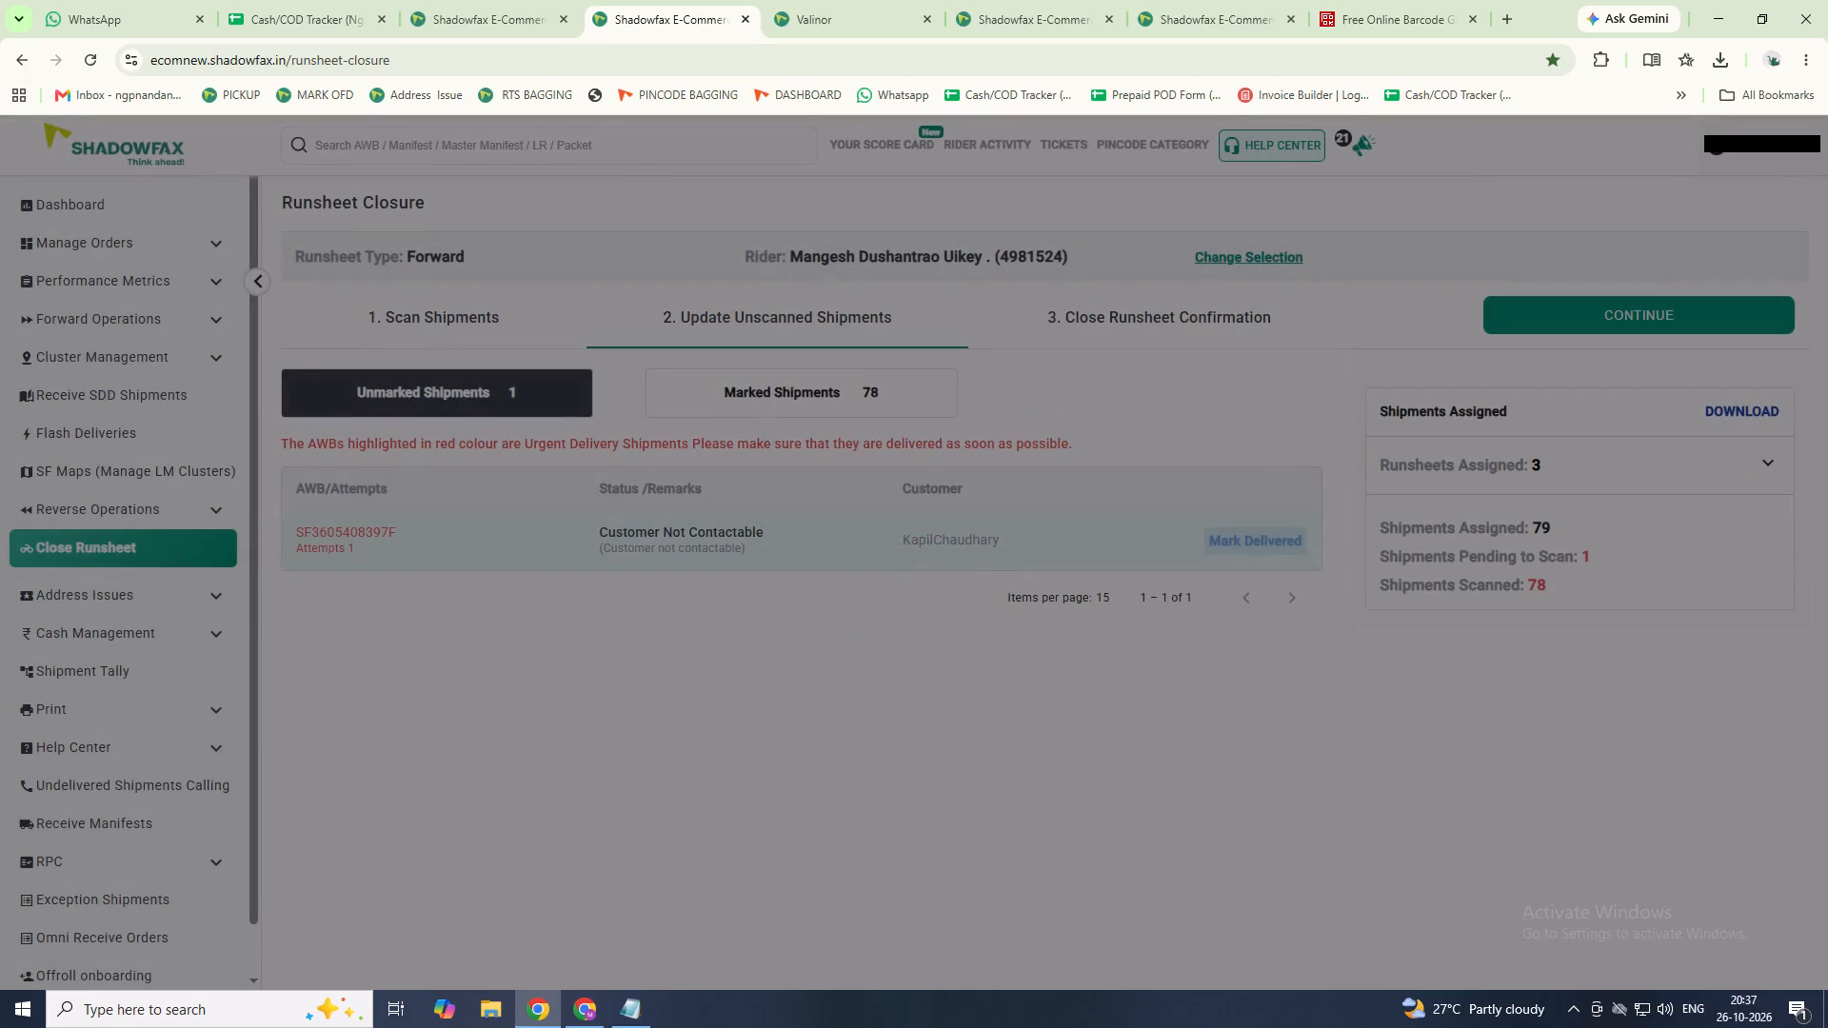
double_click(330, 531)
double_click(377, 531)
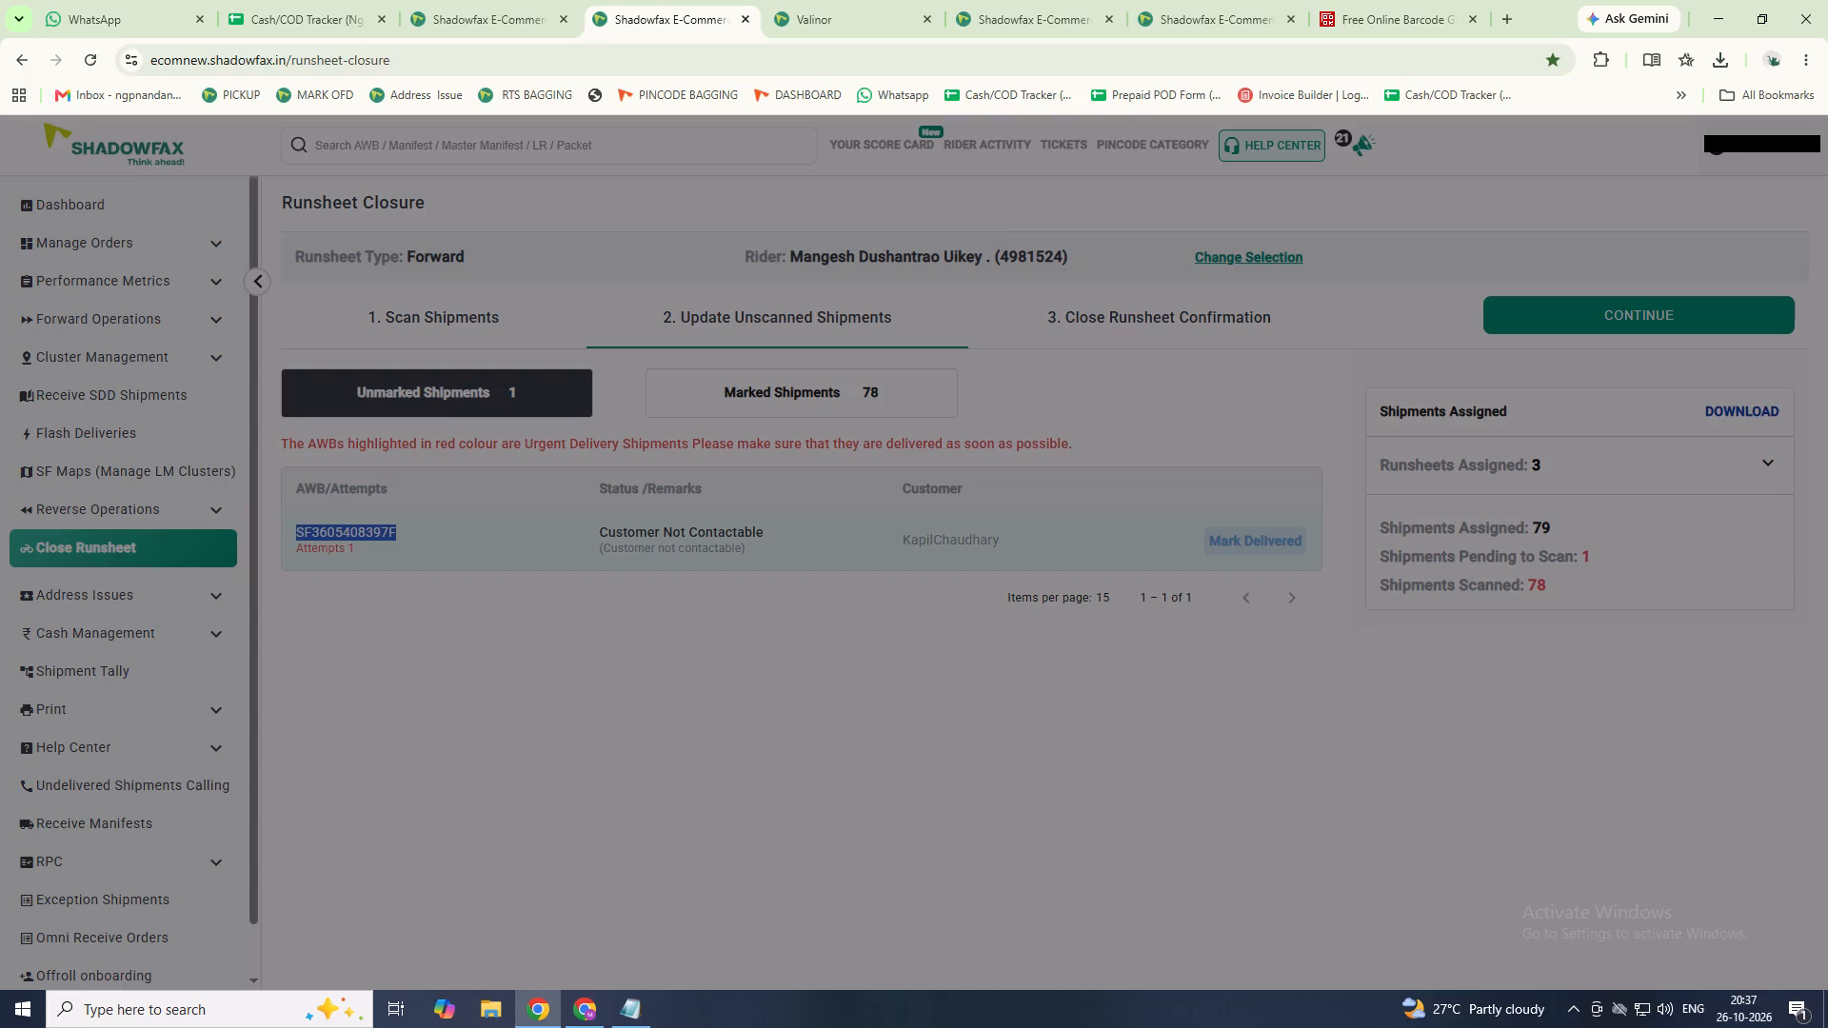
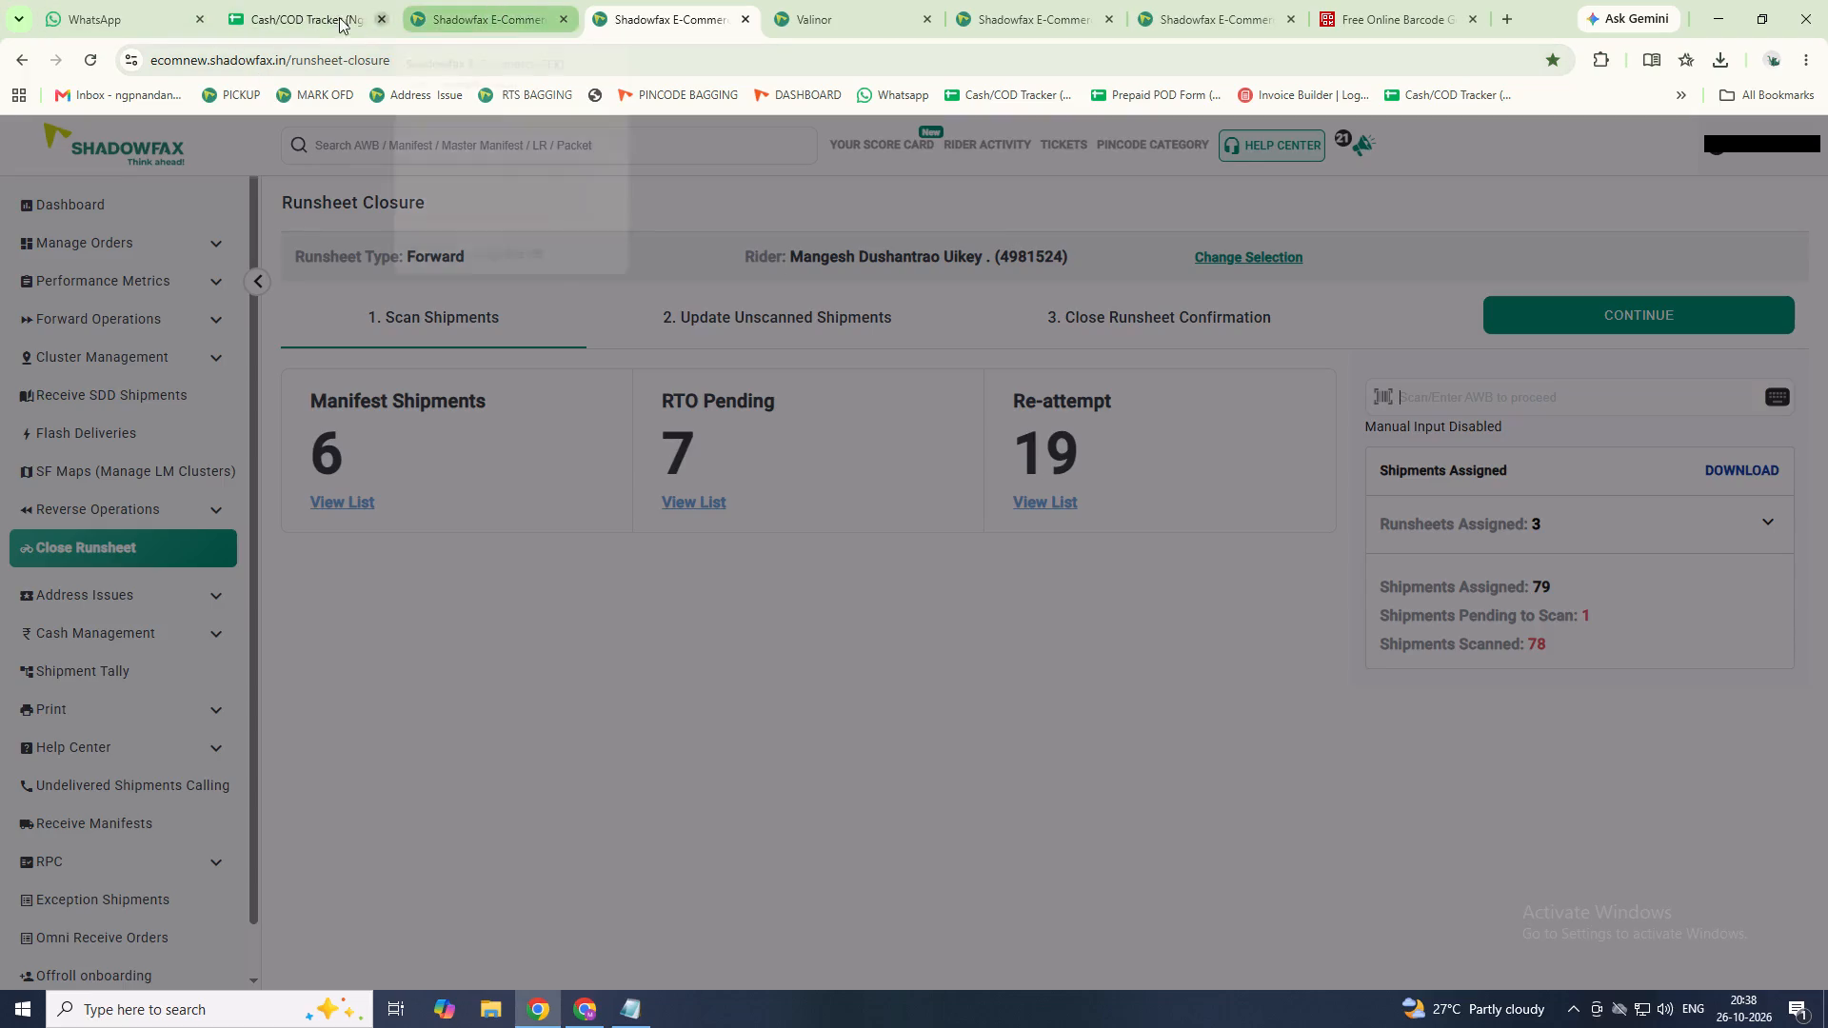
In the Cash/COD Tracker, enter rider 14 as MANGESH with a Demo amount of 9468 and 14 in the 500 row.
left_click(309, 17)
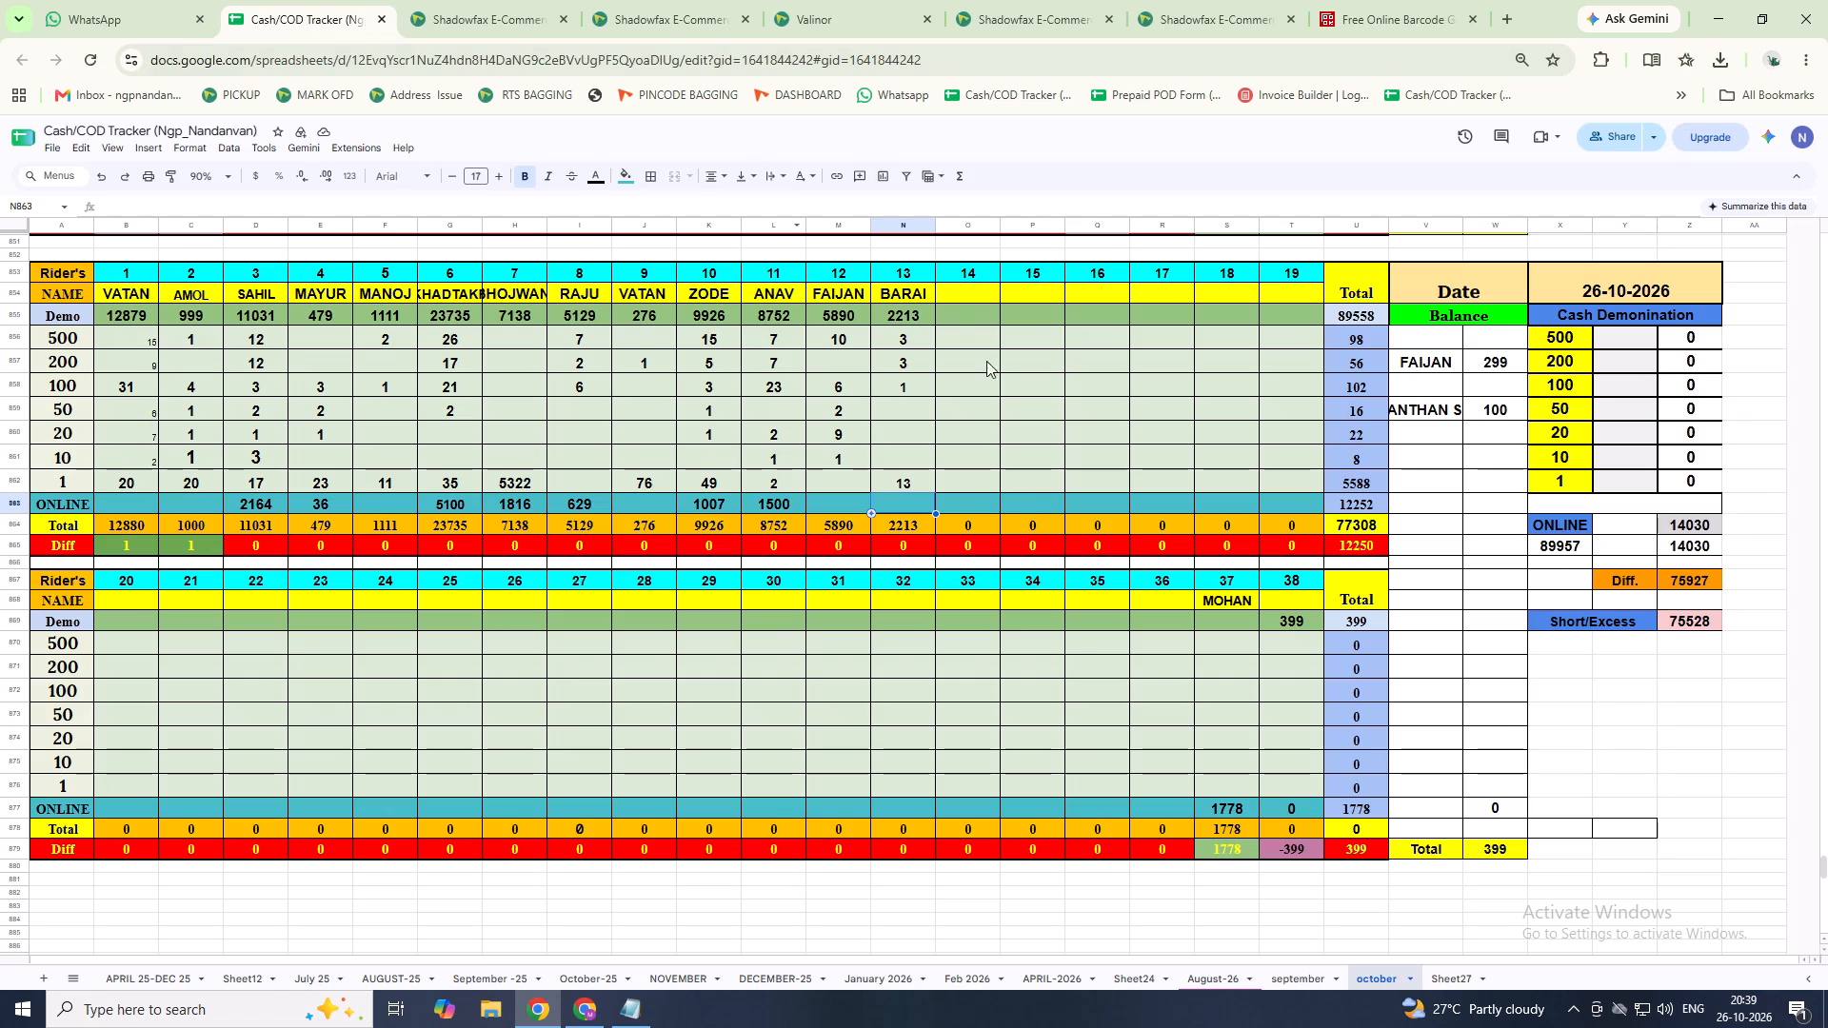
left_click(971, 287)
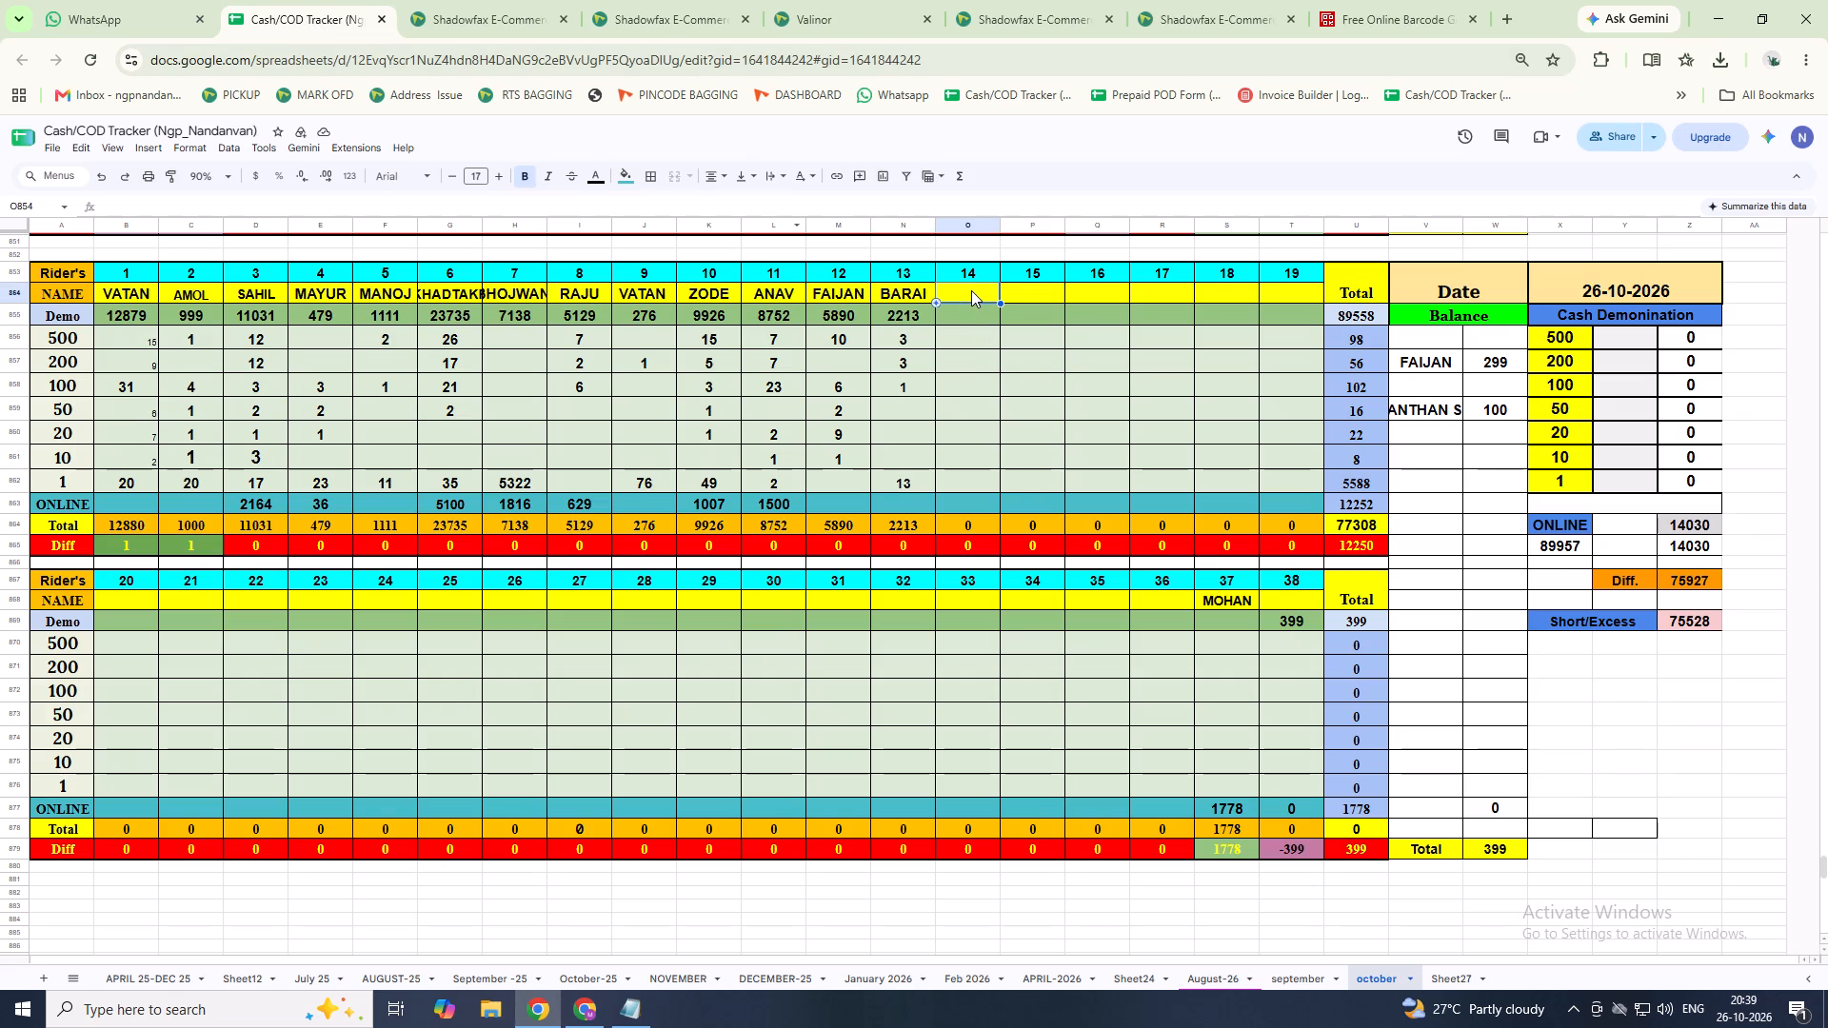
type("MAN")
type("GES")
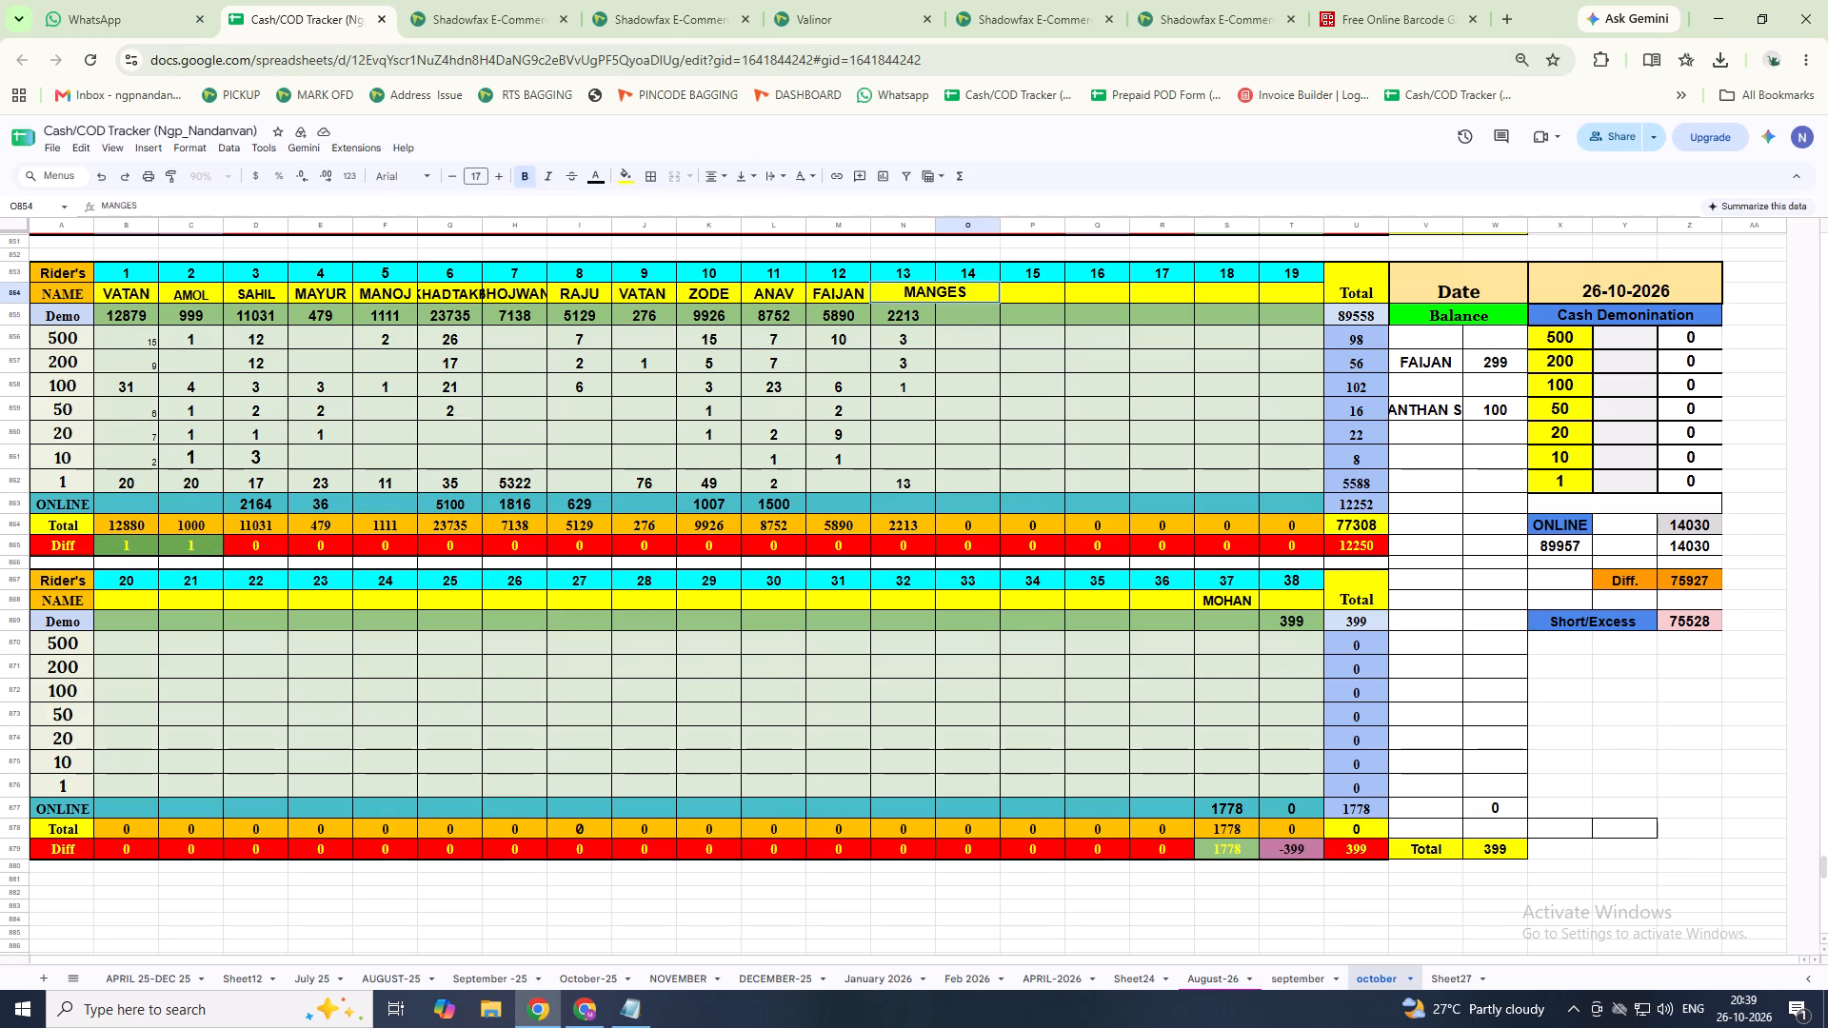
key("h")
key("Return")
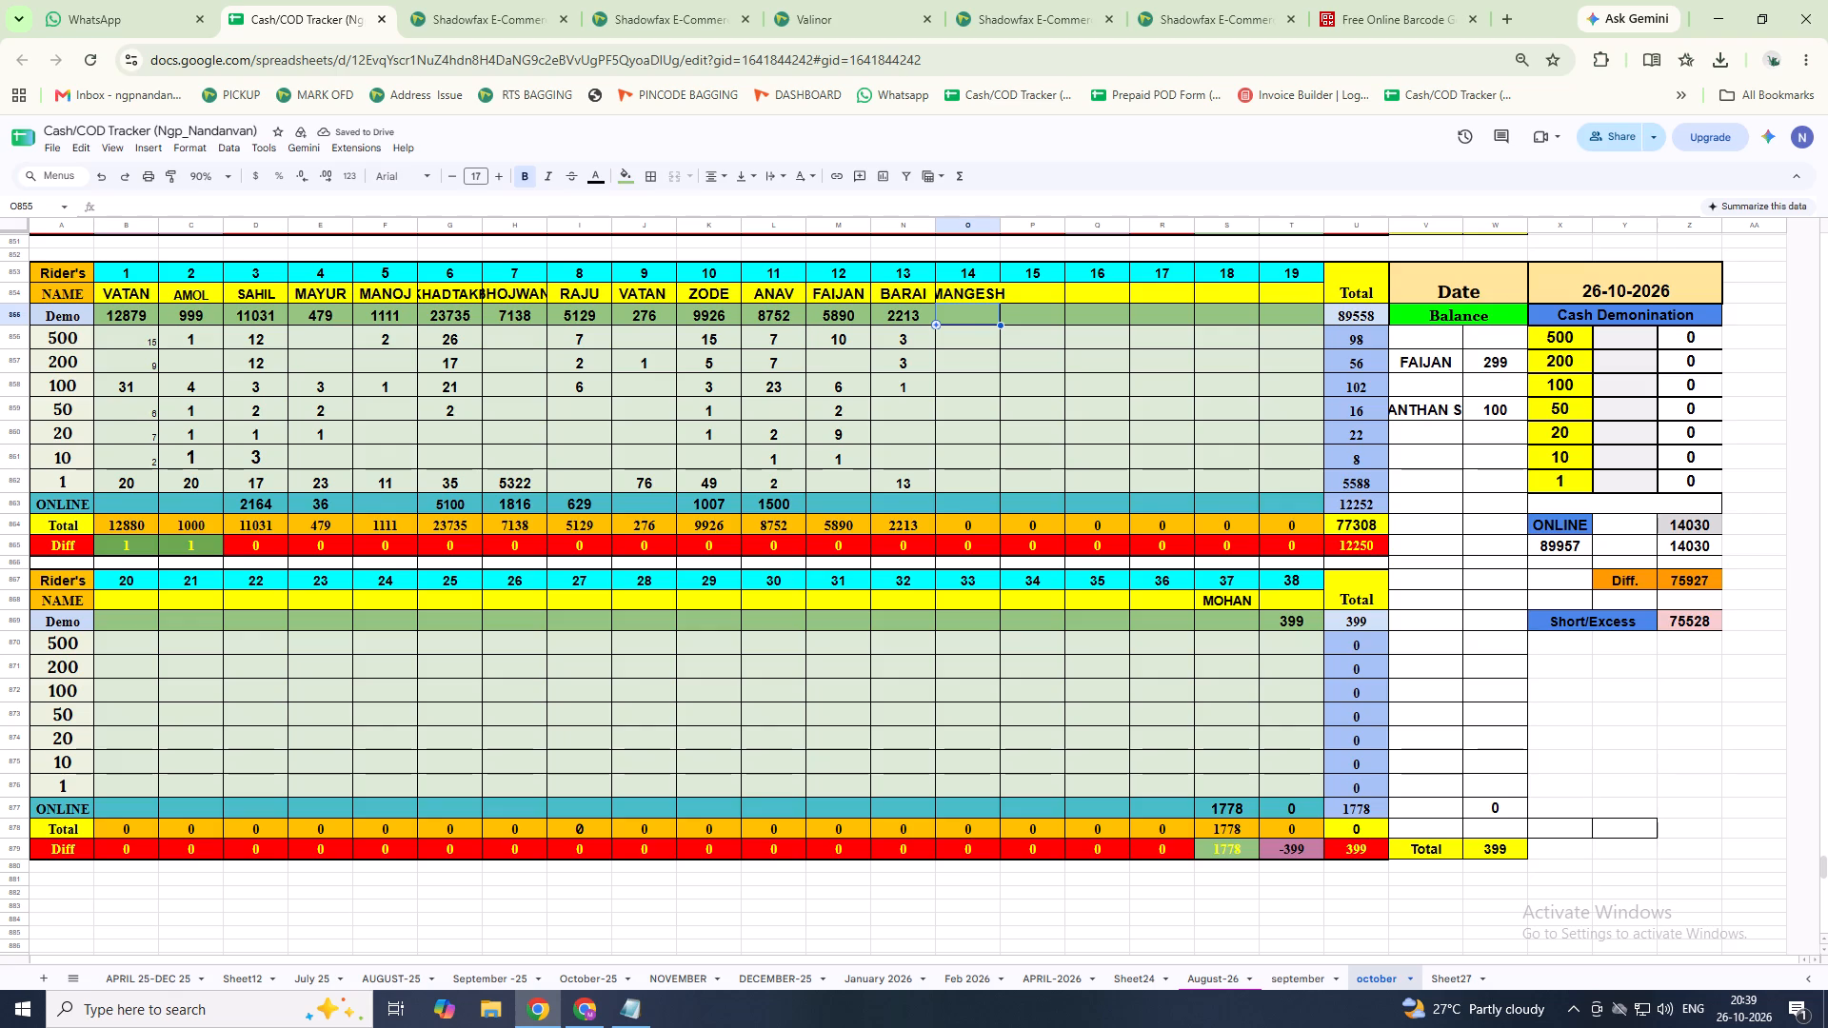
type("9468")
key("Return")
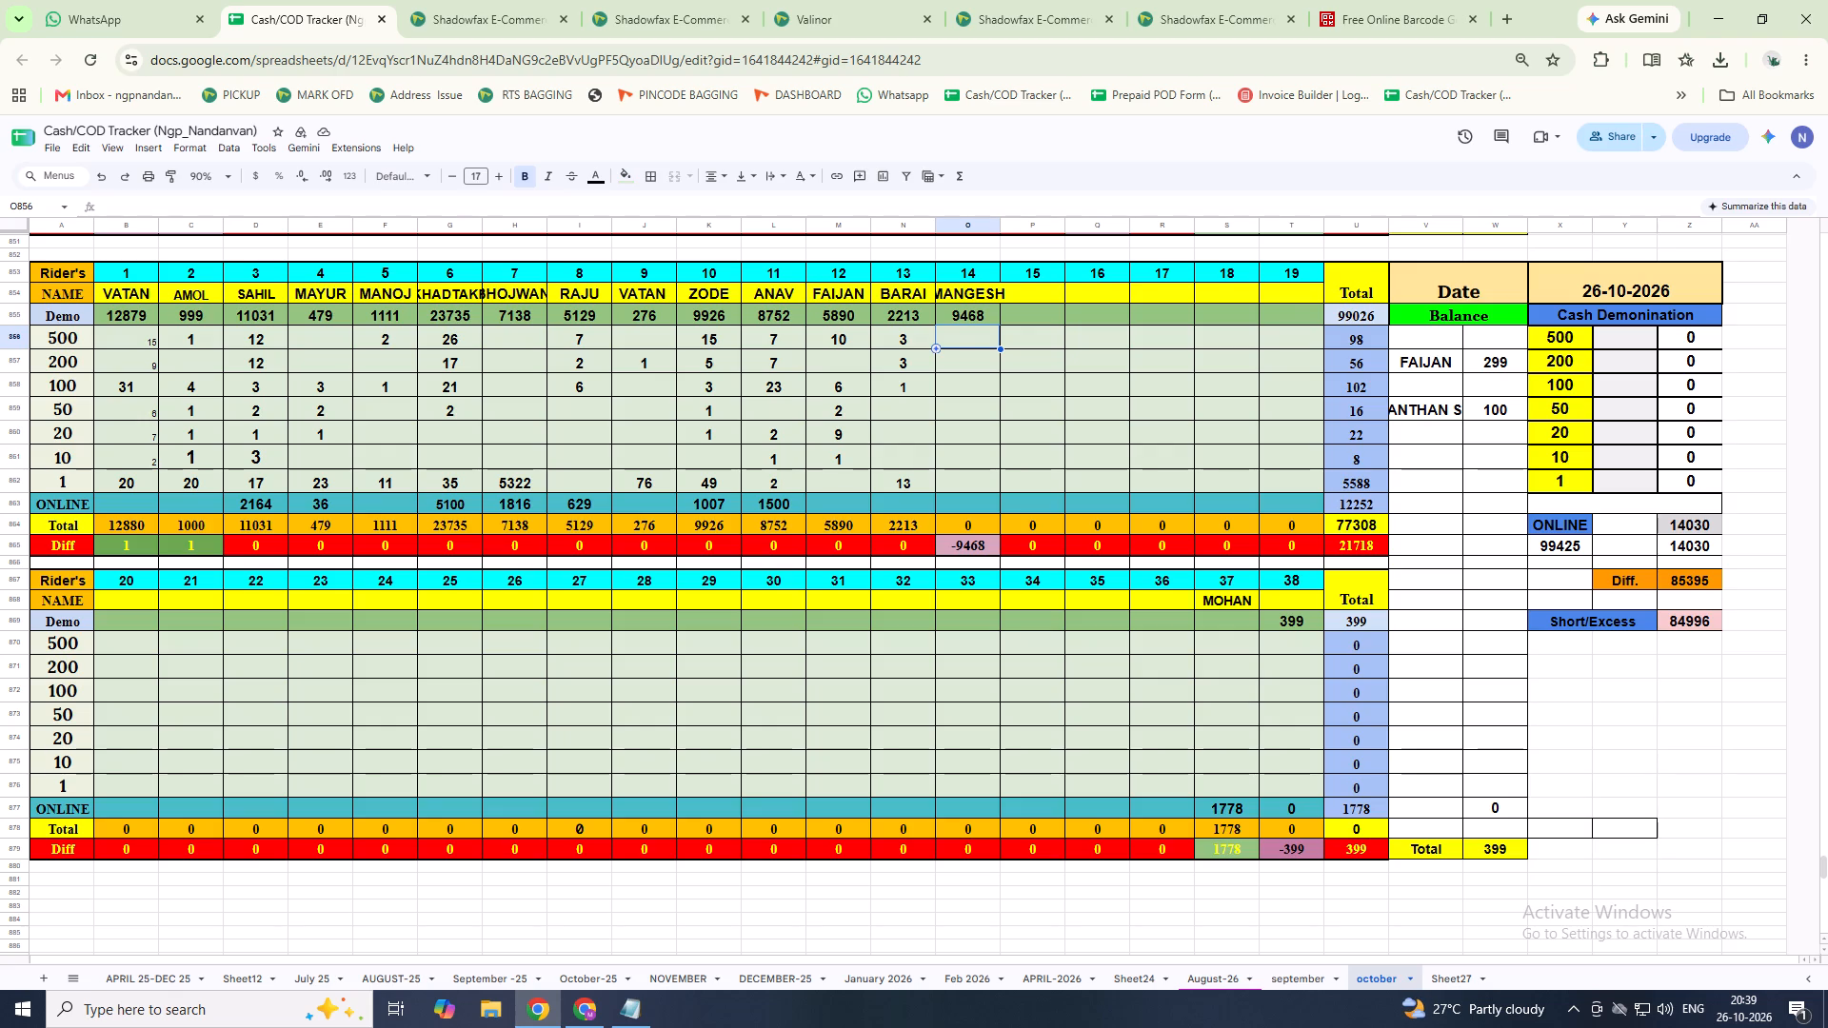
type("14")
key("Return")
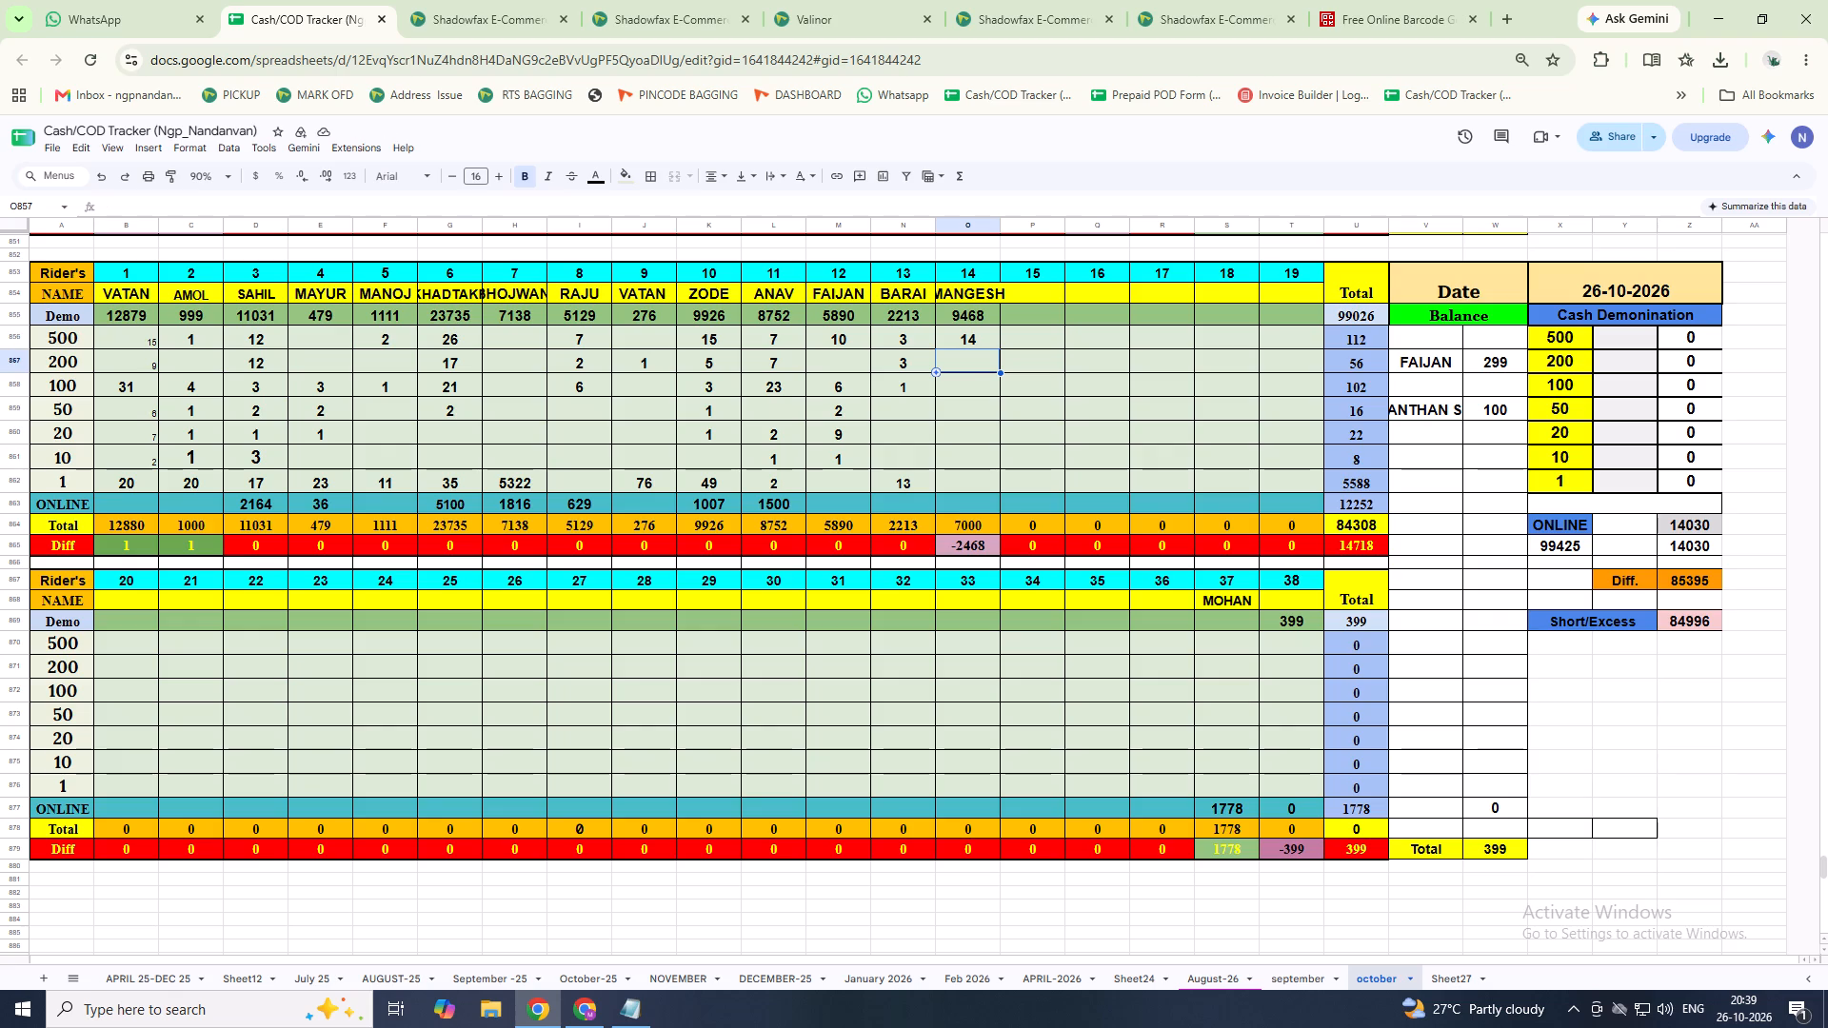
Enter rider 15 as DHOMNE, leaving the Demo amount blank, with 4 in the 500 row.
left_click(1047, 292)
type("DHOMNE")
key("Return")
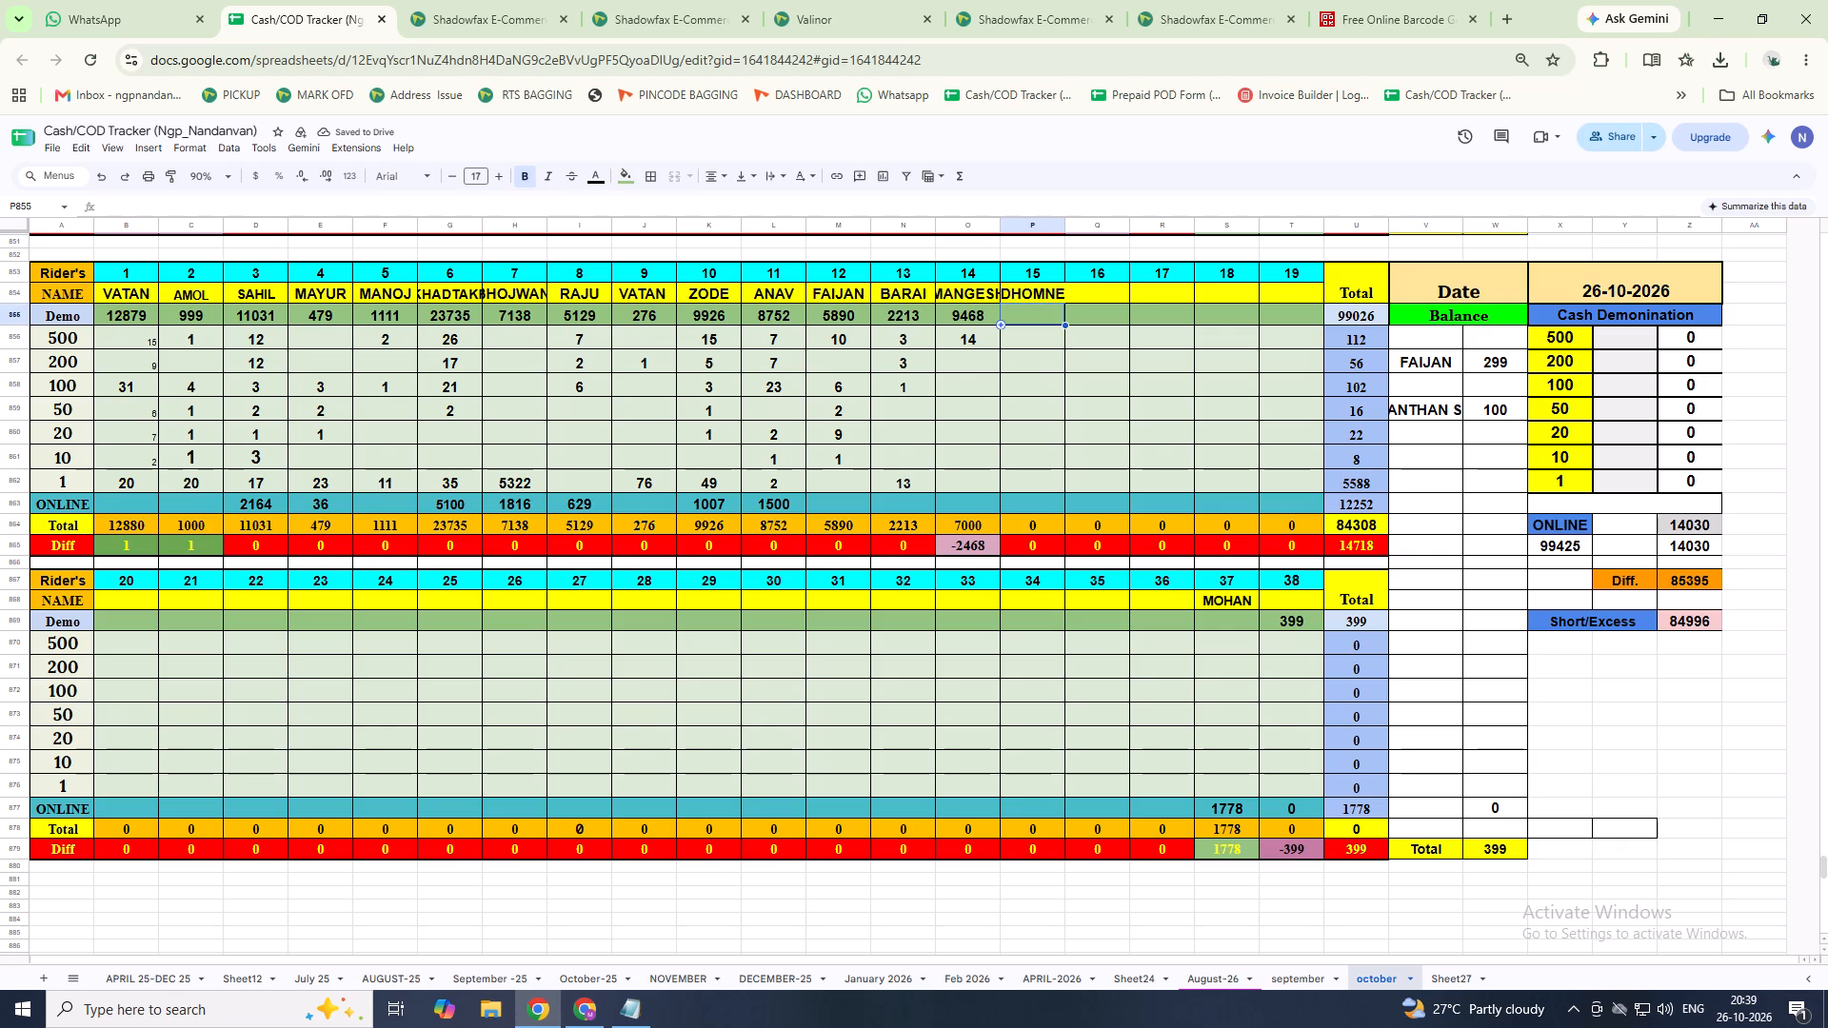
key("Return")
key("Return")
key("4")
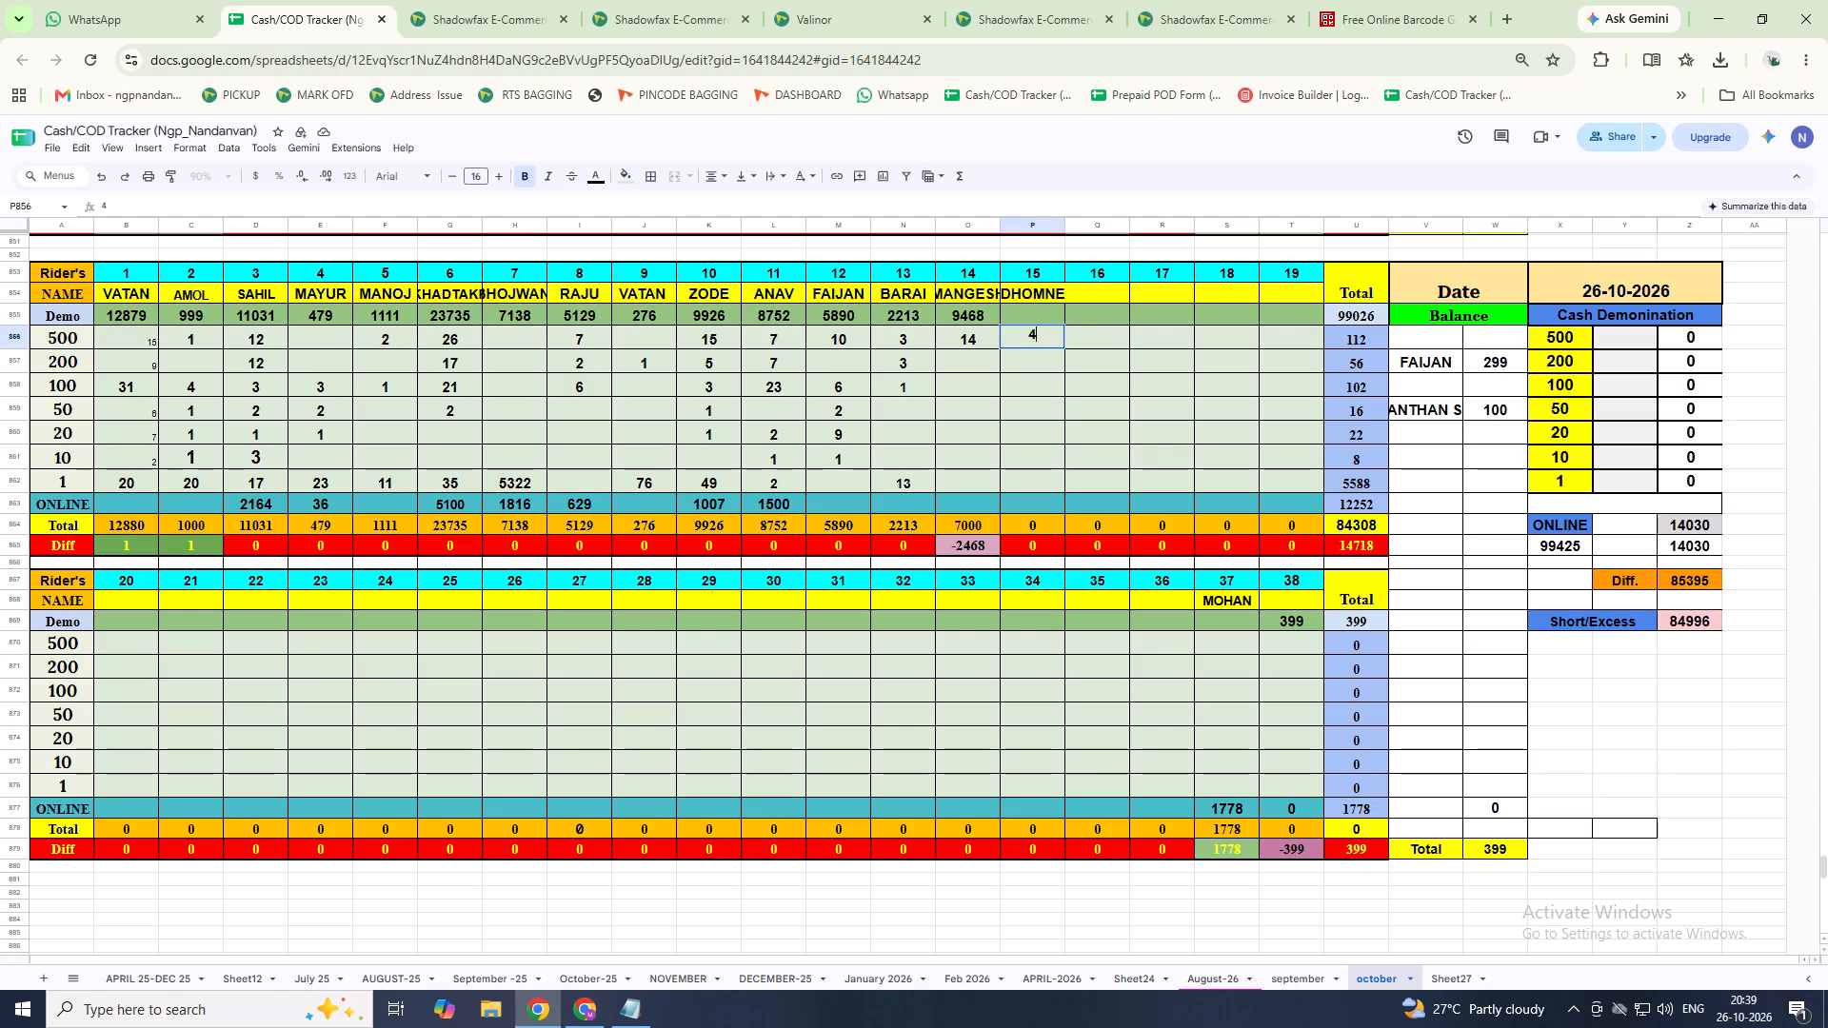
key("Return")
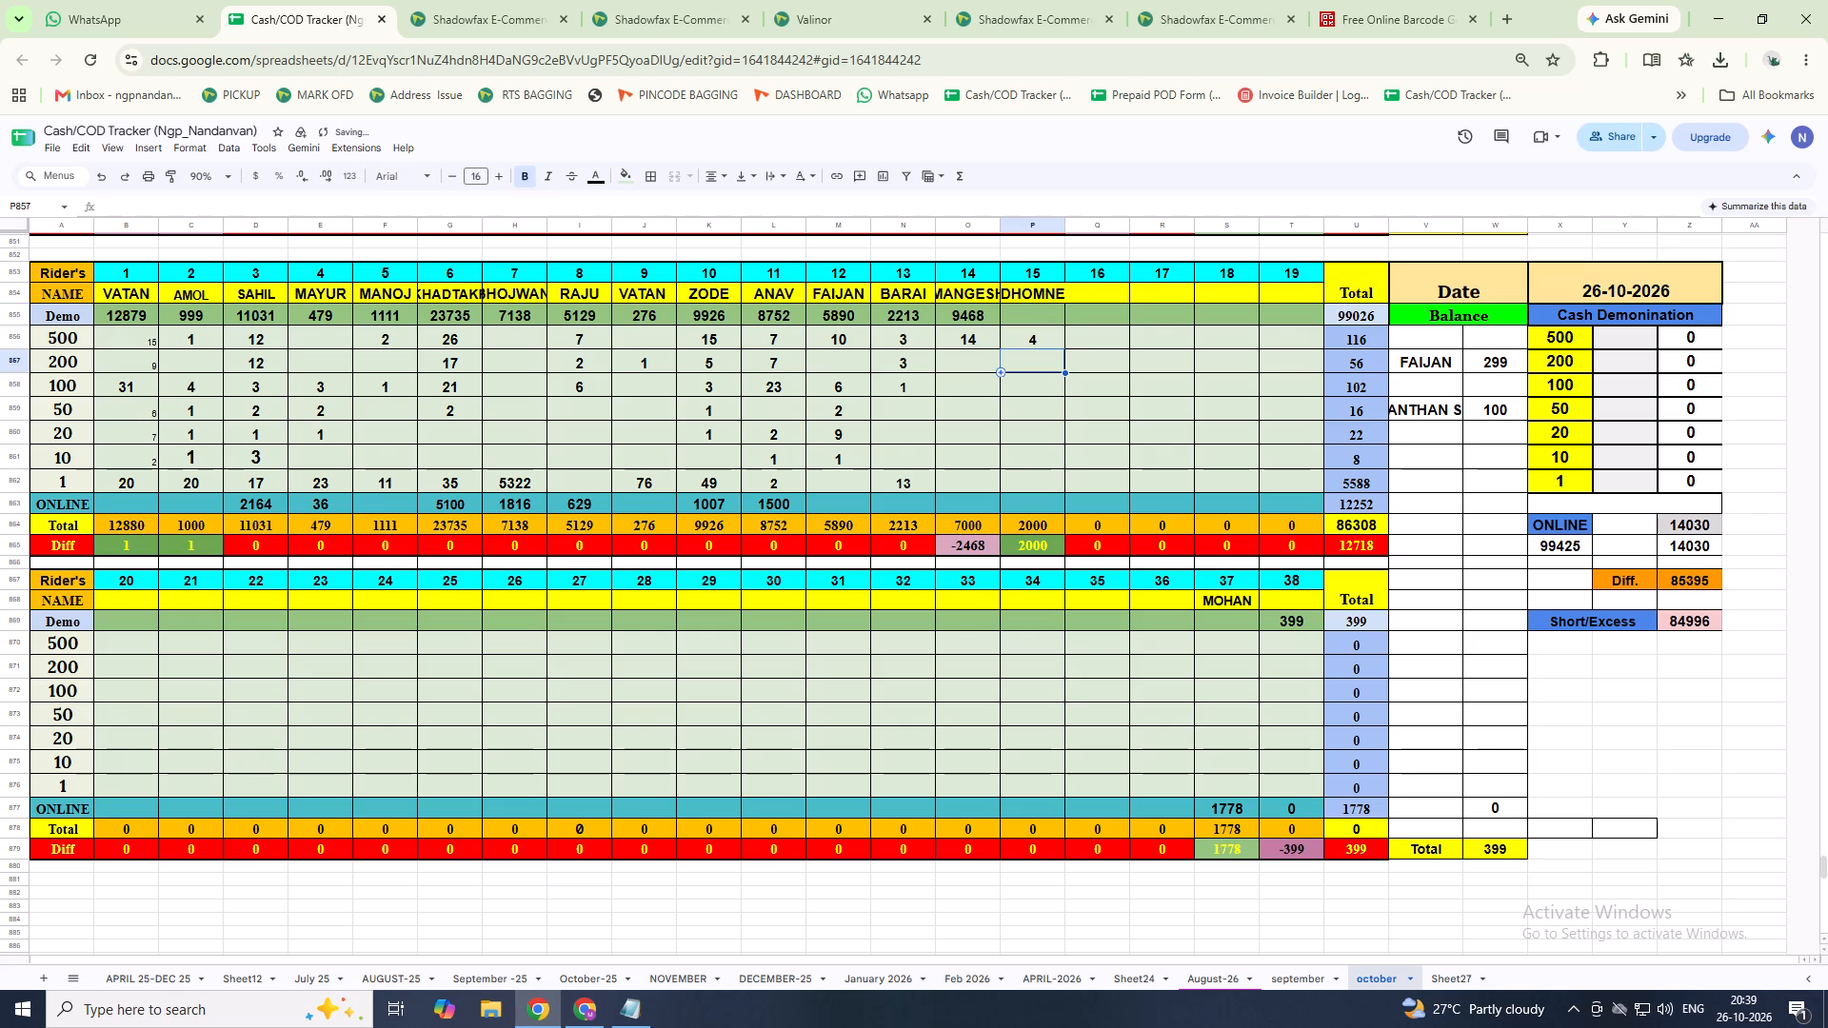
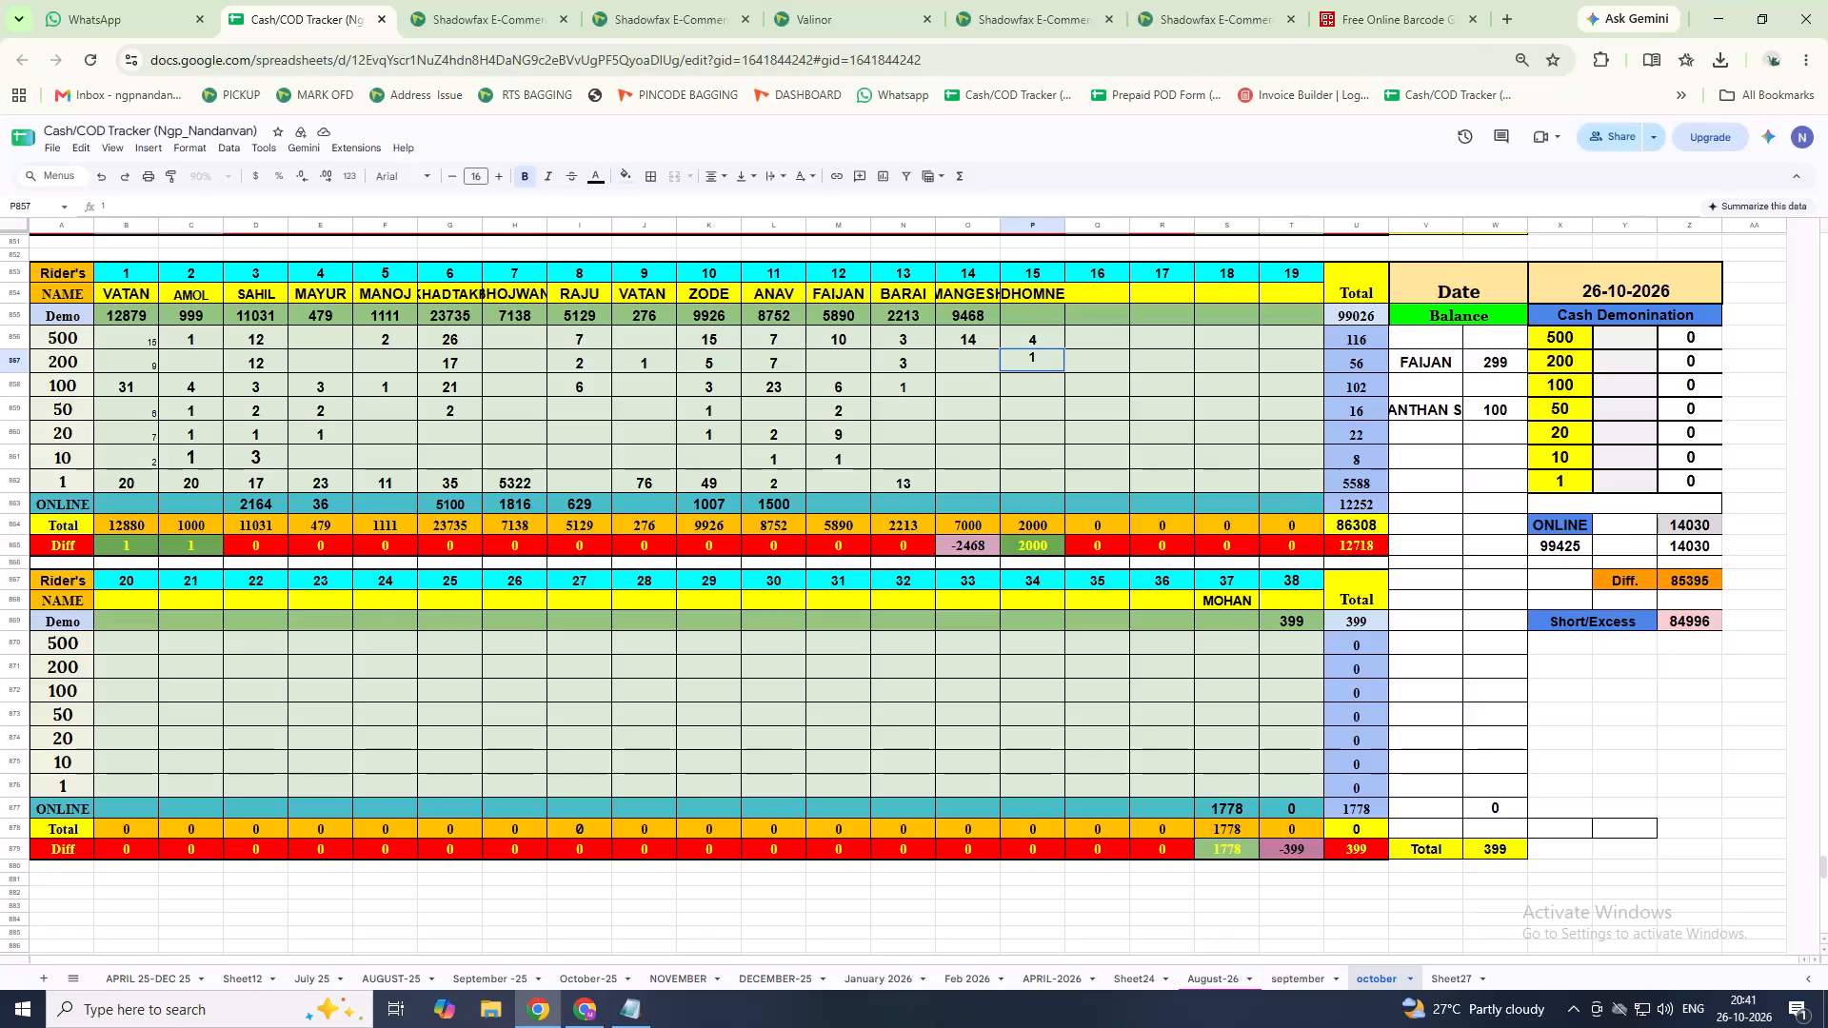
Discard the unfinished 200-row entry for rider 15, and give rider 14 MANGESH 1 in the 200 row and 17 in the 100 row.
key("BackSpace")
key("Left")
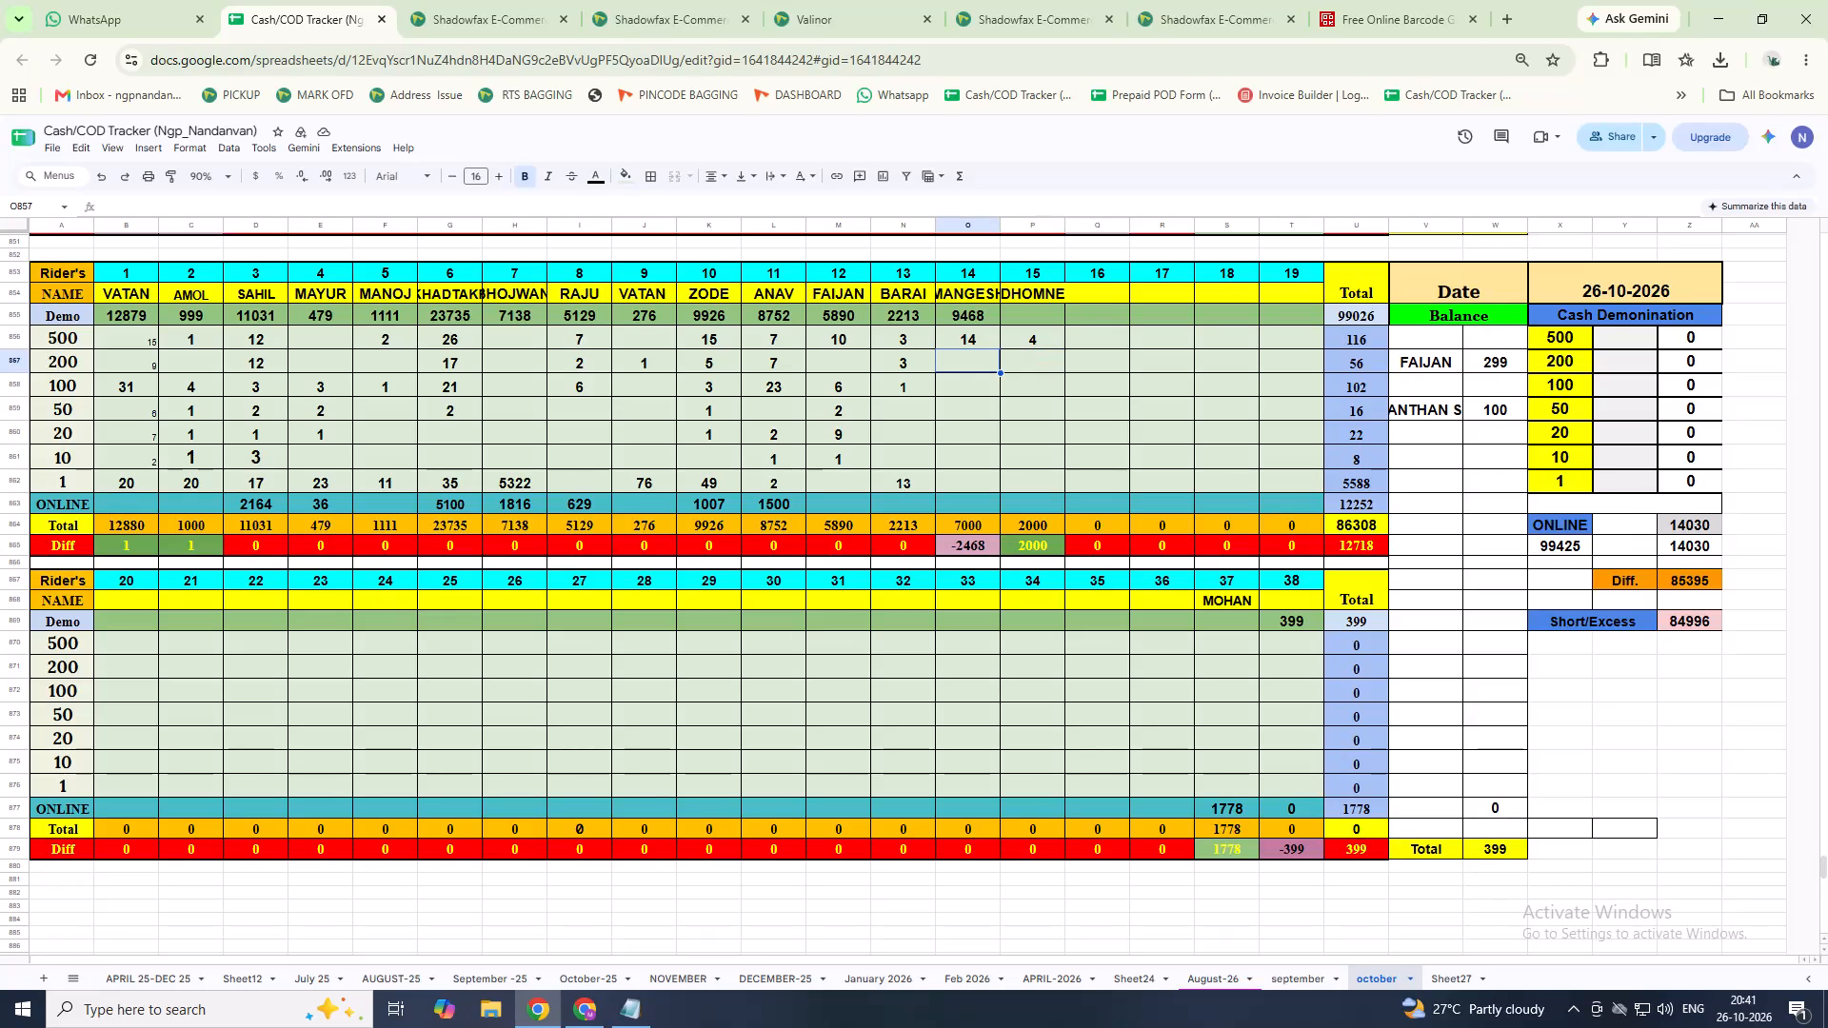
key("1")
key("Return")
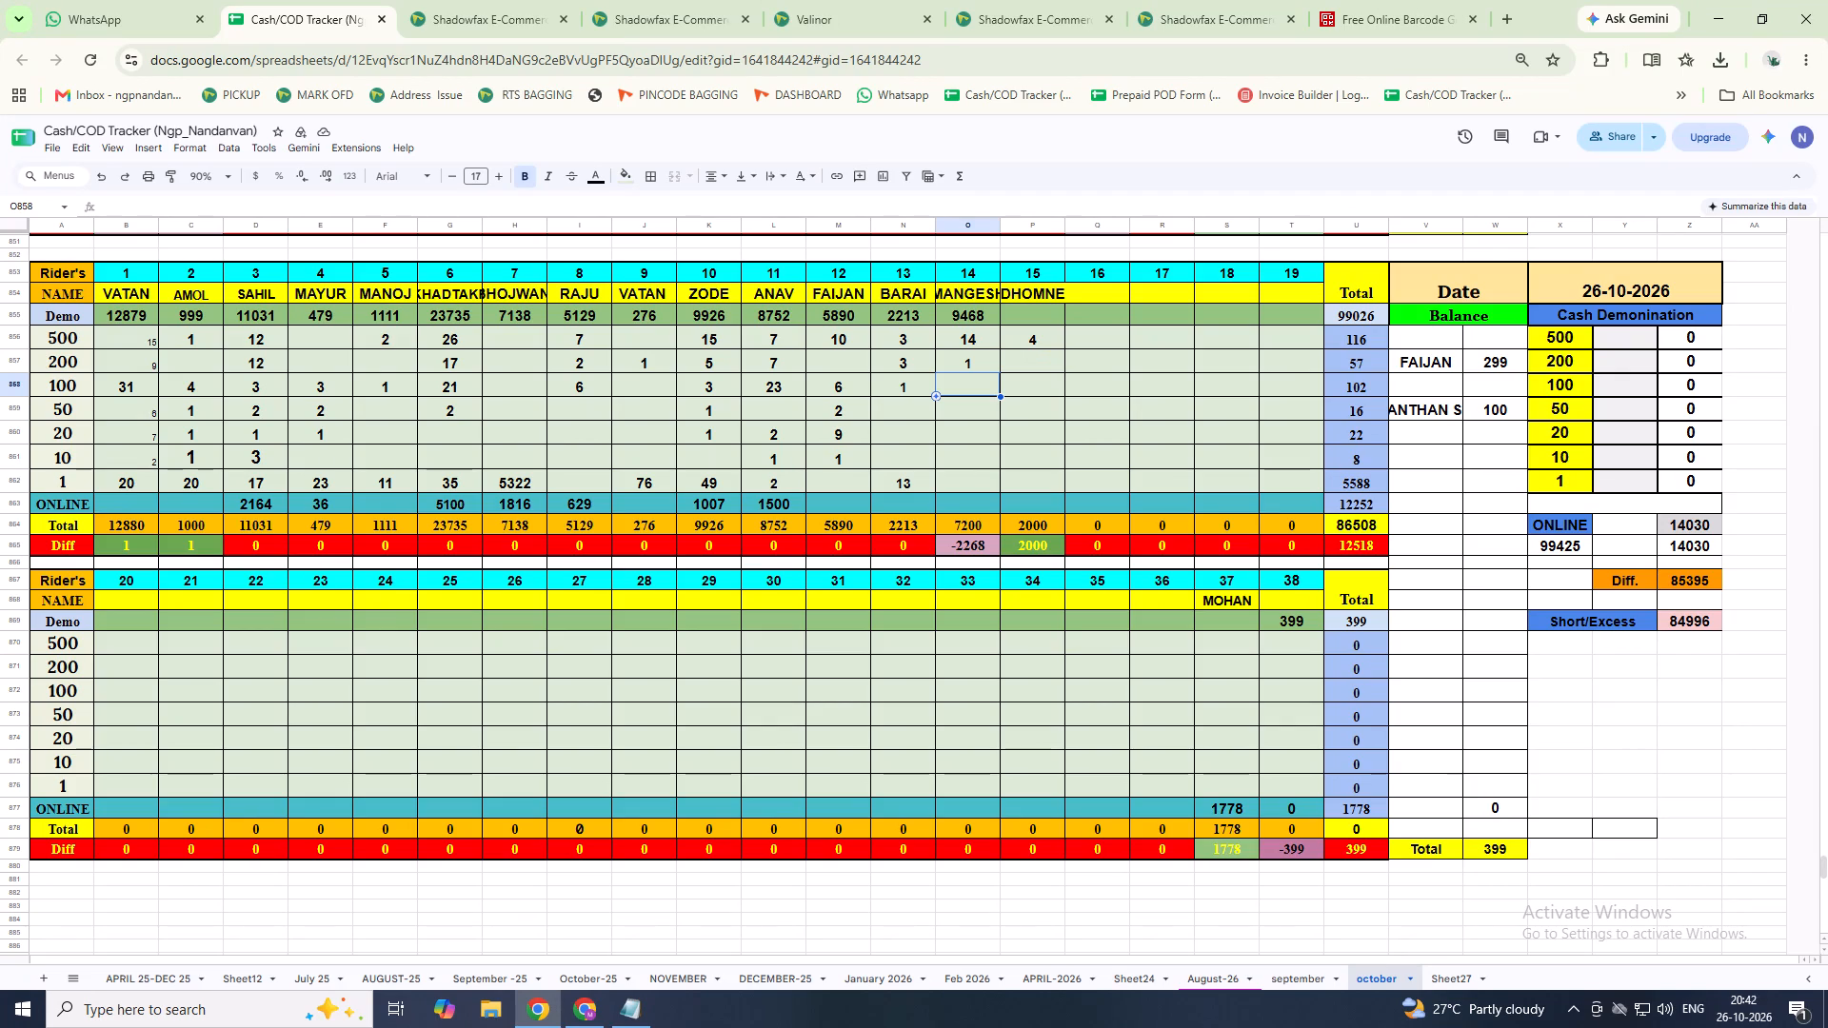
type("15")
key("BackSpace")
key("8")
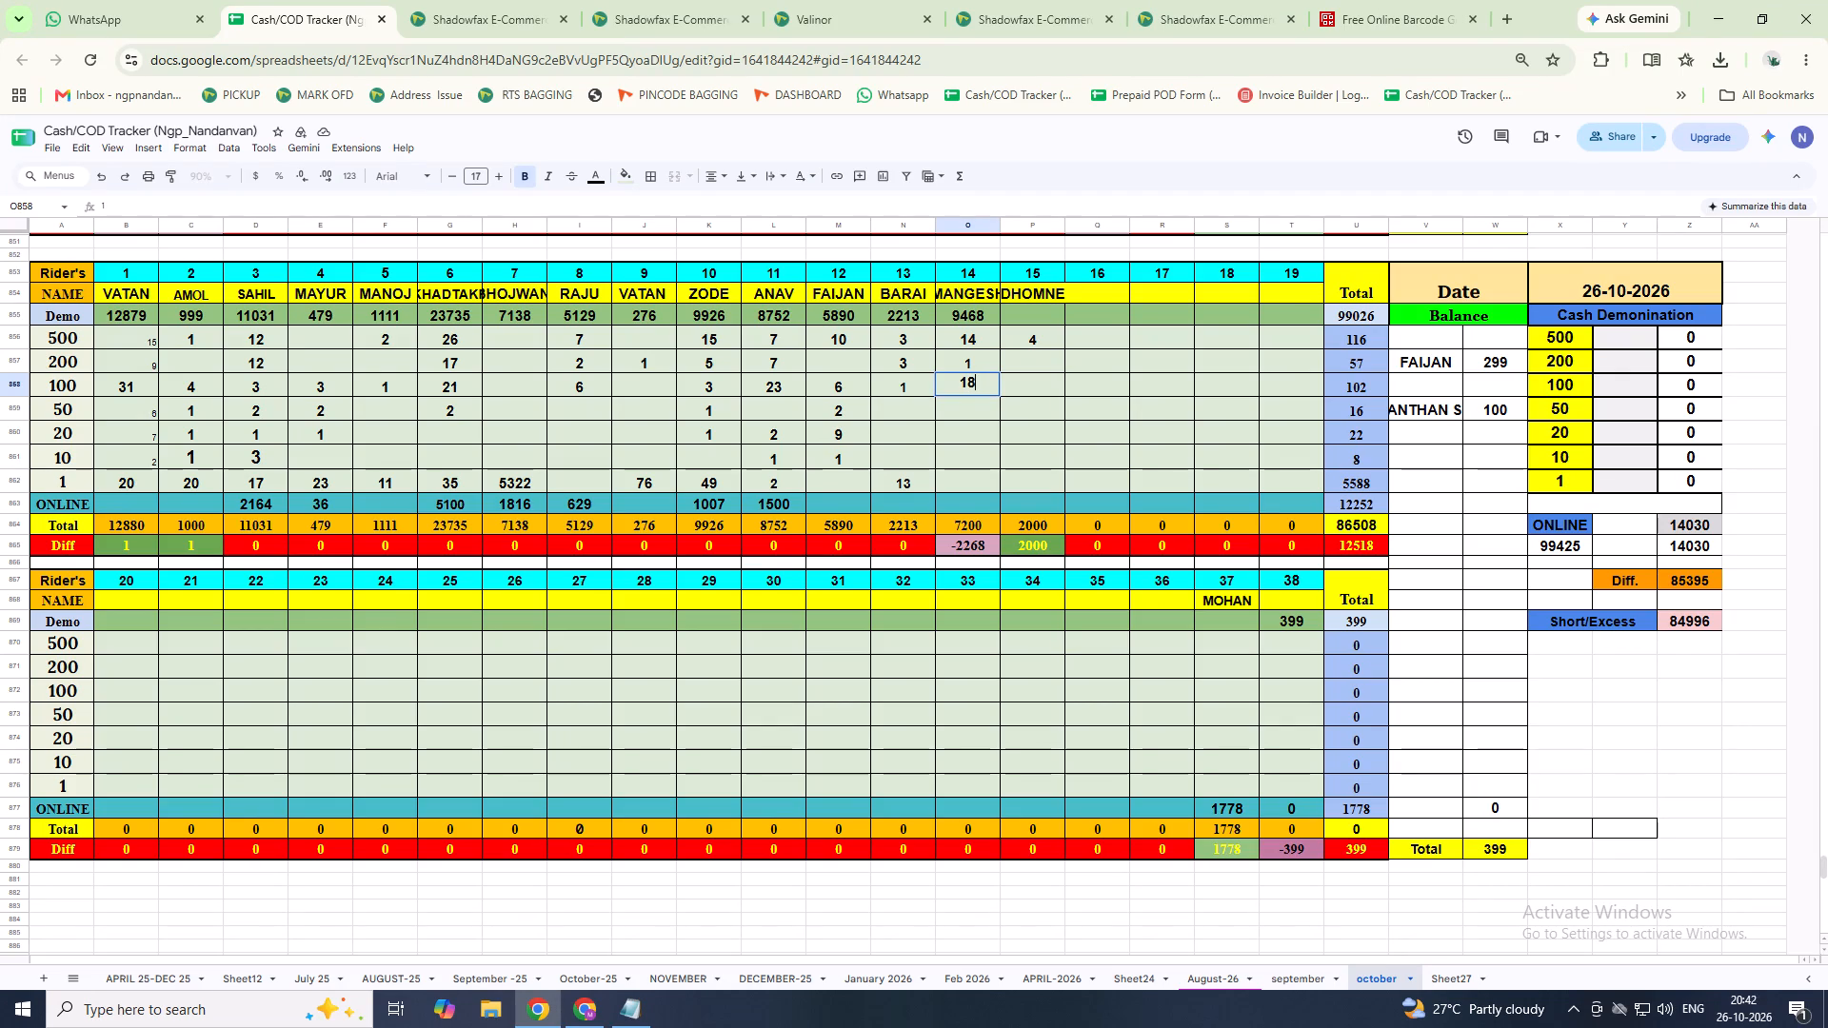
key("Return")
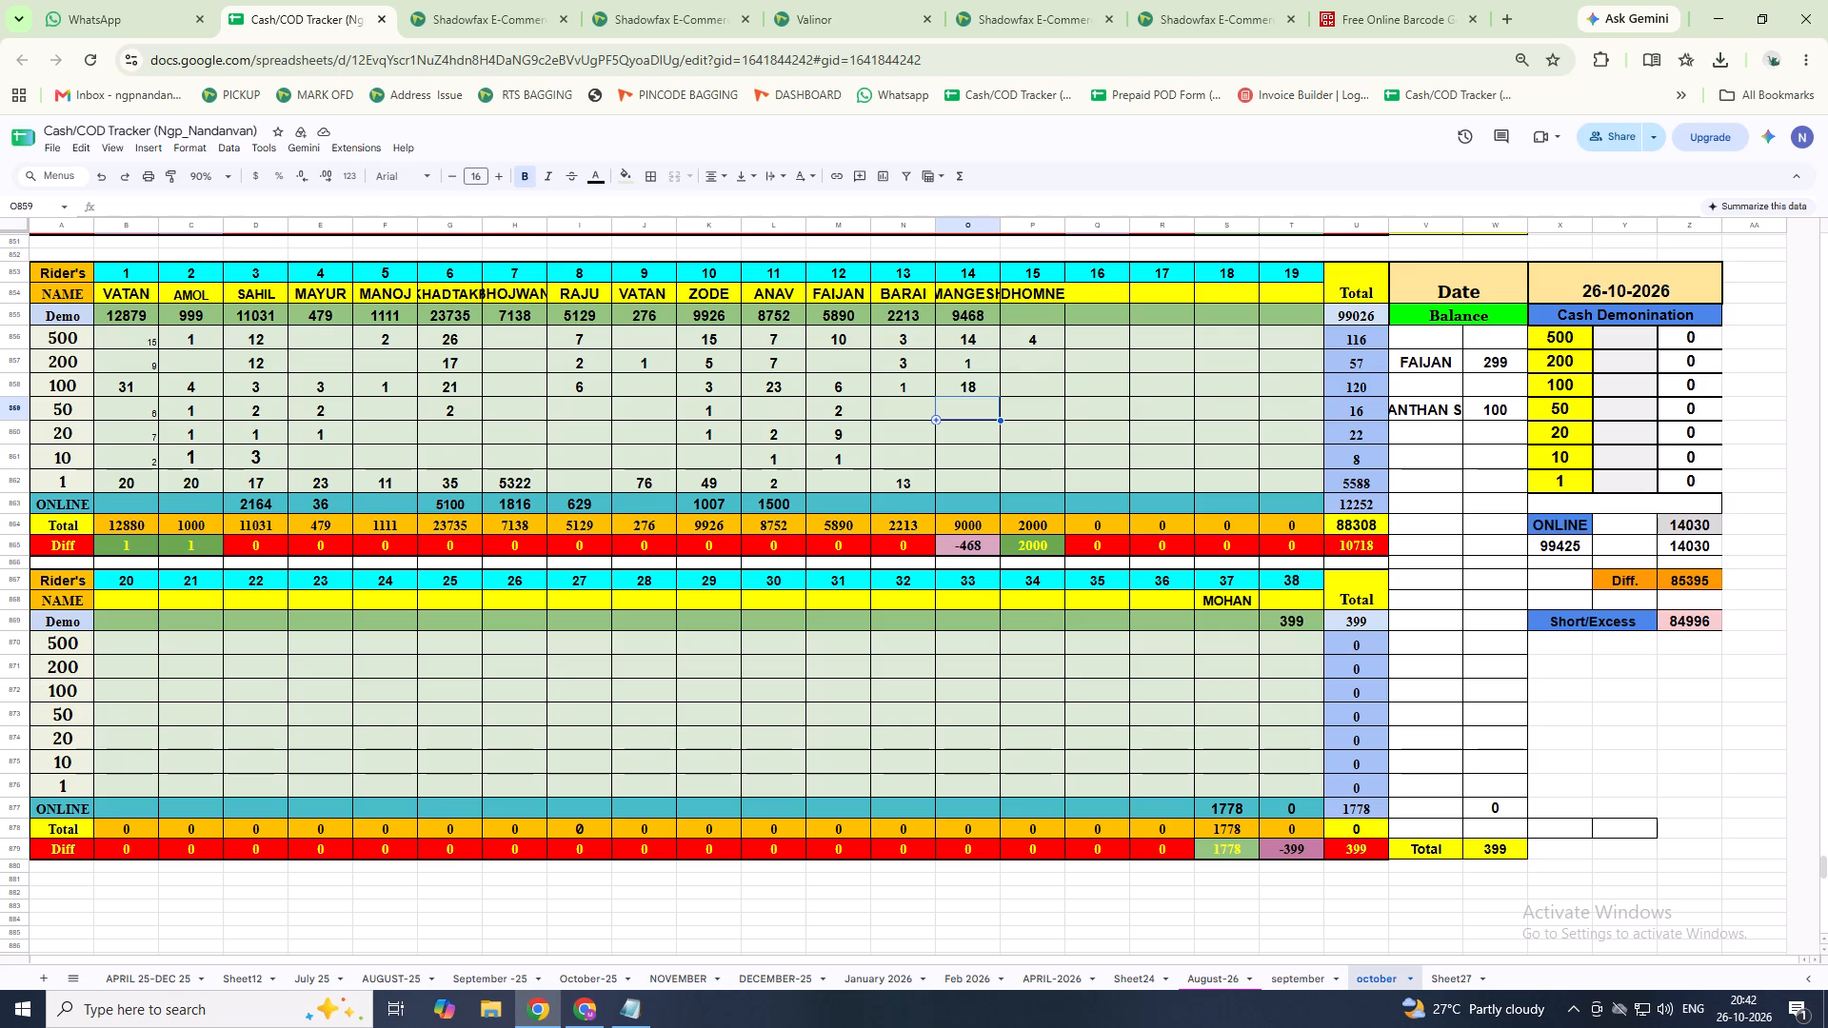
left_click(977, 388)
key("BackSpace")
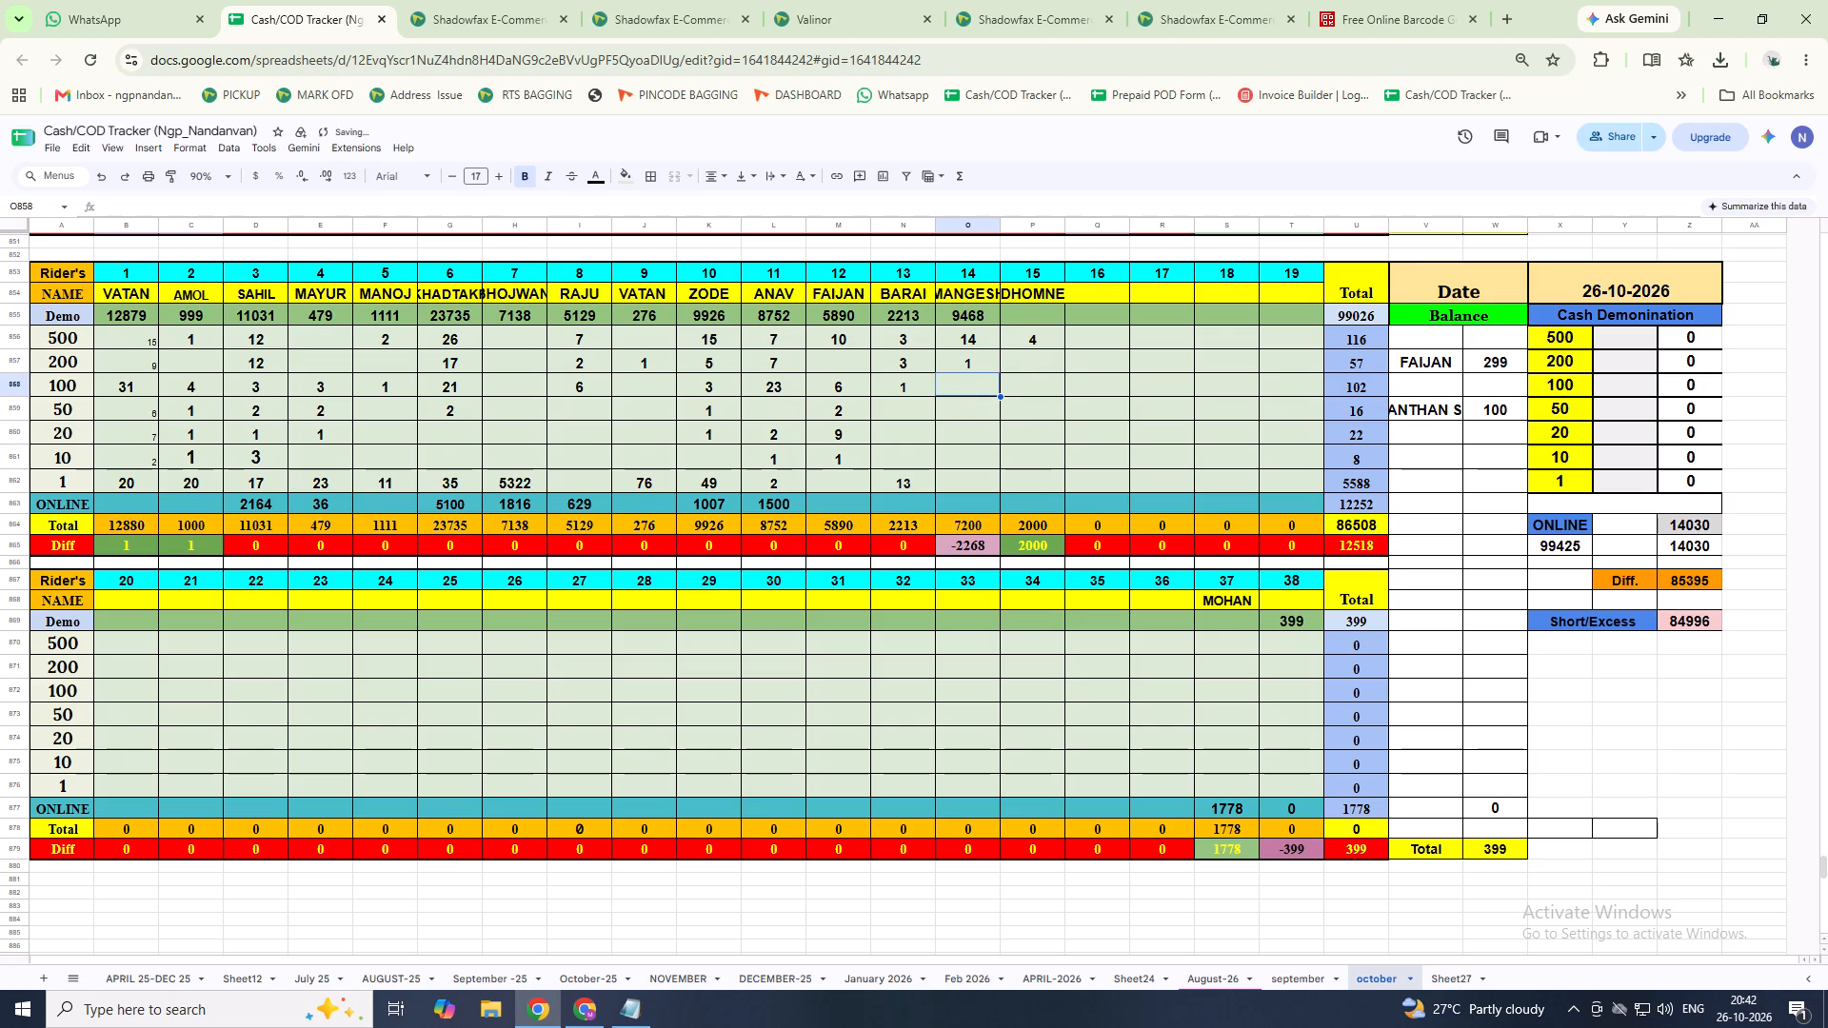
type("17")
key("Return")
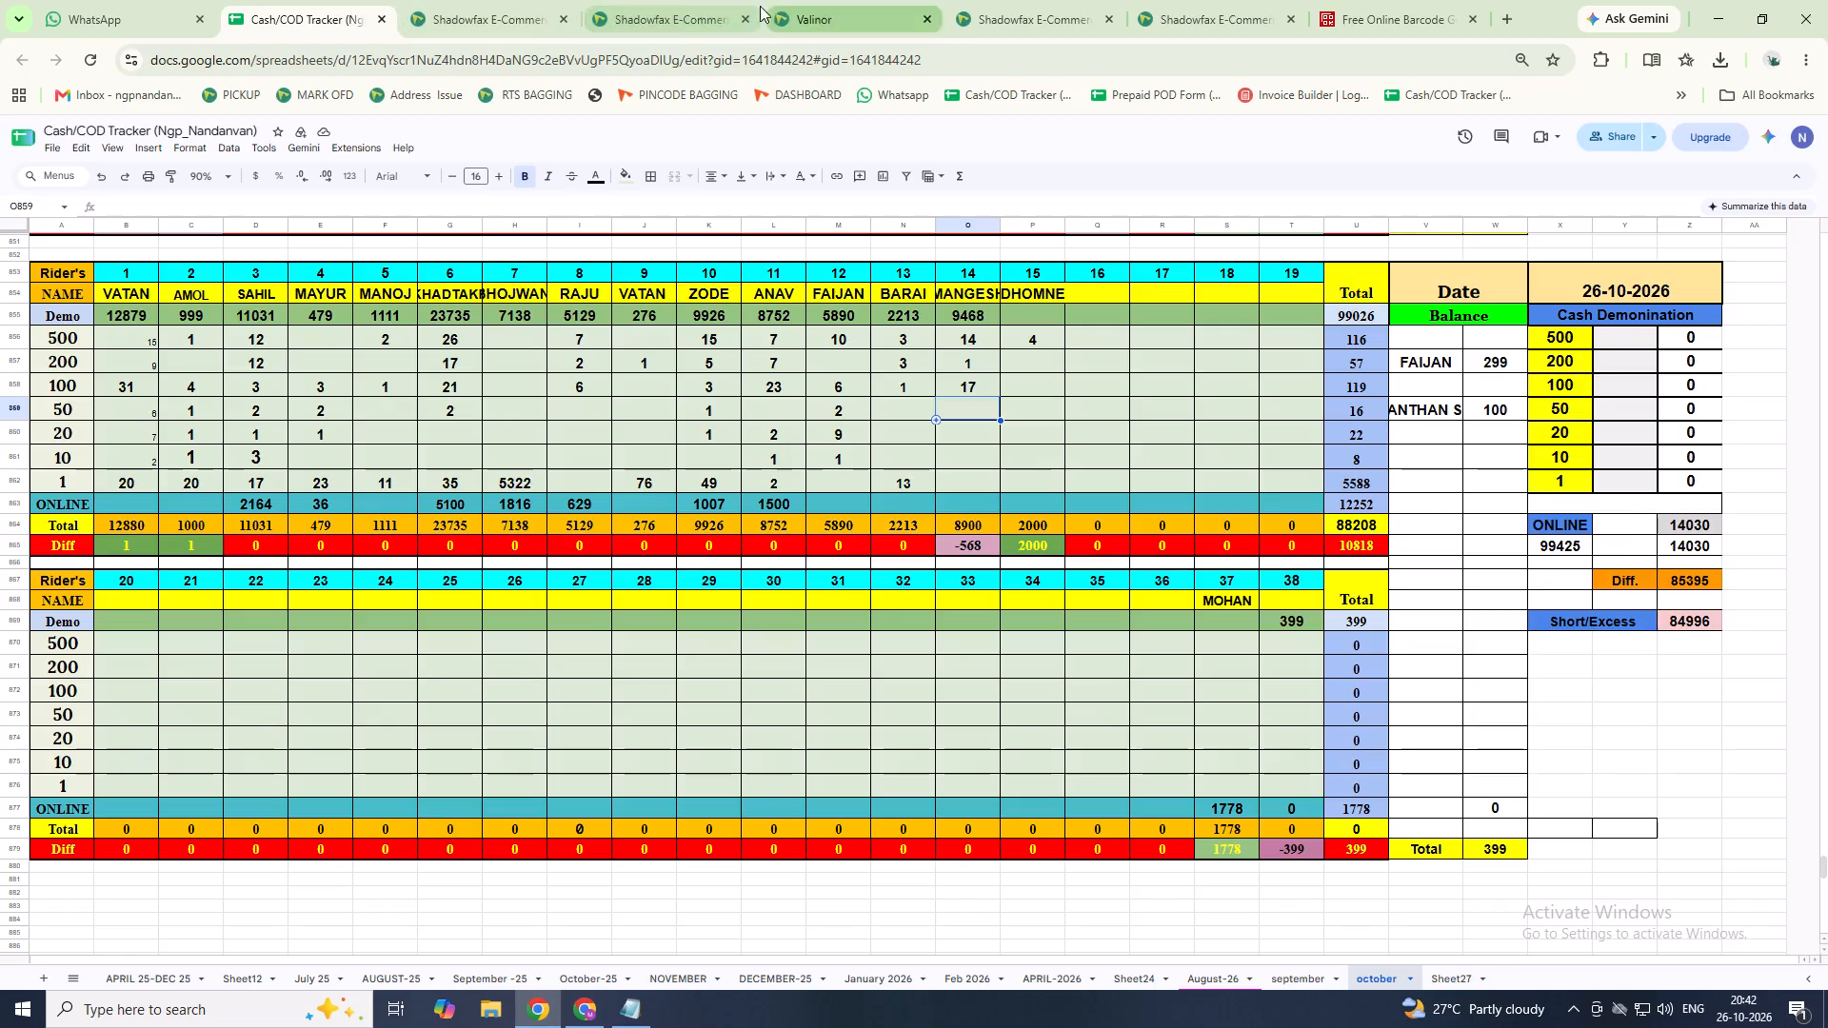
In the Shadowfax portal's Daily Cash Deposit page, generate a UPI deposit code for 568.
left_click(678, 11)
left_click(842, 16)
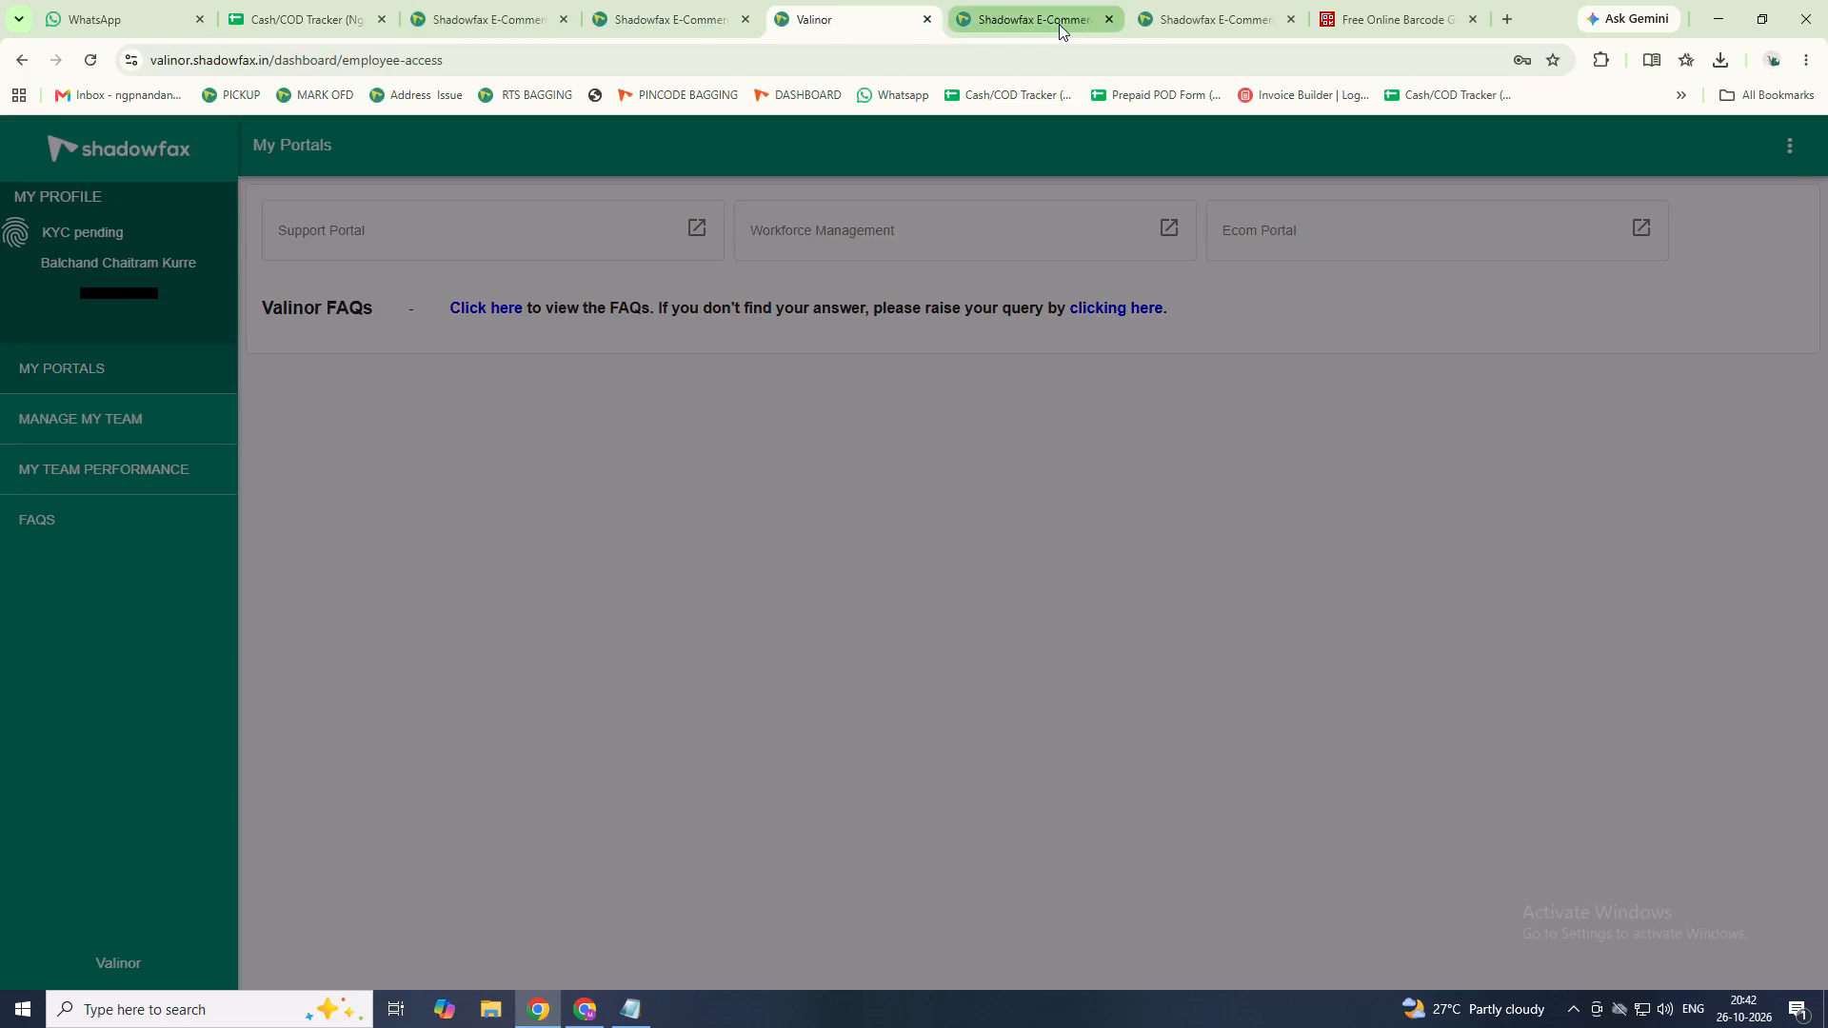
left_click(1059, 24)
left_click(673, 15)
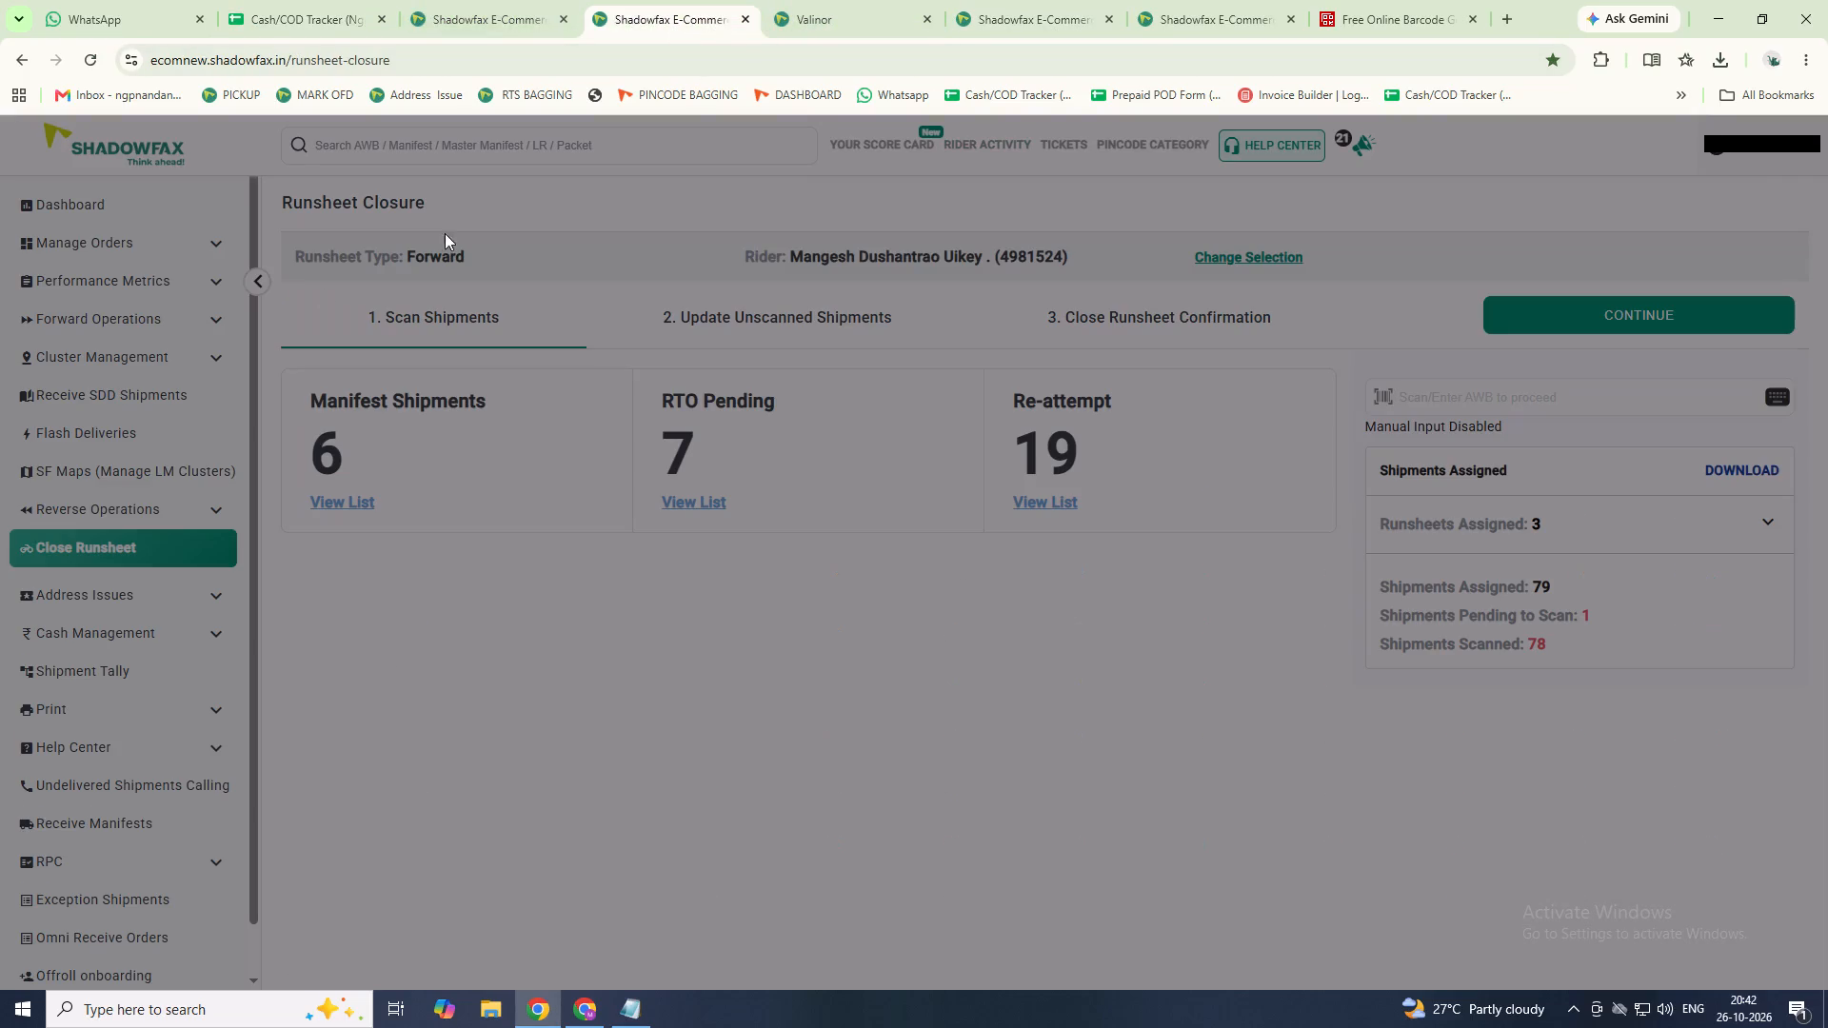
left_click(466, 18)
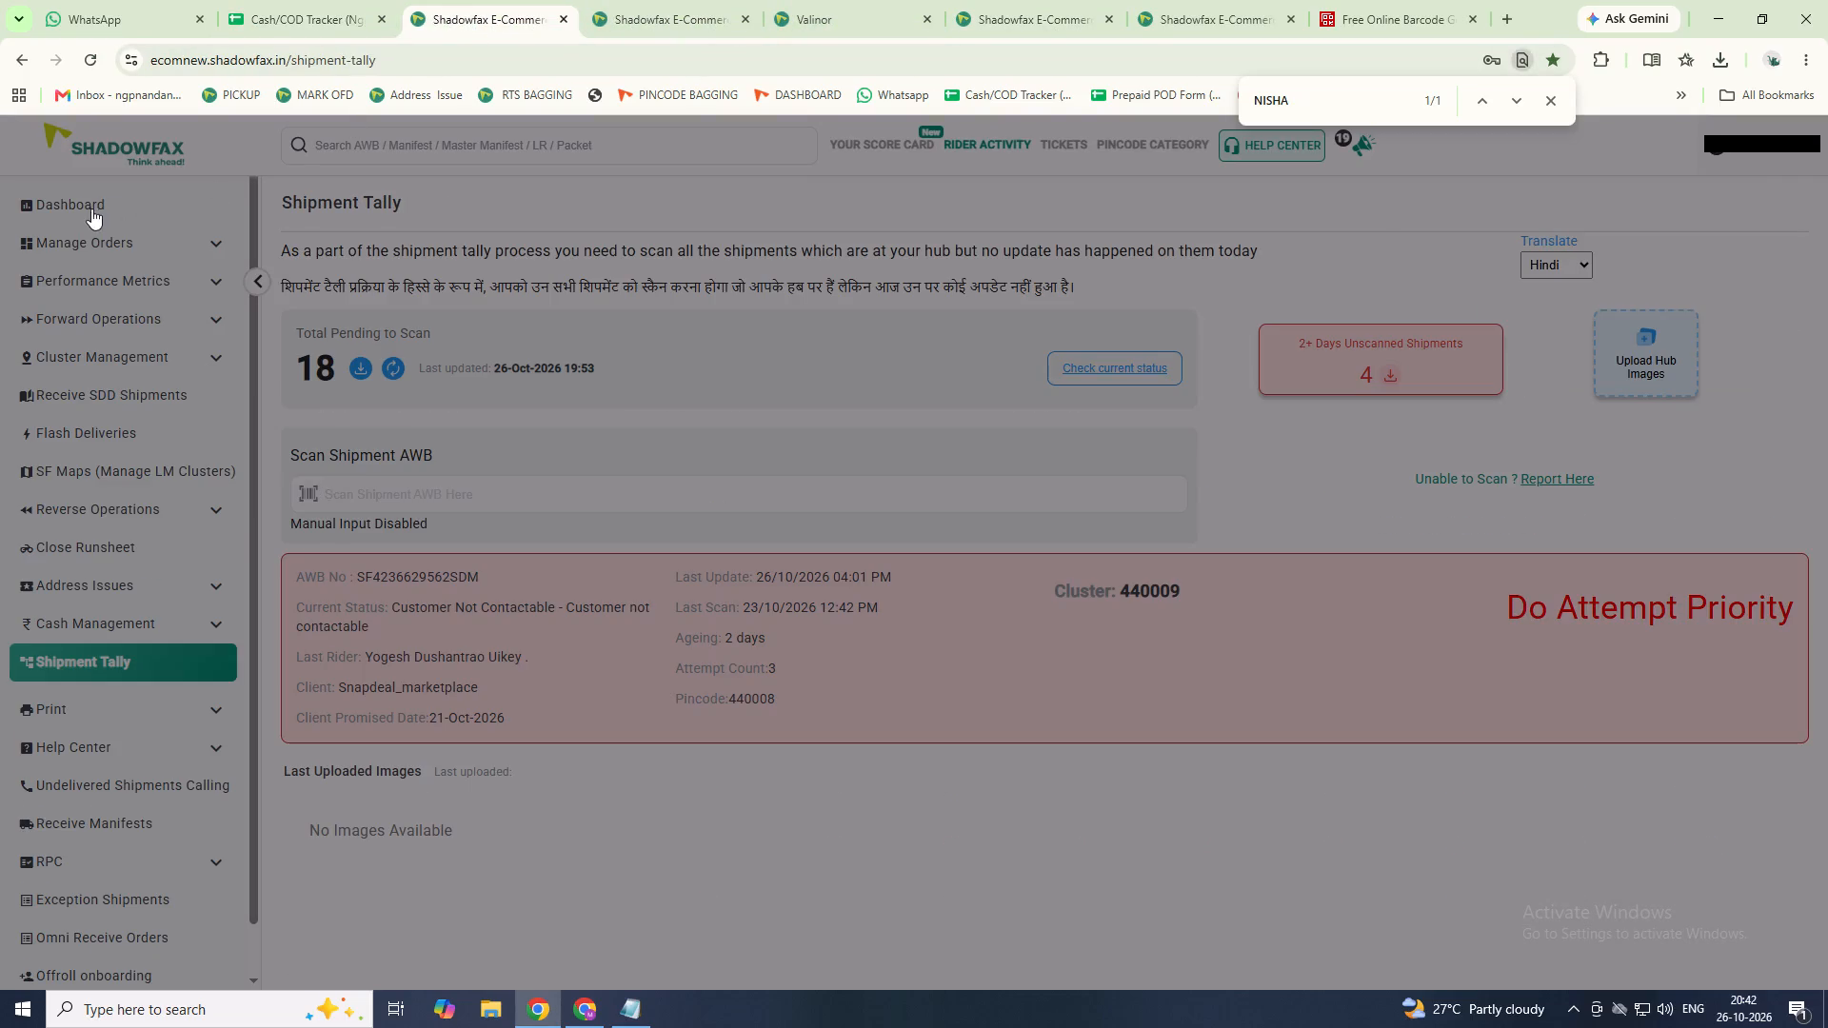
left_click(98, 199)
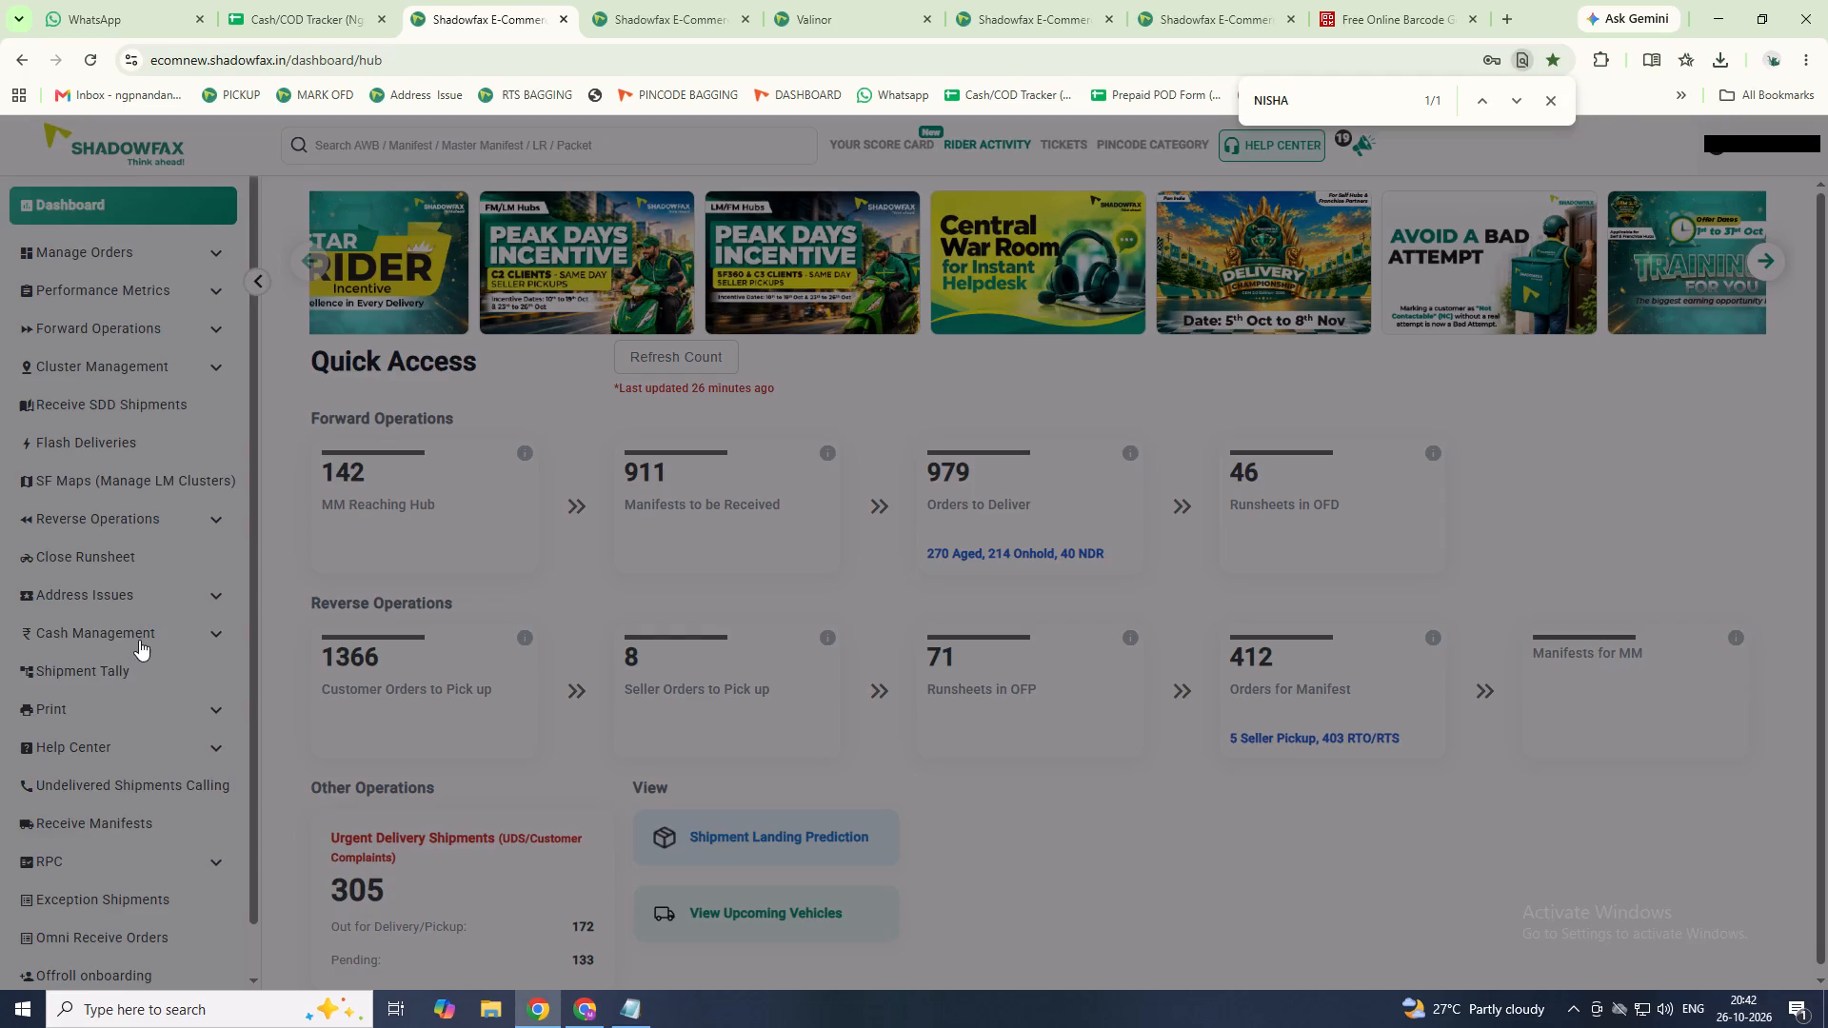
left_click(142, 640)
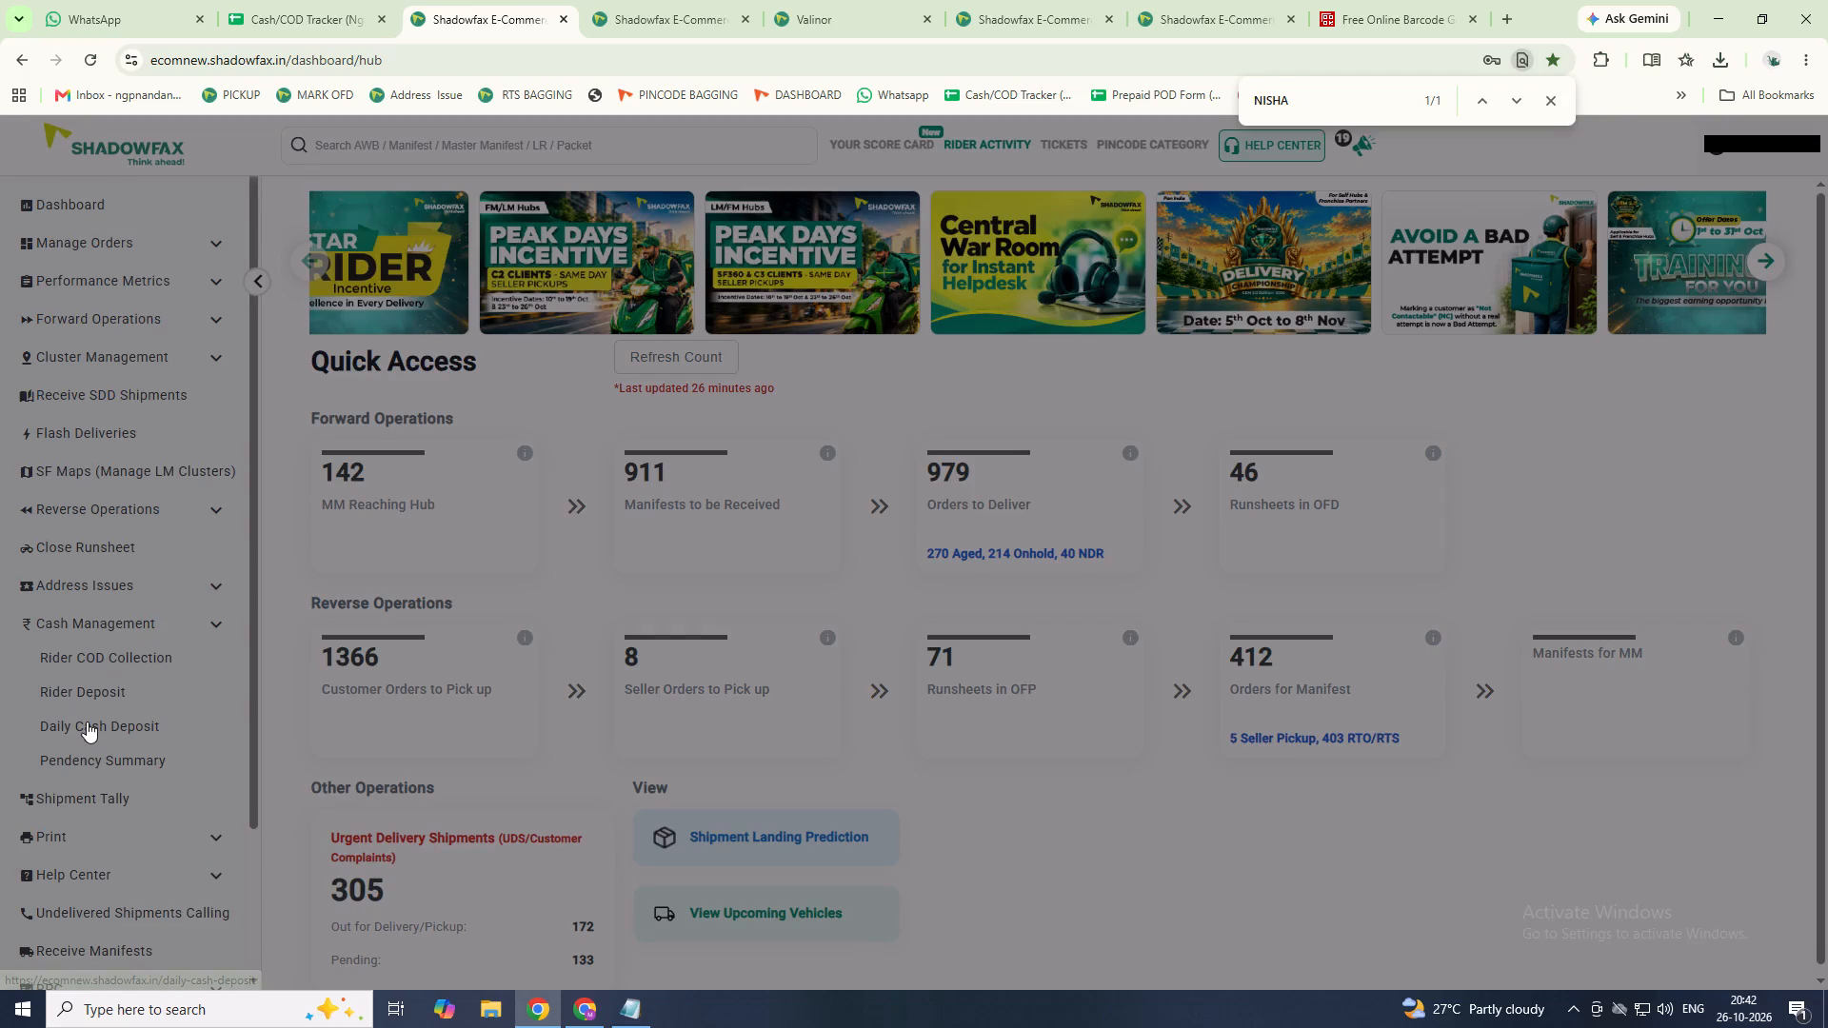
left_click(86, 719)
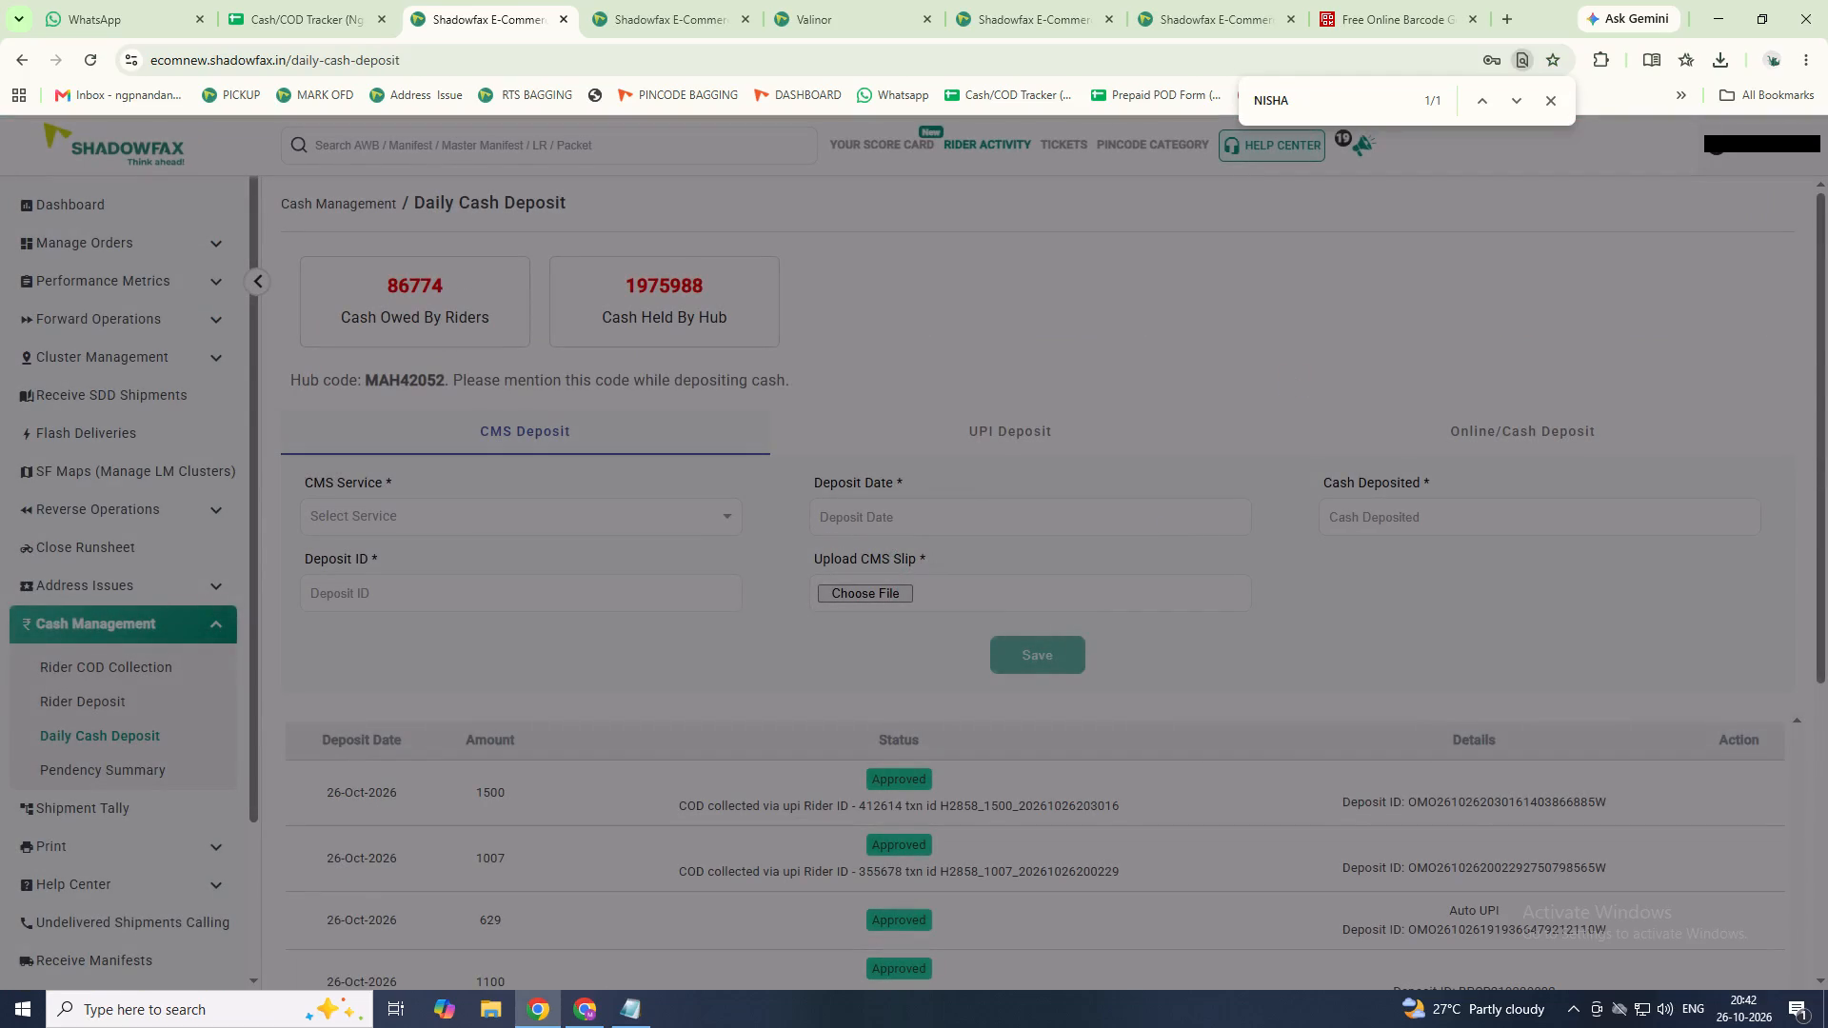
left_click(1003, 442)
left_click(689, 514)
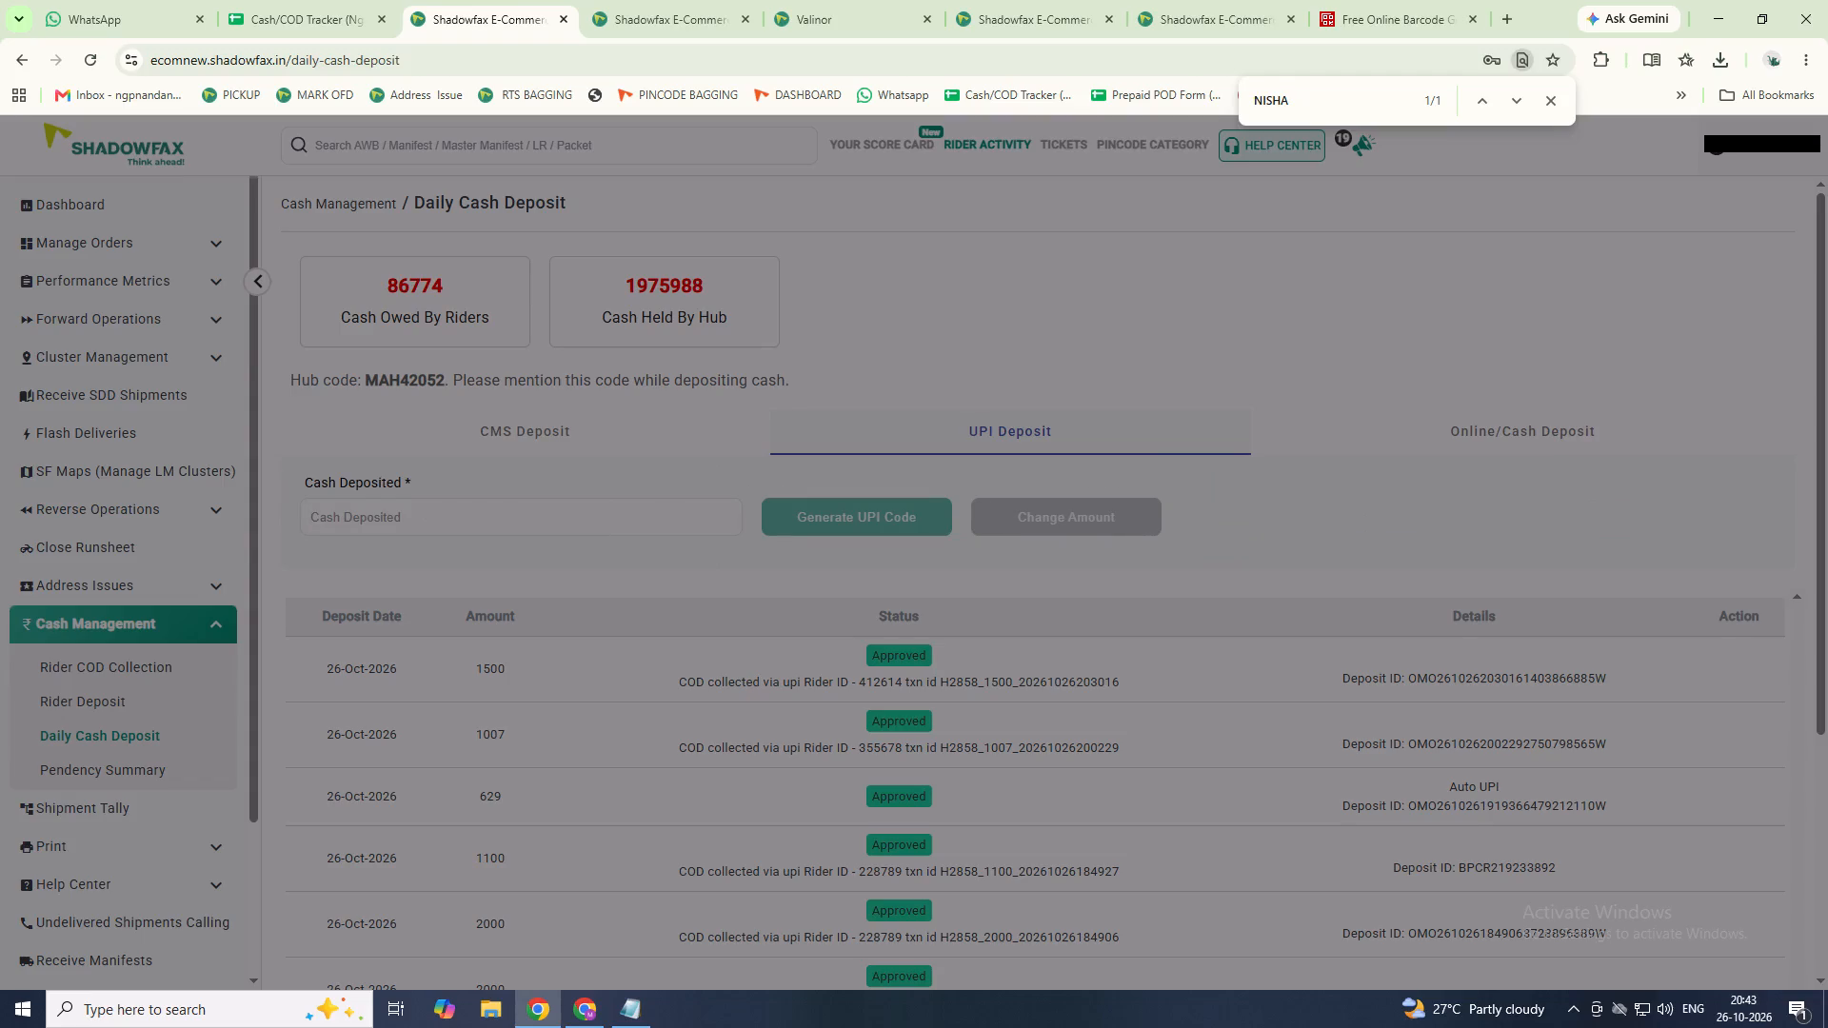
type("568")
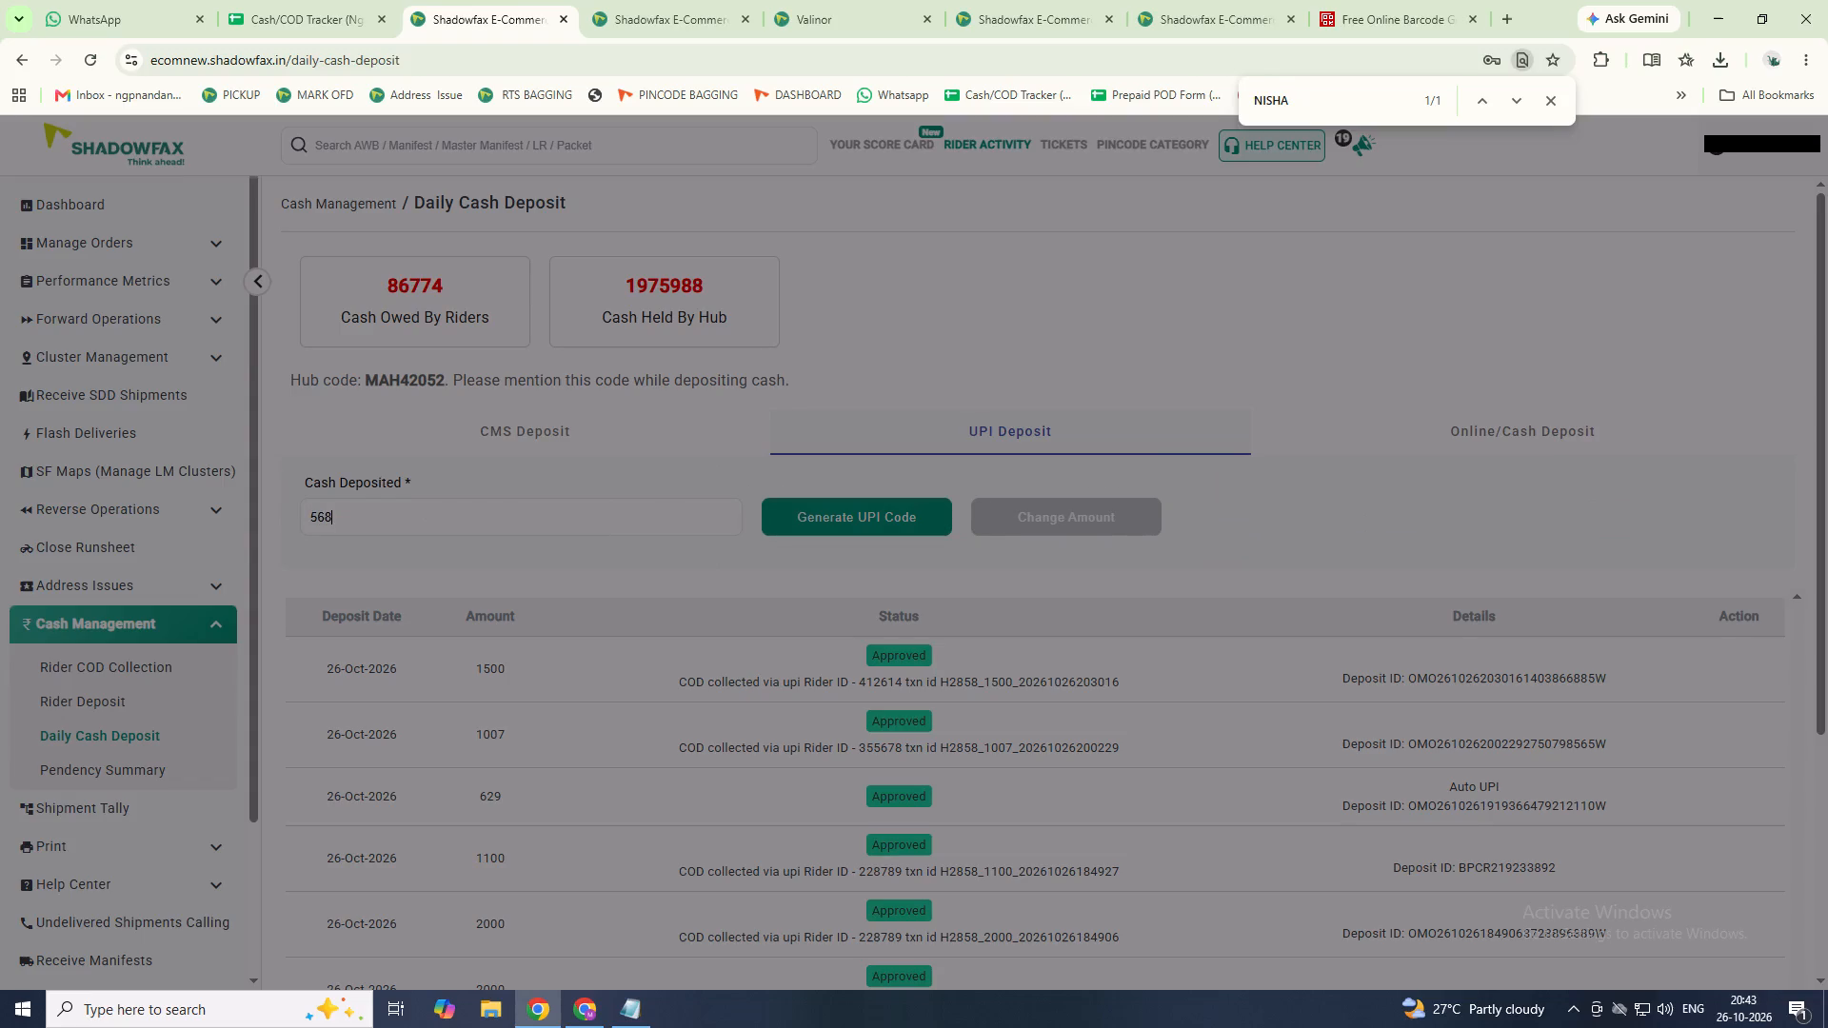
left_click(820, 519)
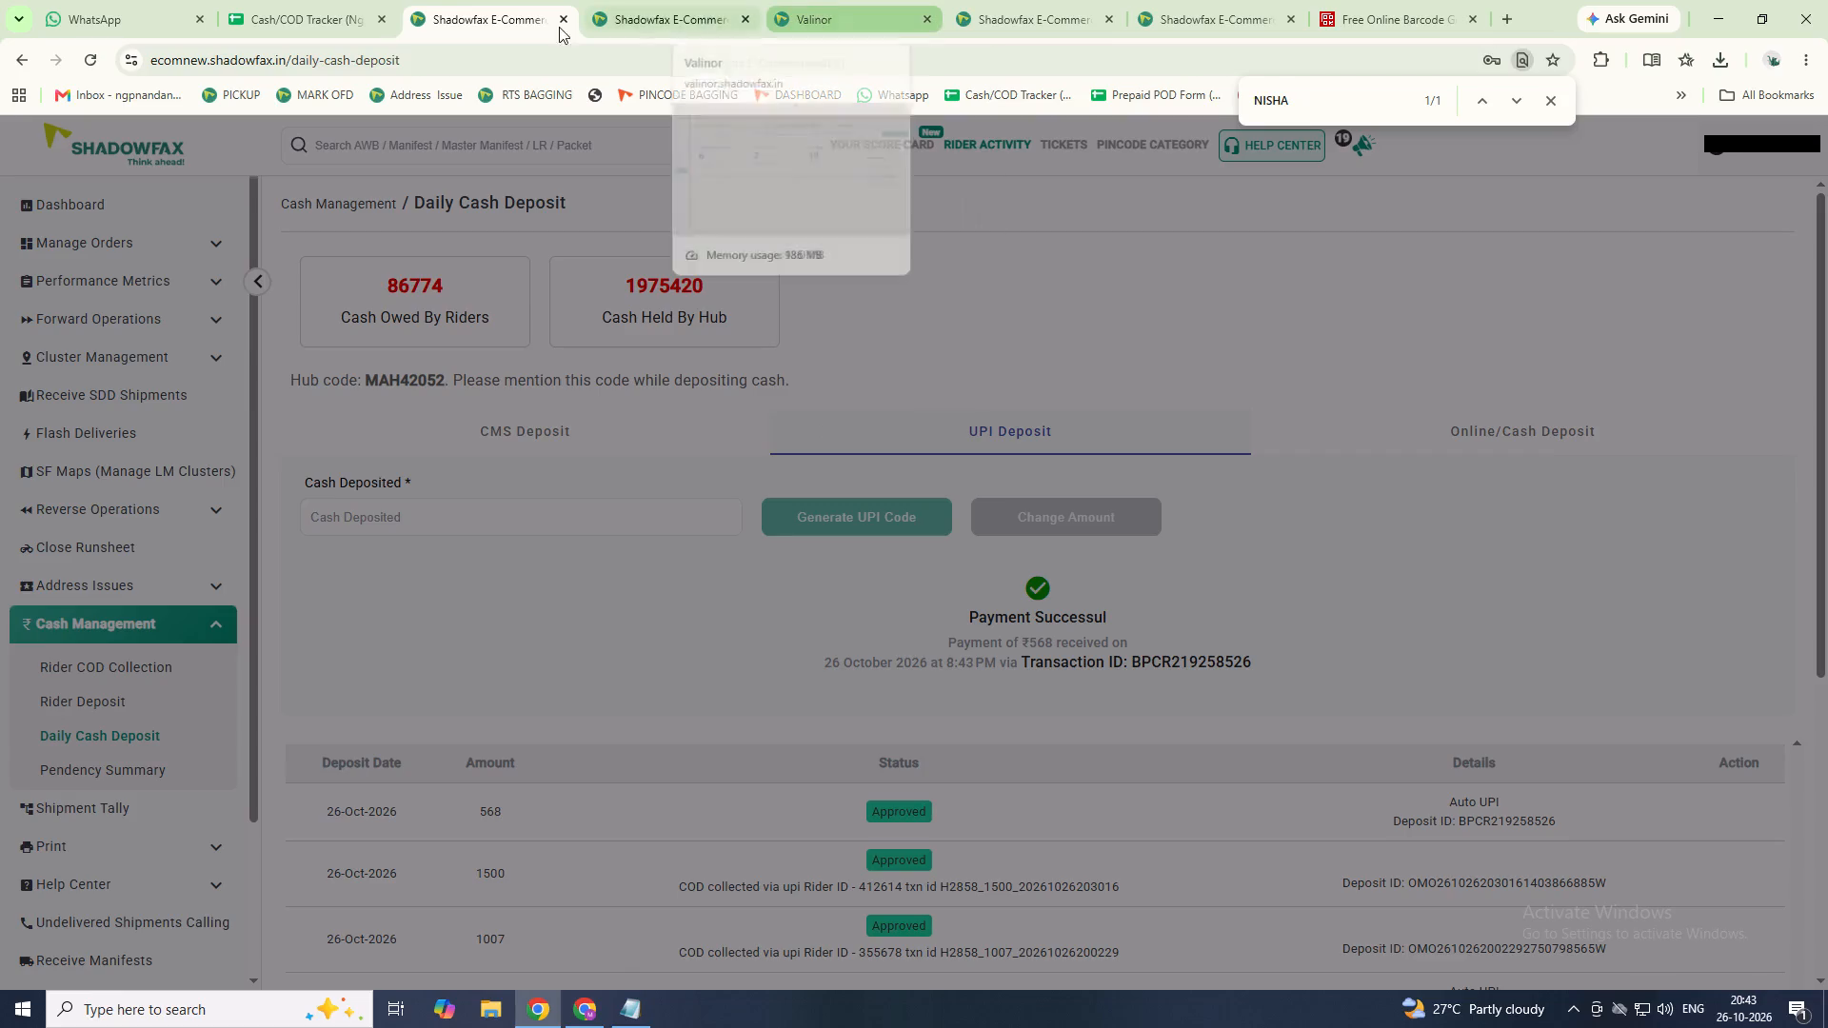
Back in the Cash/COD Tracker, record 568 as the ONLINE payment for rider 14 MANGESH.
left_click(305, 21)
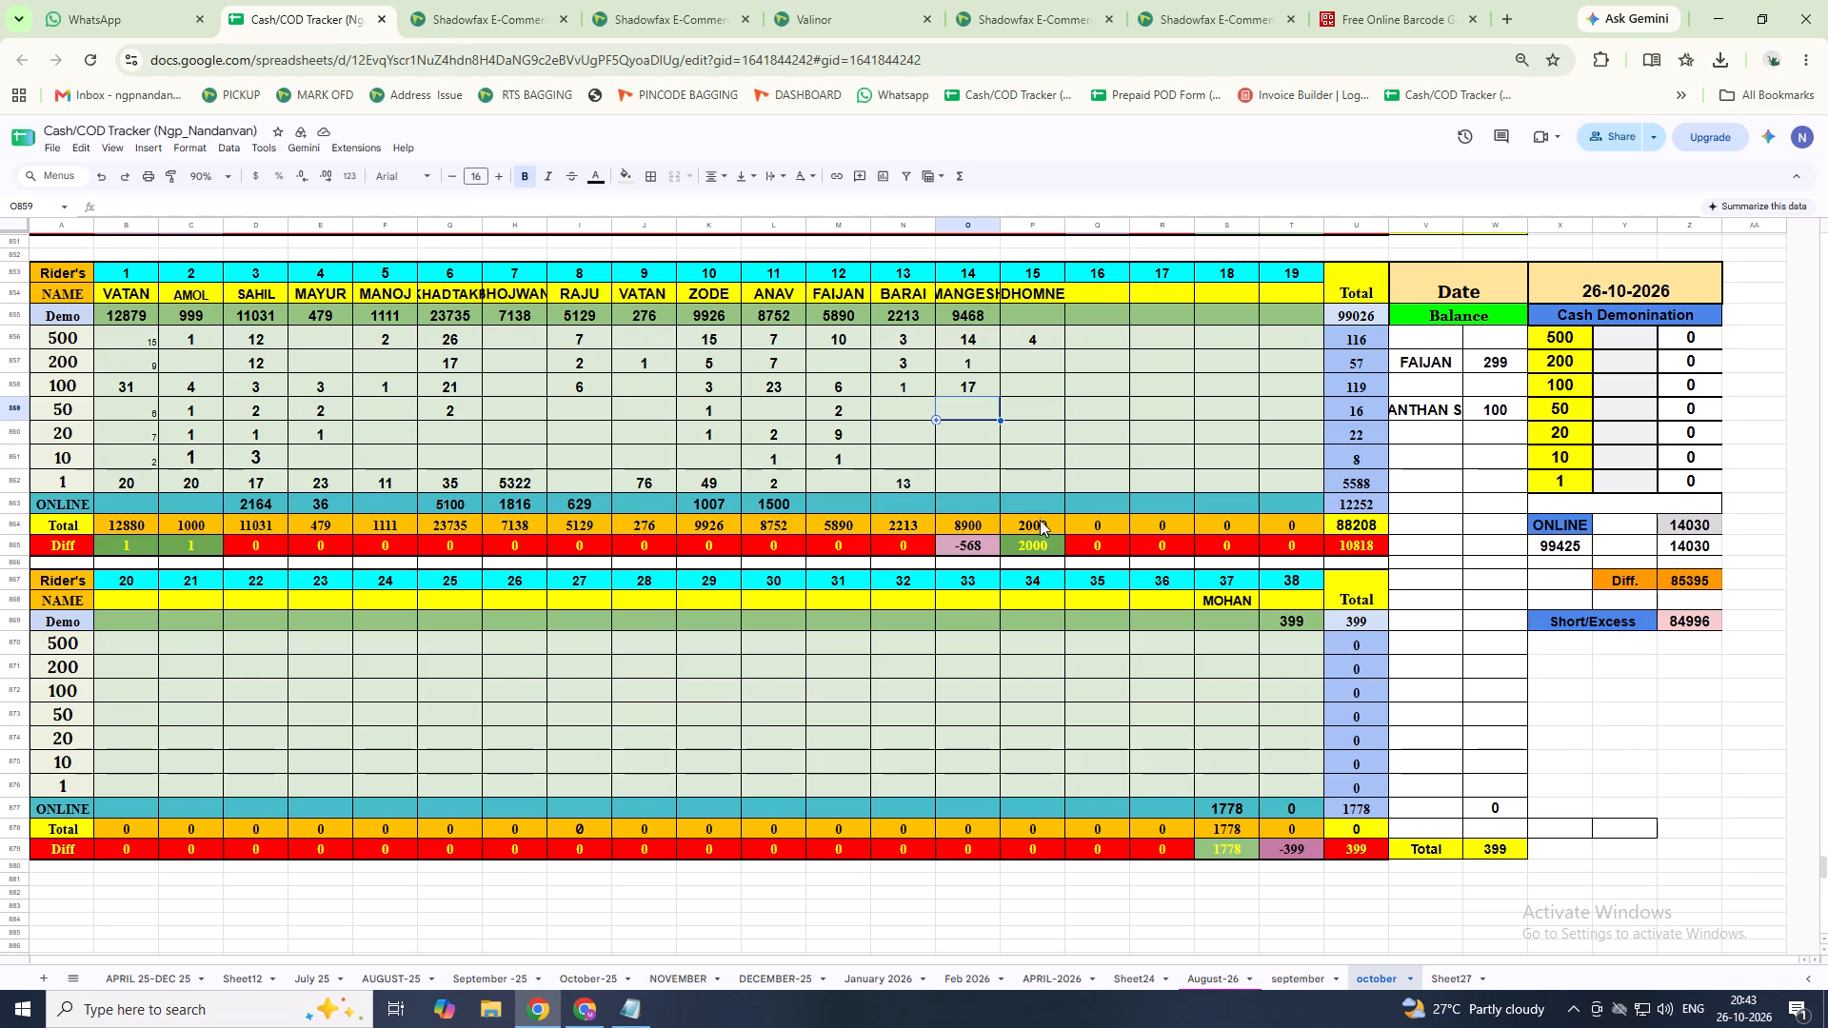
left_click(956, 498)
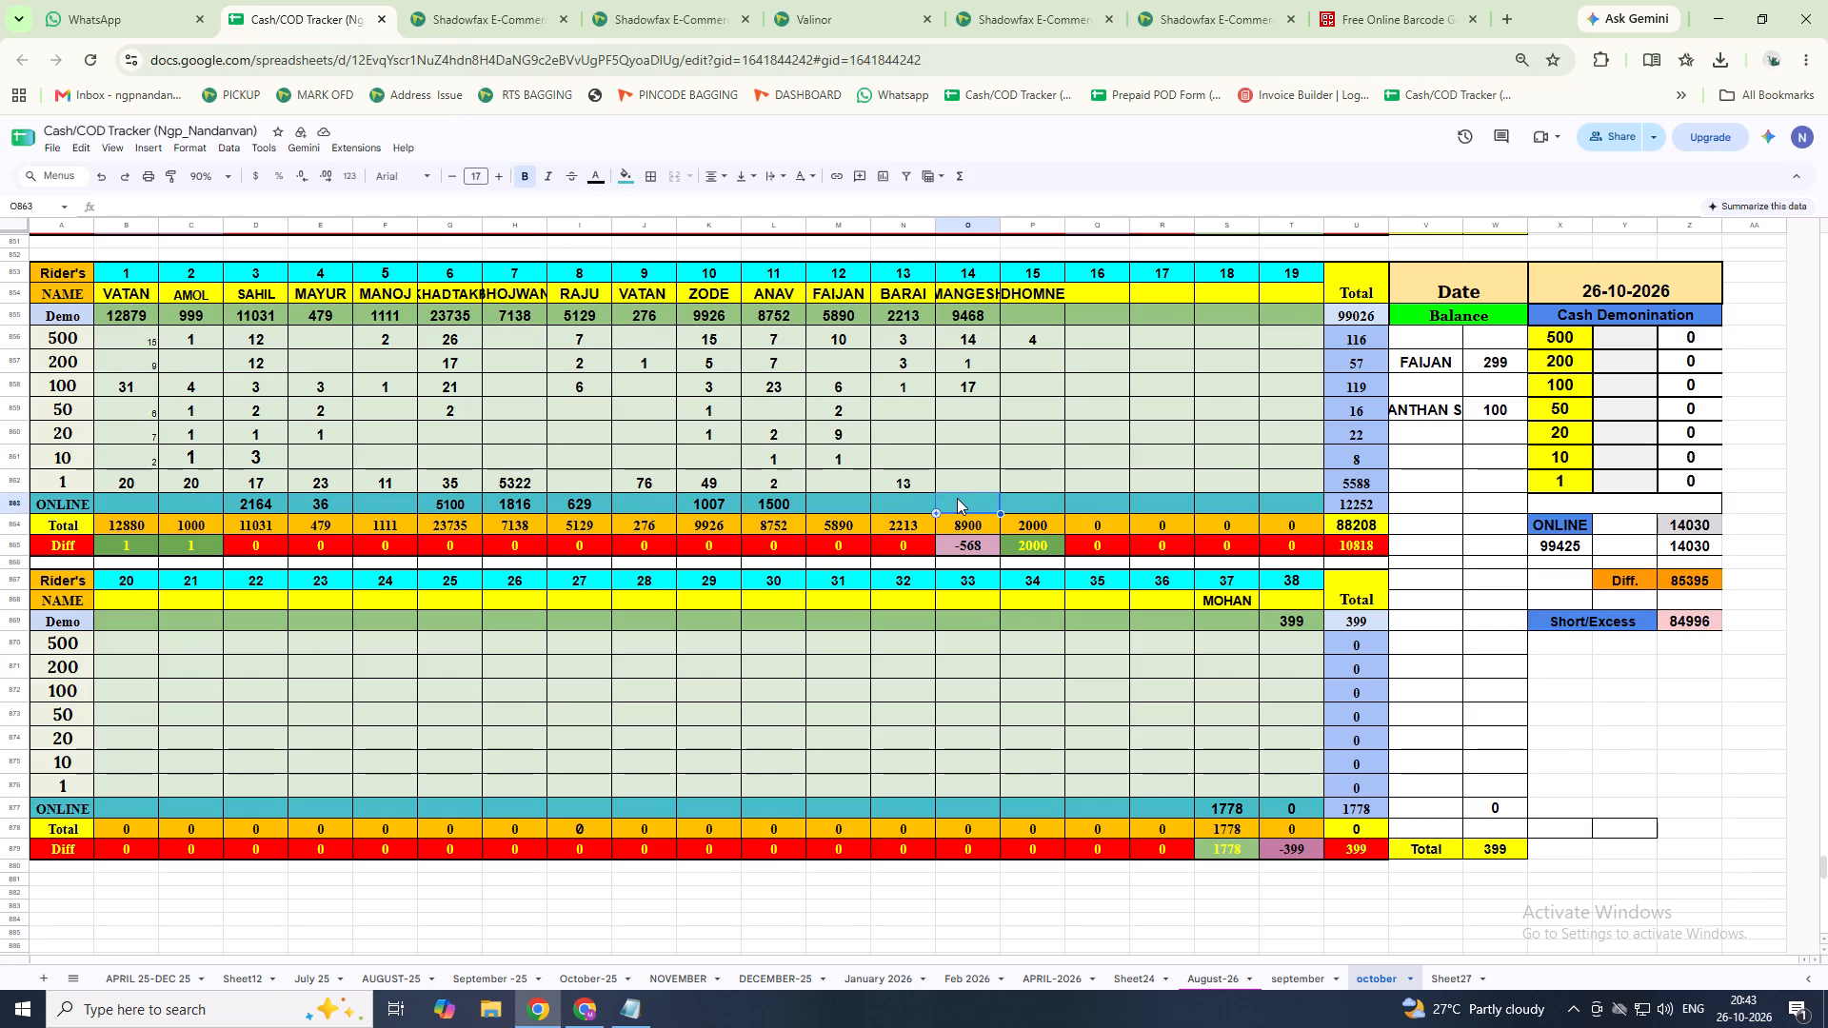
type("568")
key("Return")
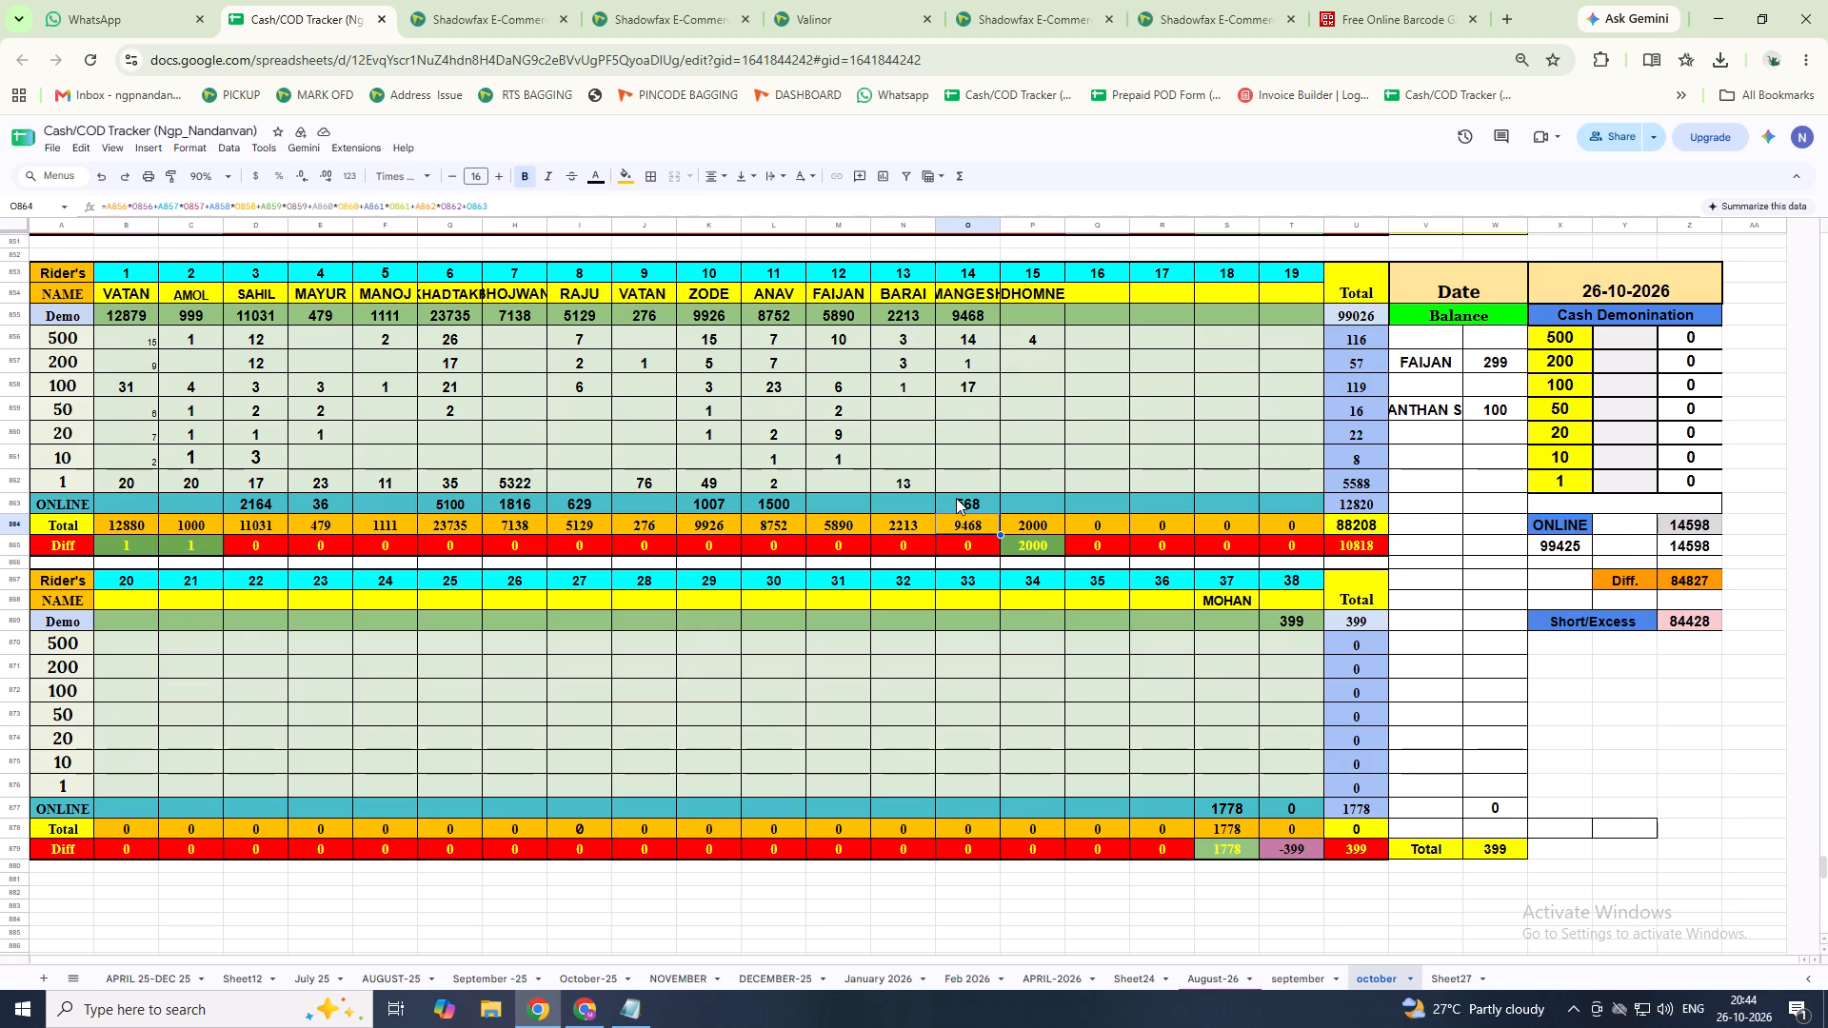
Enter a Demo amount of 12336 for rider 16, with 12 in the 500 row and 5 in the 200 row.
left_click(1098, 321)
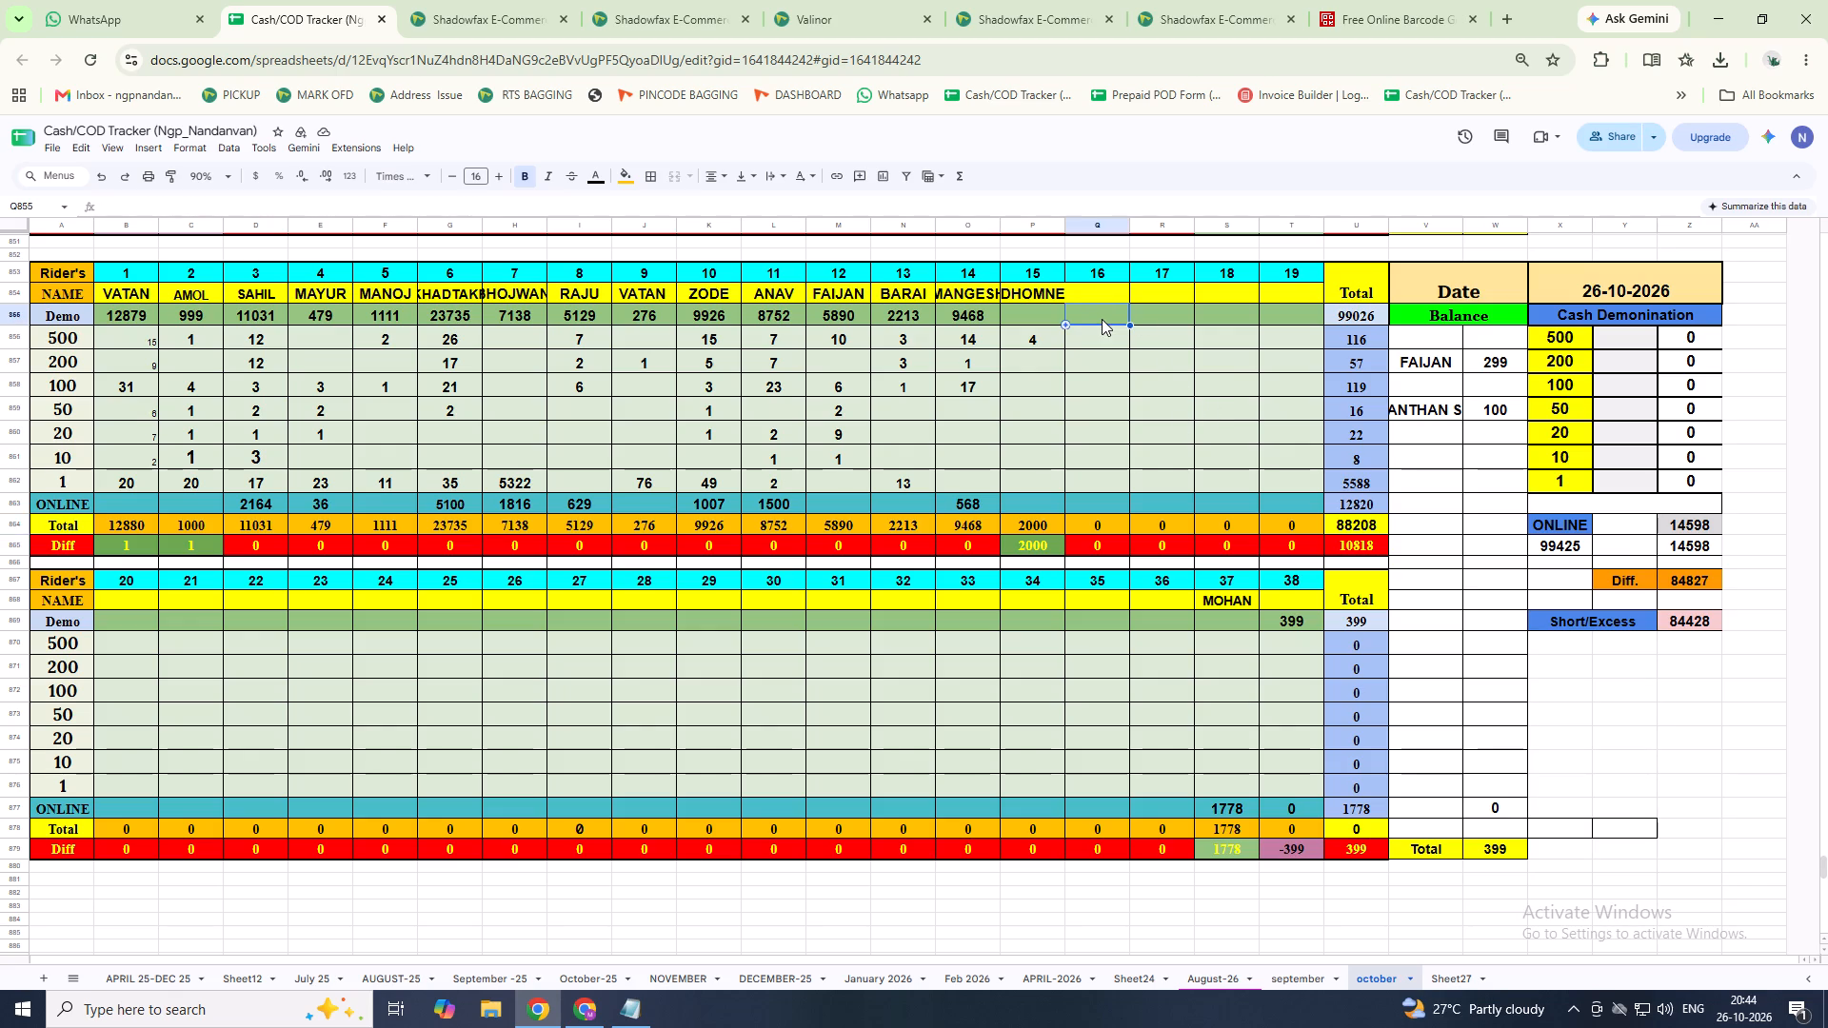
key("1")
type("2336")
key("Return")
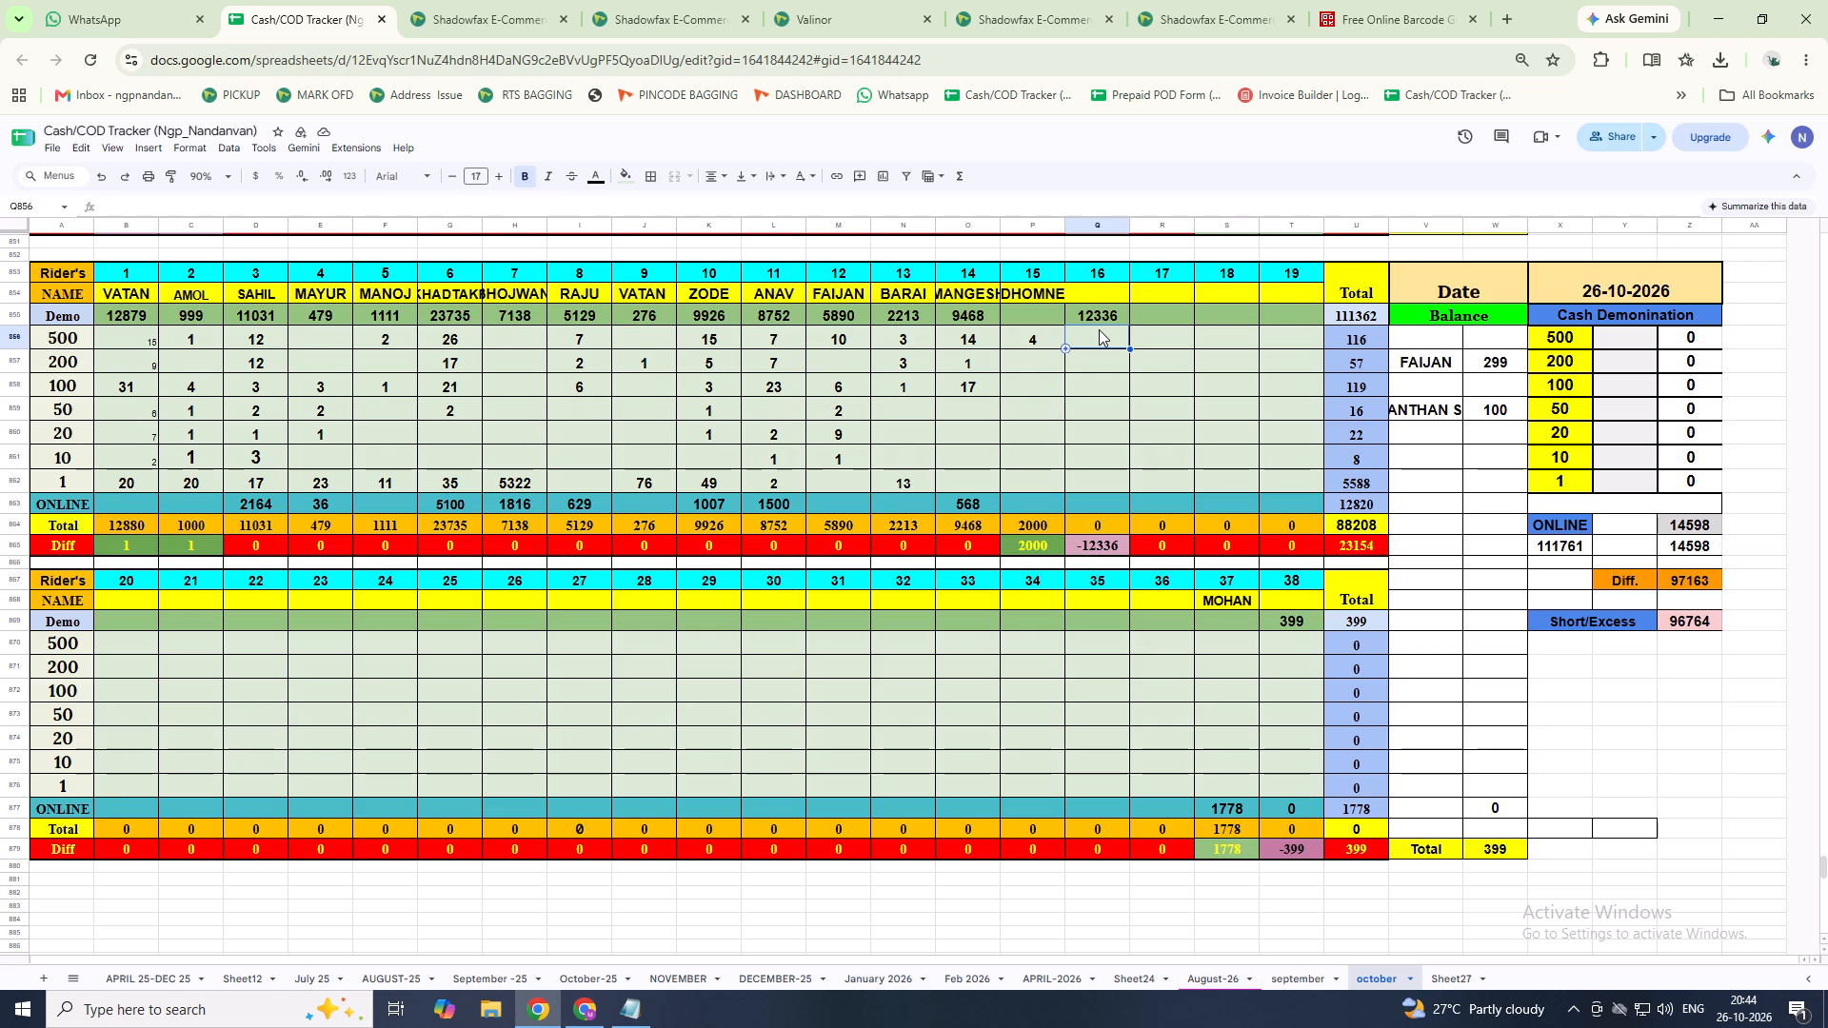
type("12")
key("Return")
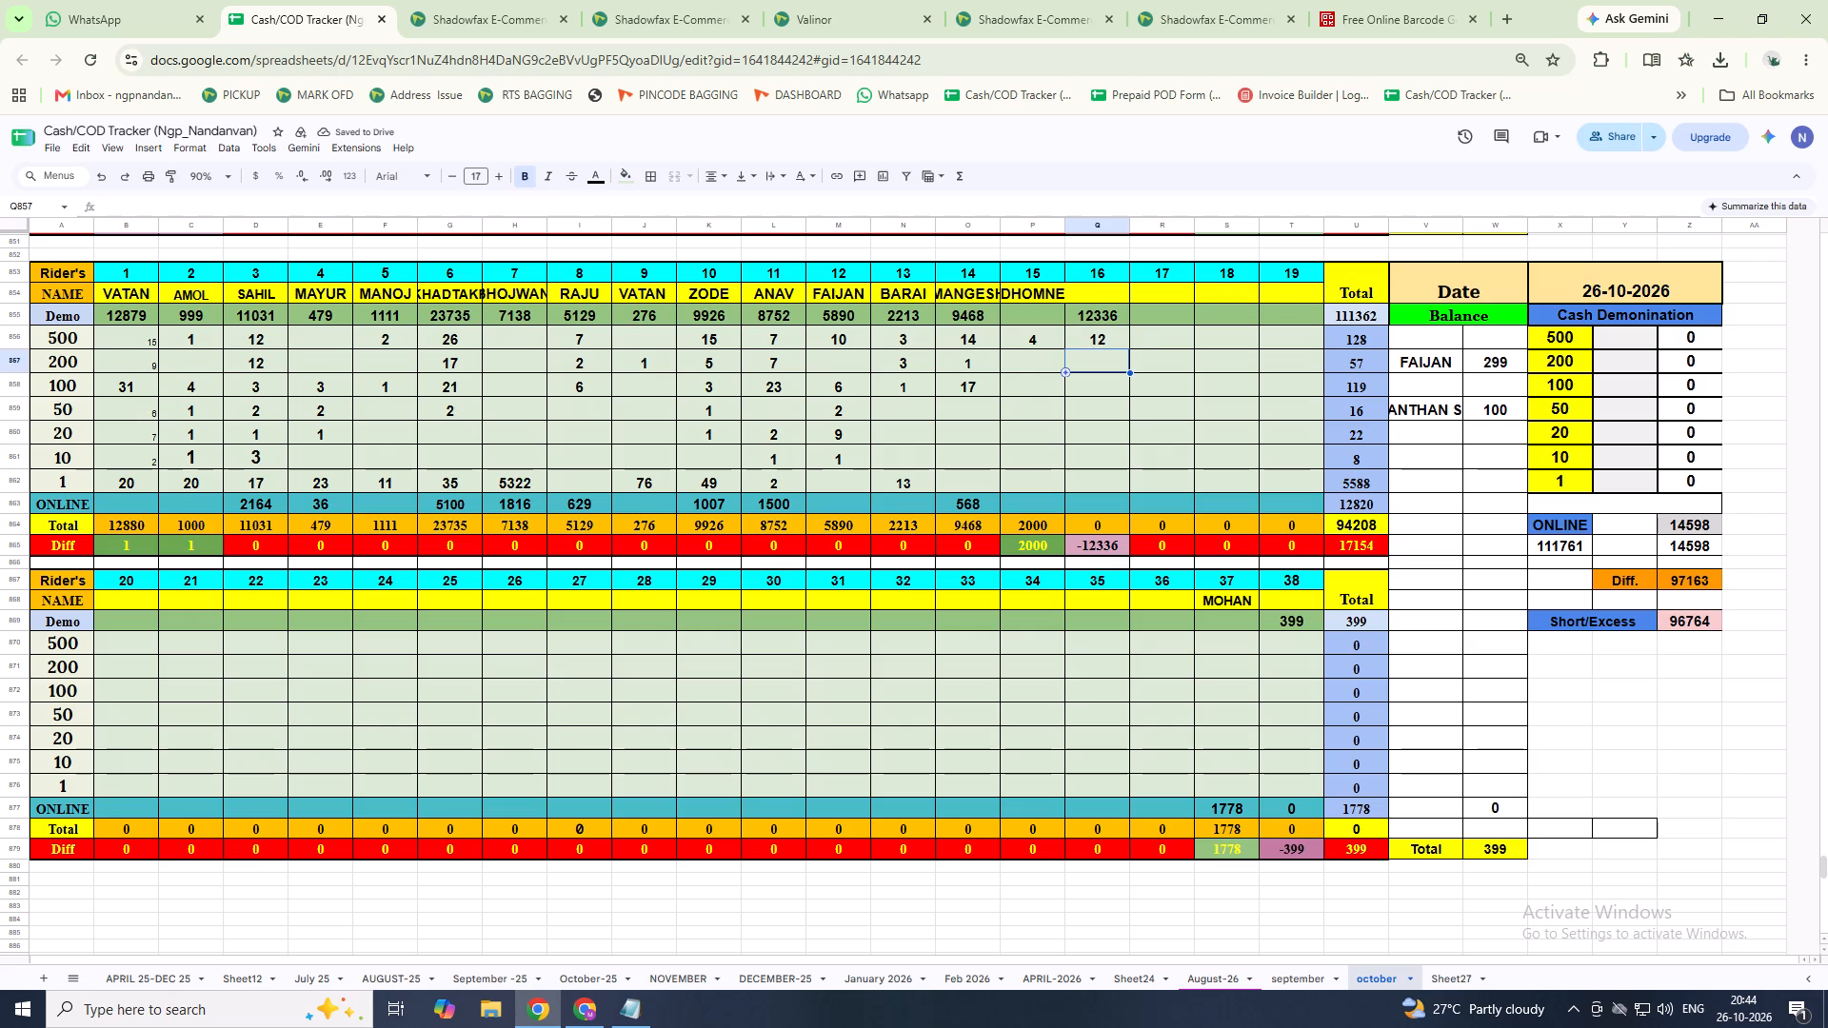
key("5")
key("Return")
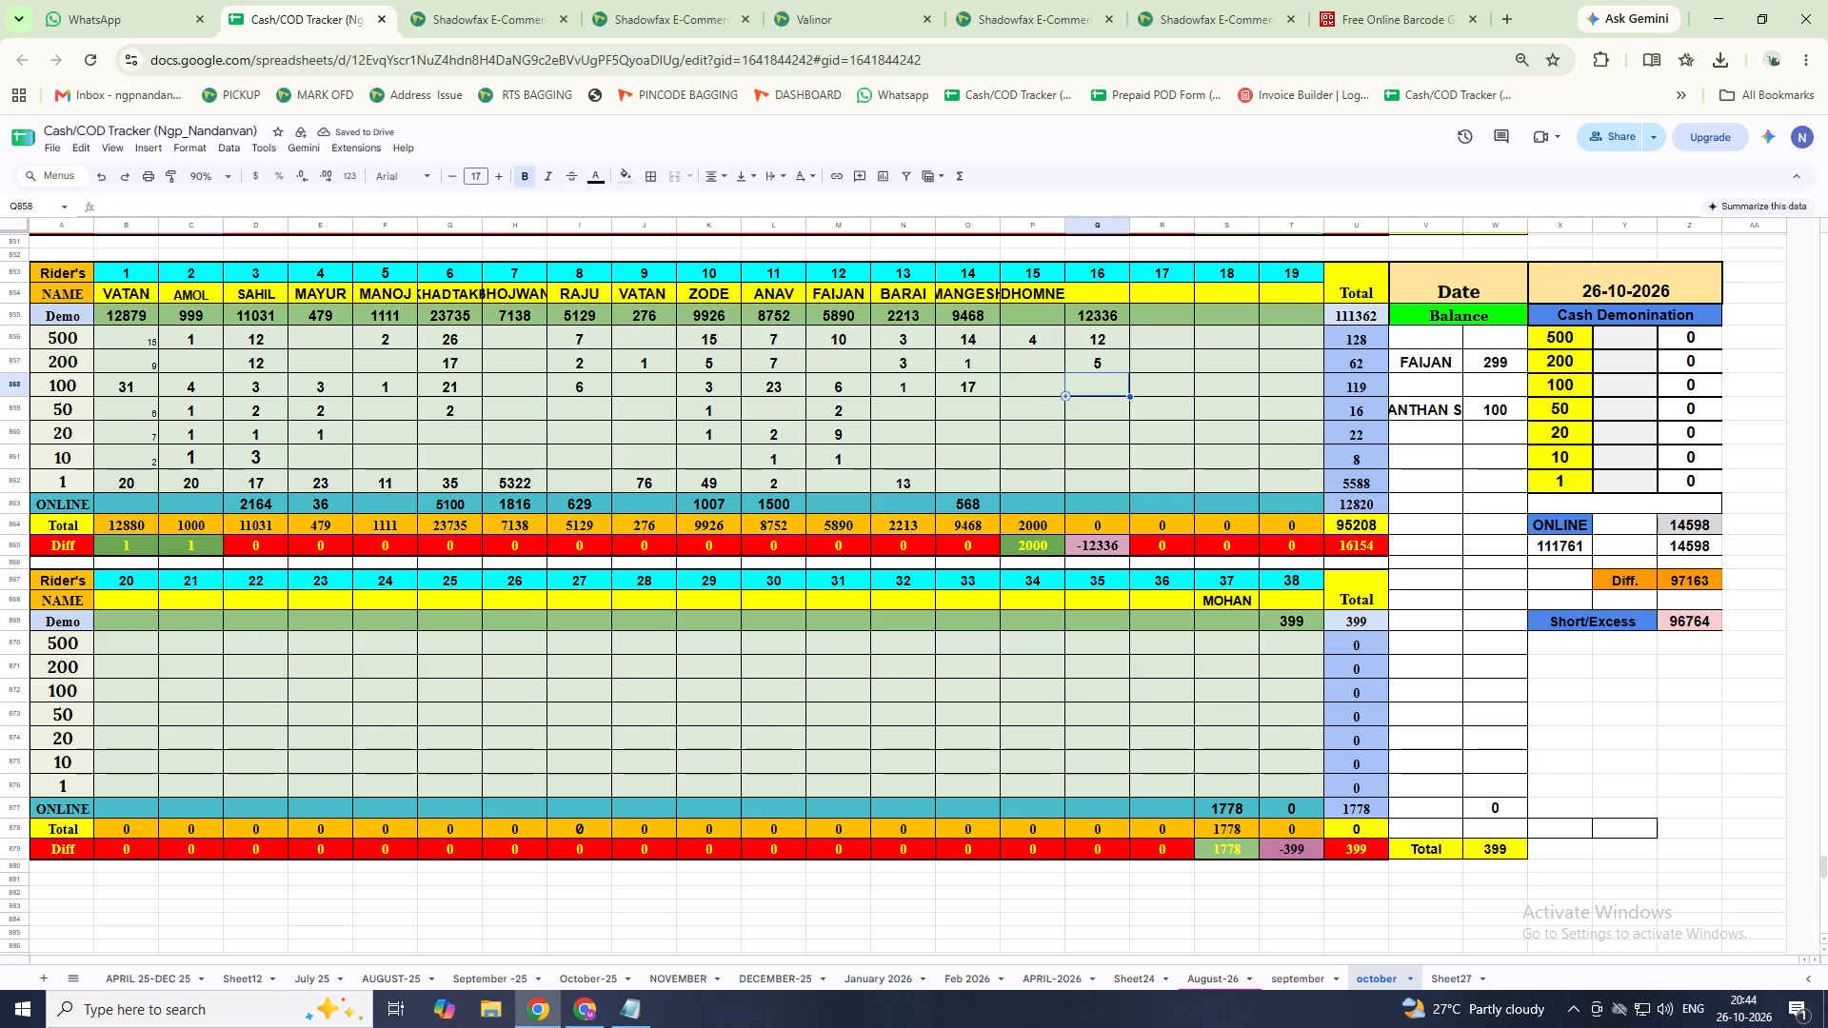
Change rider 16's 500 row to 13 and 200 row to 6, and enter 18 in the 100 row and 6 in the 50 row.
left_click(1111, 328)
key("BackSpace")
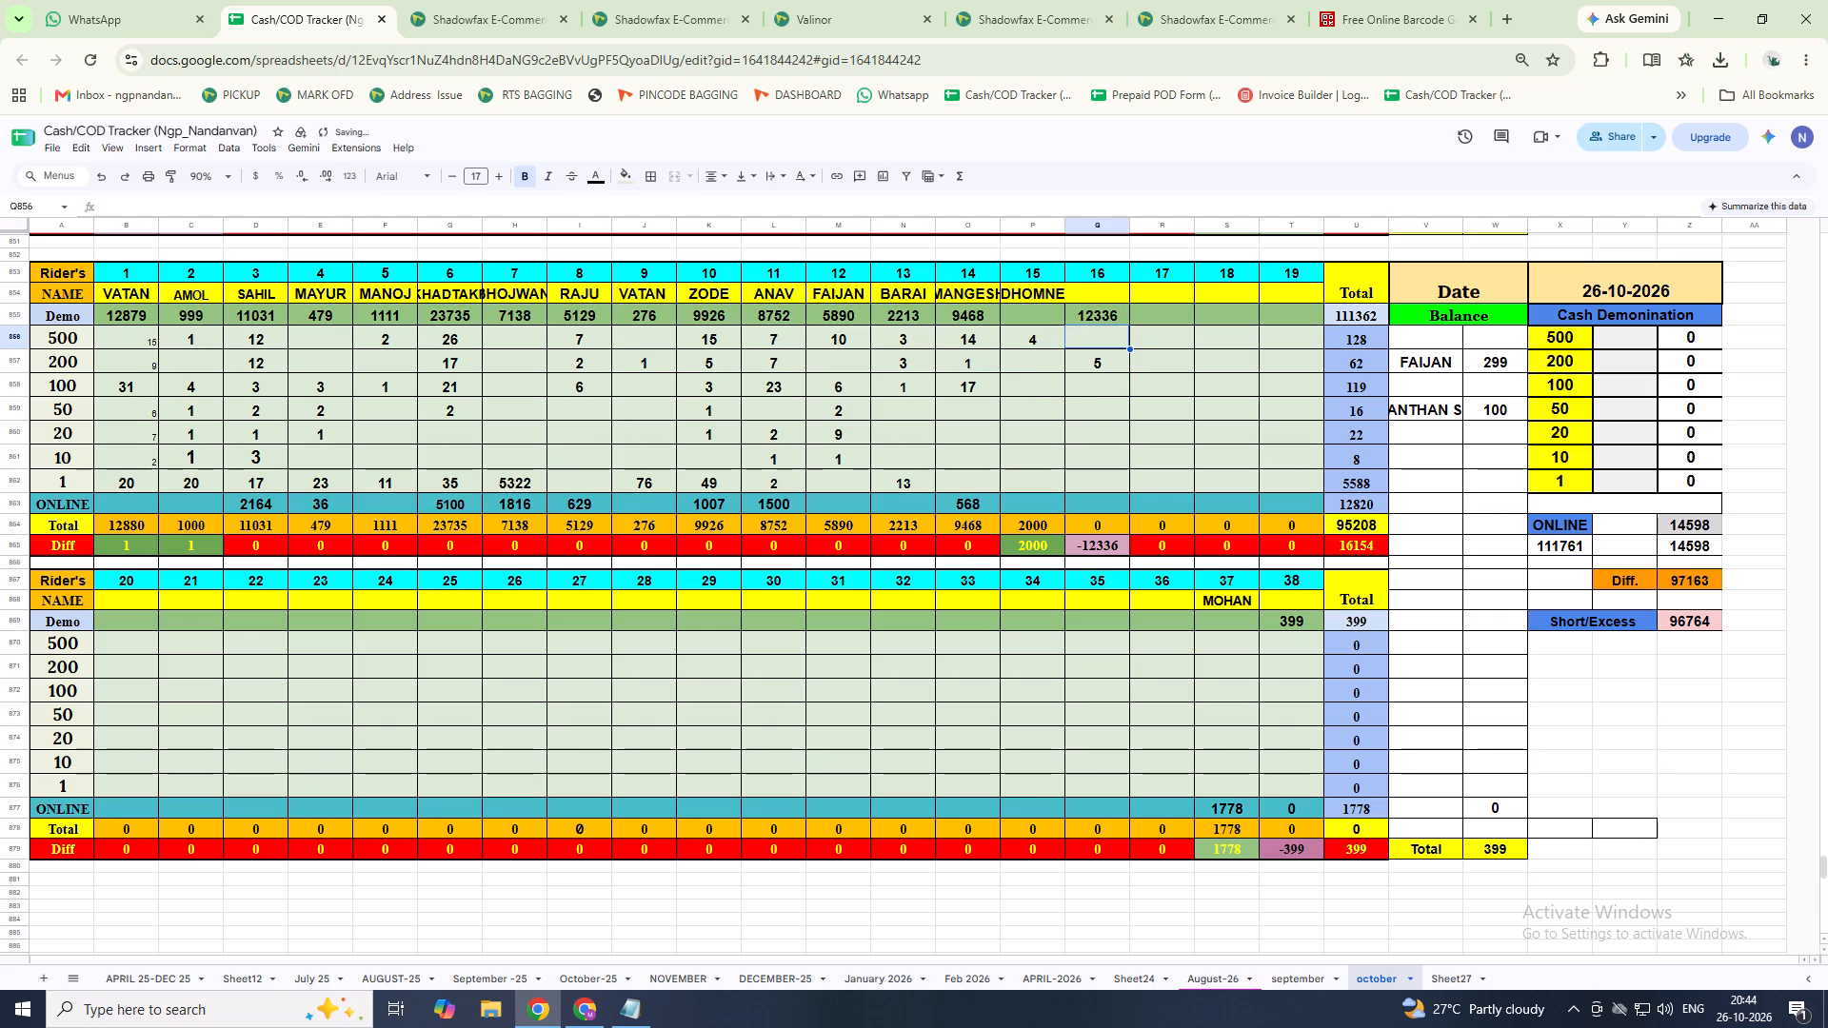
type("13")
left_click(1095, 360)
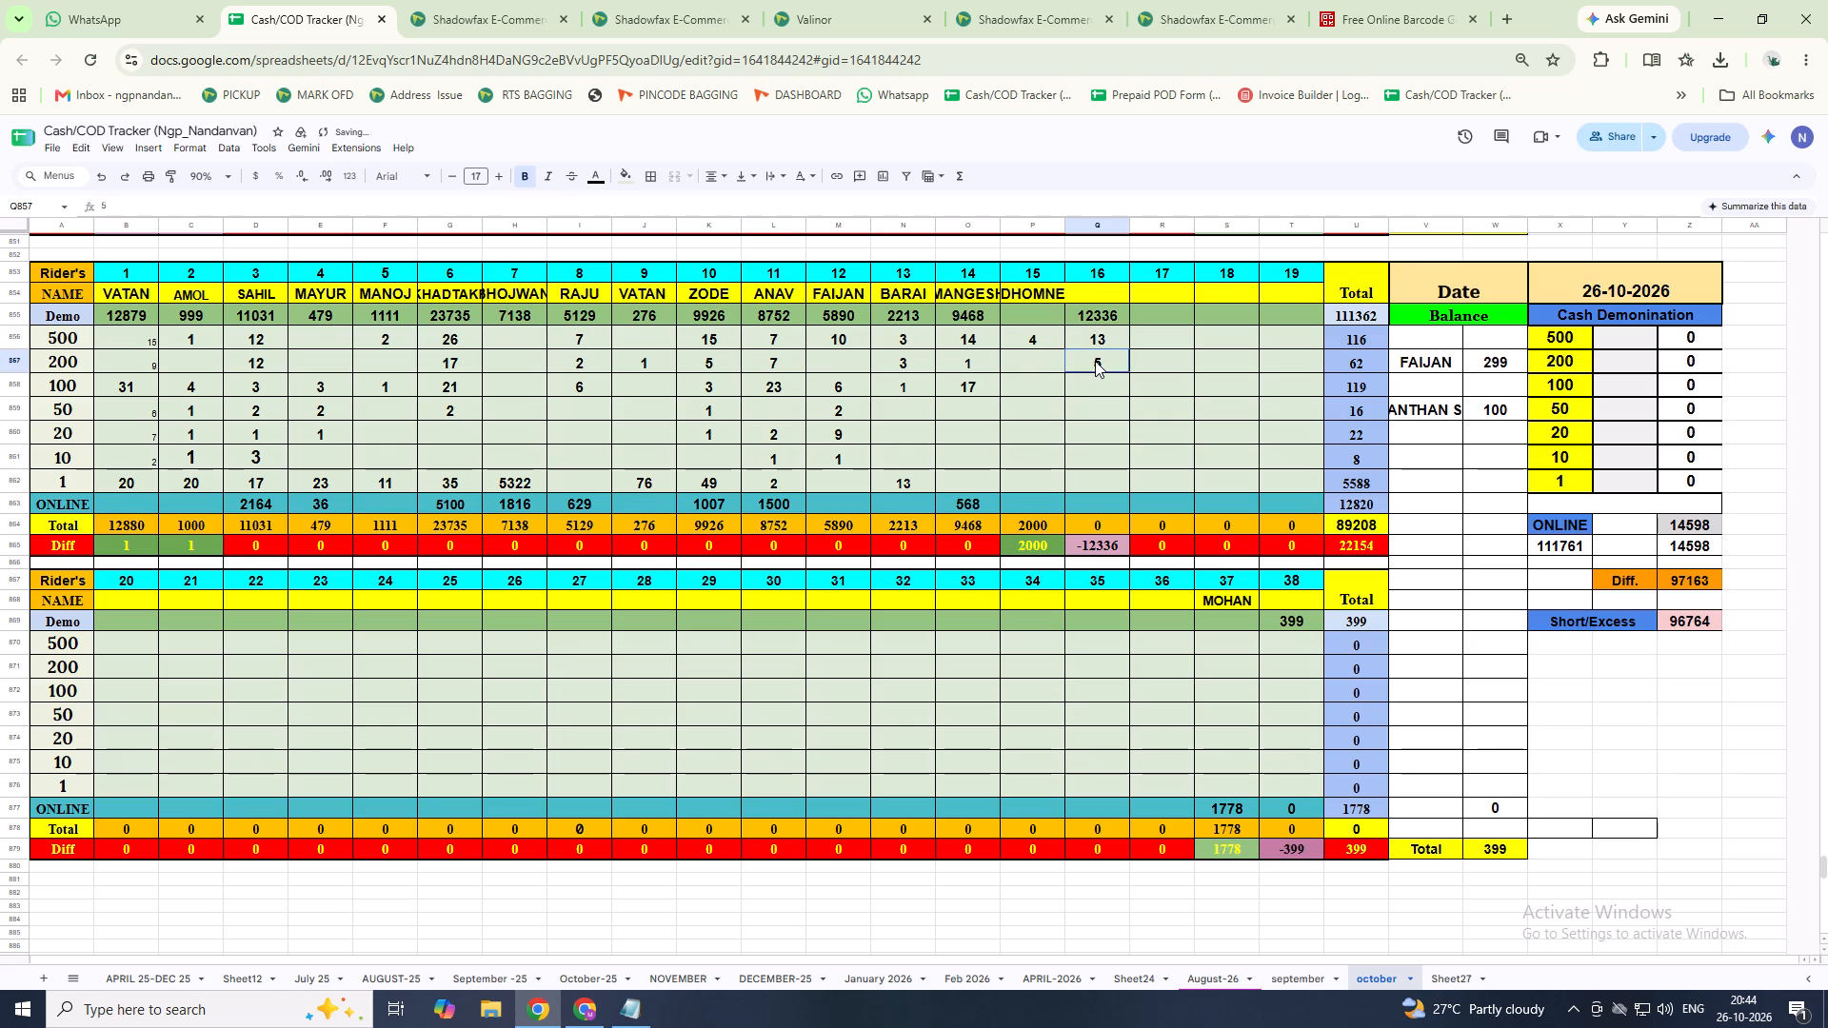
key("BackSpace")
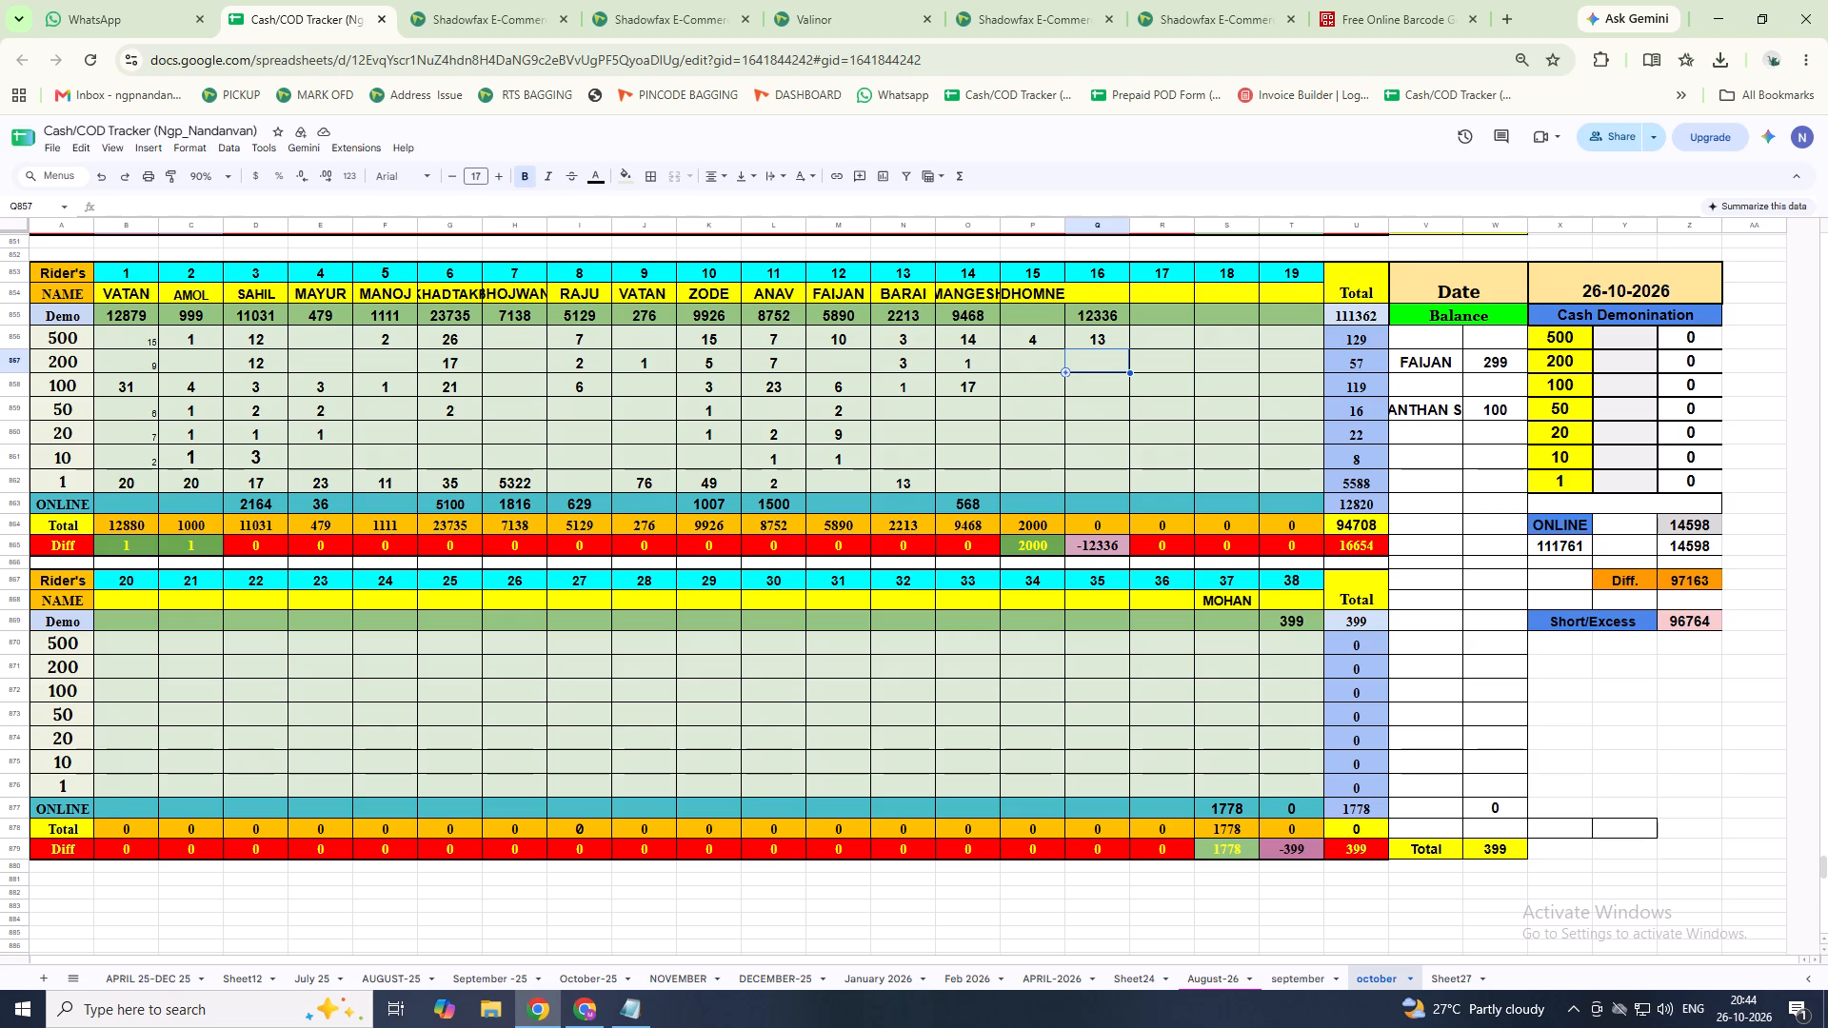
key("6")
key("Return")
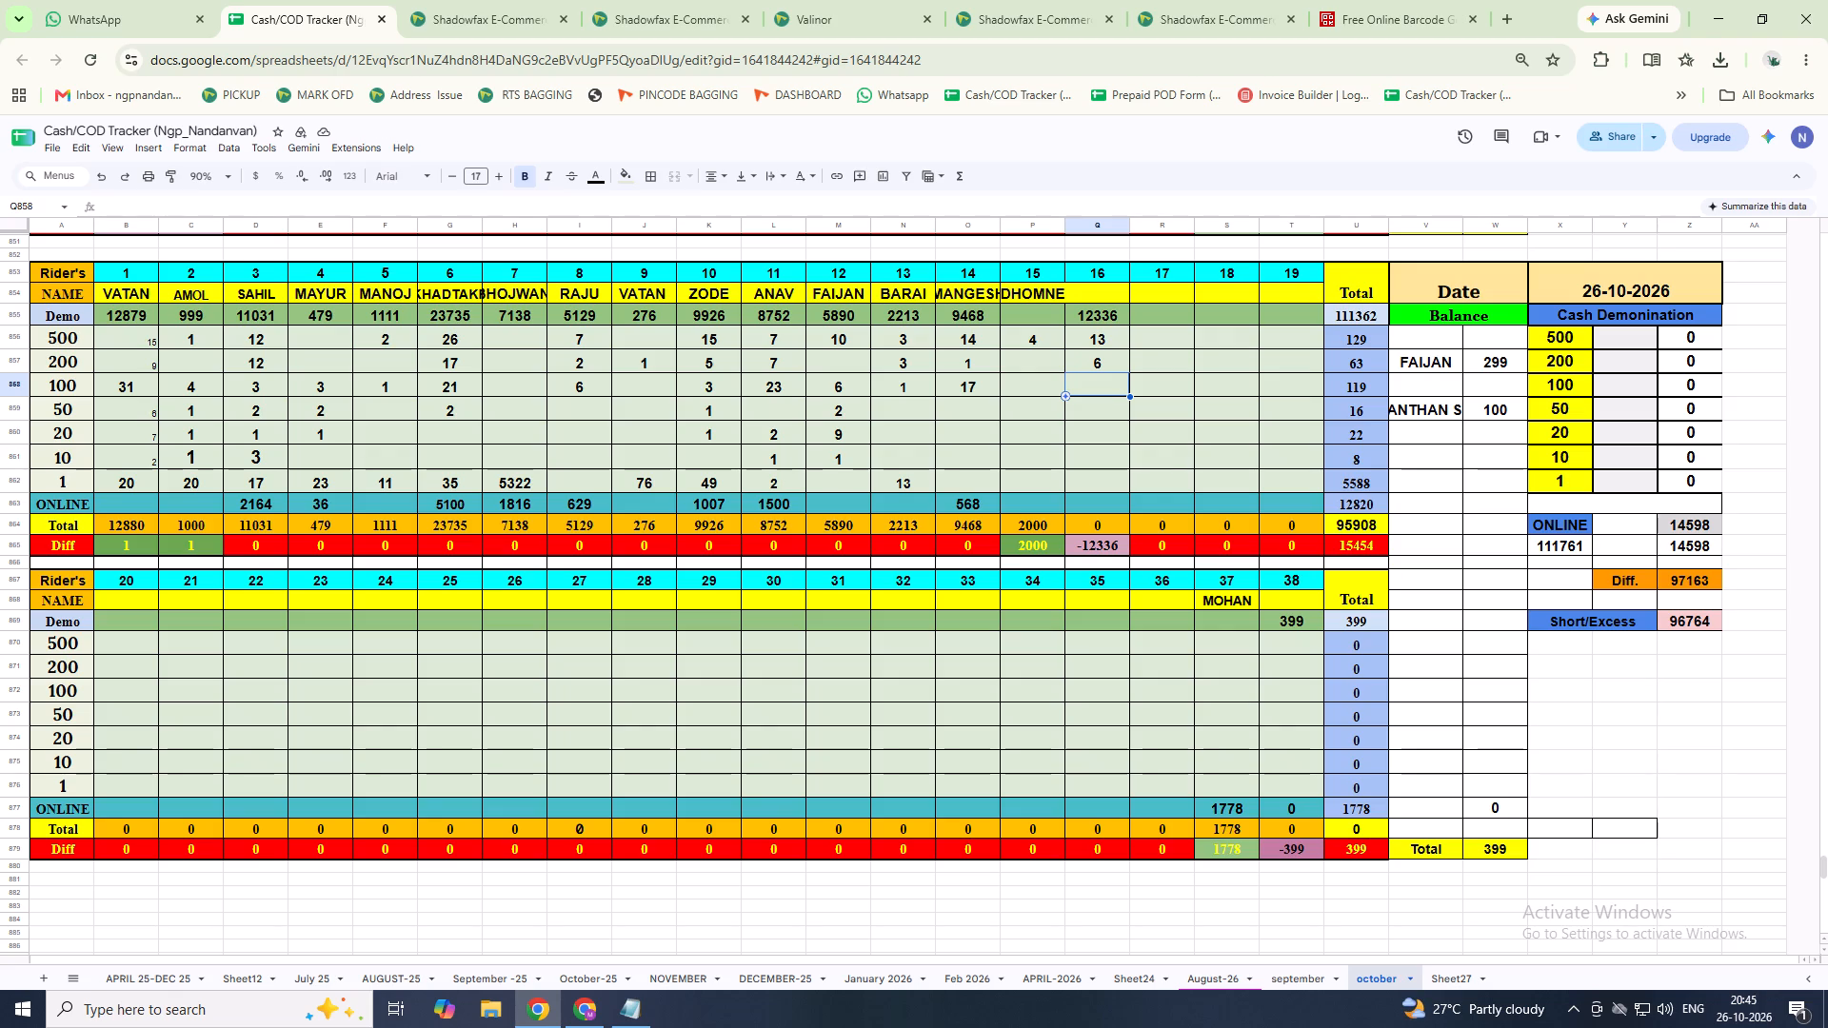
type("18")
key("Return")
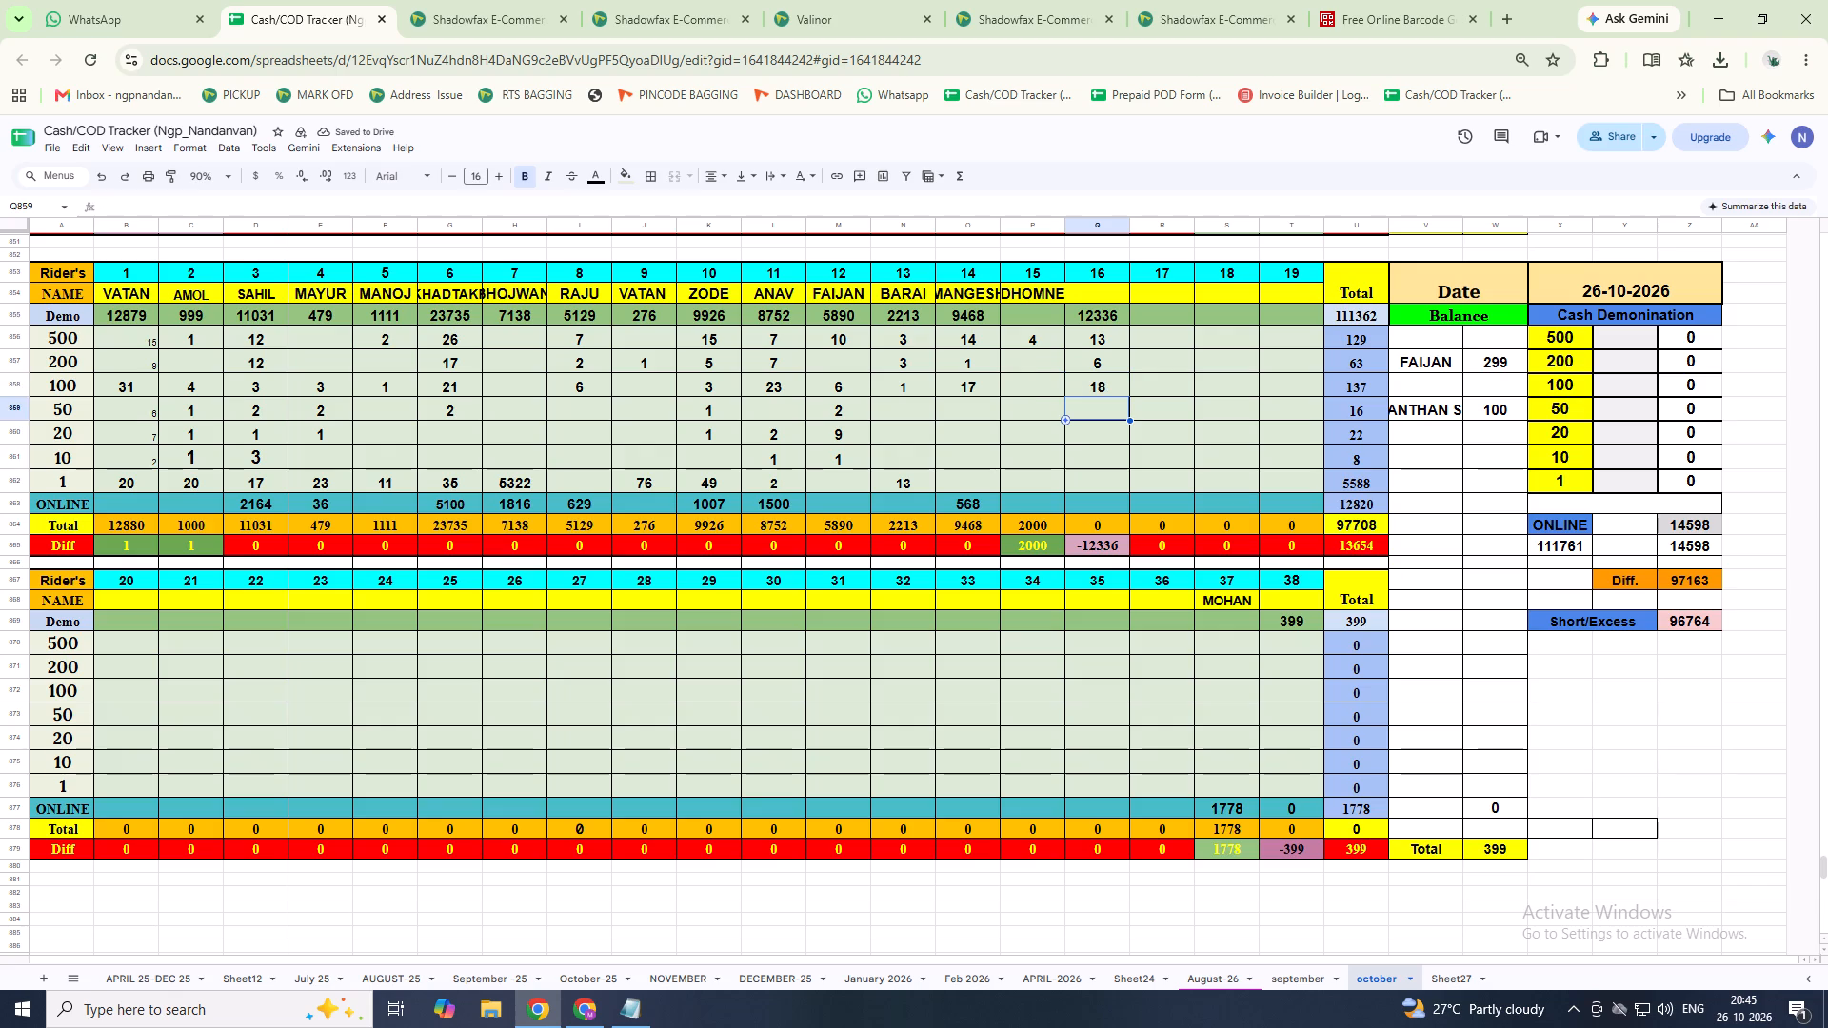
key("6")
key("Return")
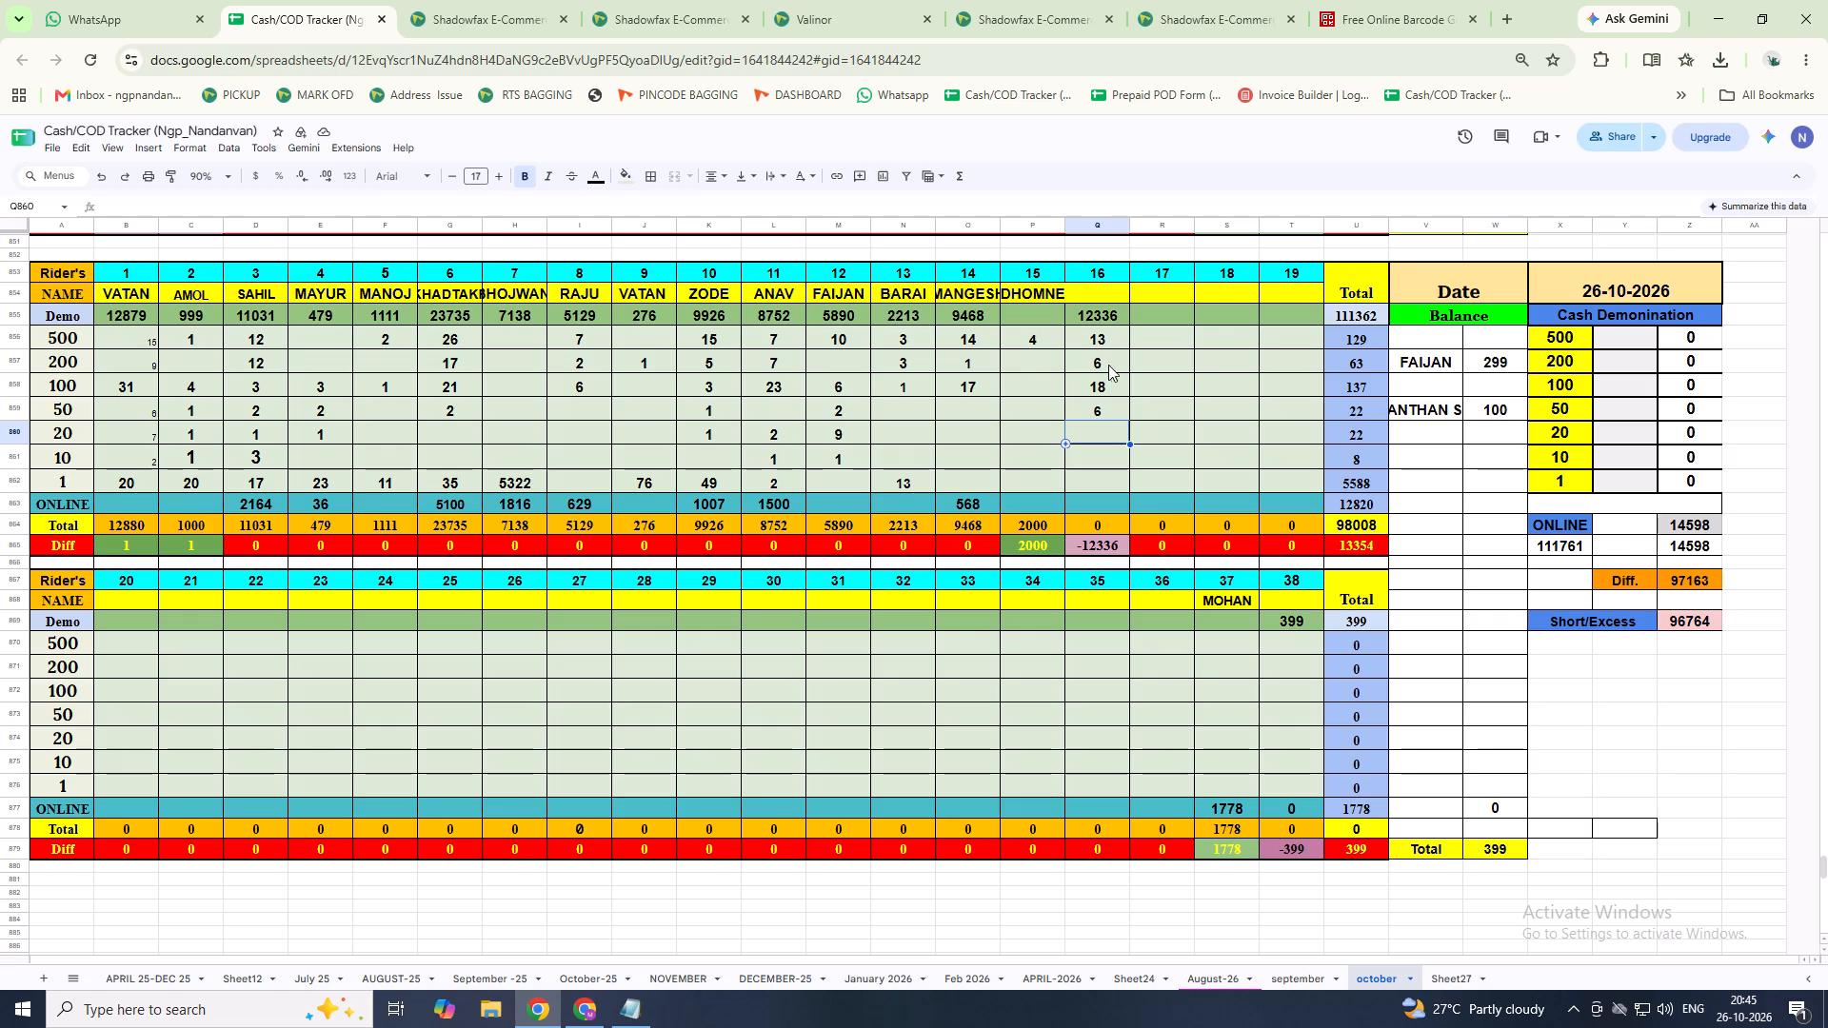
Enter a Demo amount of 12336 for rider 17, with 13 in the 500 row, 6 in 200, 18 in 100 and 6 in 50.
left_click(1149, 313)
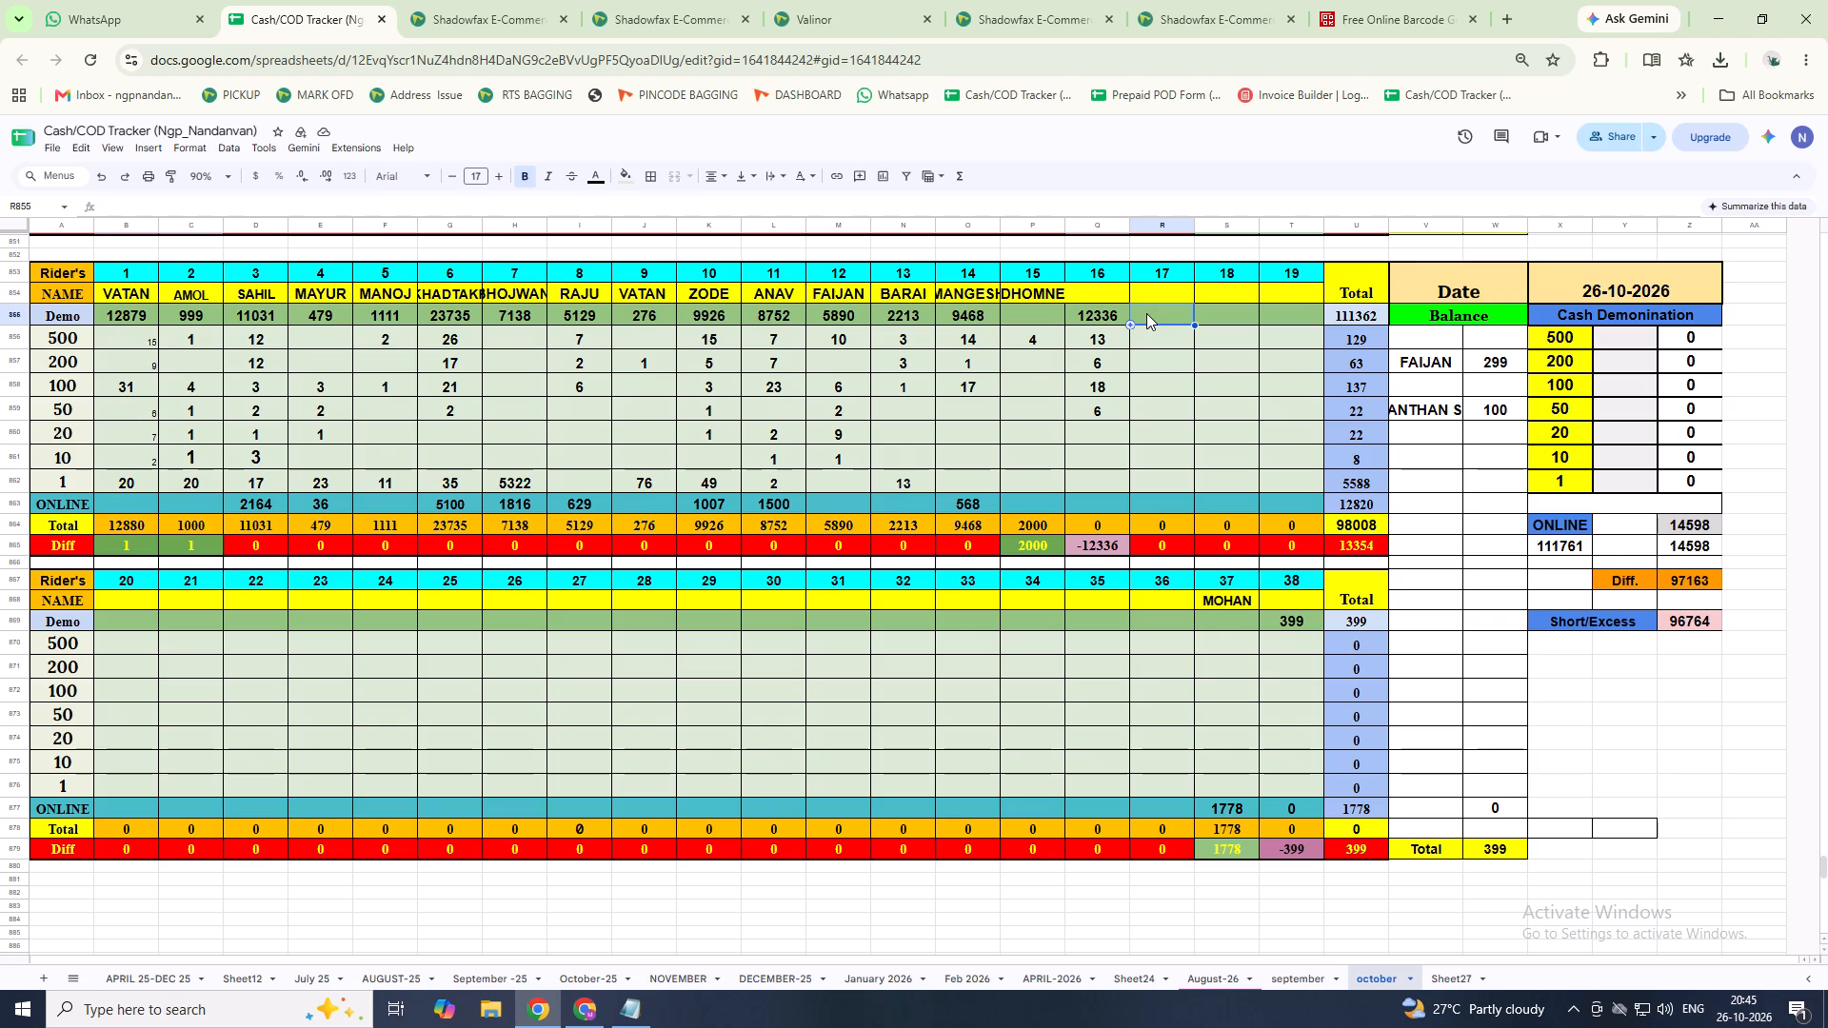
type("12")
type("336")
key("Return")
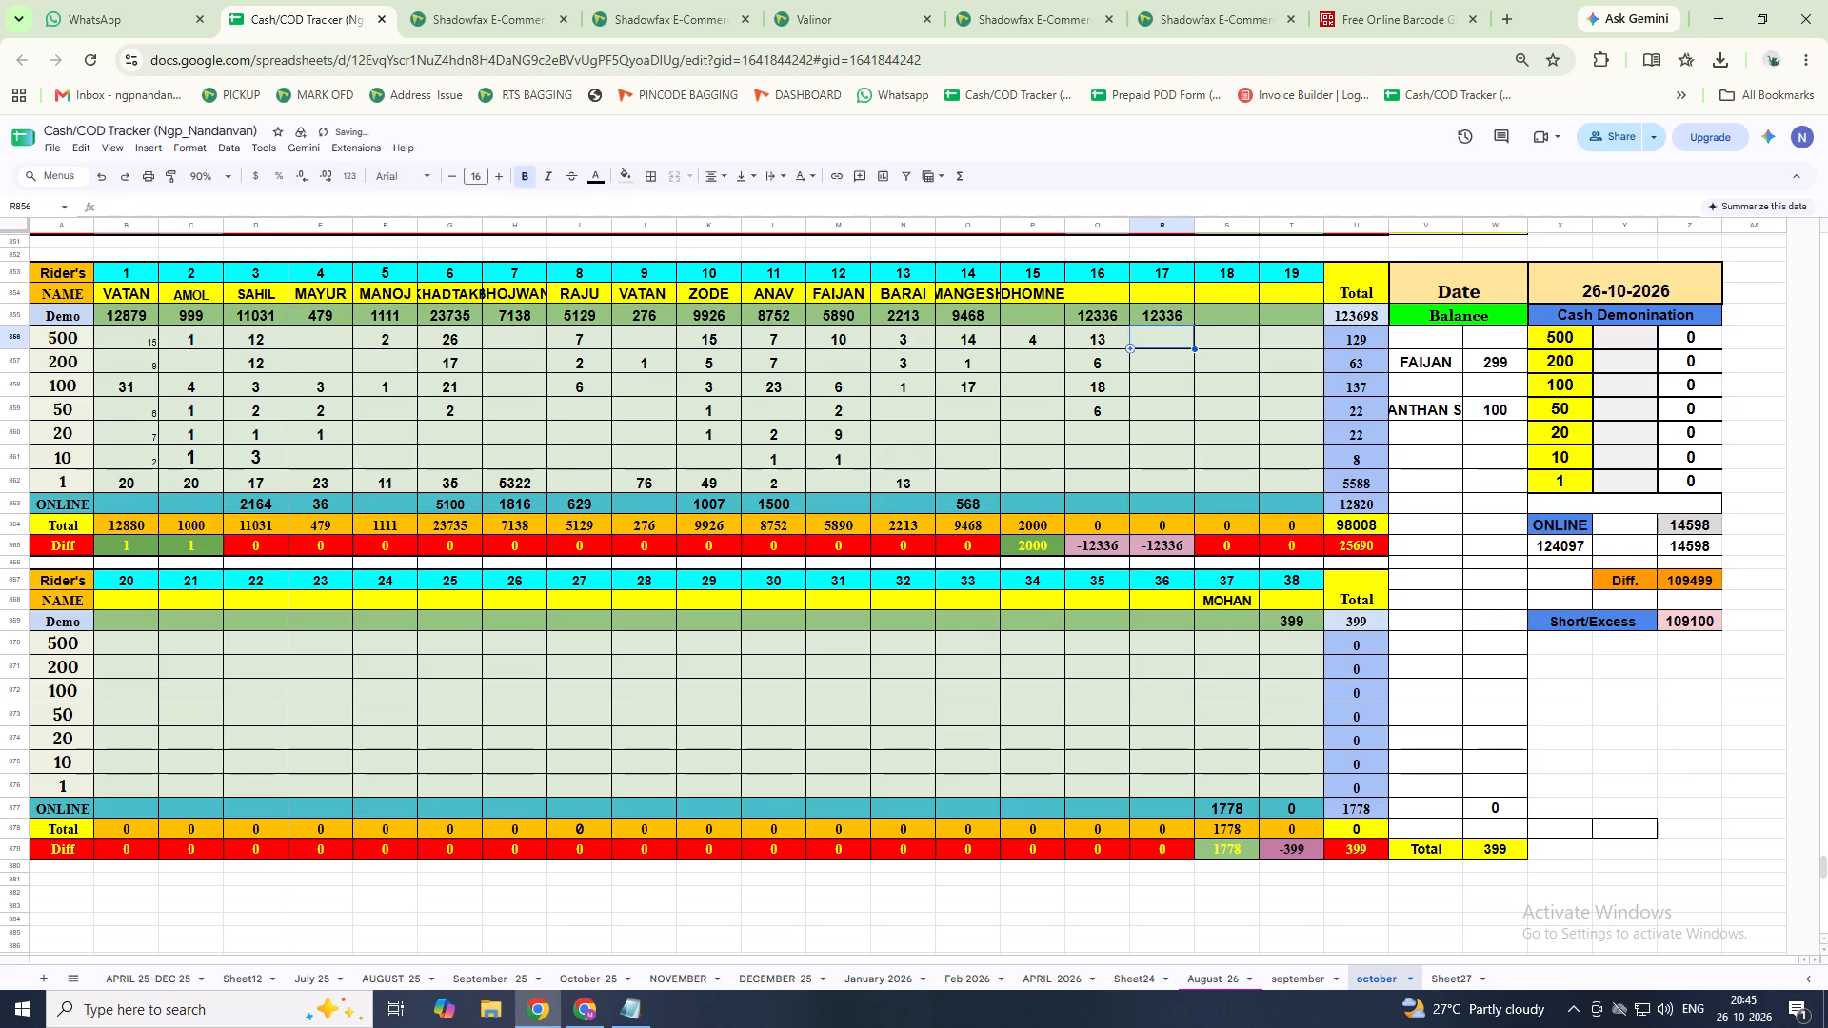
type("13")
key("Return")
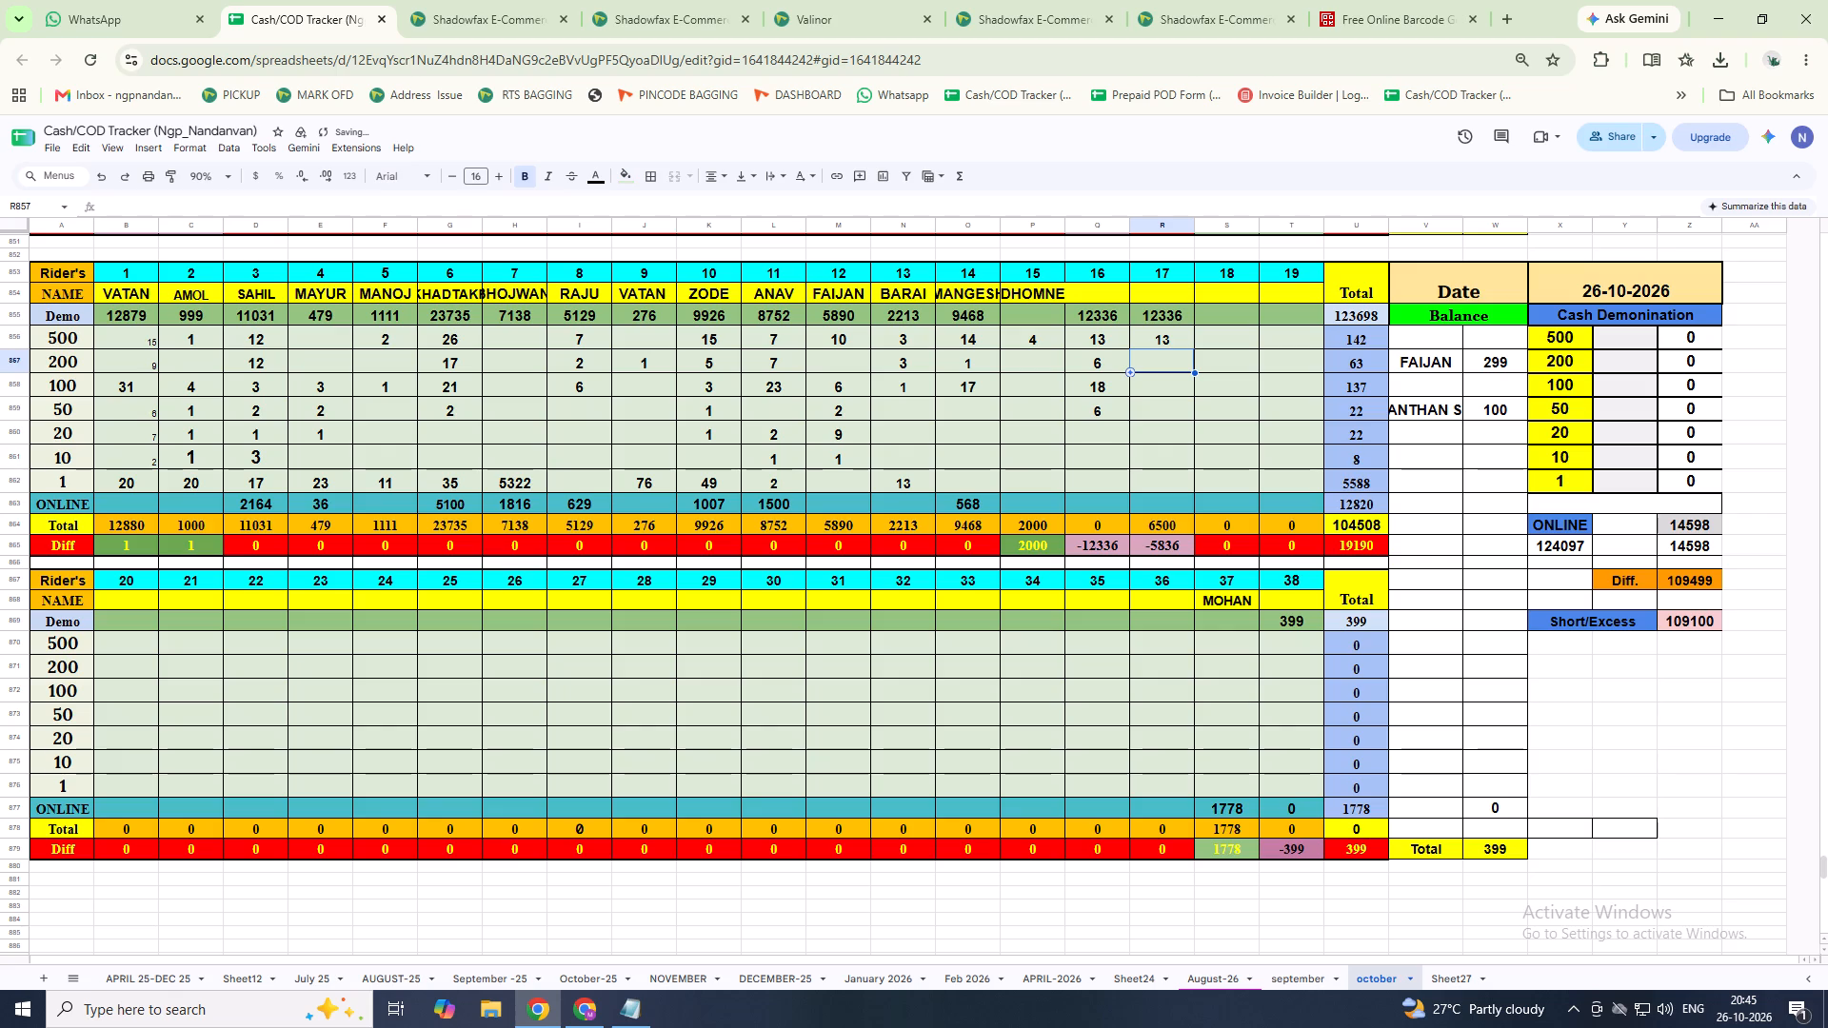
key("6")
key("Return")
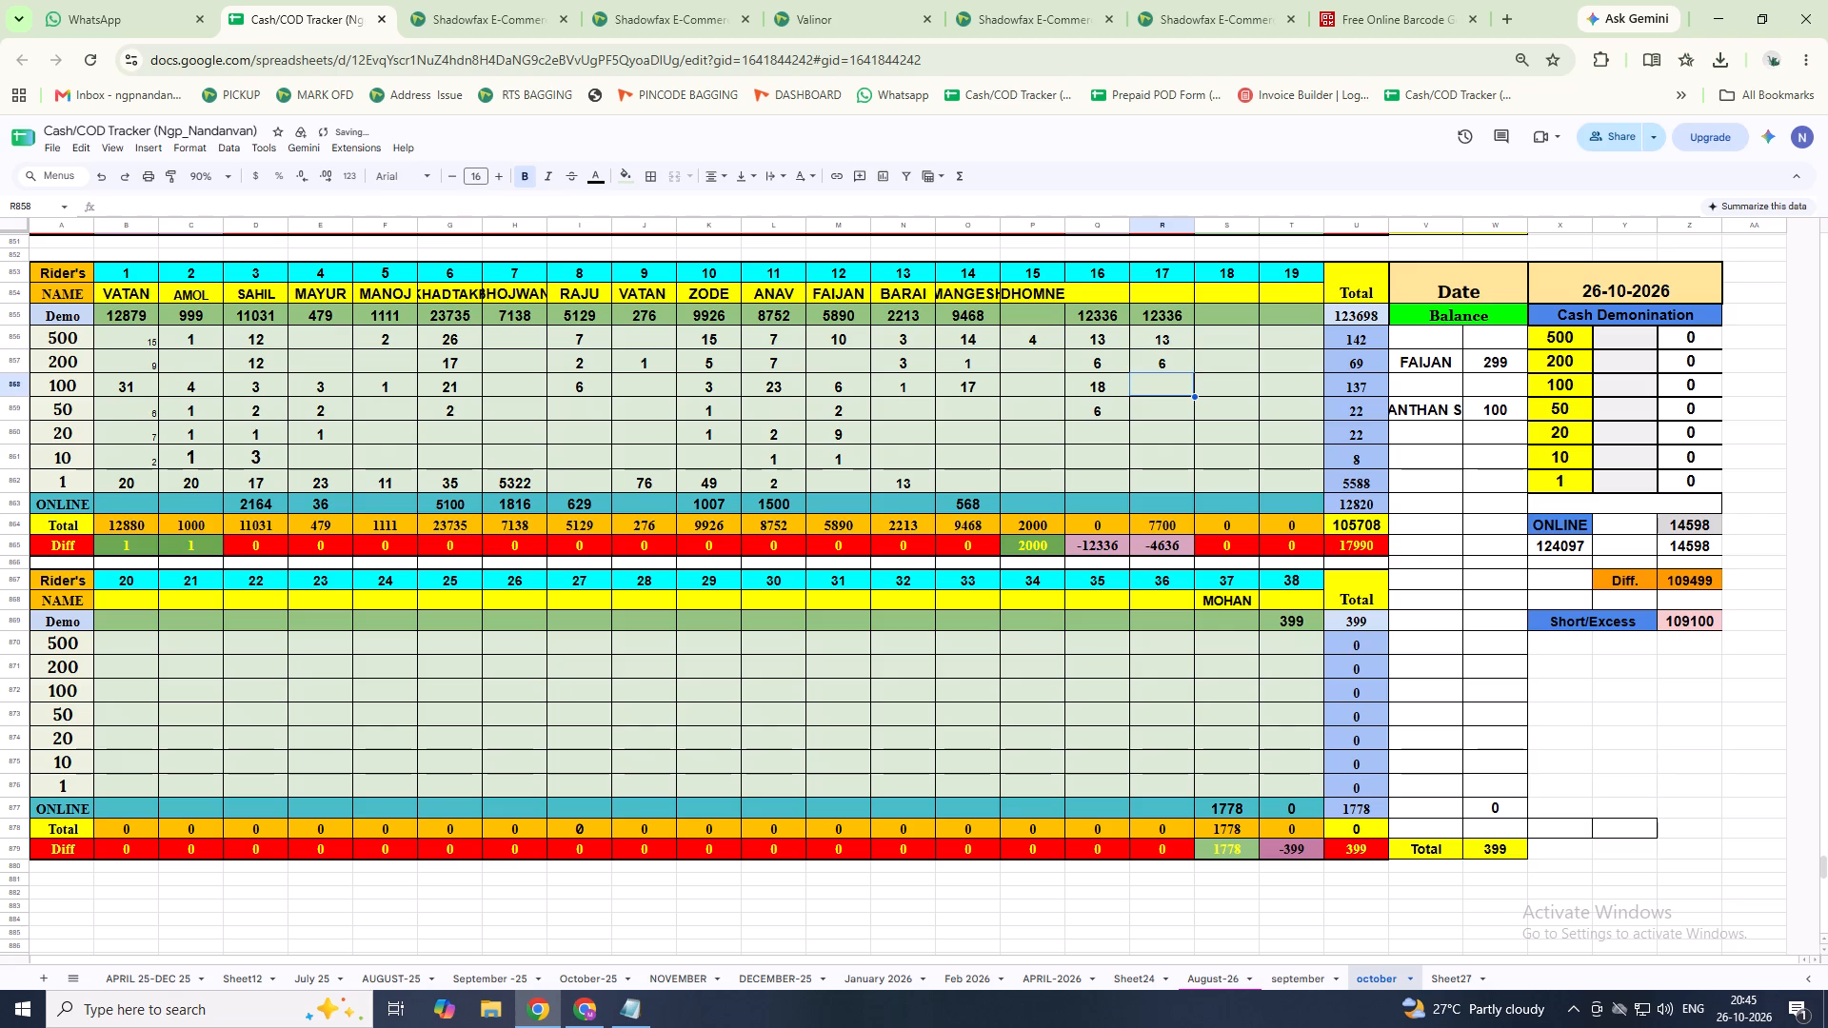
type("18")
key("Return")
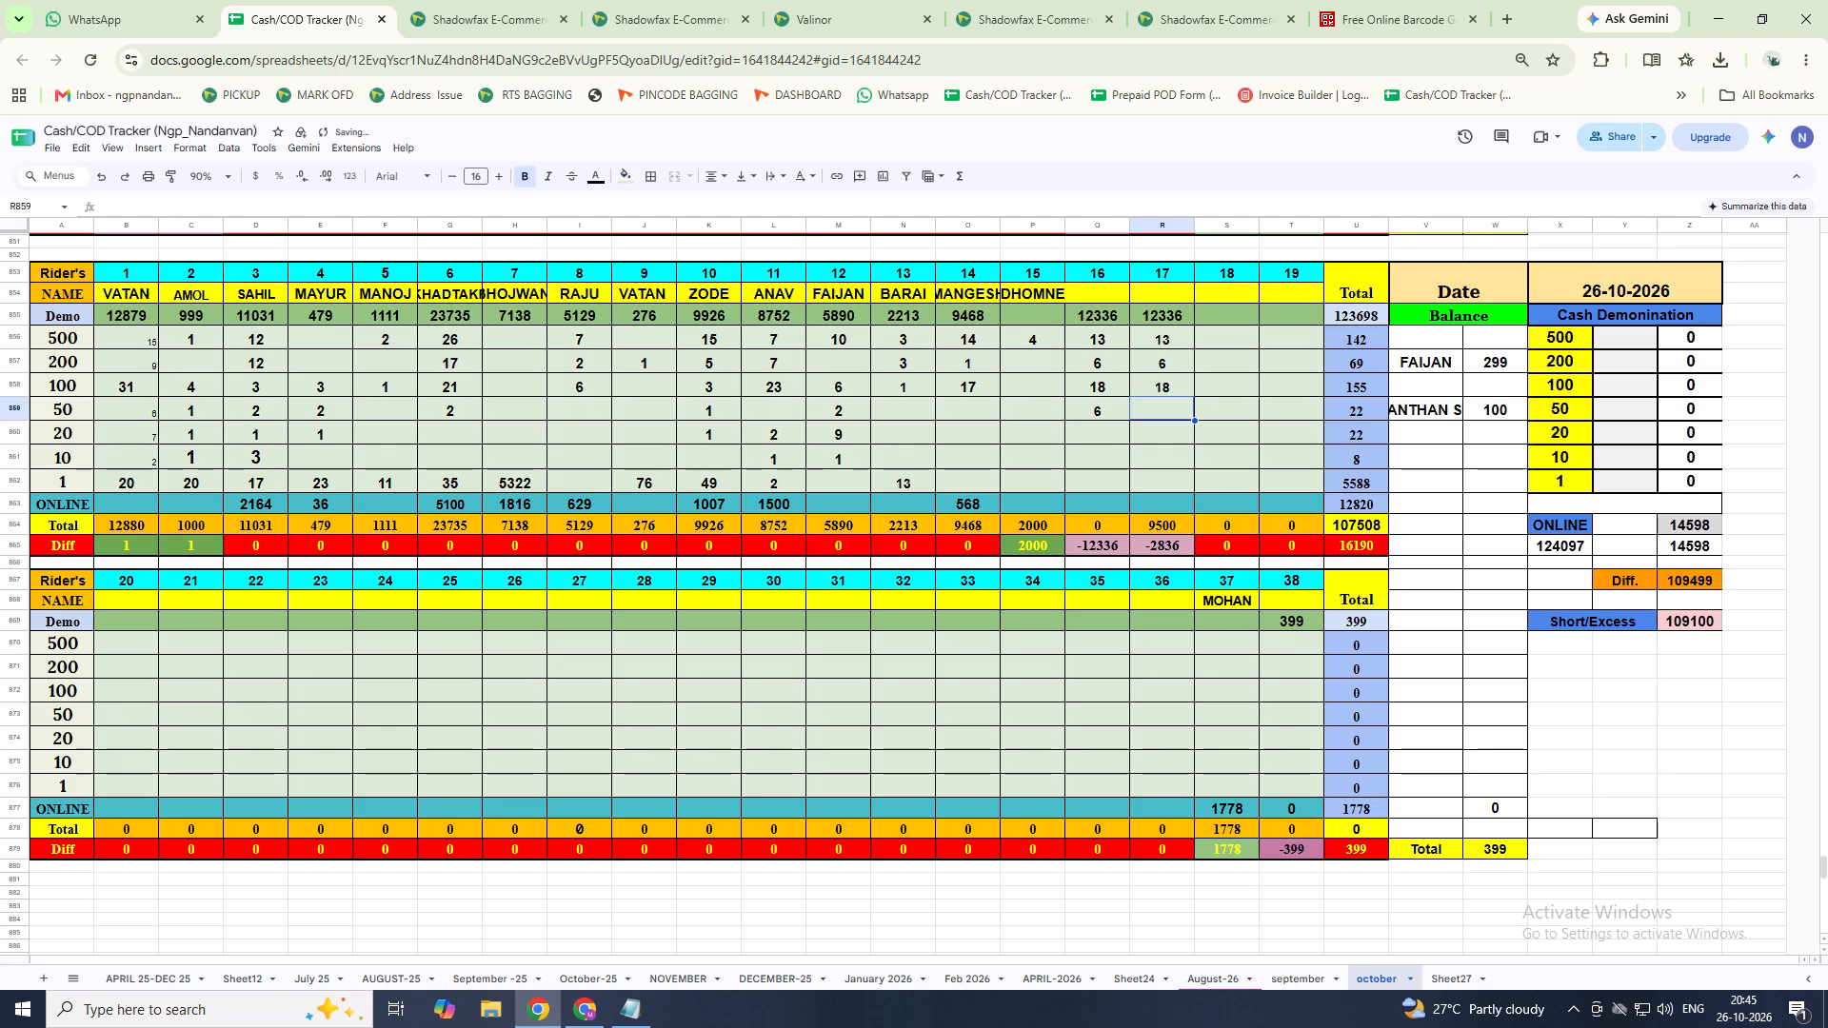
key("6")
key("Return")
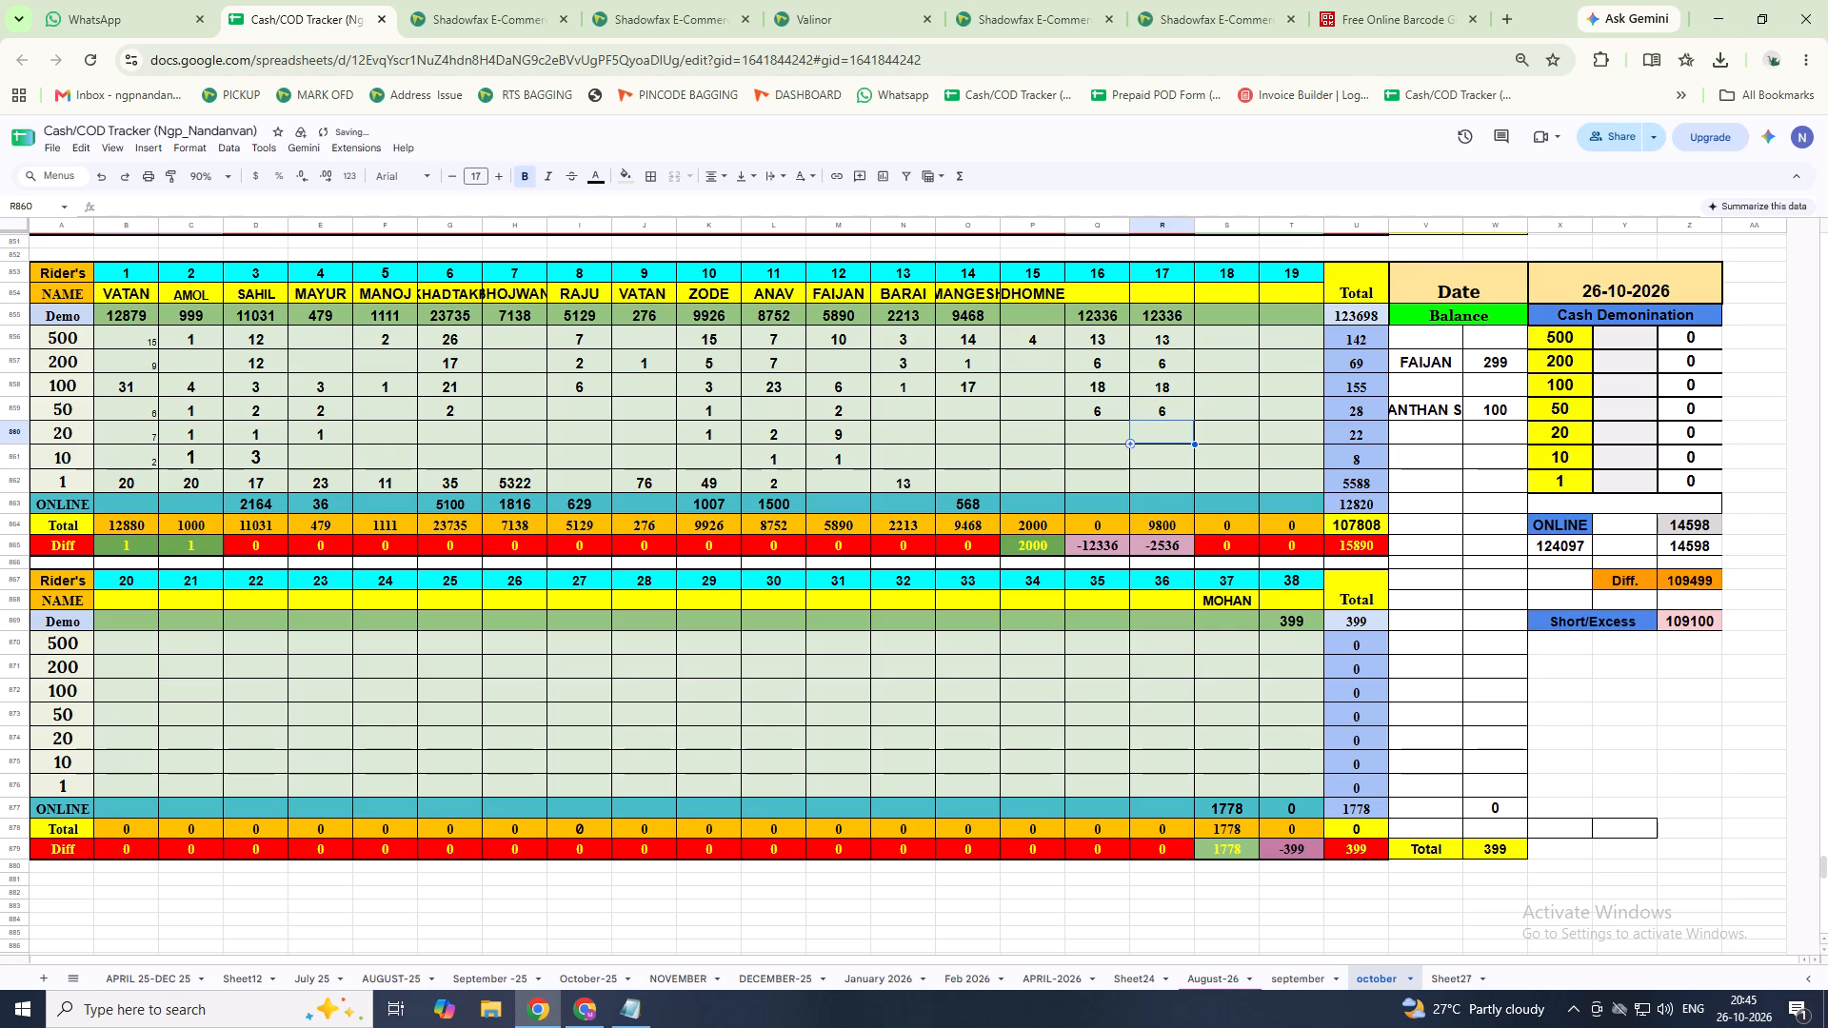
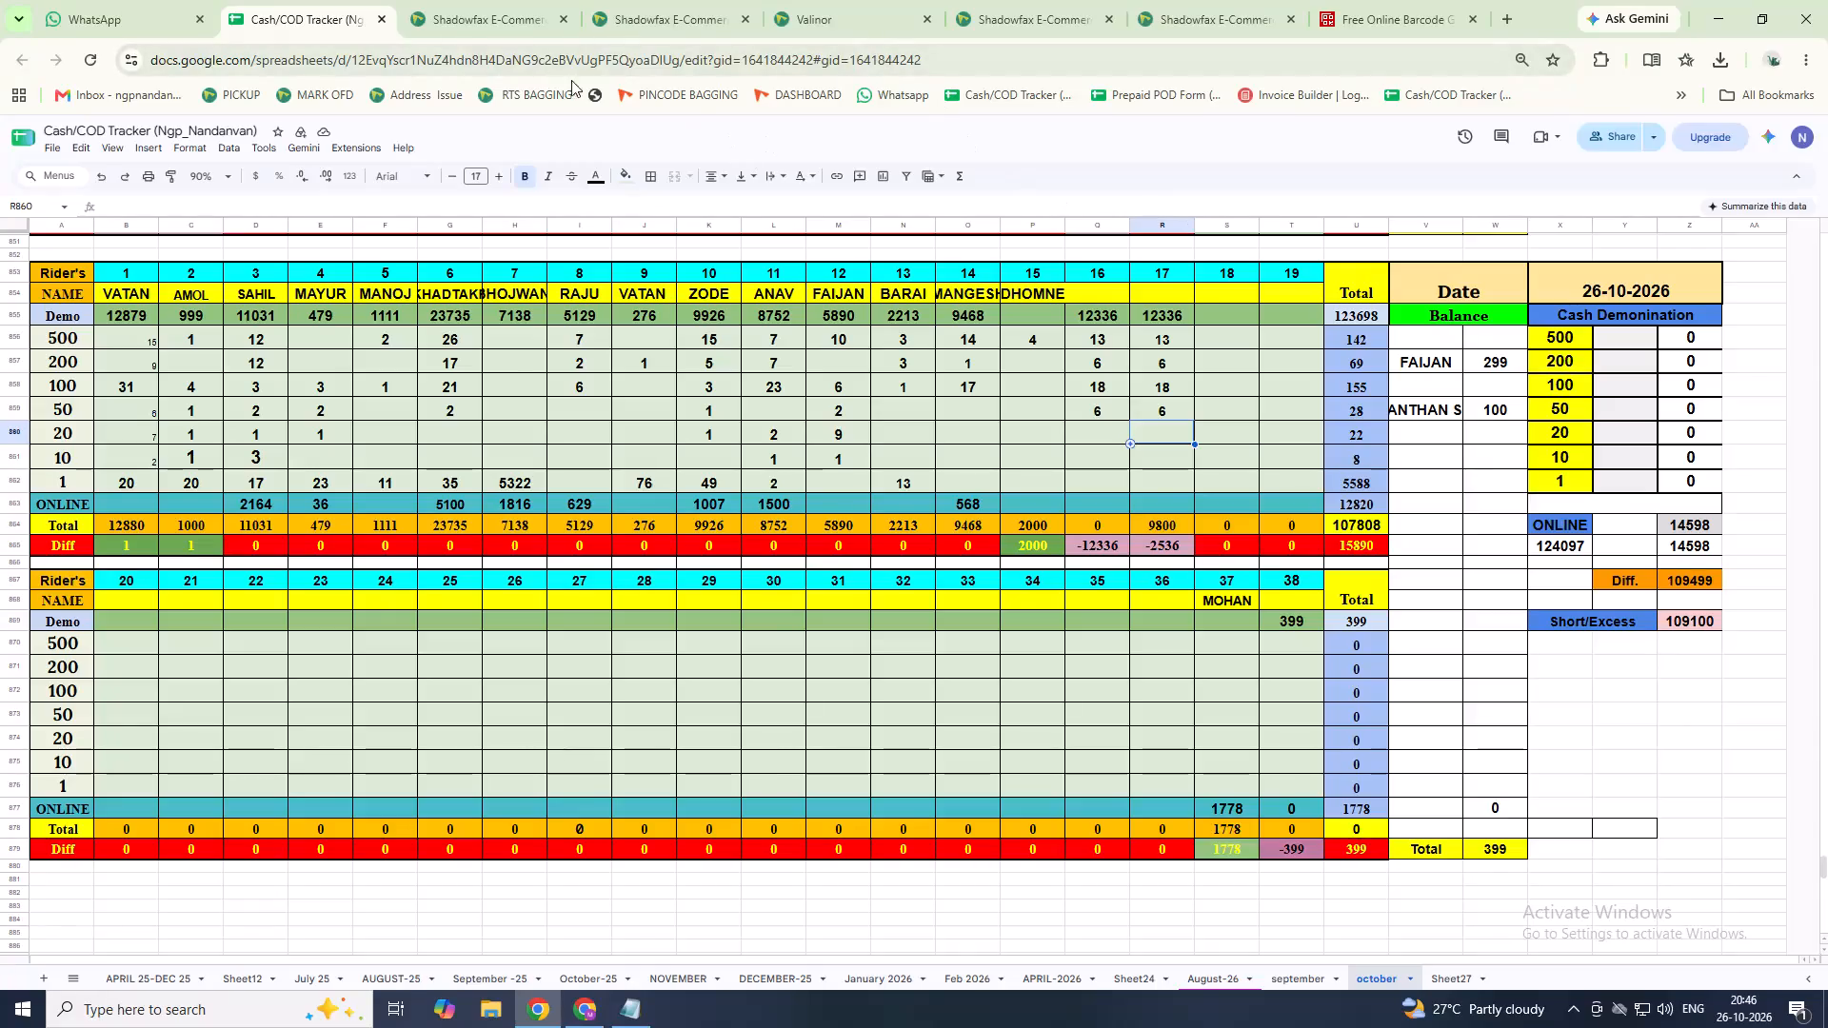
On the Shadowfax Daily Cash Deposit page, generate a UPI code for a cash deposit of 2536.
left_click(679, 7)
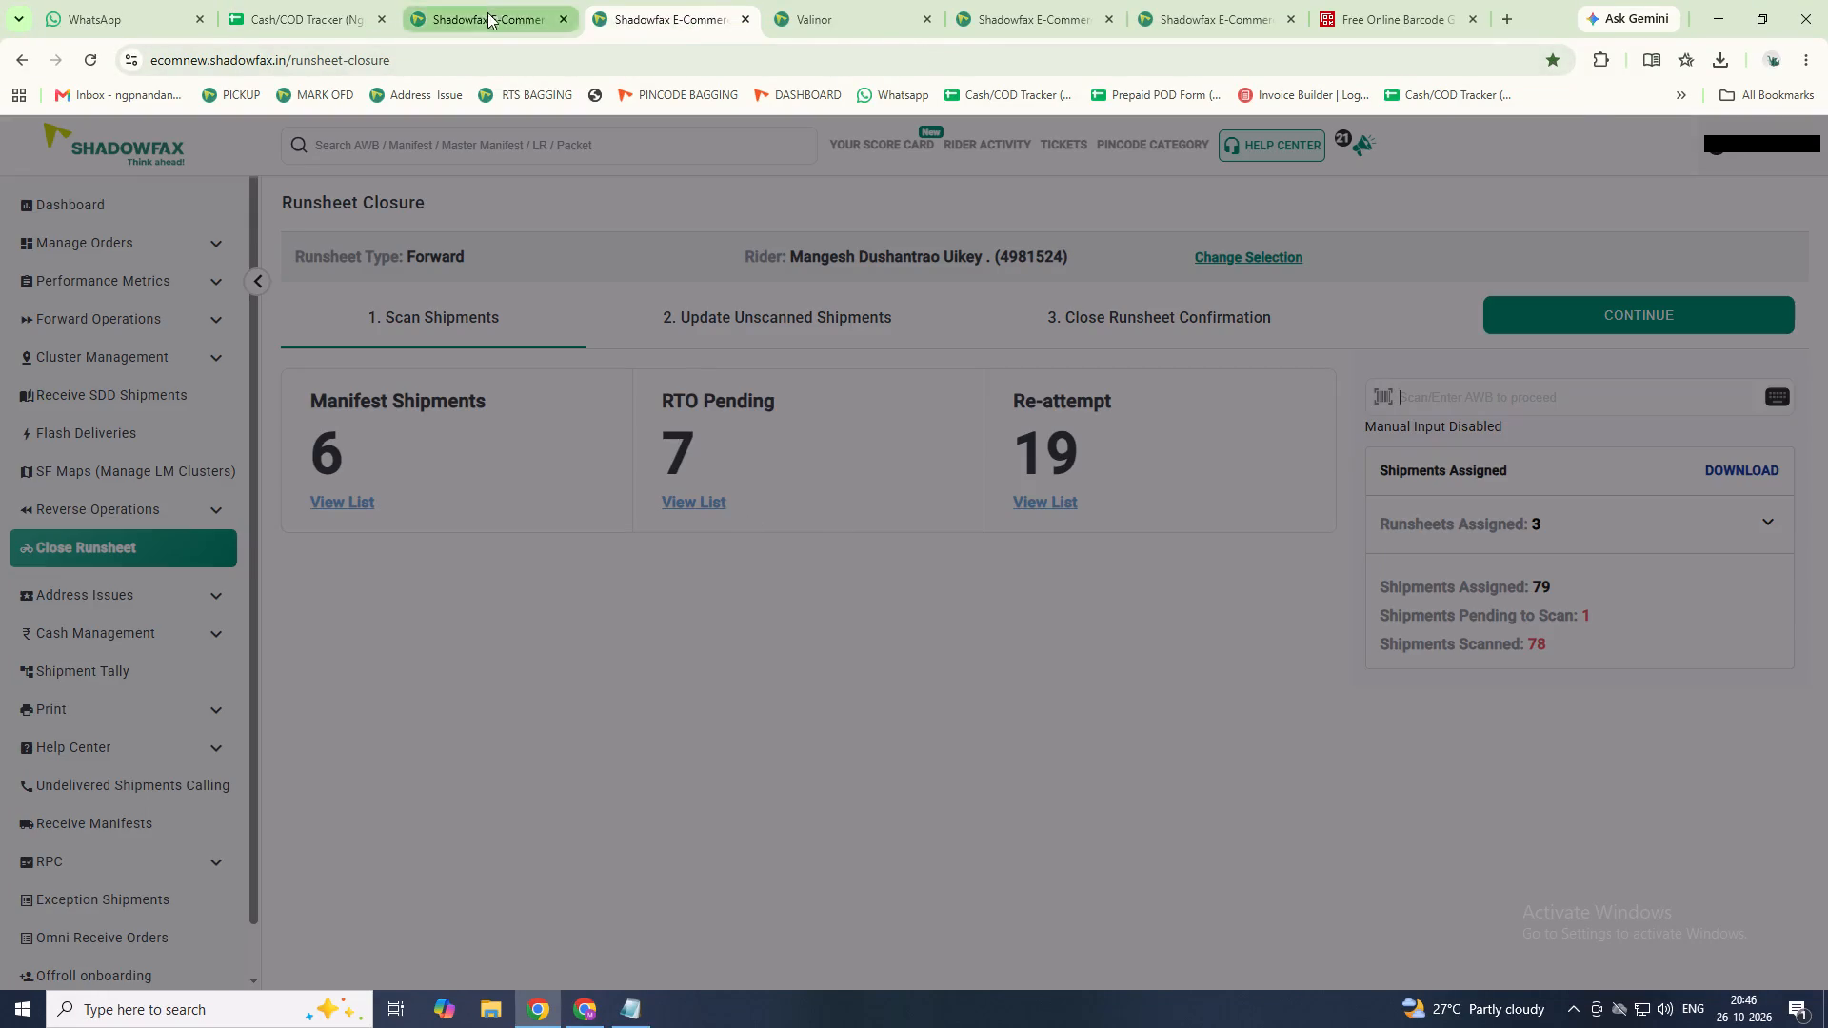
left_click(487, 15)
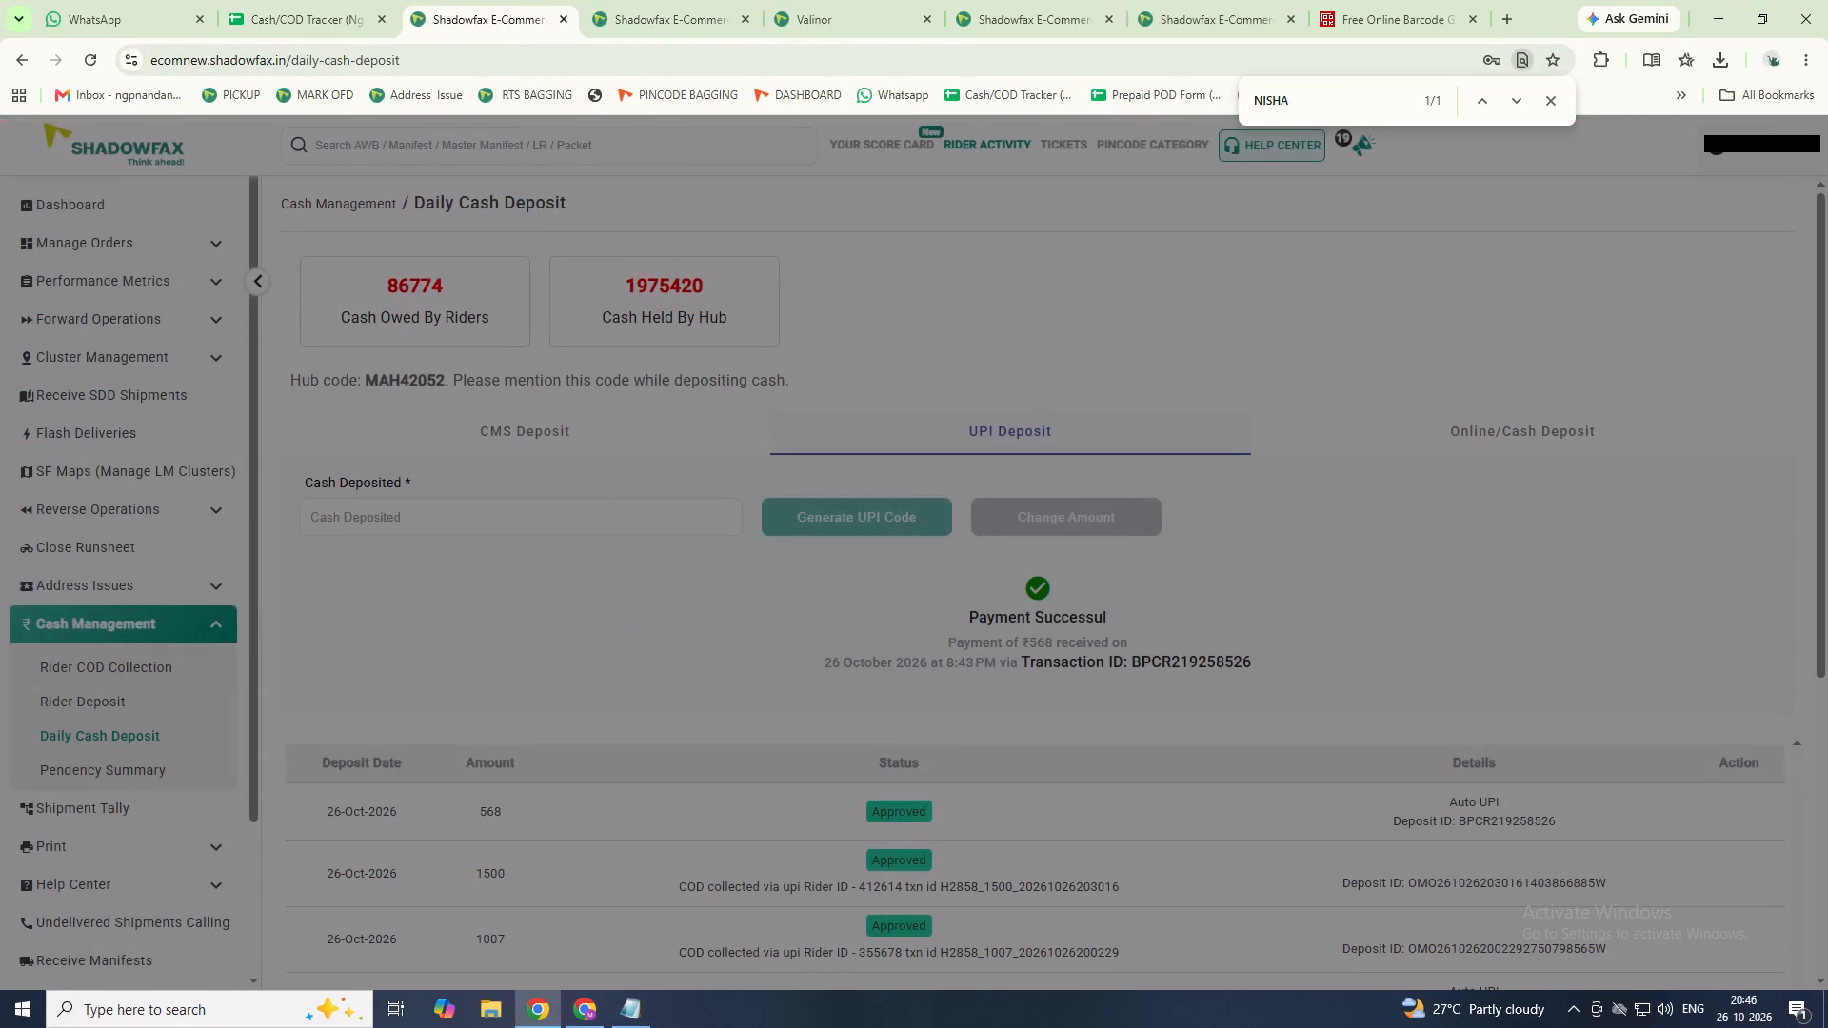
left_click(665, 518)
type("256")
key("BackSpace")
type("36")
key("Return")
left_click(900, 505)
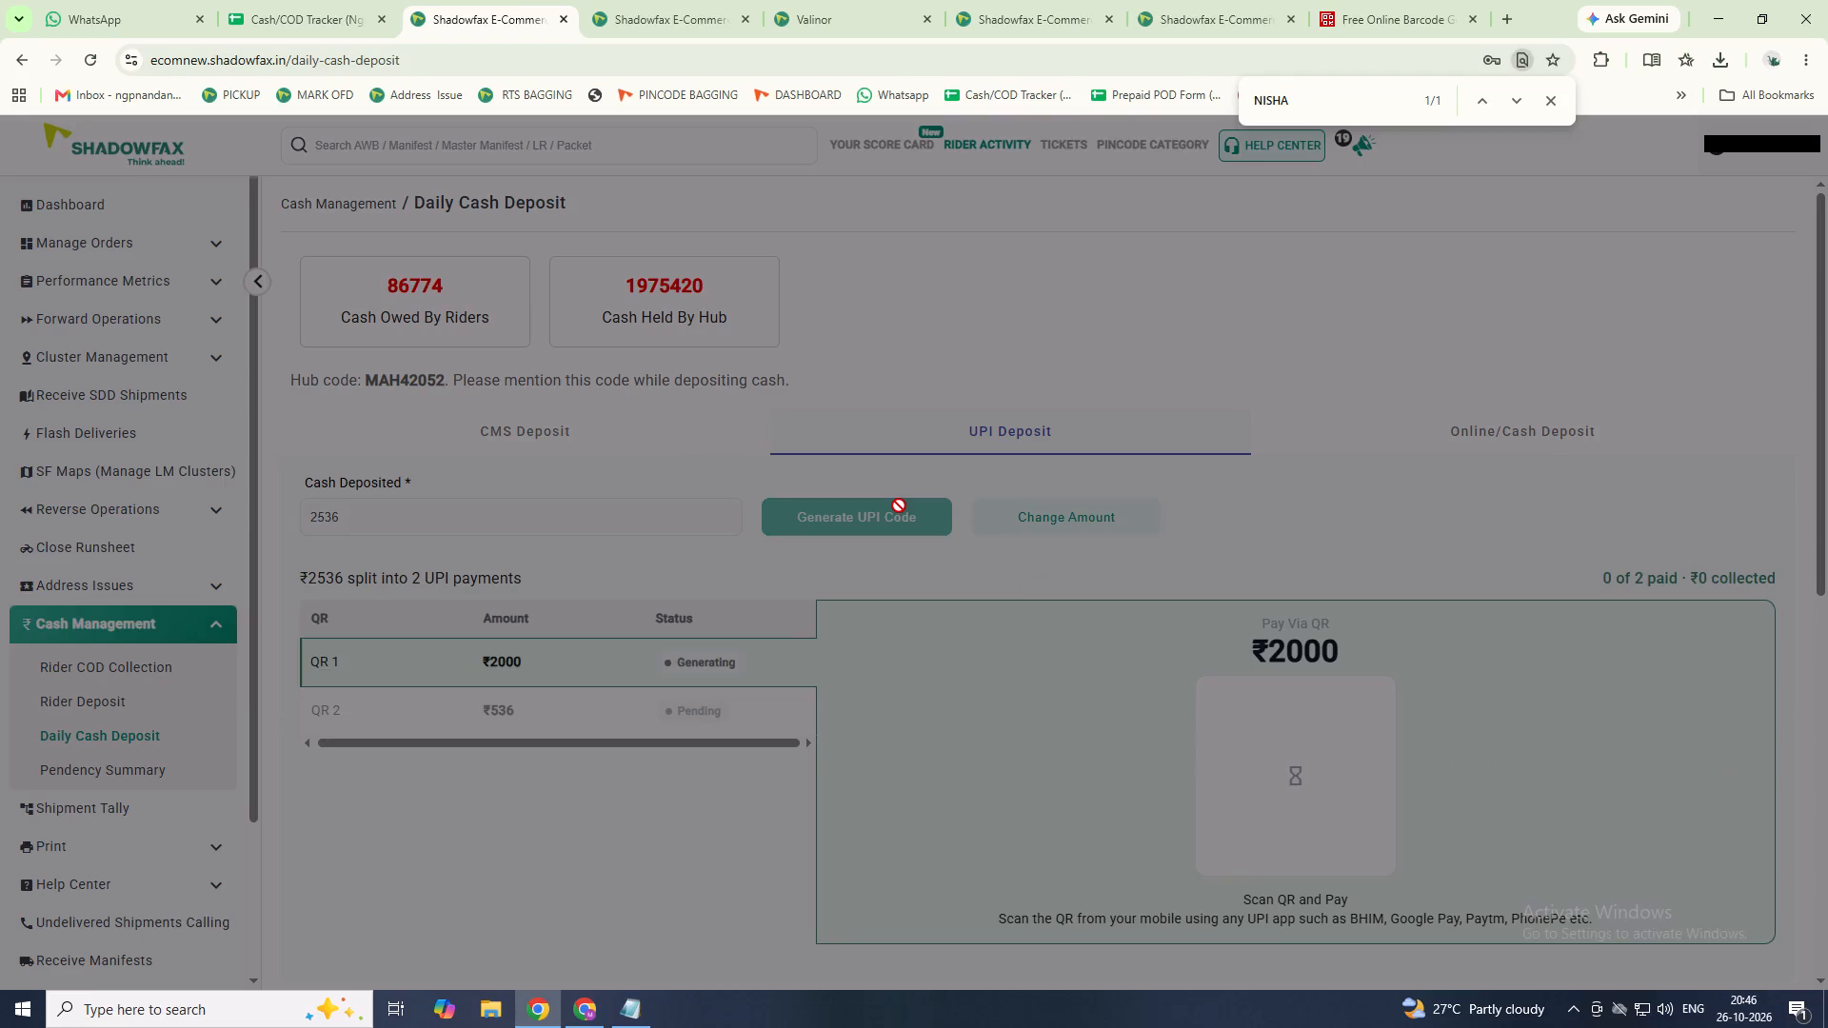
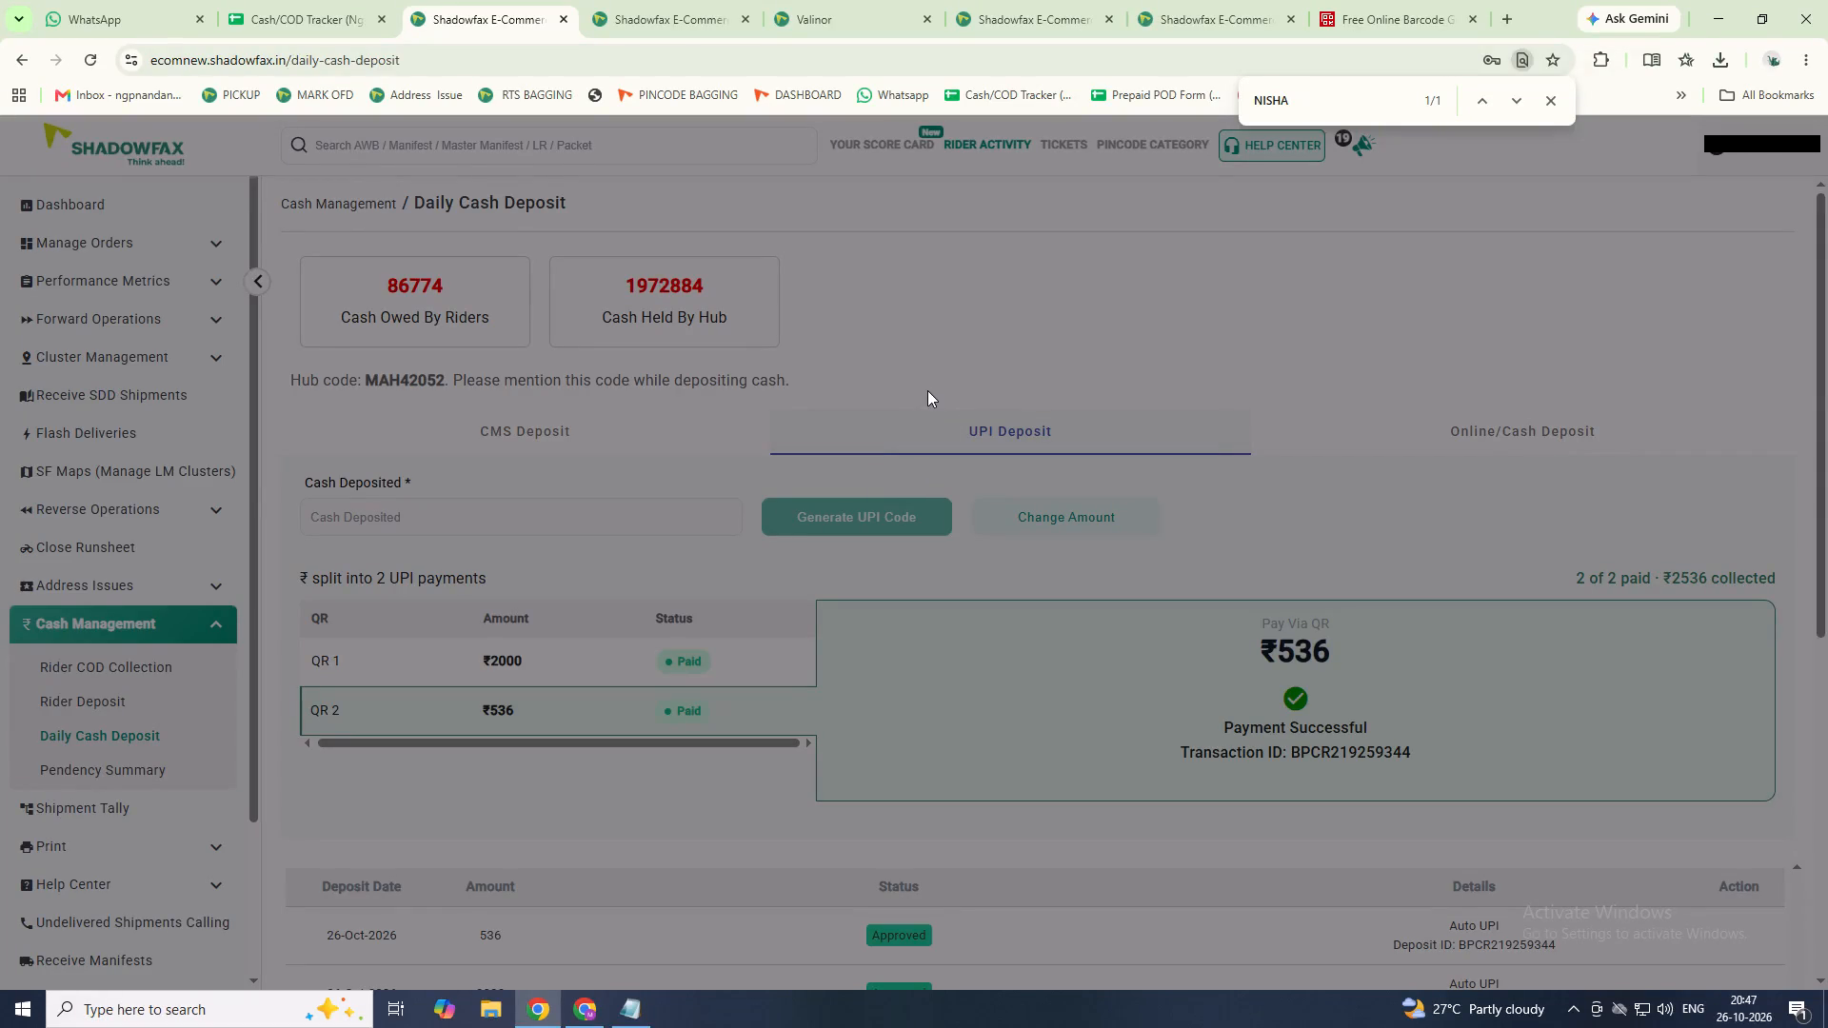
Check the payment status of the 2536 UPI deposit and look over the day's deposit history.
scroll(1103, 541, "down", 2)
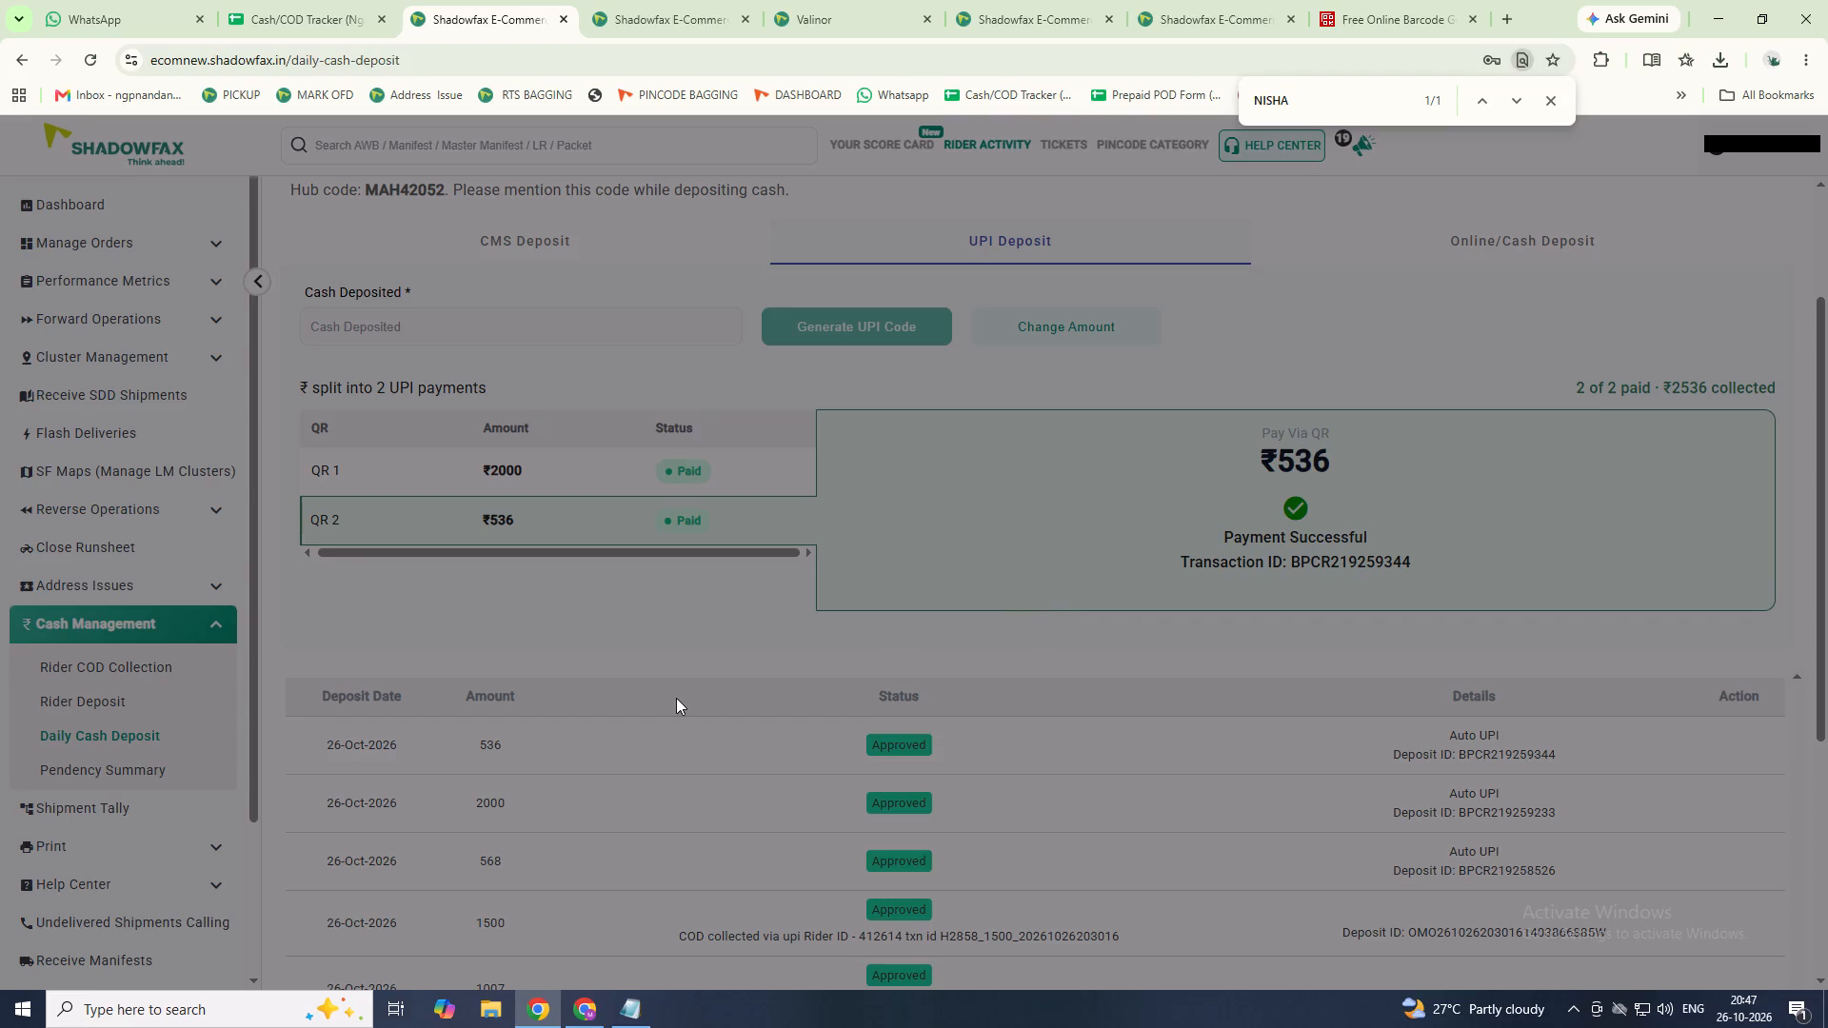
scroll(676, 698, "up", 2)
scroll(676, 698, "down", 5)
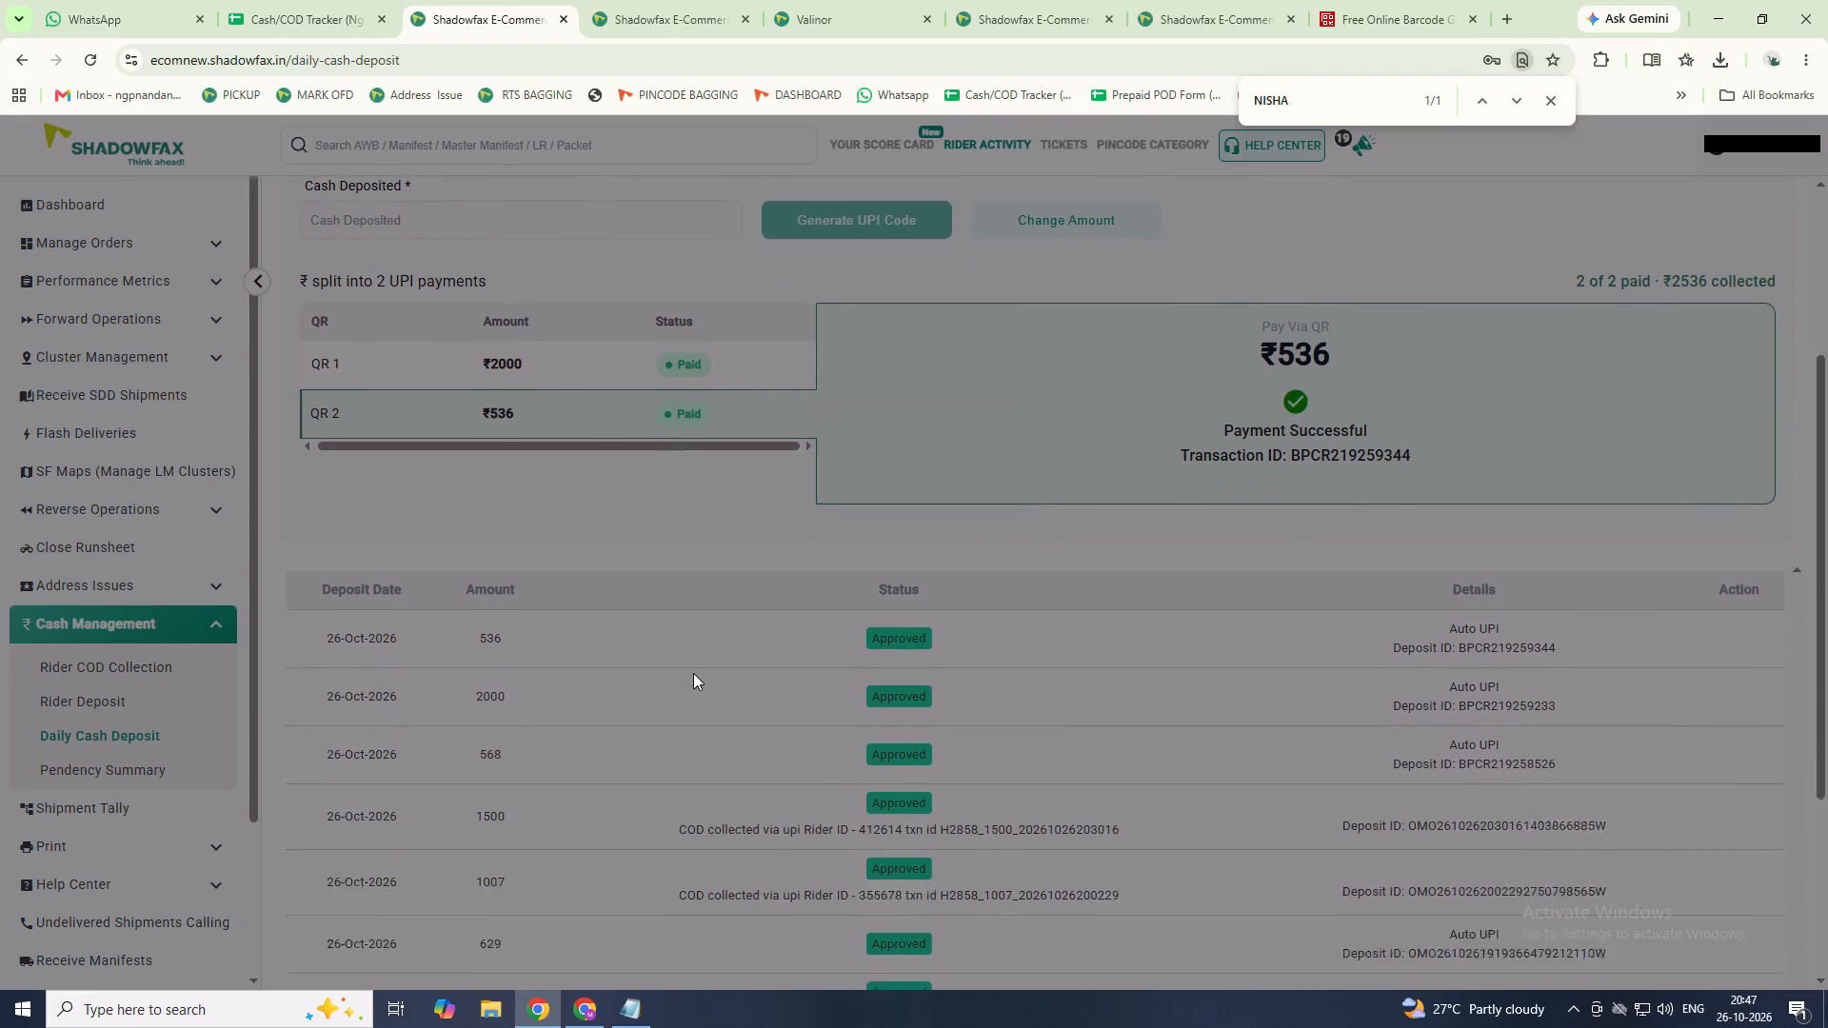
scroll(693, 673, "up", 2)
scroll(695, 673, "down", 1)
scroll(695, 673, "up", 4)
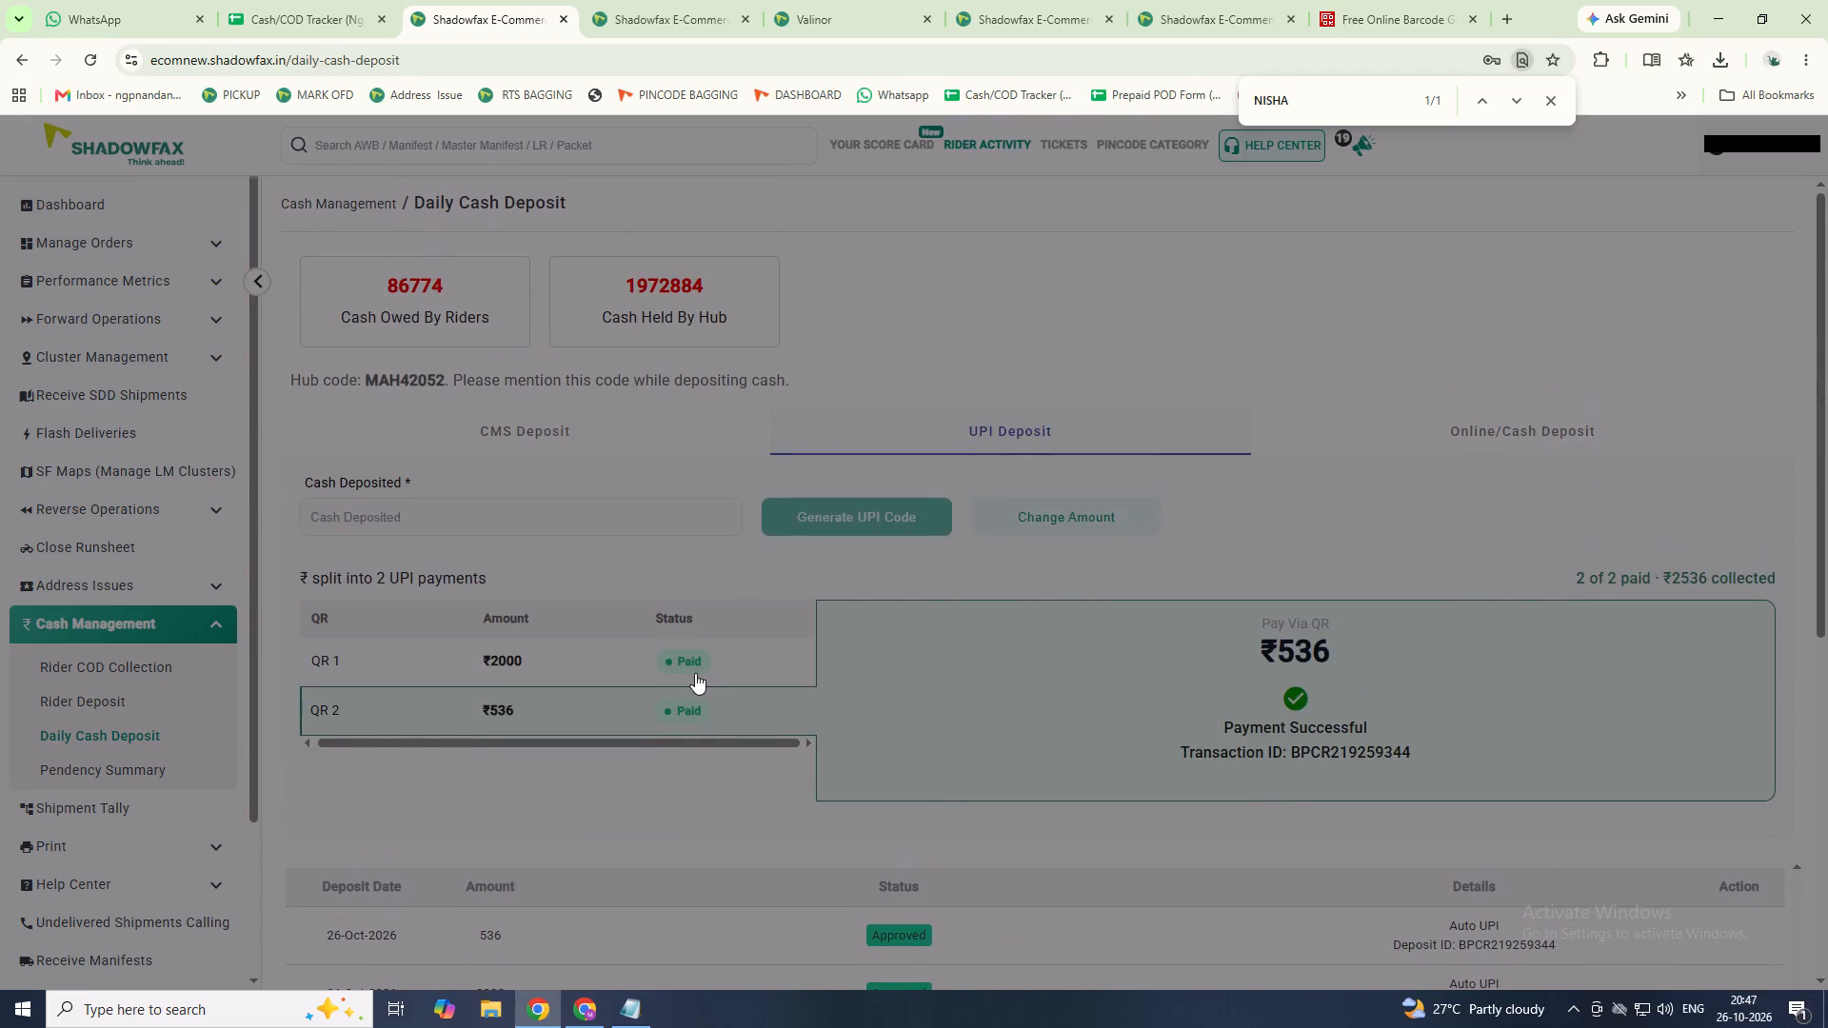
scroll(695, 673, "down", 2)
scroll(695, 662, "up", 4)
In the Cash/COD Tracker's 26-10-2026 block, enter 2536 as rider 17's ONLINE amount.
left_click(344, 11)
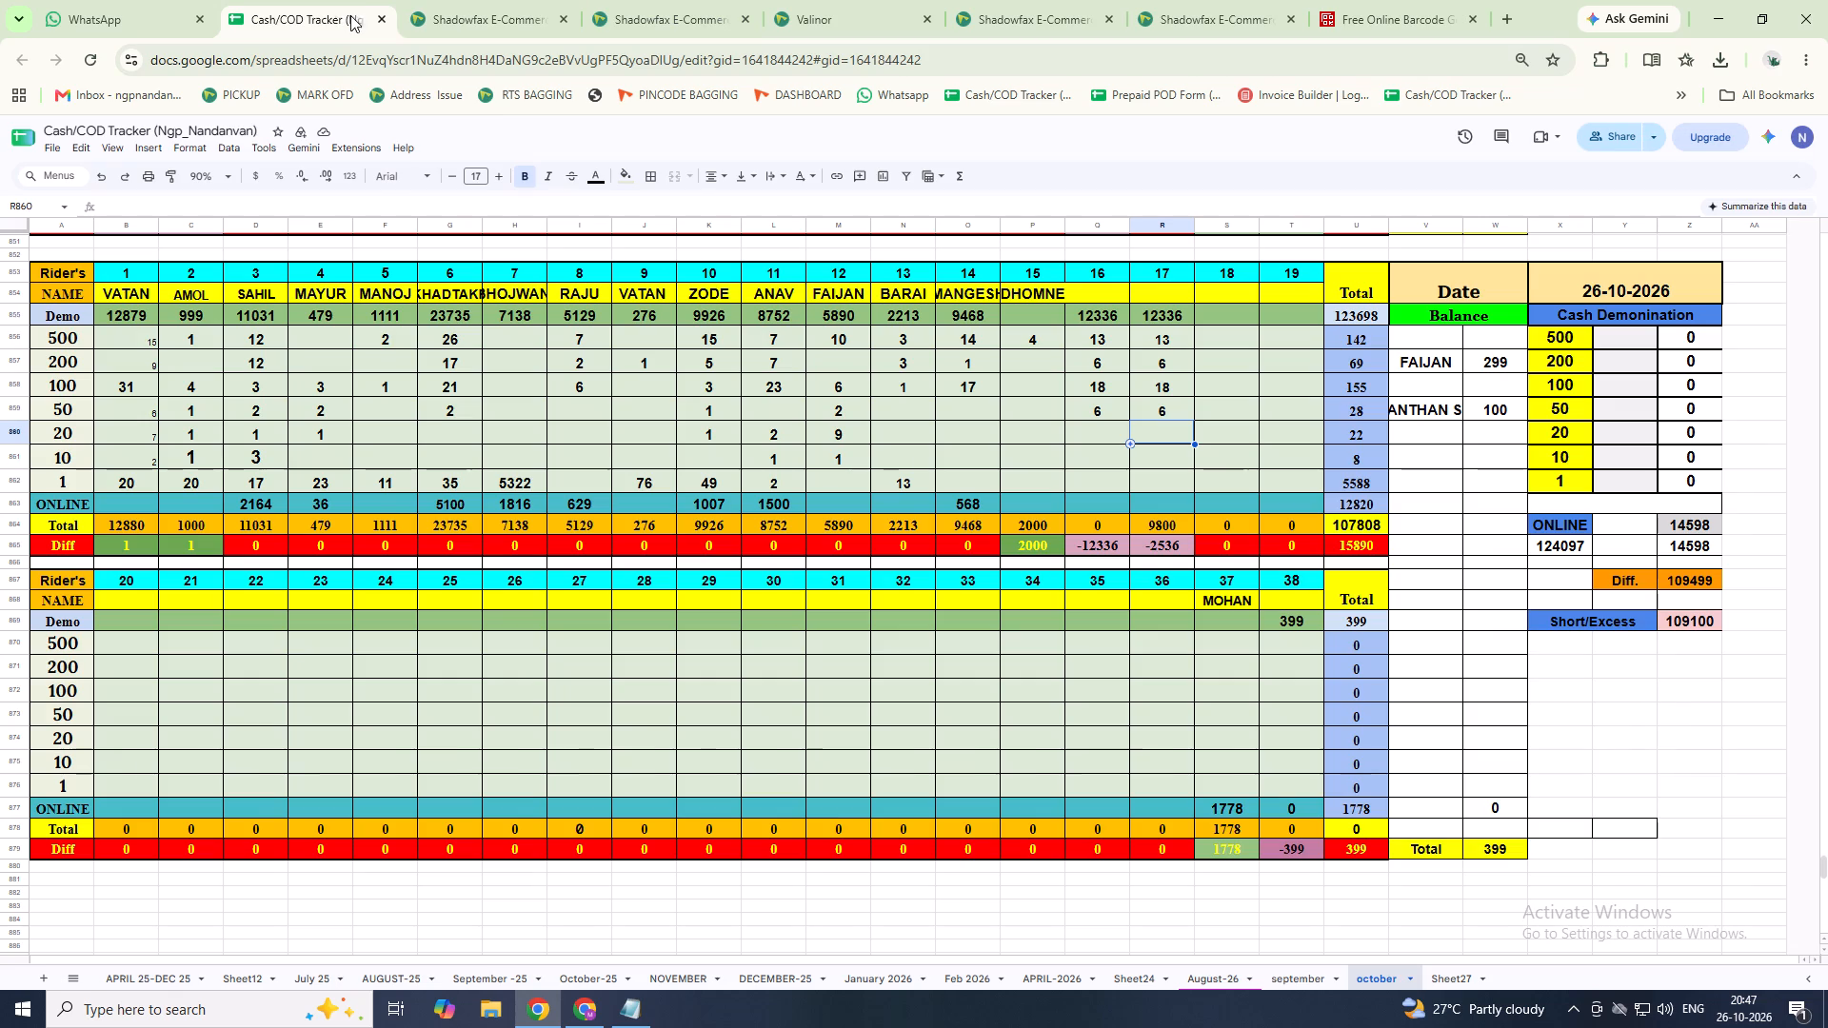
left_click(1157, 501)
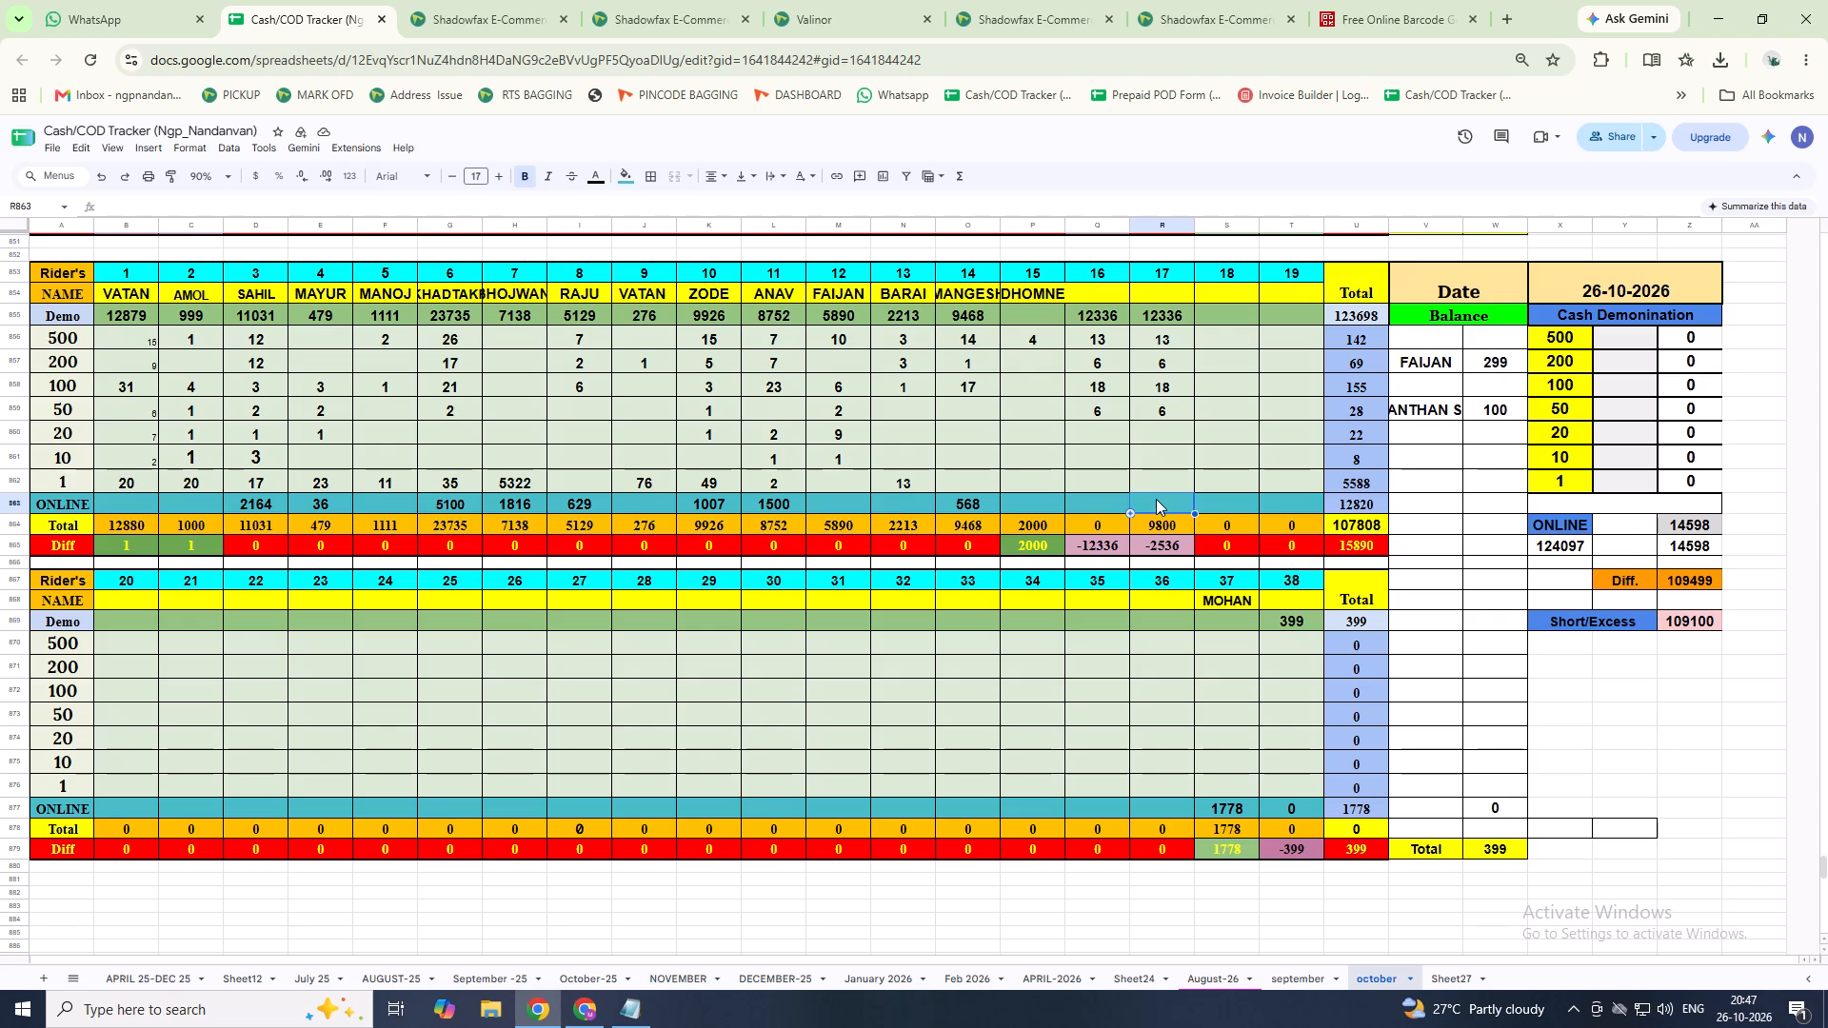
left_click(1156, 499)
type("2536")
key("Return")
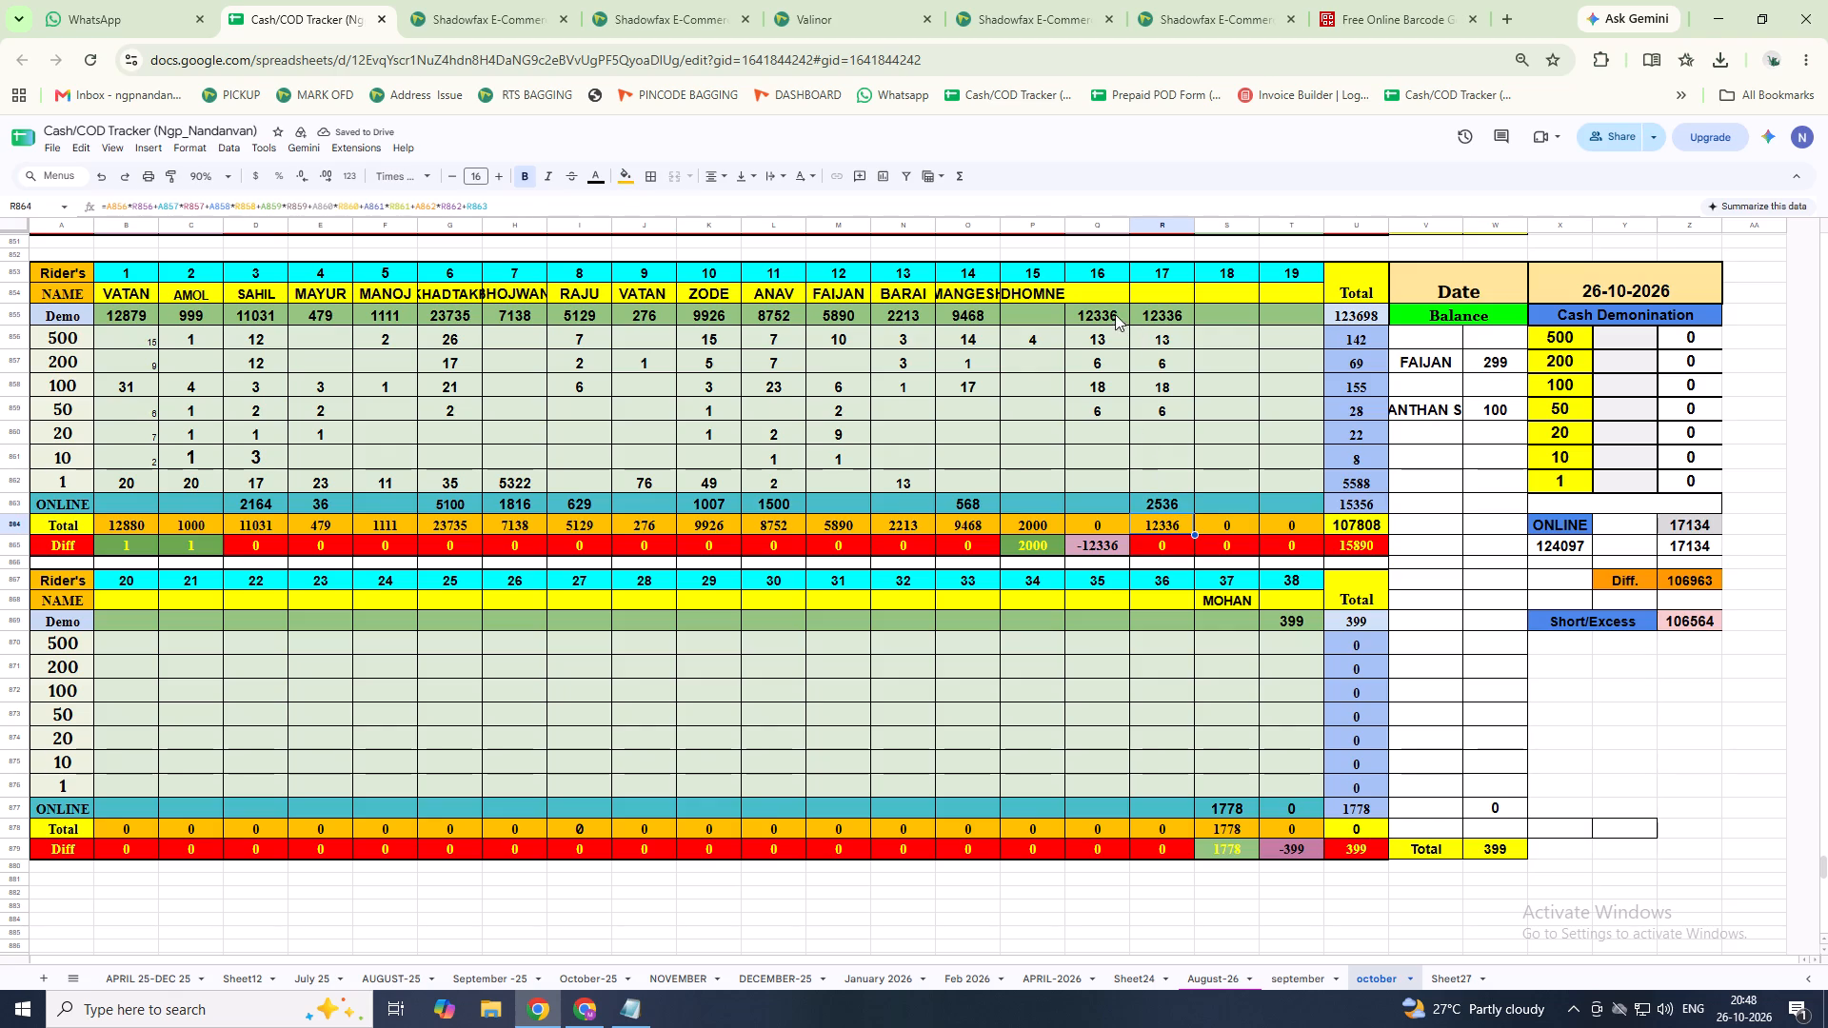
Clear rider 16's duplicate column in the 26-10-2026 block, from the NAME row down through Diff.
left_click(1099, 288)
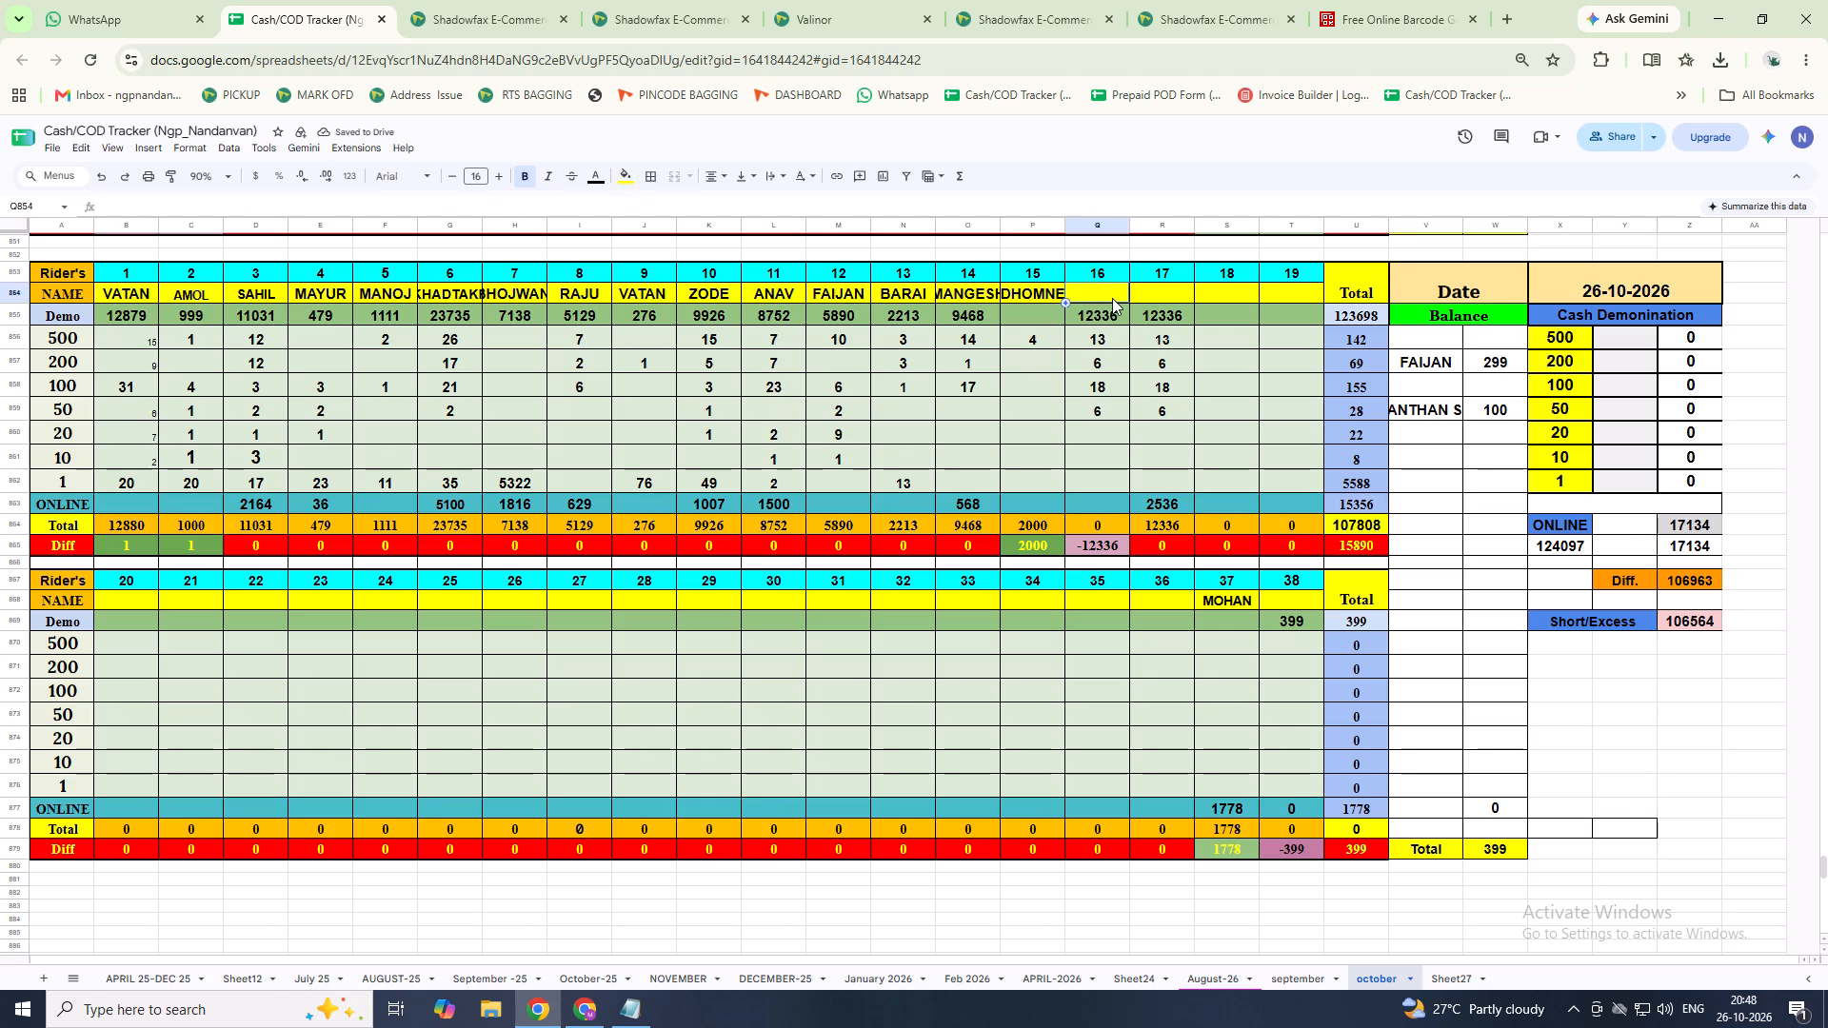
key("shift+Down")
key("shift+Down")
key("shift+Down")
key("shift+Down")
key("shift+Down")
key("shift+Down")
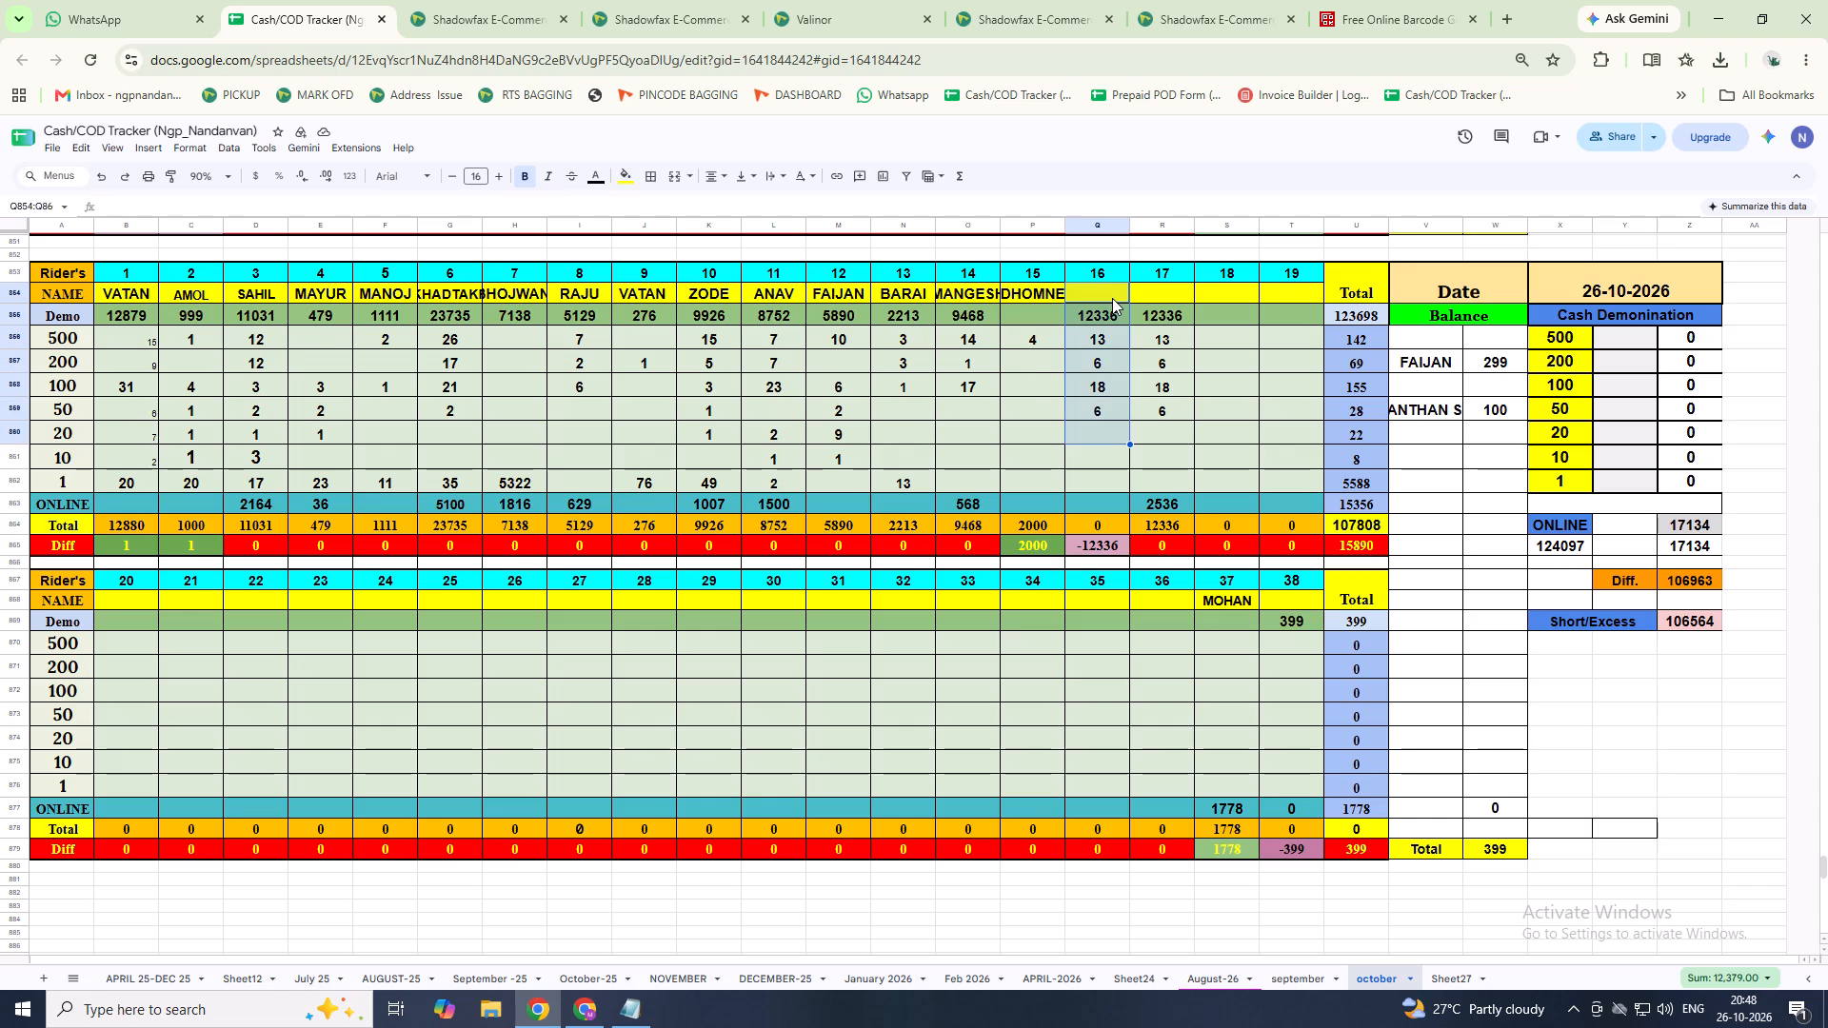
key("shift+Left")
key("shift+Left")
key("shift+Right")
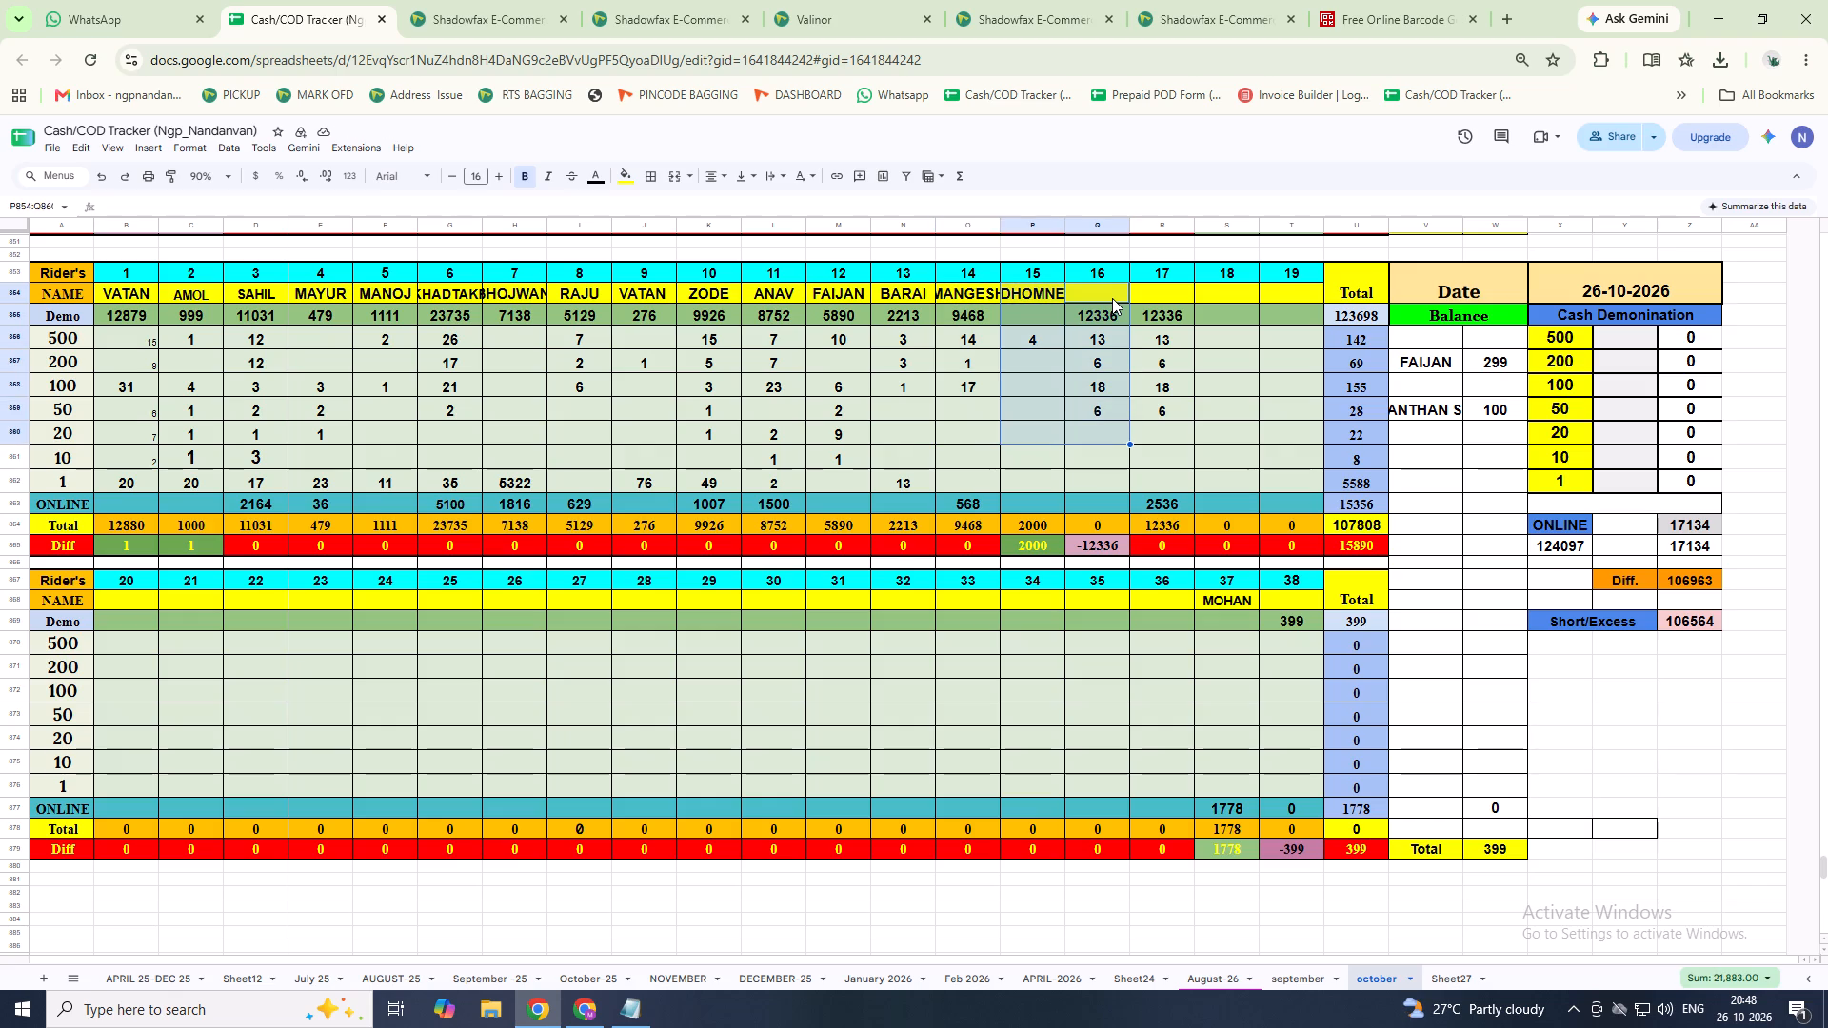
key("shift+Right")
key("shift+Down")
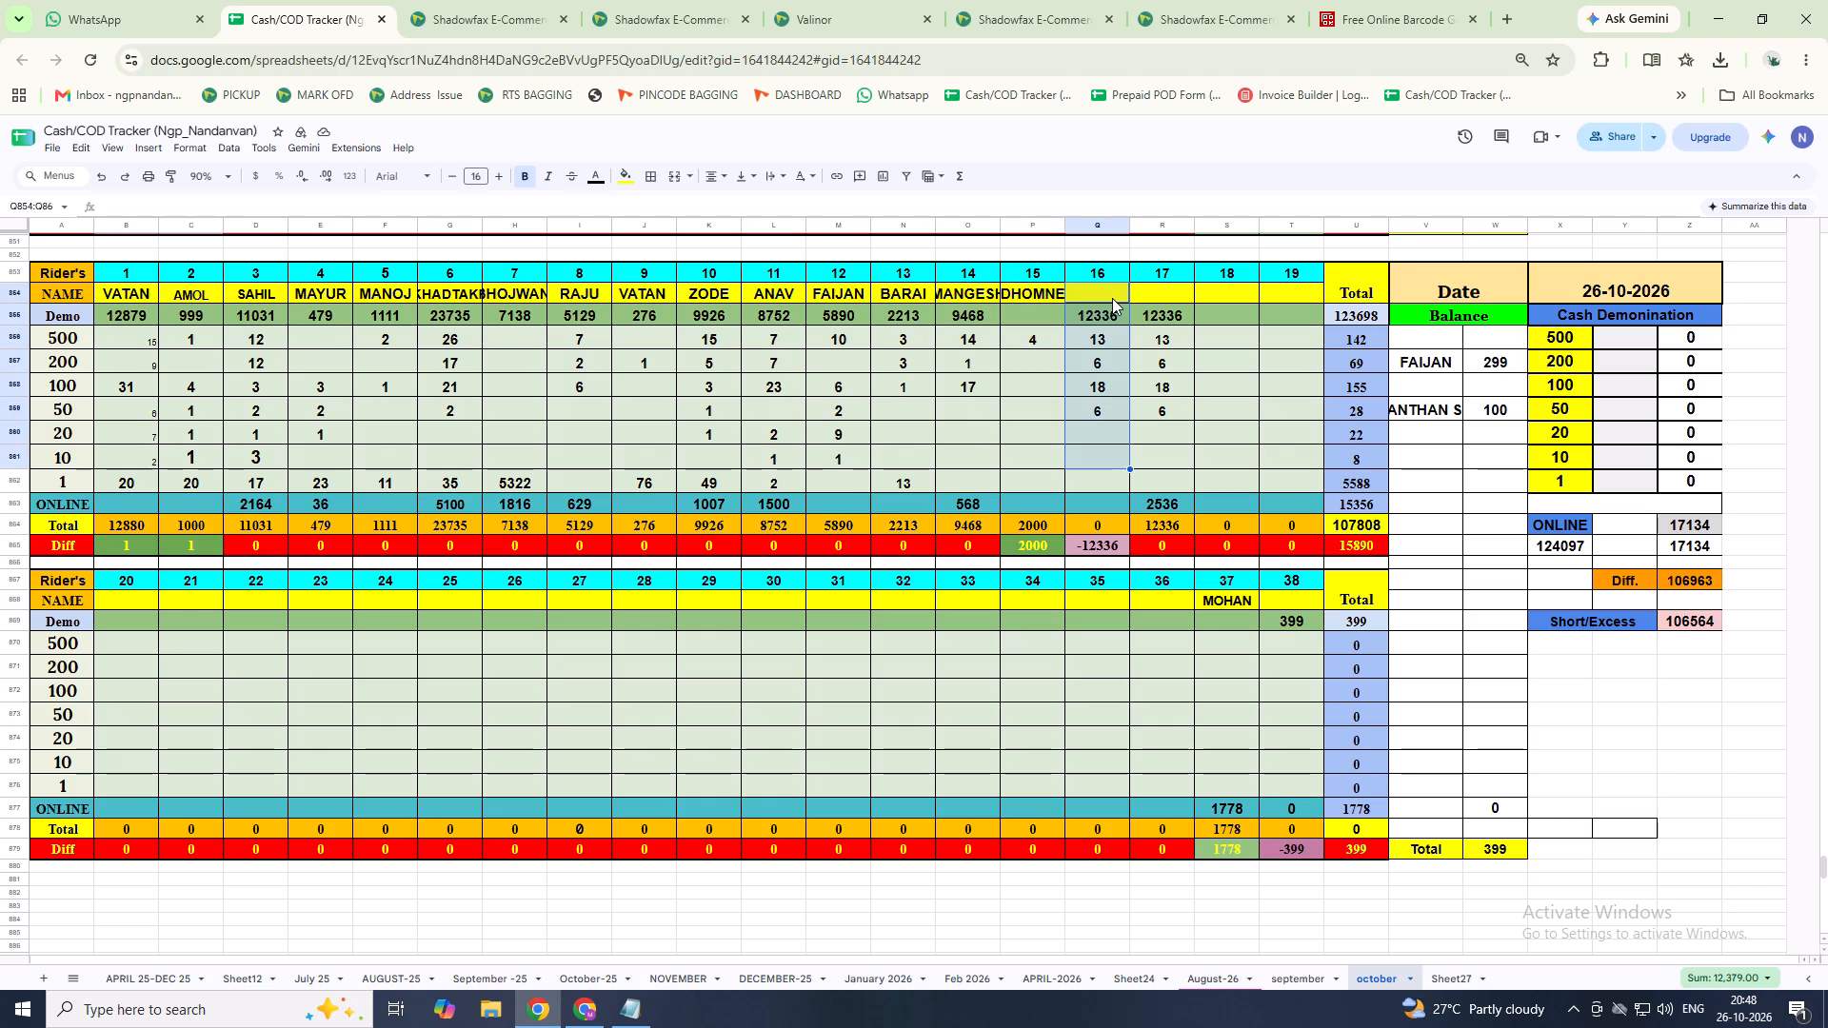
key("shift+Down")
key("shift+Down")
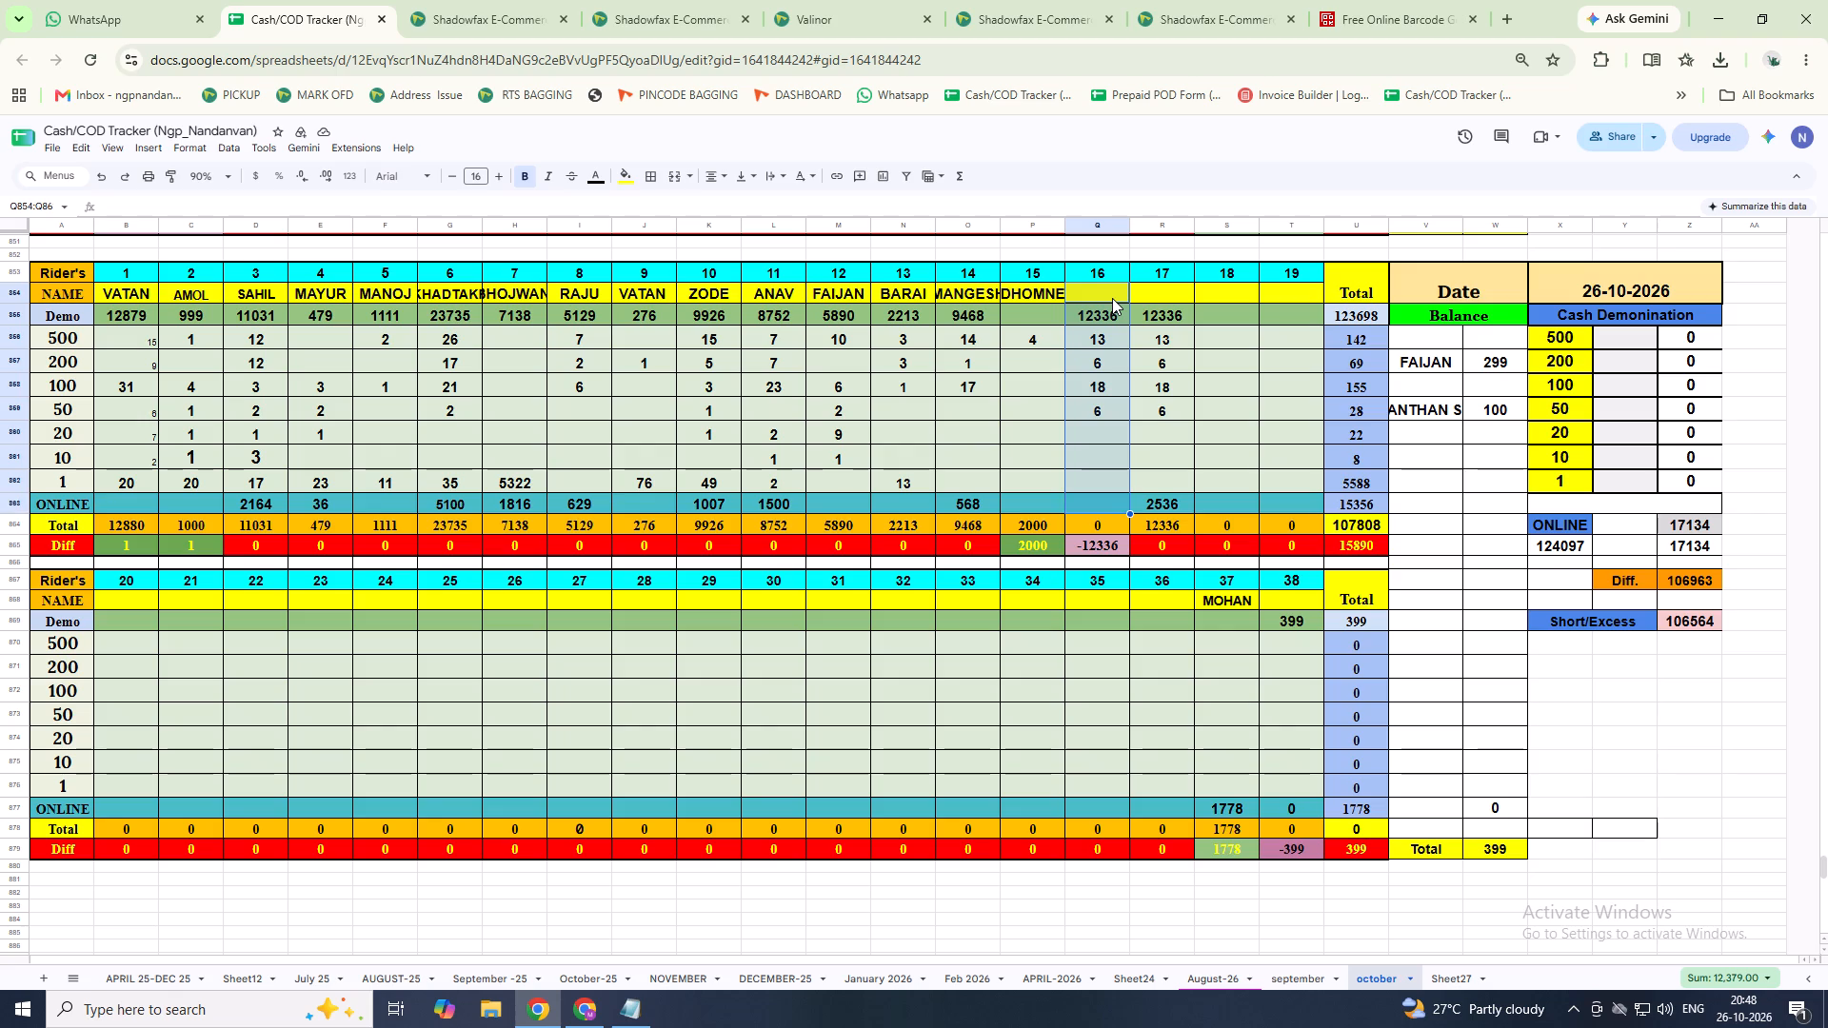
key("shift+Down")
key("shift+Down")
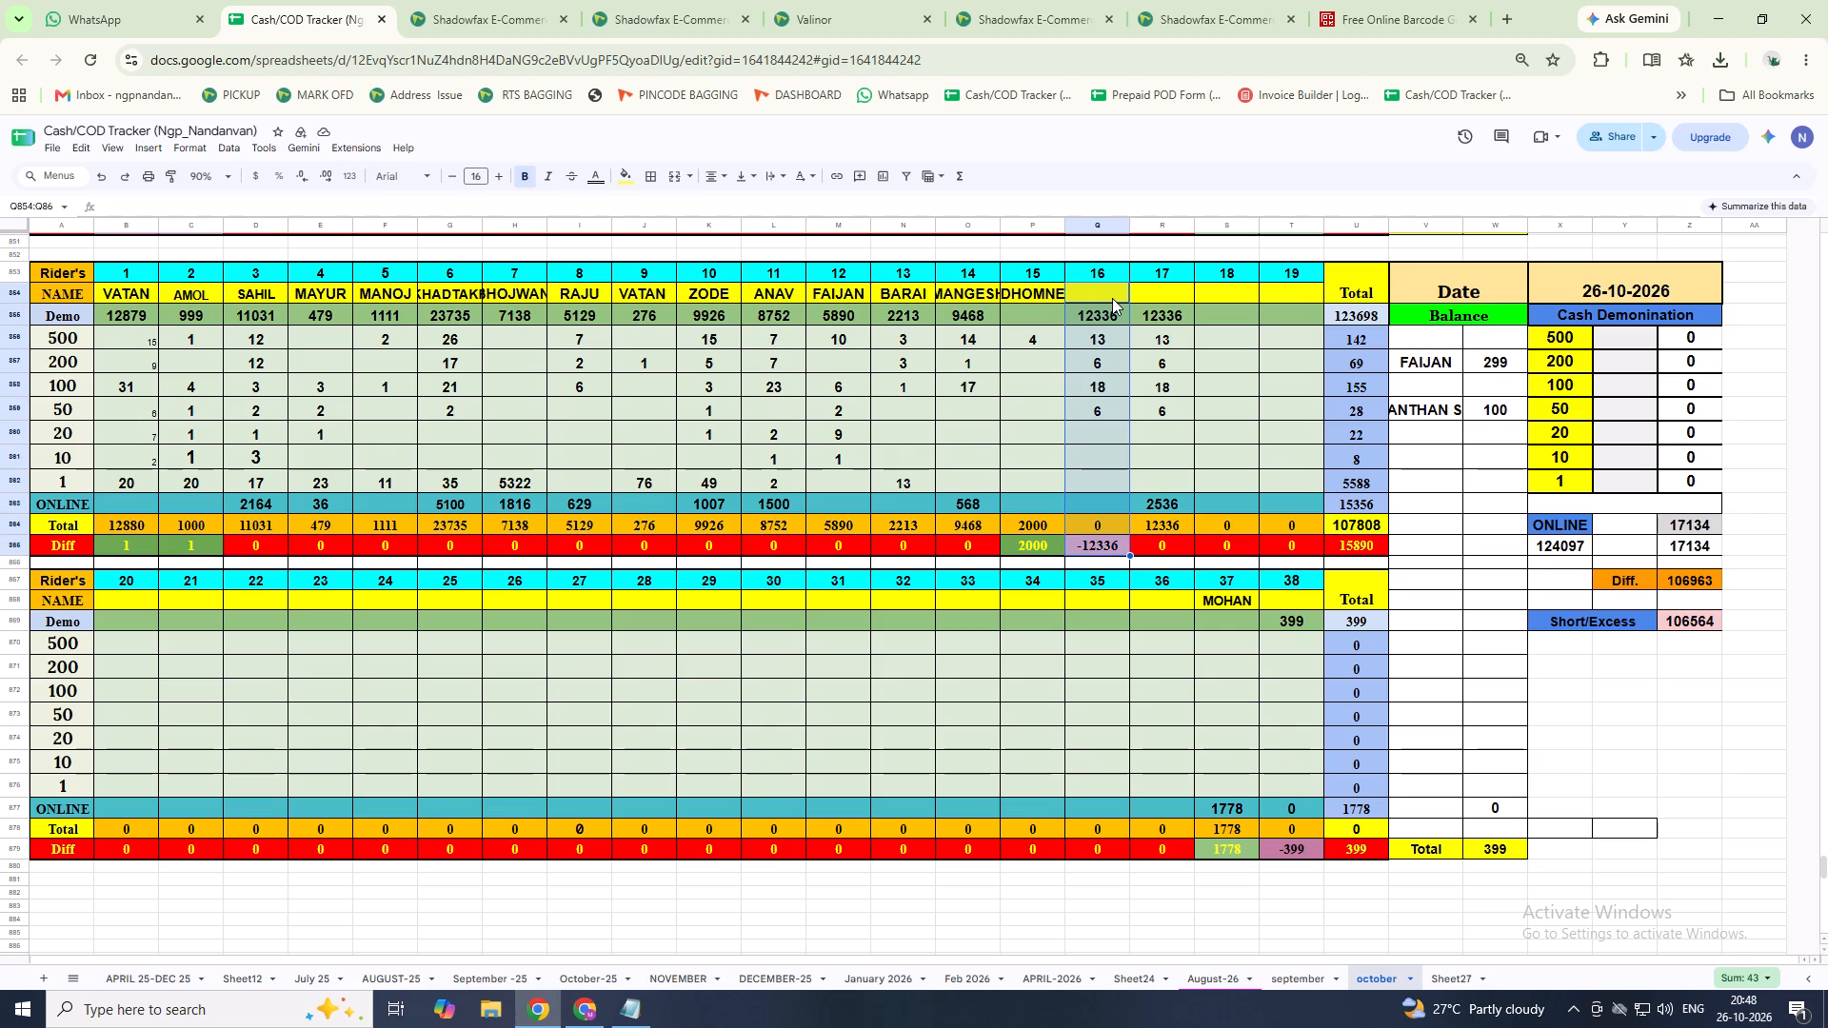
key("Return")
key("Delete")
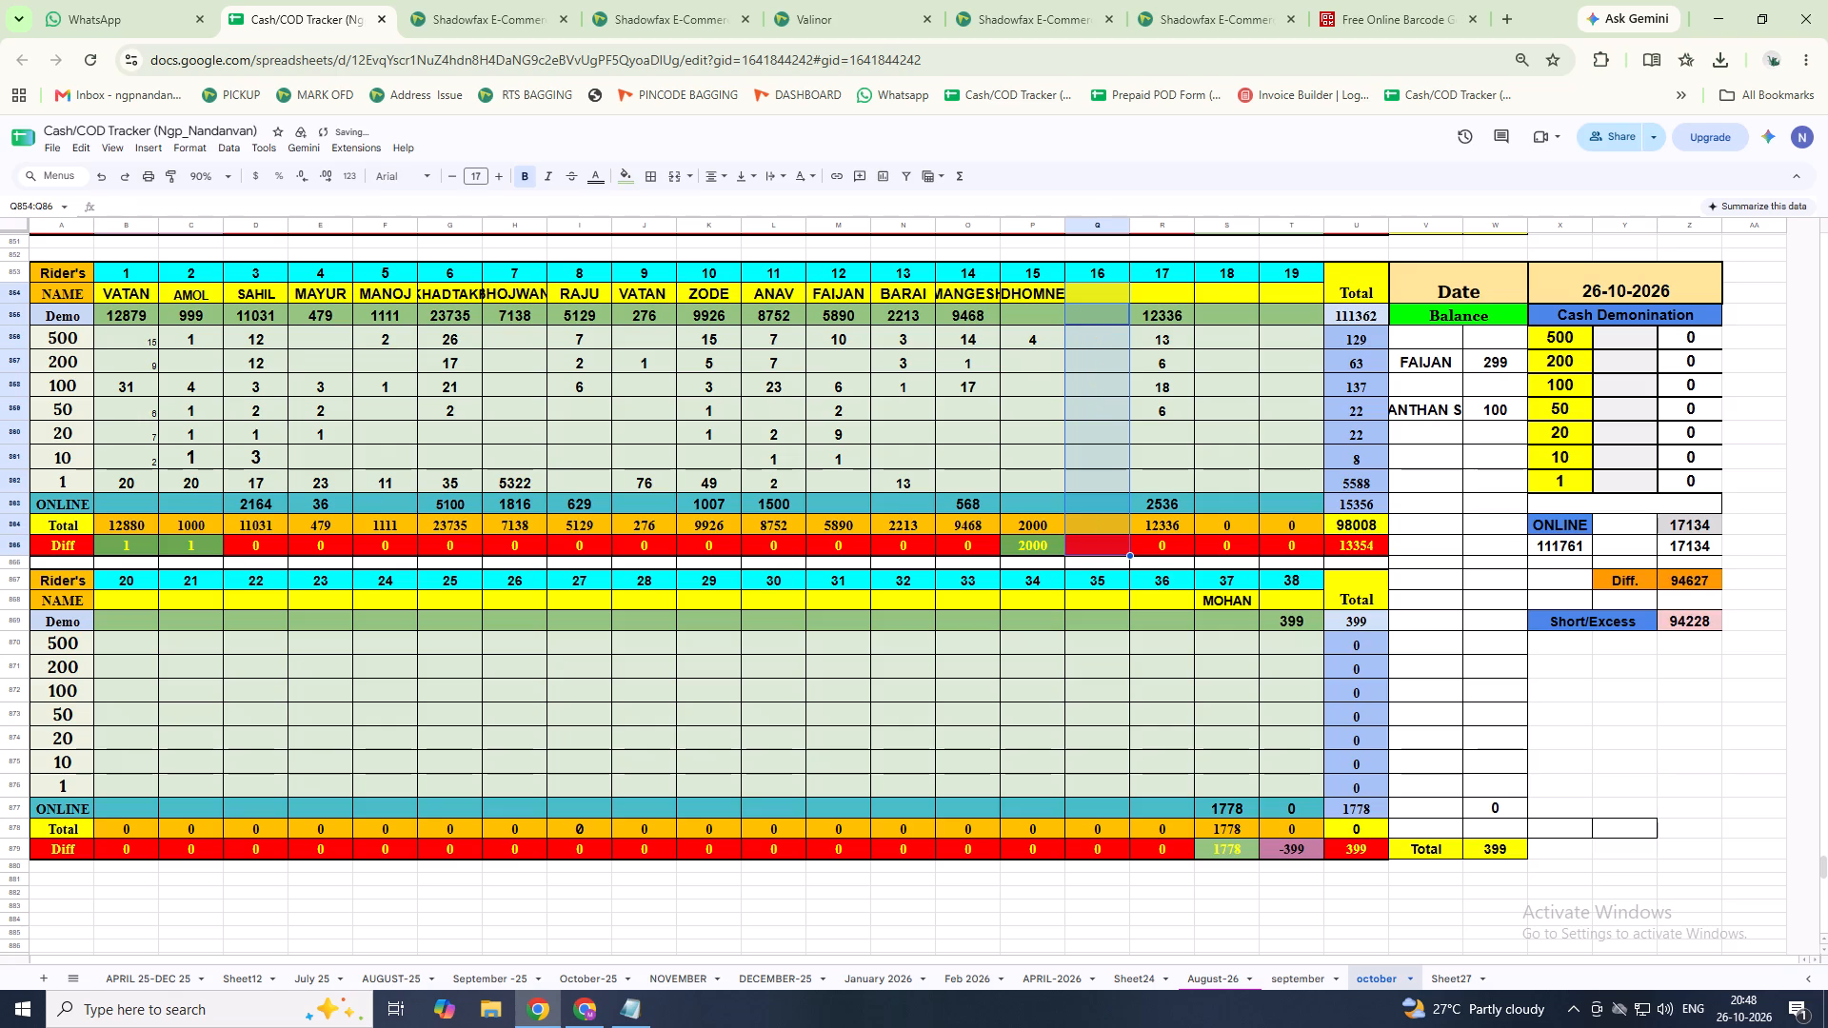
Copy the blank rider 16 column, from its number header through Diff, from the block preceding 25-10-2026.
scroll(1121, 346, "up", 4)
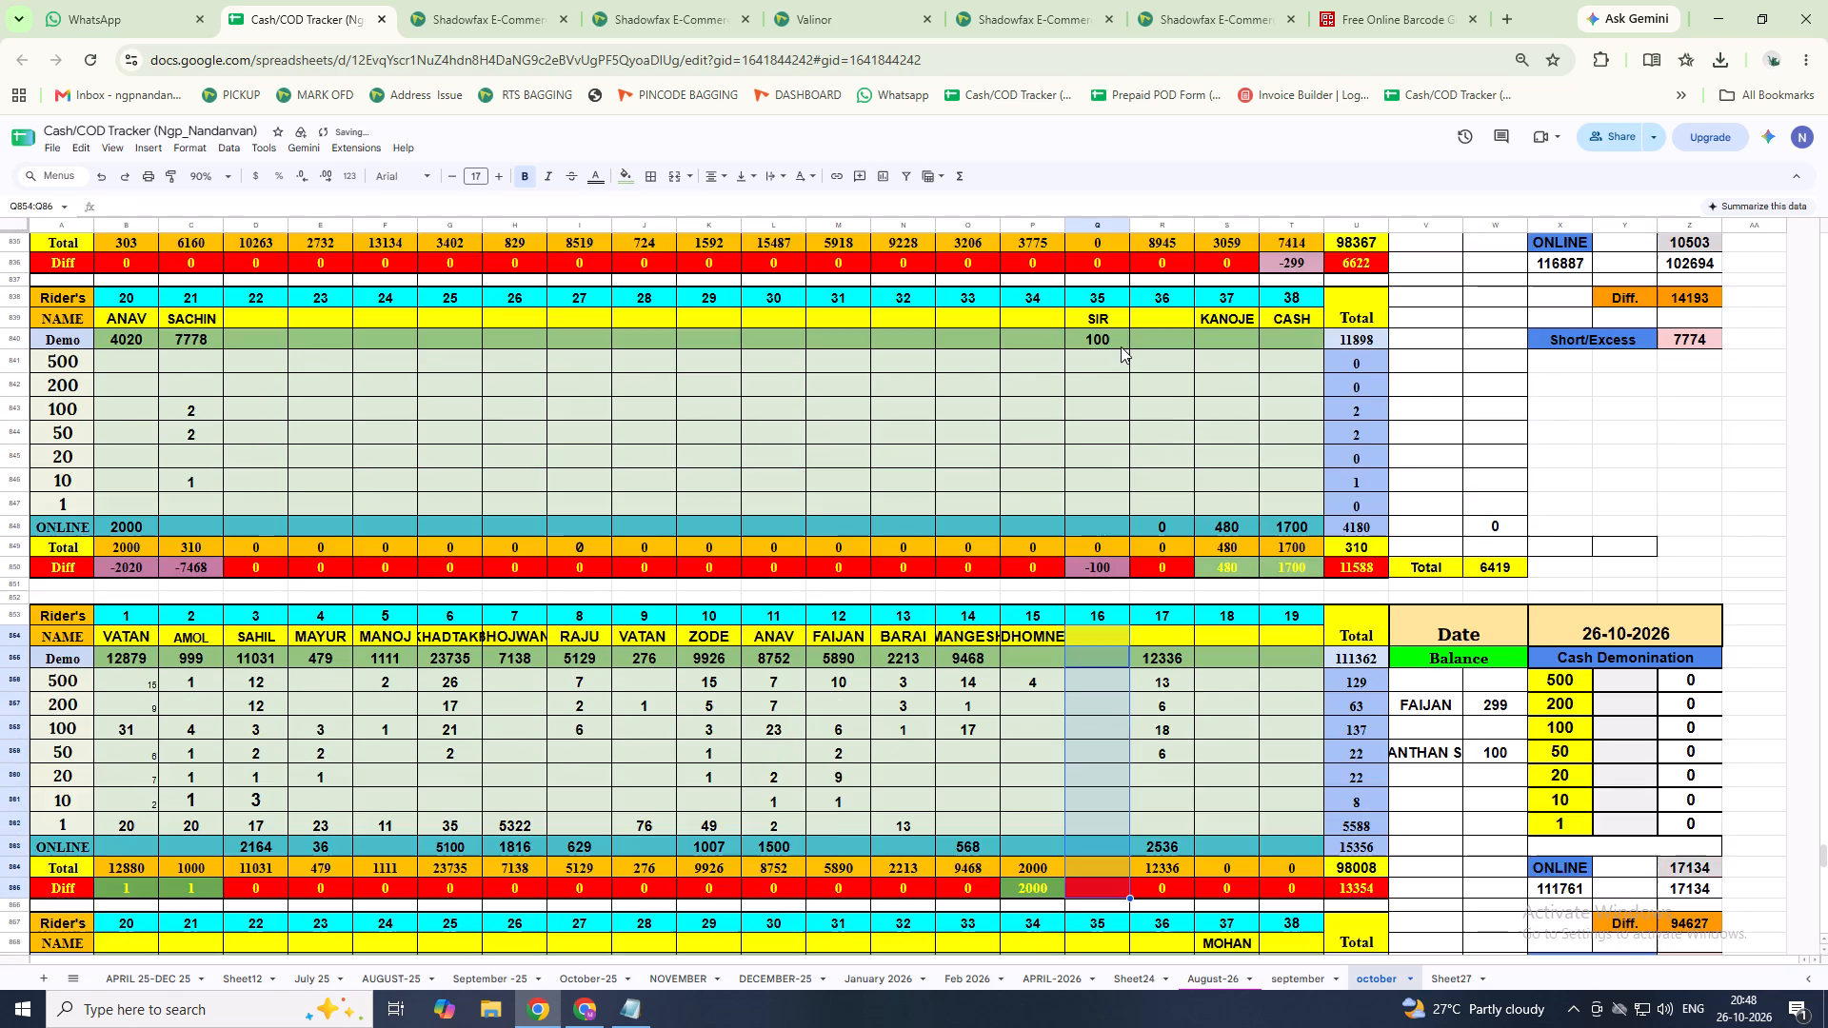
scroll(1120, 347, "up", 9)
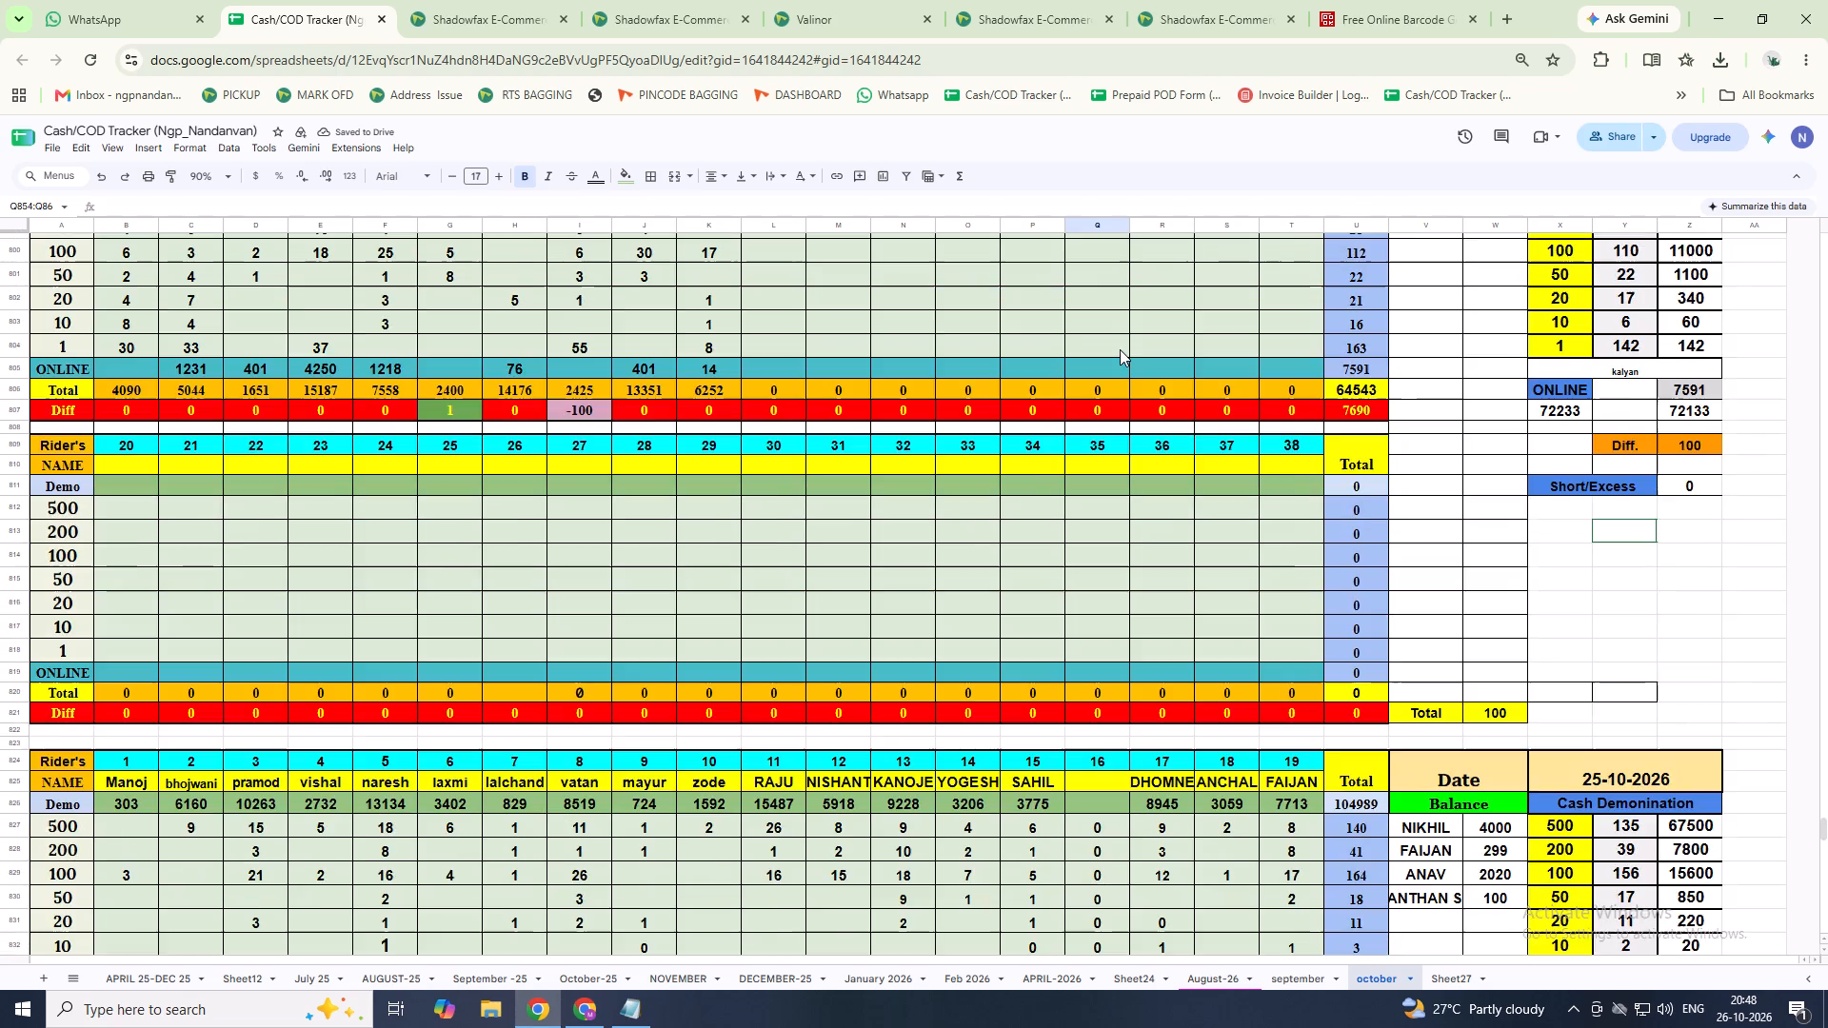
scroll(1120, 349, "up", 4)
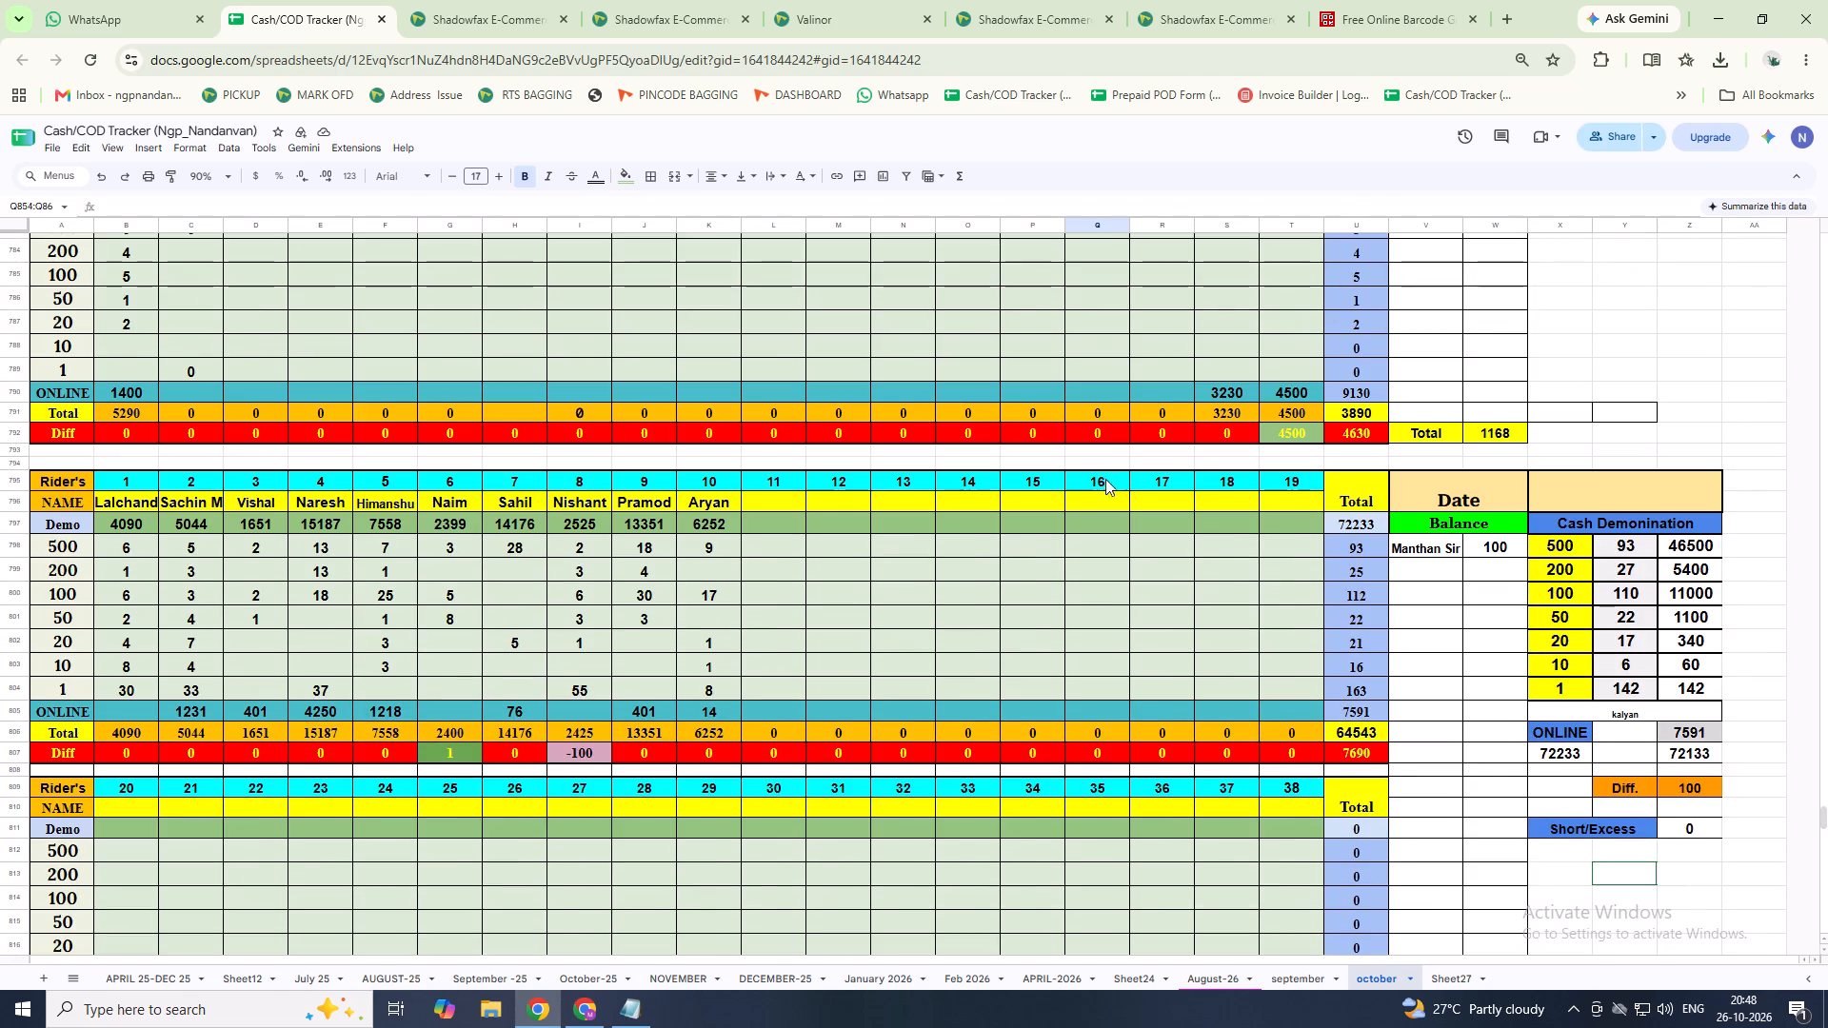
left_click(1103, 476)
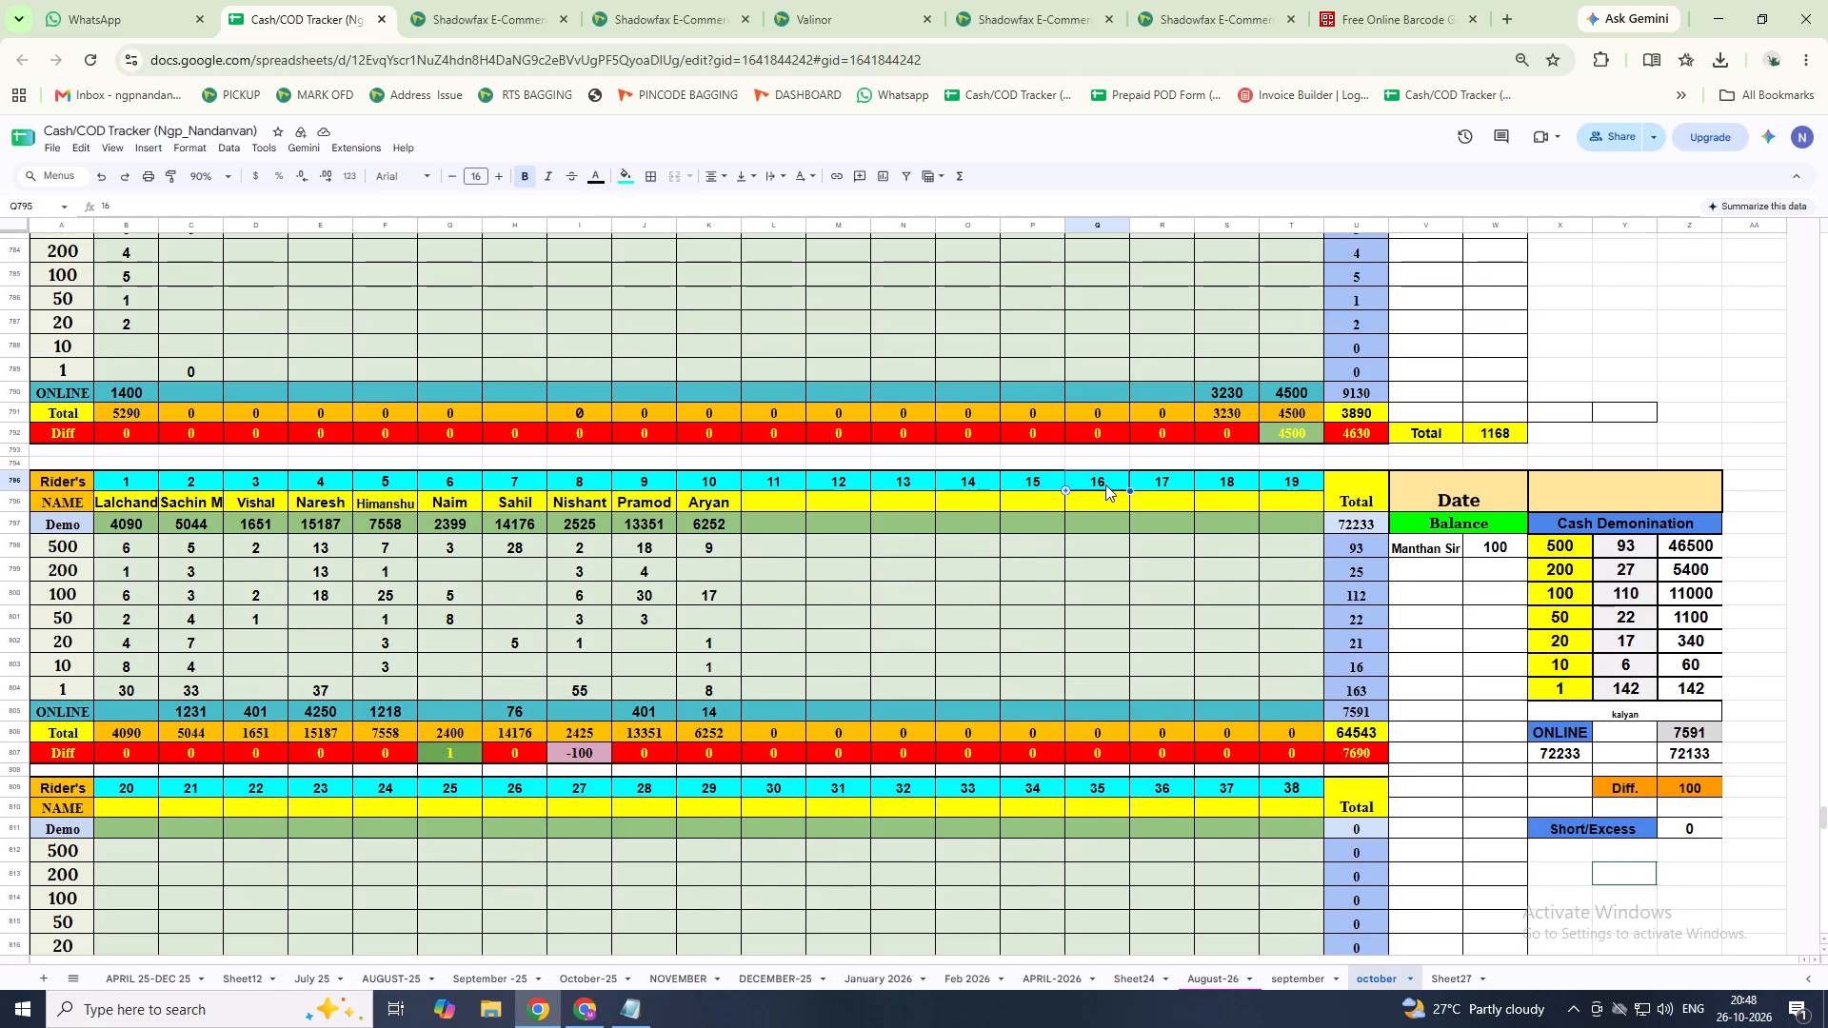
key("shift+Down")
key("shift+Down")
key("shift+Down")
key("shift+Down")
key("shift+Down")
key("shift+Down")
key("shift+Down")
key("shift+Down")
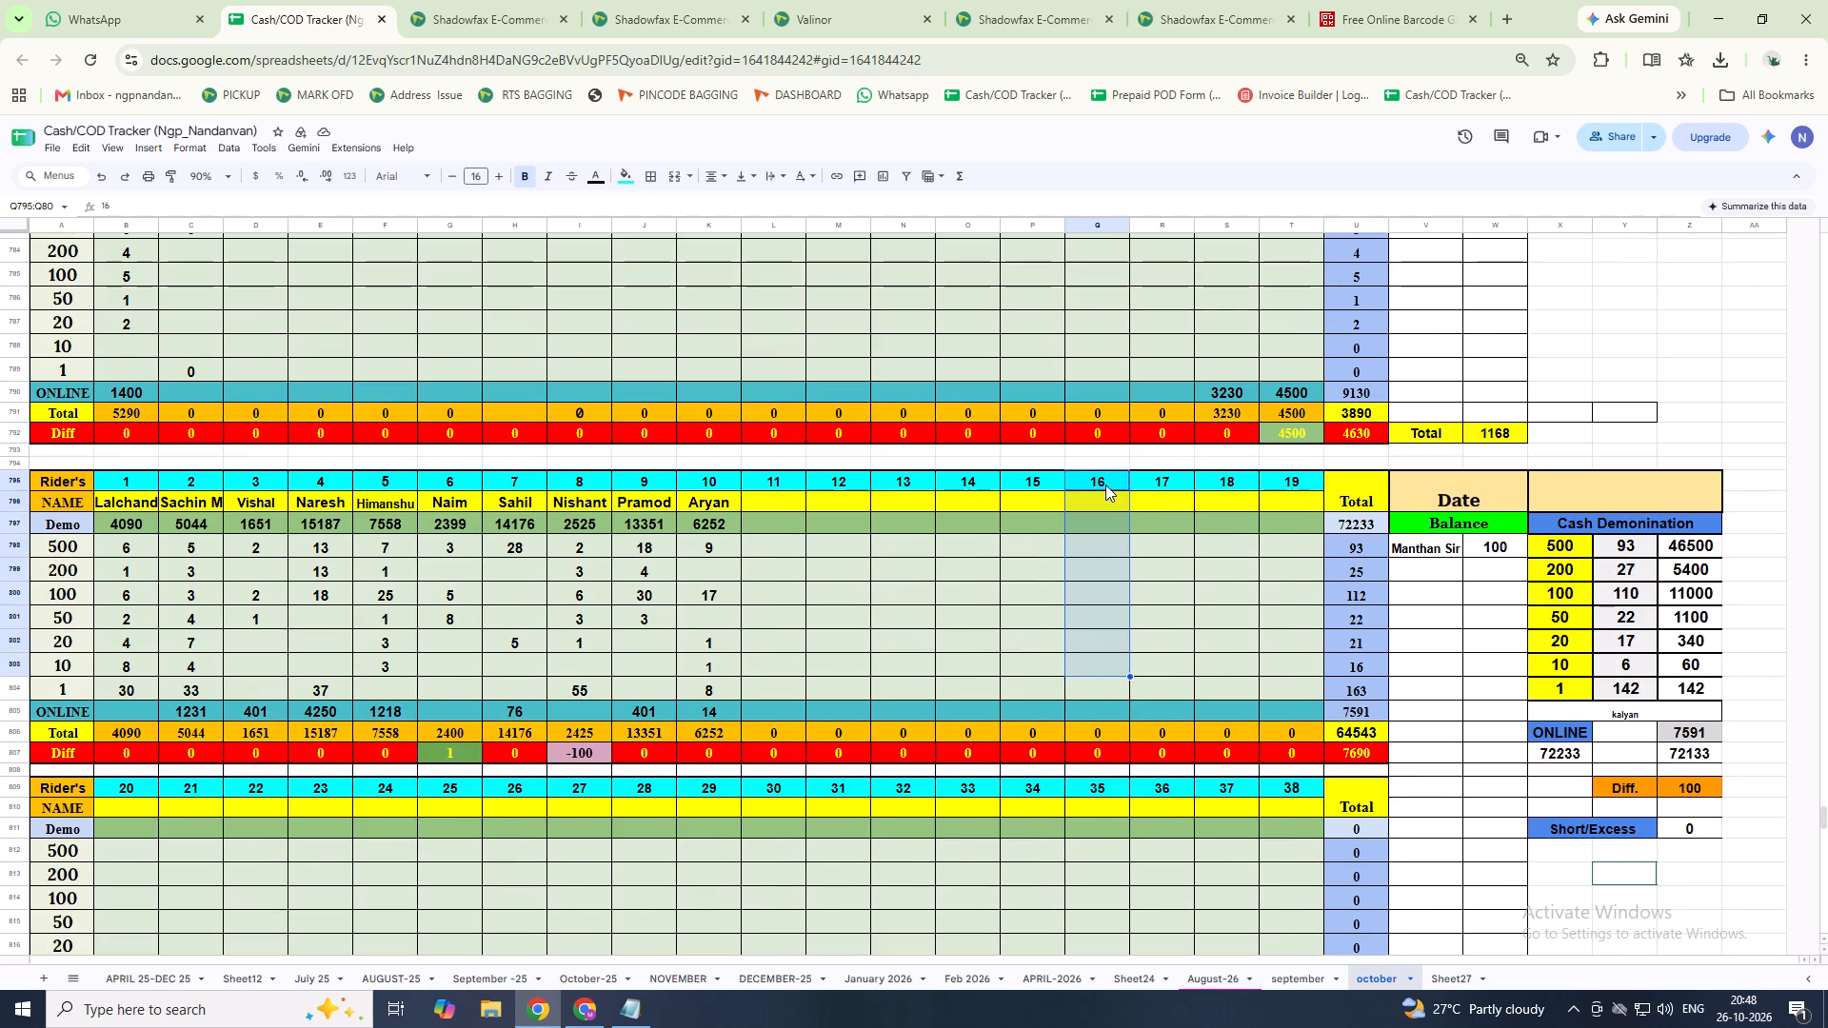
key("shift+Down")
key("shift+Down")
key("shift+Down")
key("shift+Down")
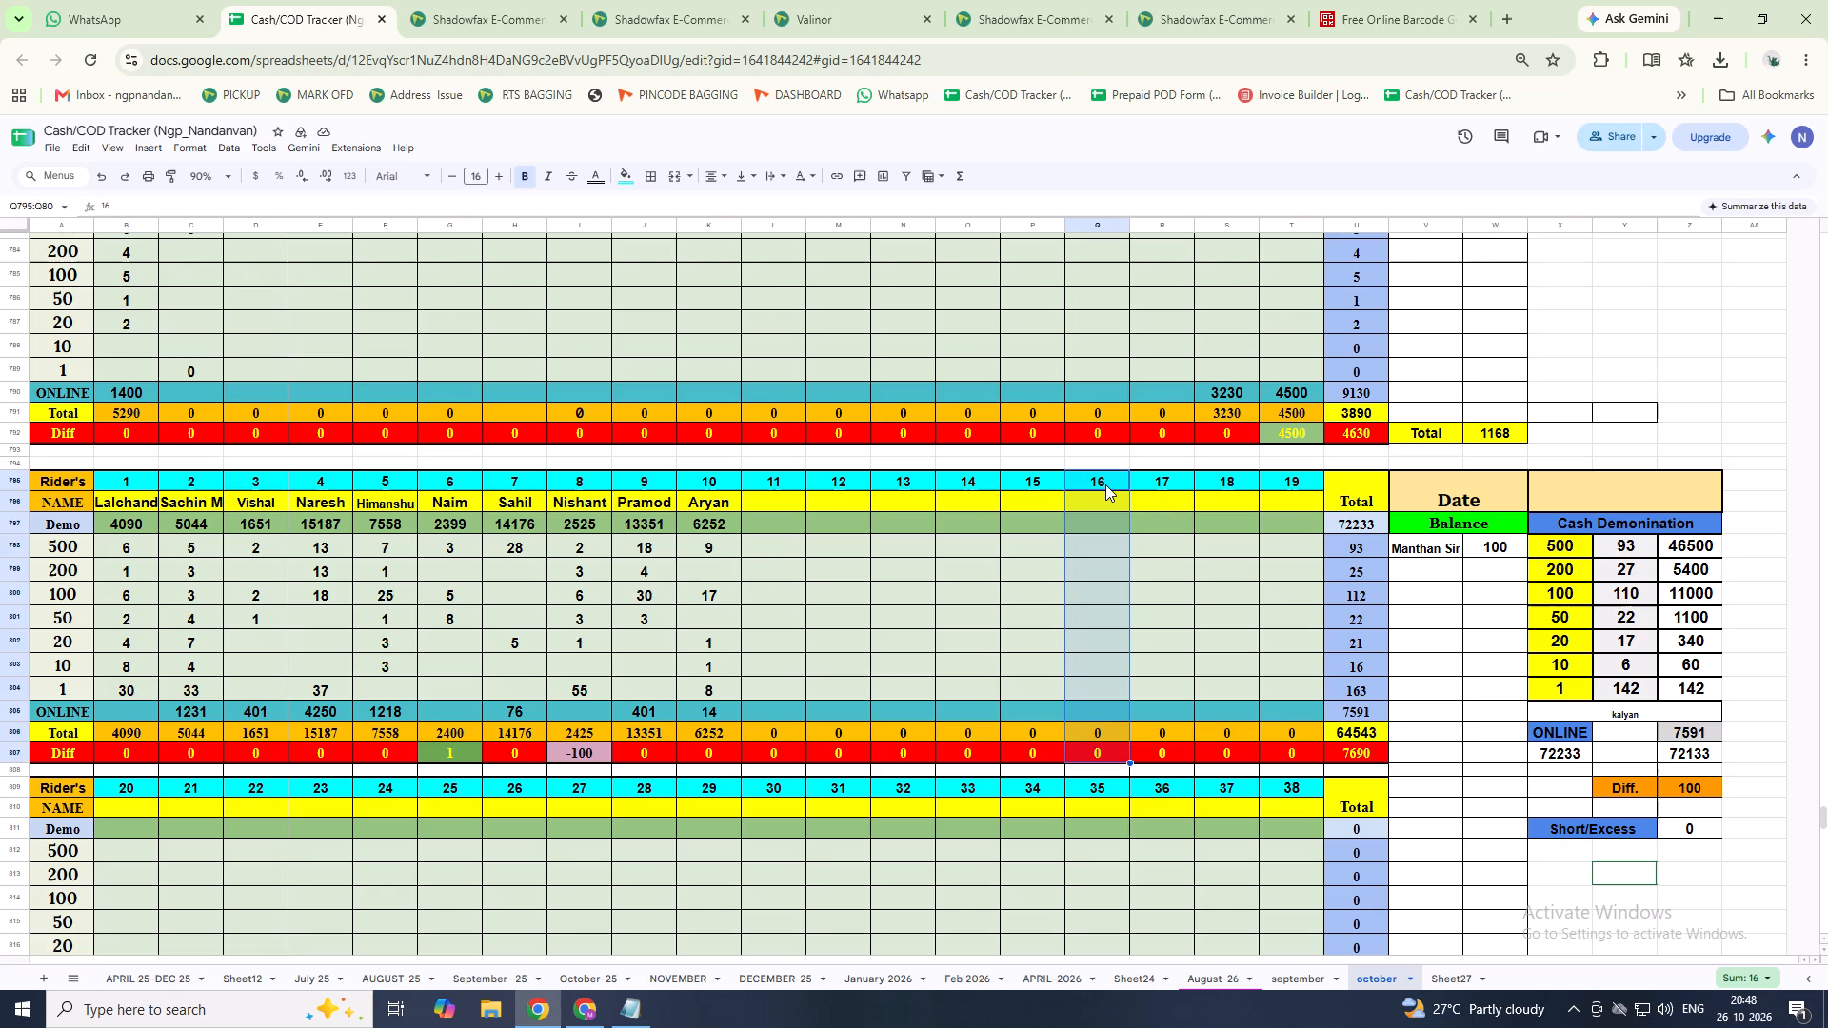
key("ctrl+v")
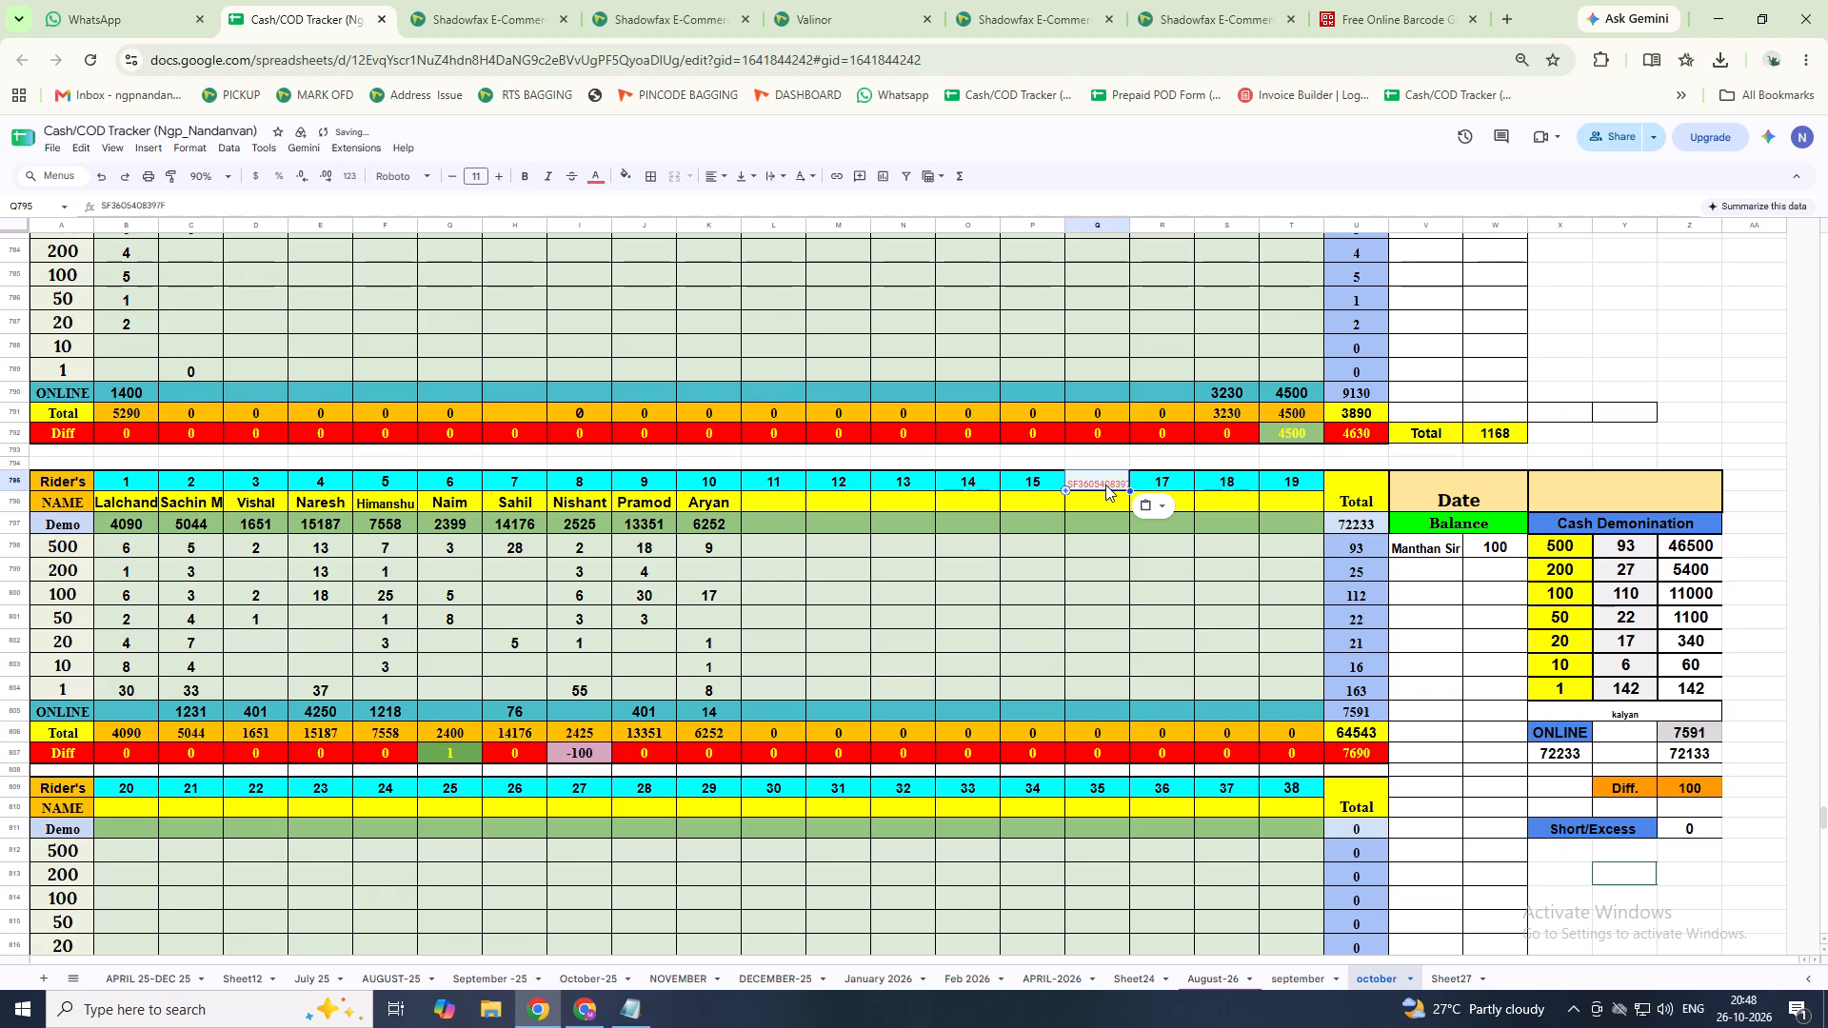
key("ctrl+c")
key("ctrl+z")
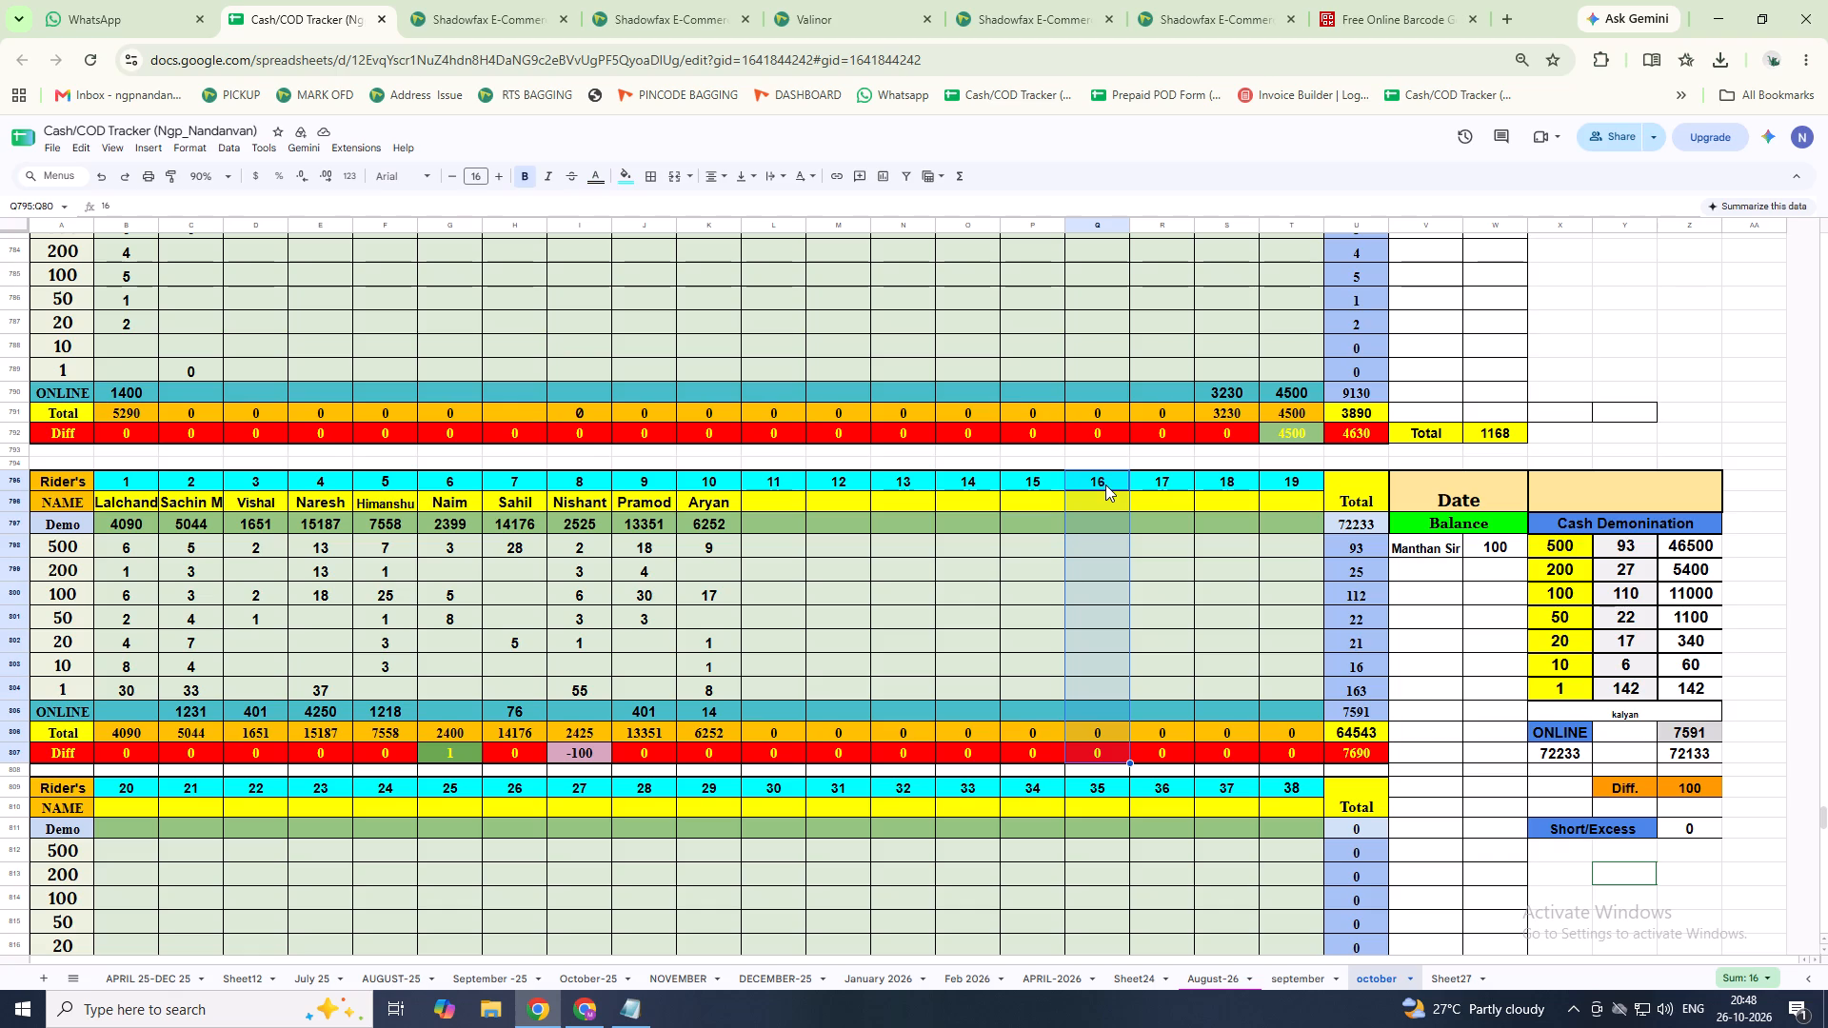
key("ctrl+c")
Paste the copied blank column over rider 16 in the 26-10-2026 block, starting at its number header, to restore the formulas.
scroll(1060, 515, "down", 3)
scroll(1074, 632, "down", 6)
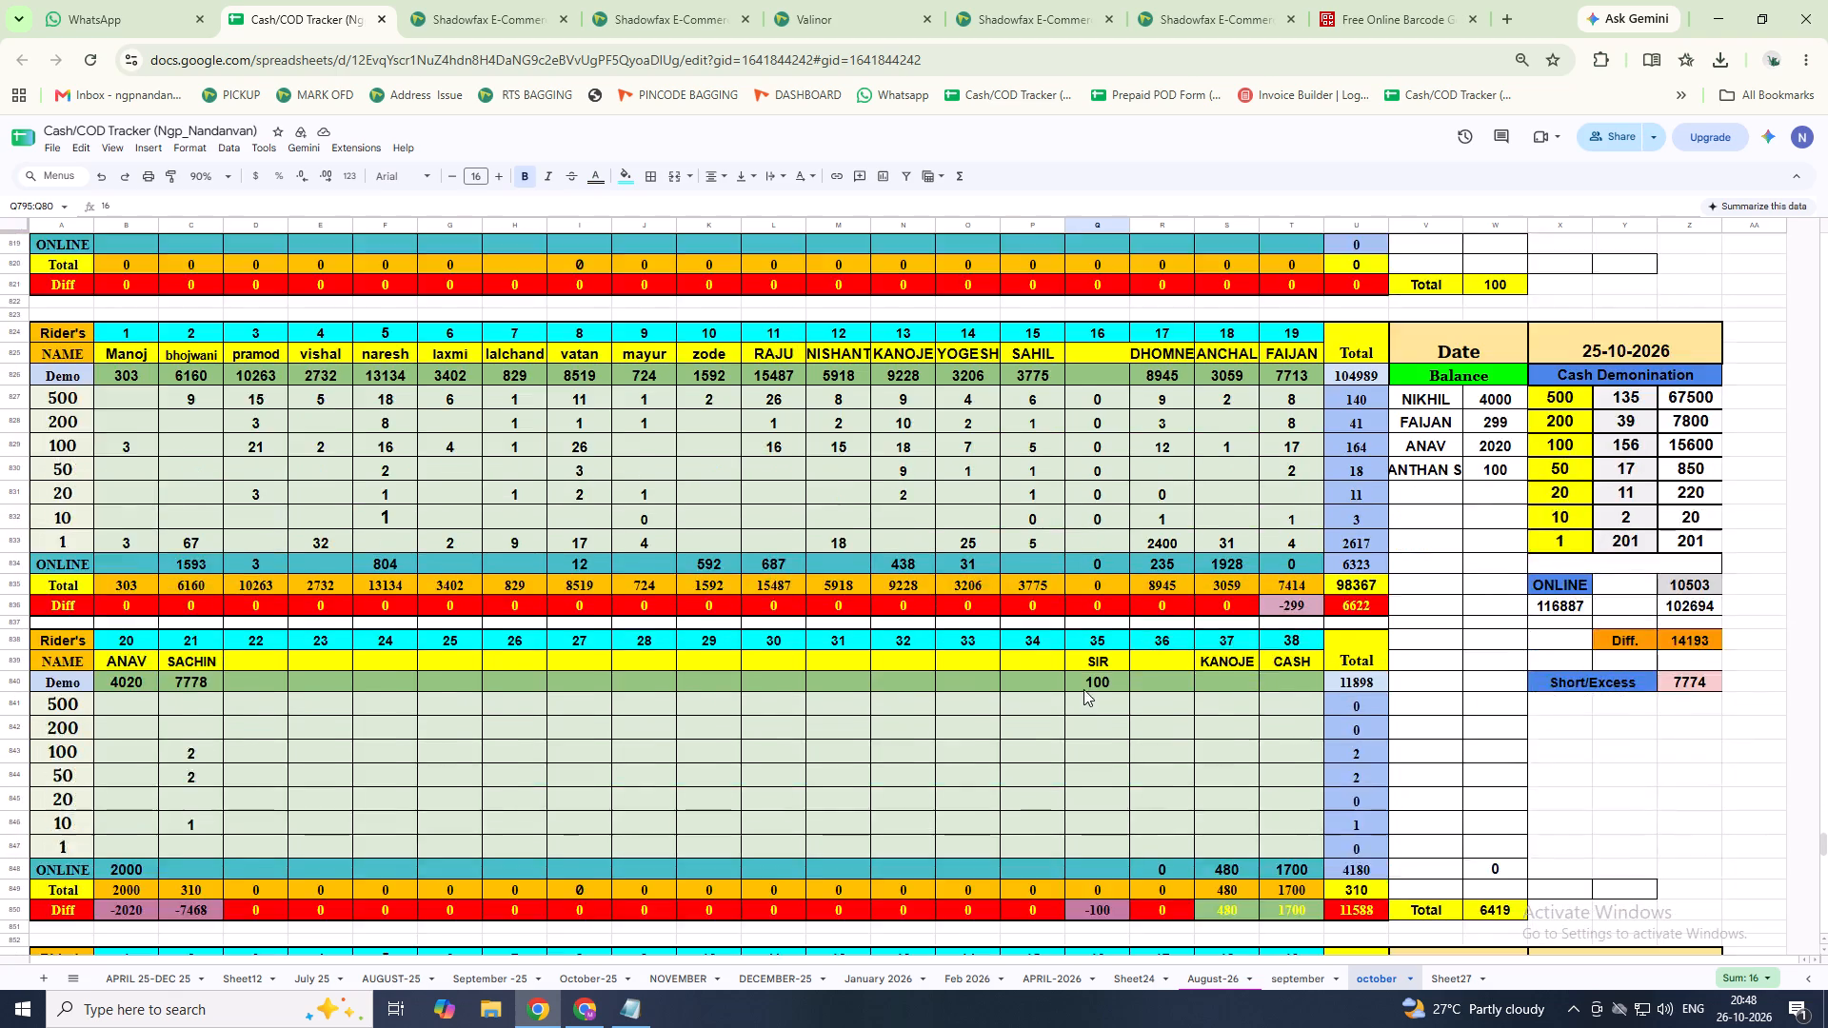
scroll(1083, 689, "down", 6)
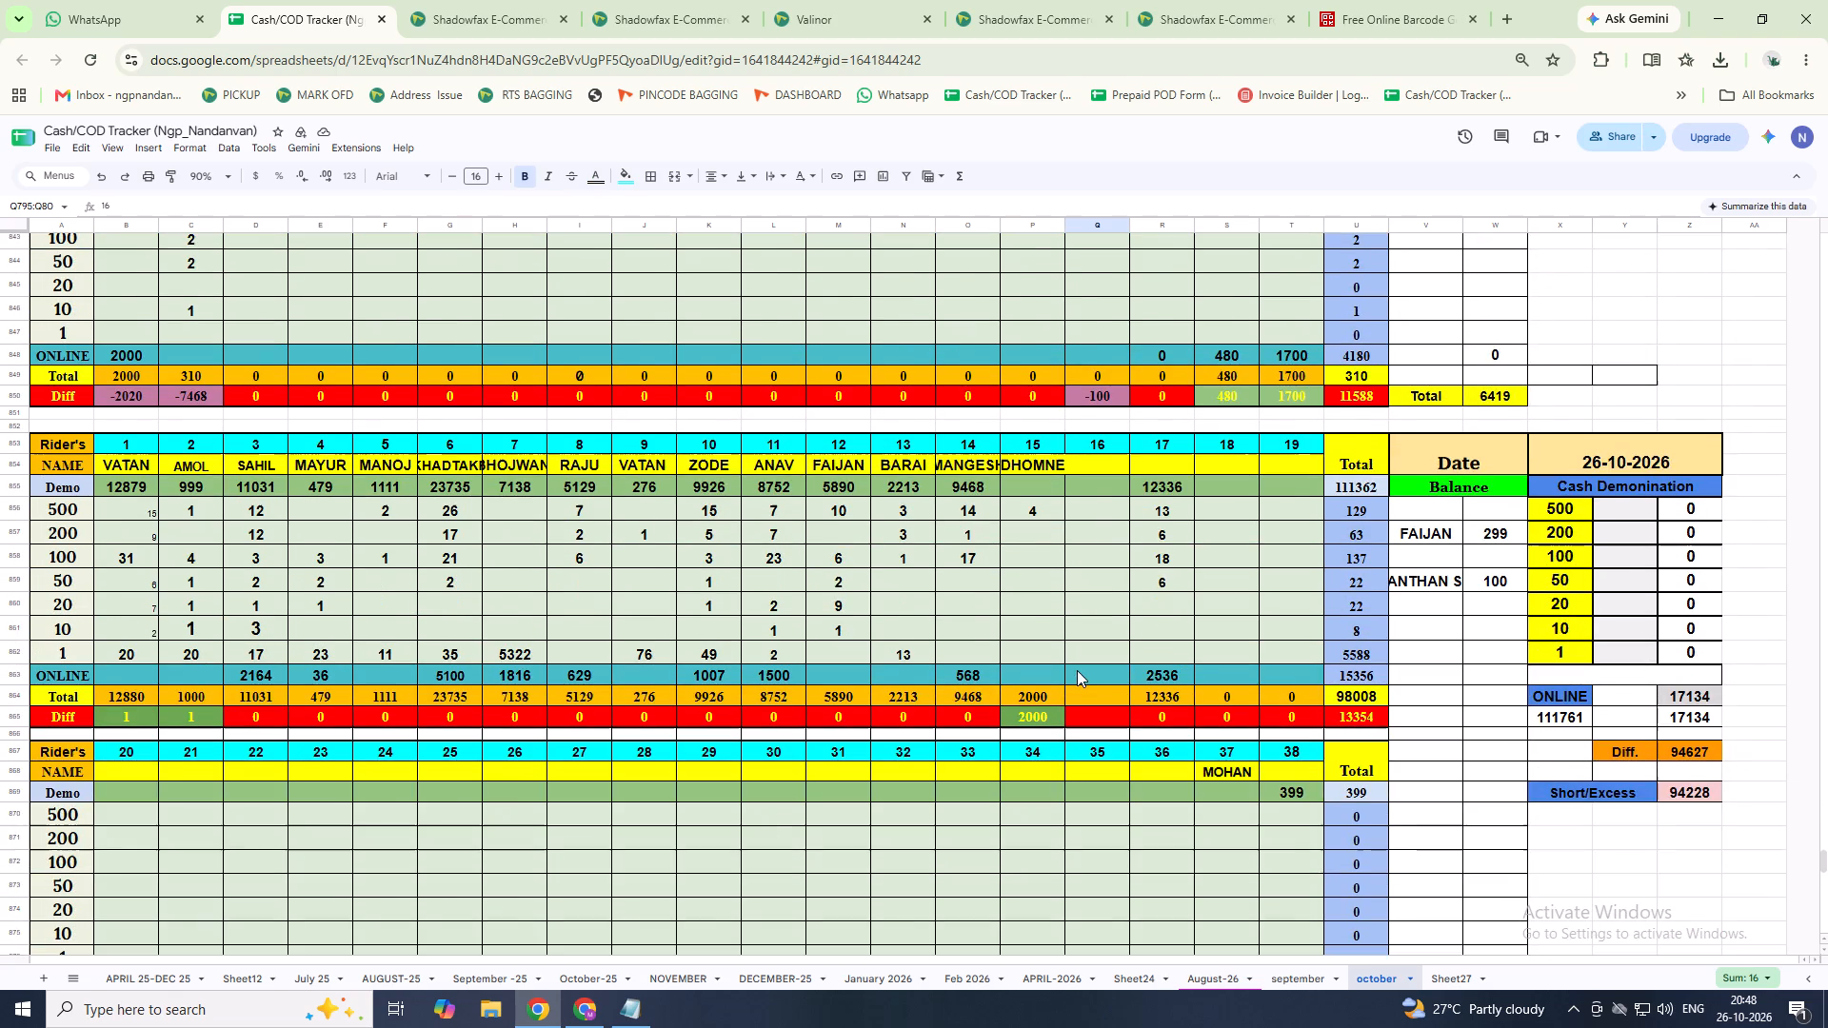
left_click(1103, 466)
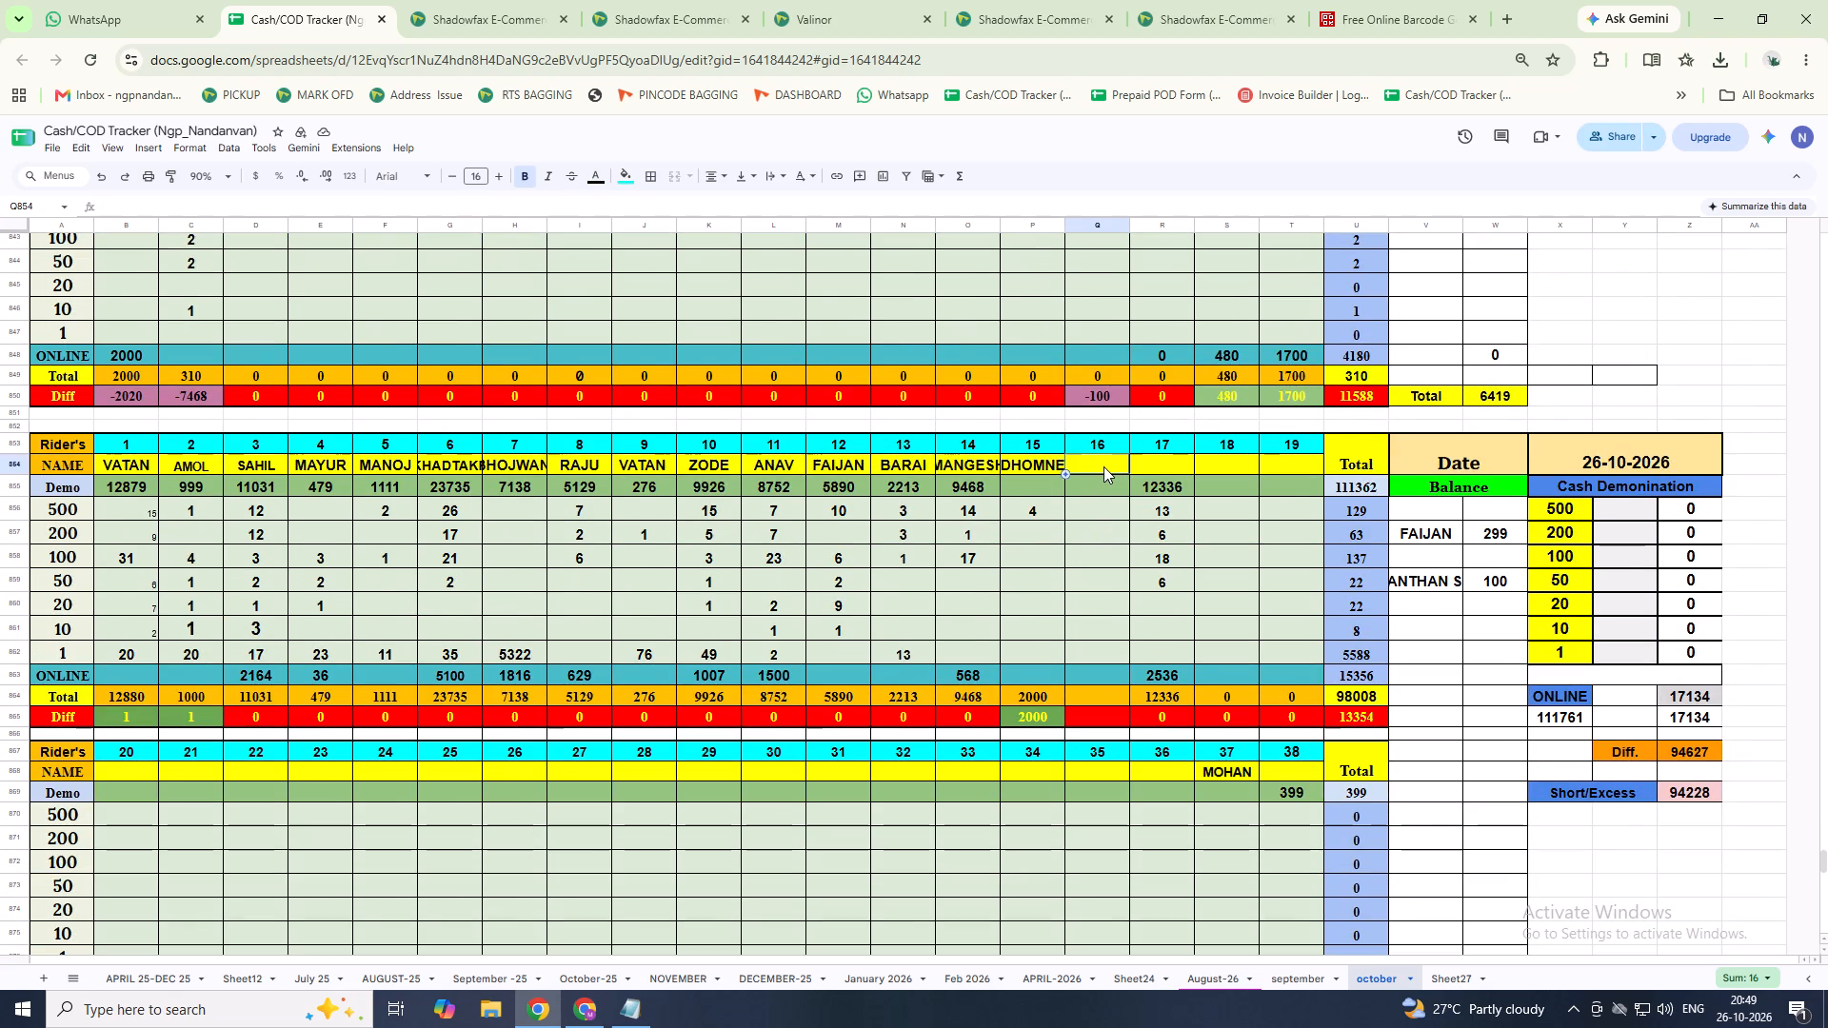
left_click(1112, 453)
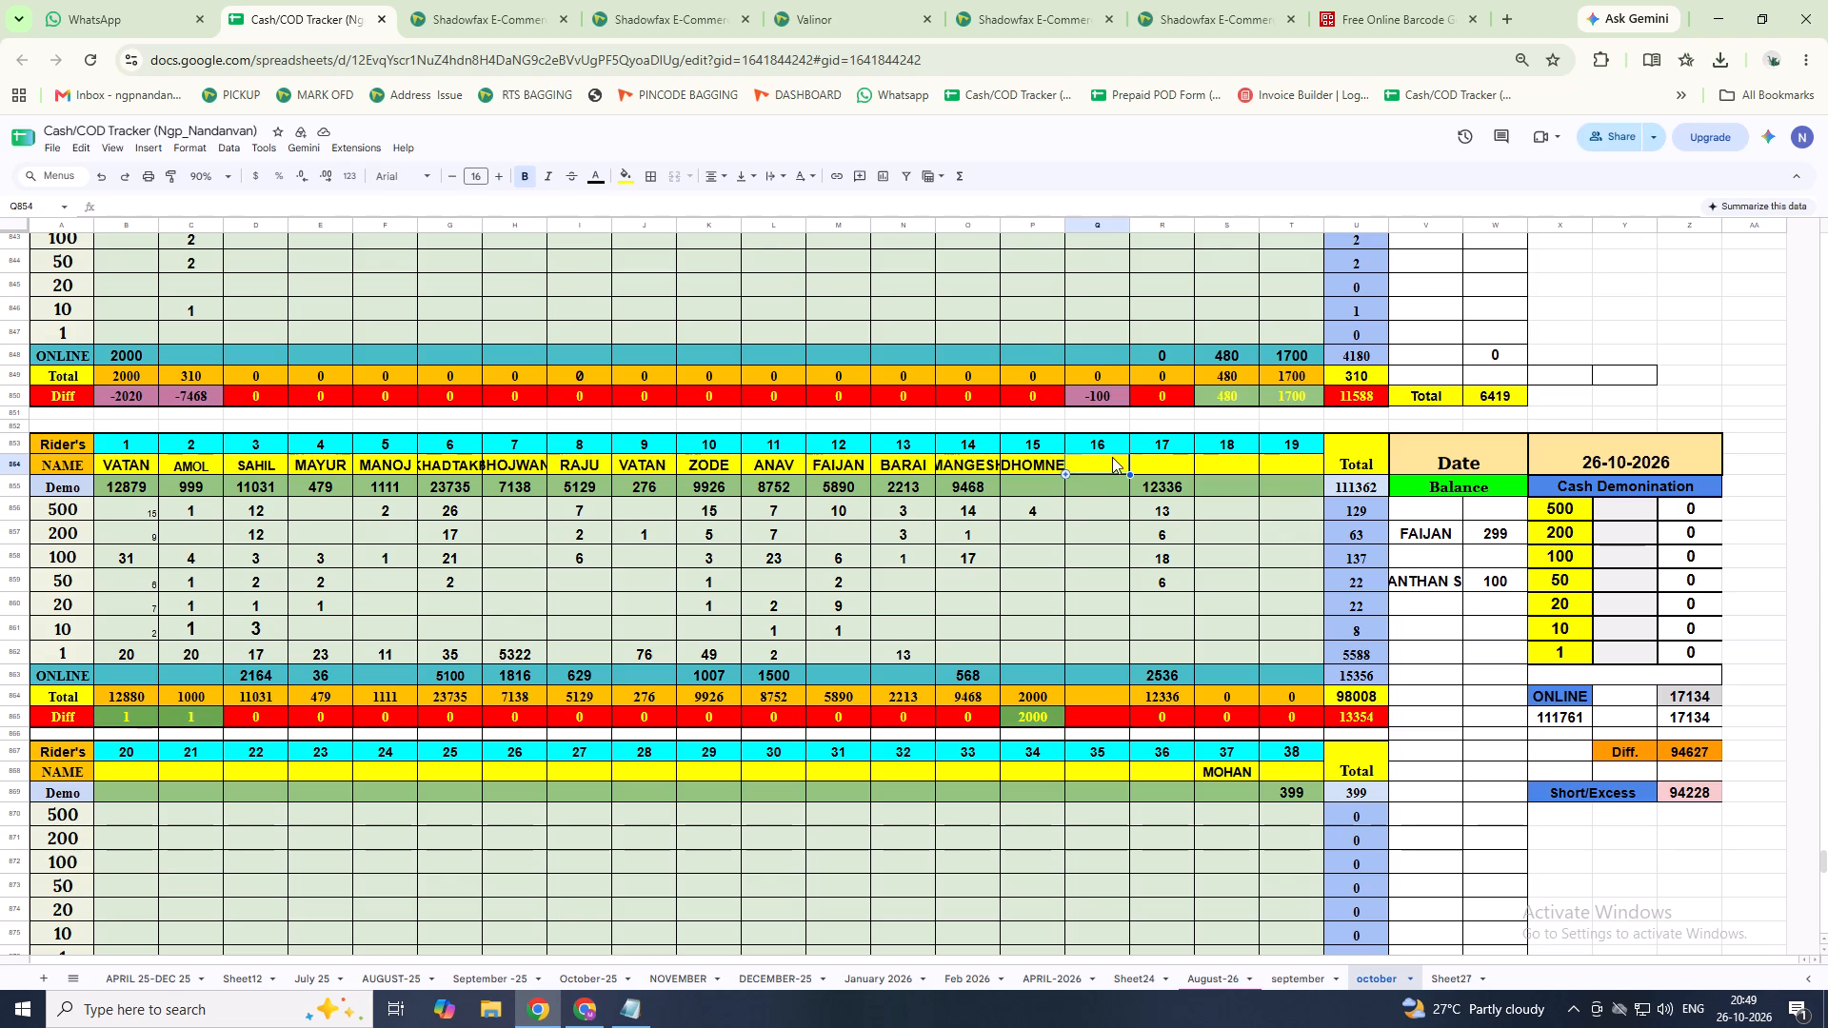
left_click(1112, 441)
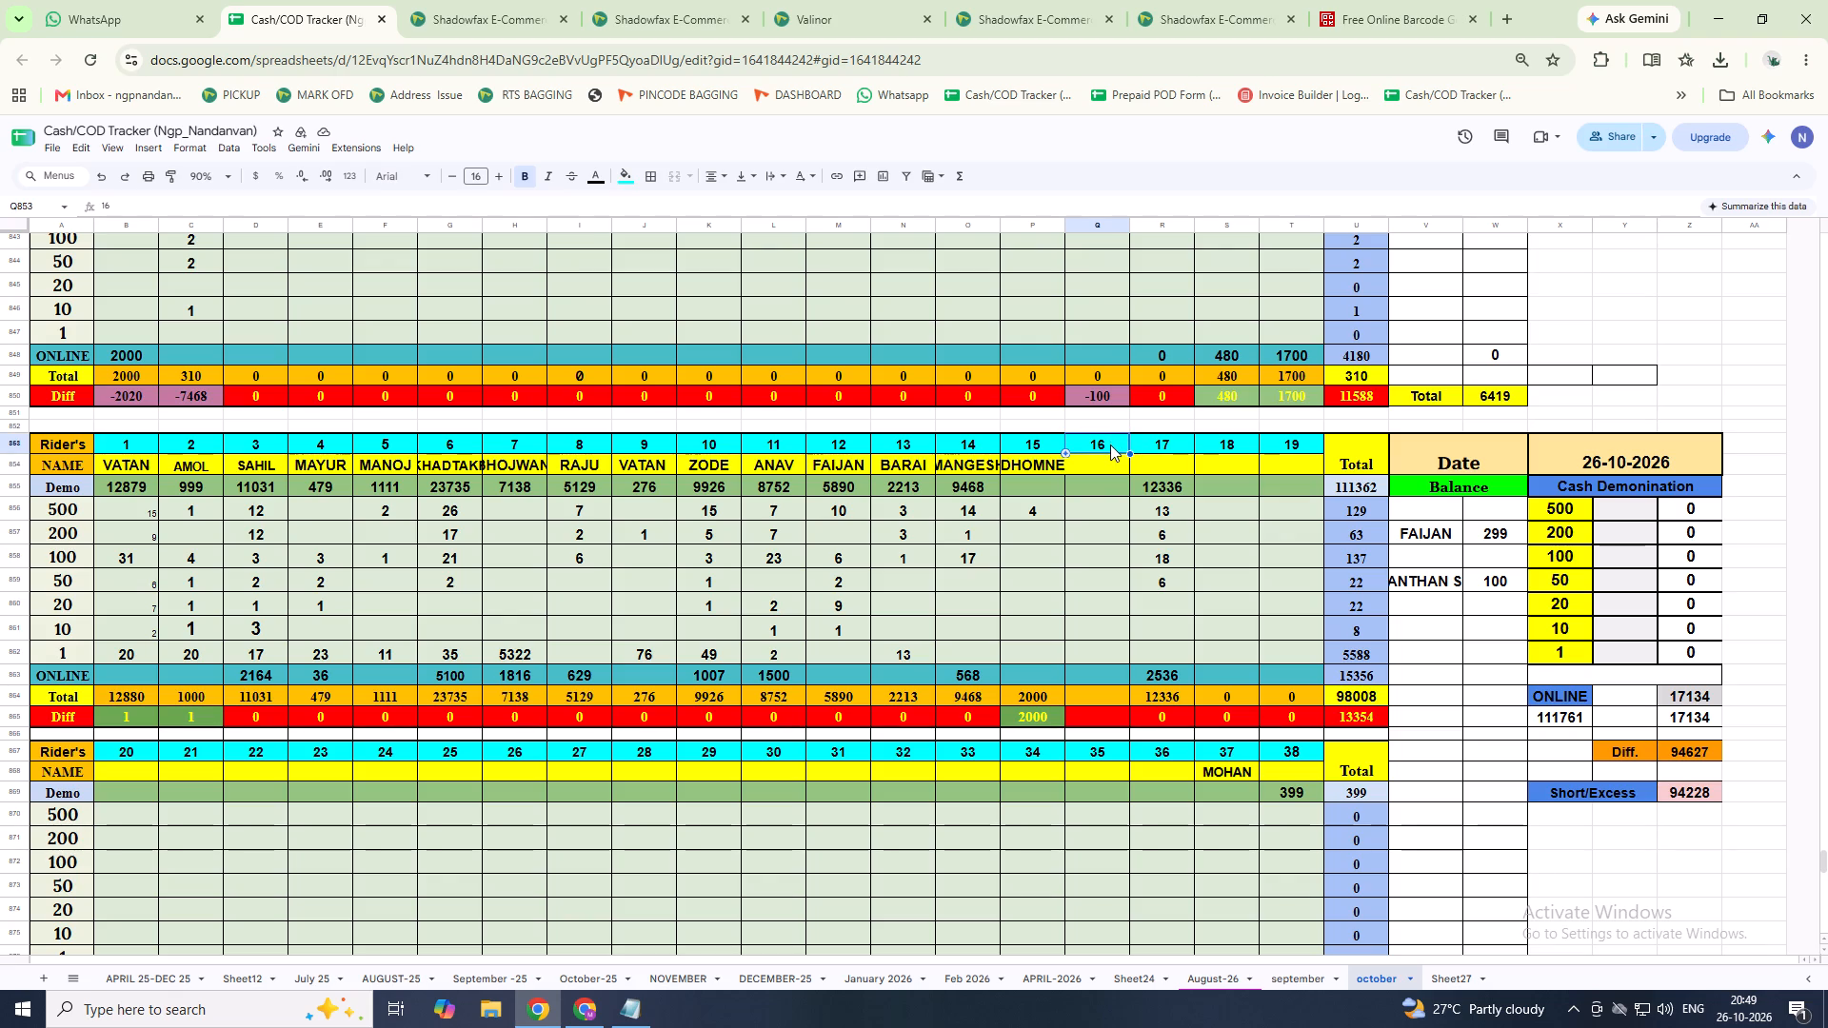
key("ctrl+v")
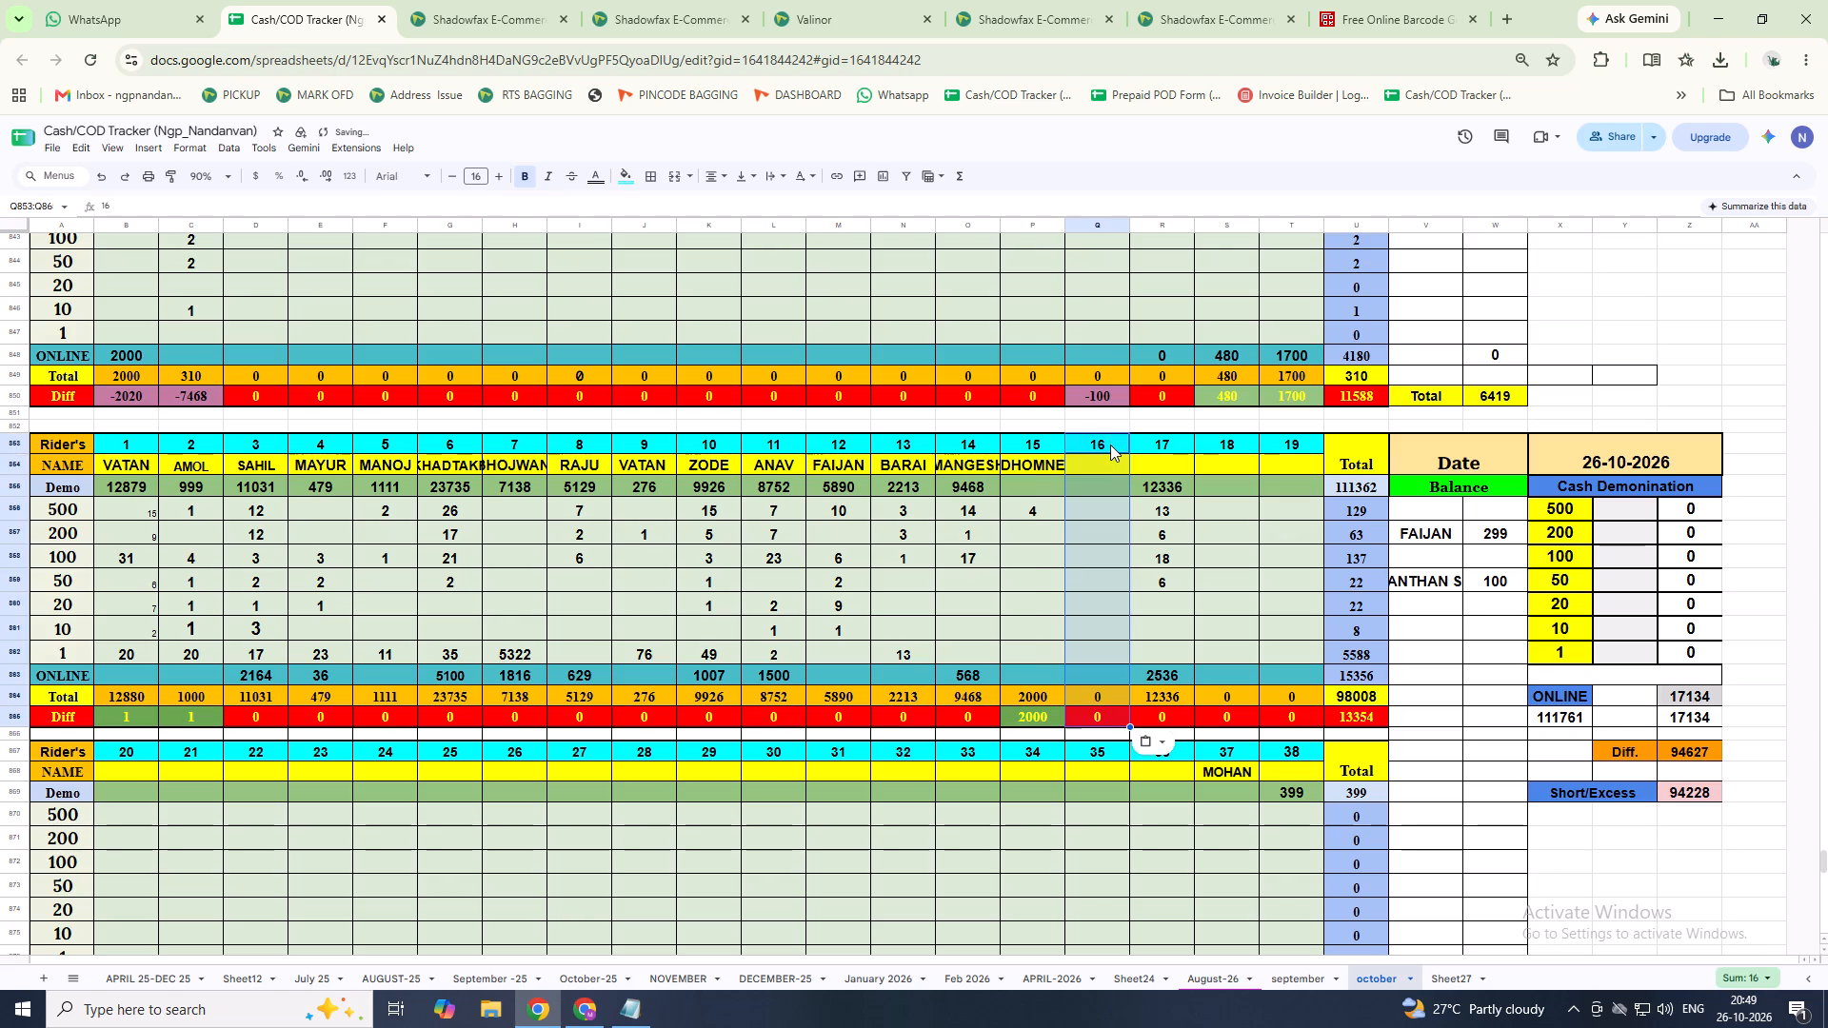
key("Return")
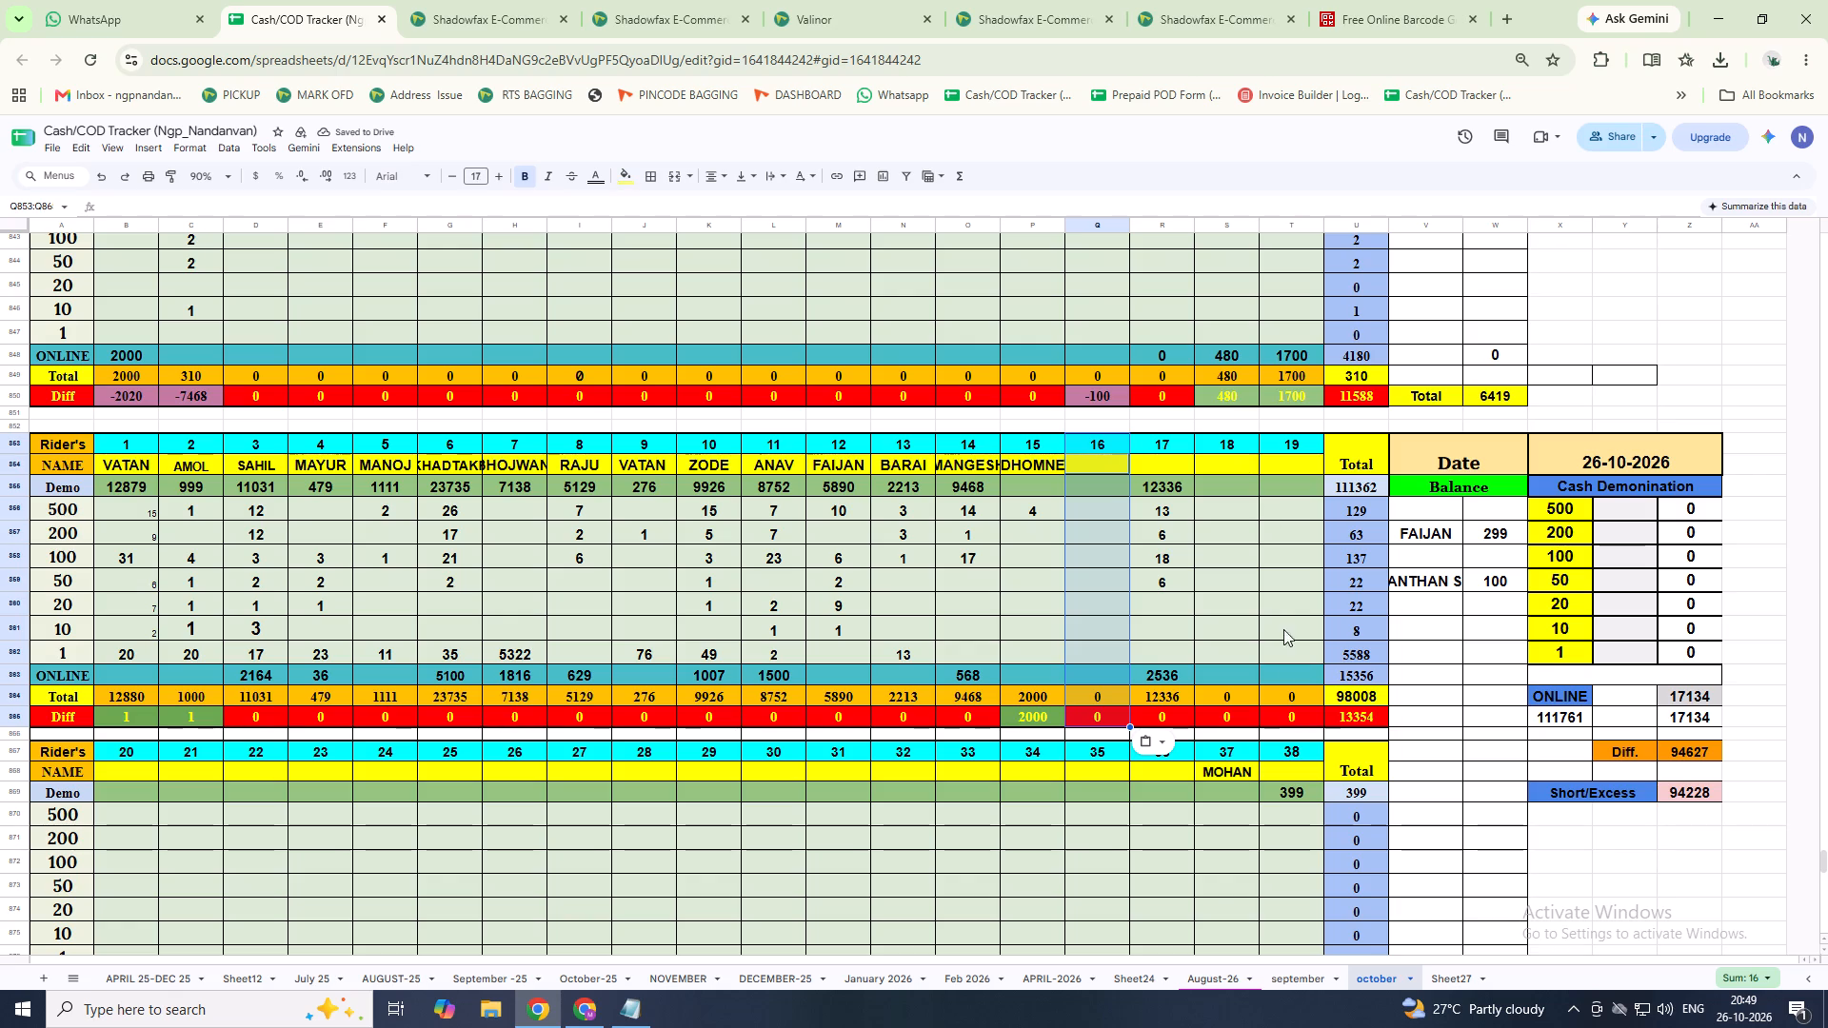
left_click(1147, 880)
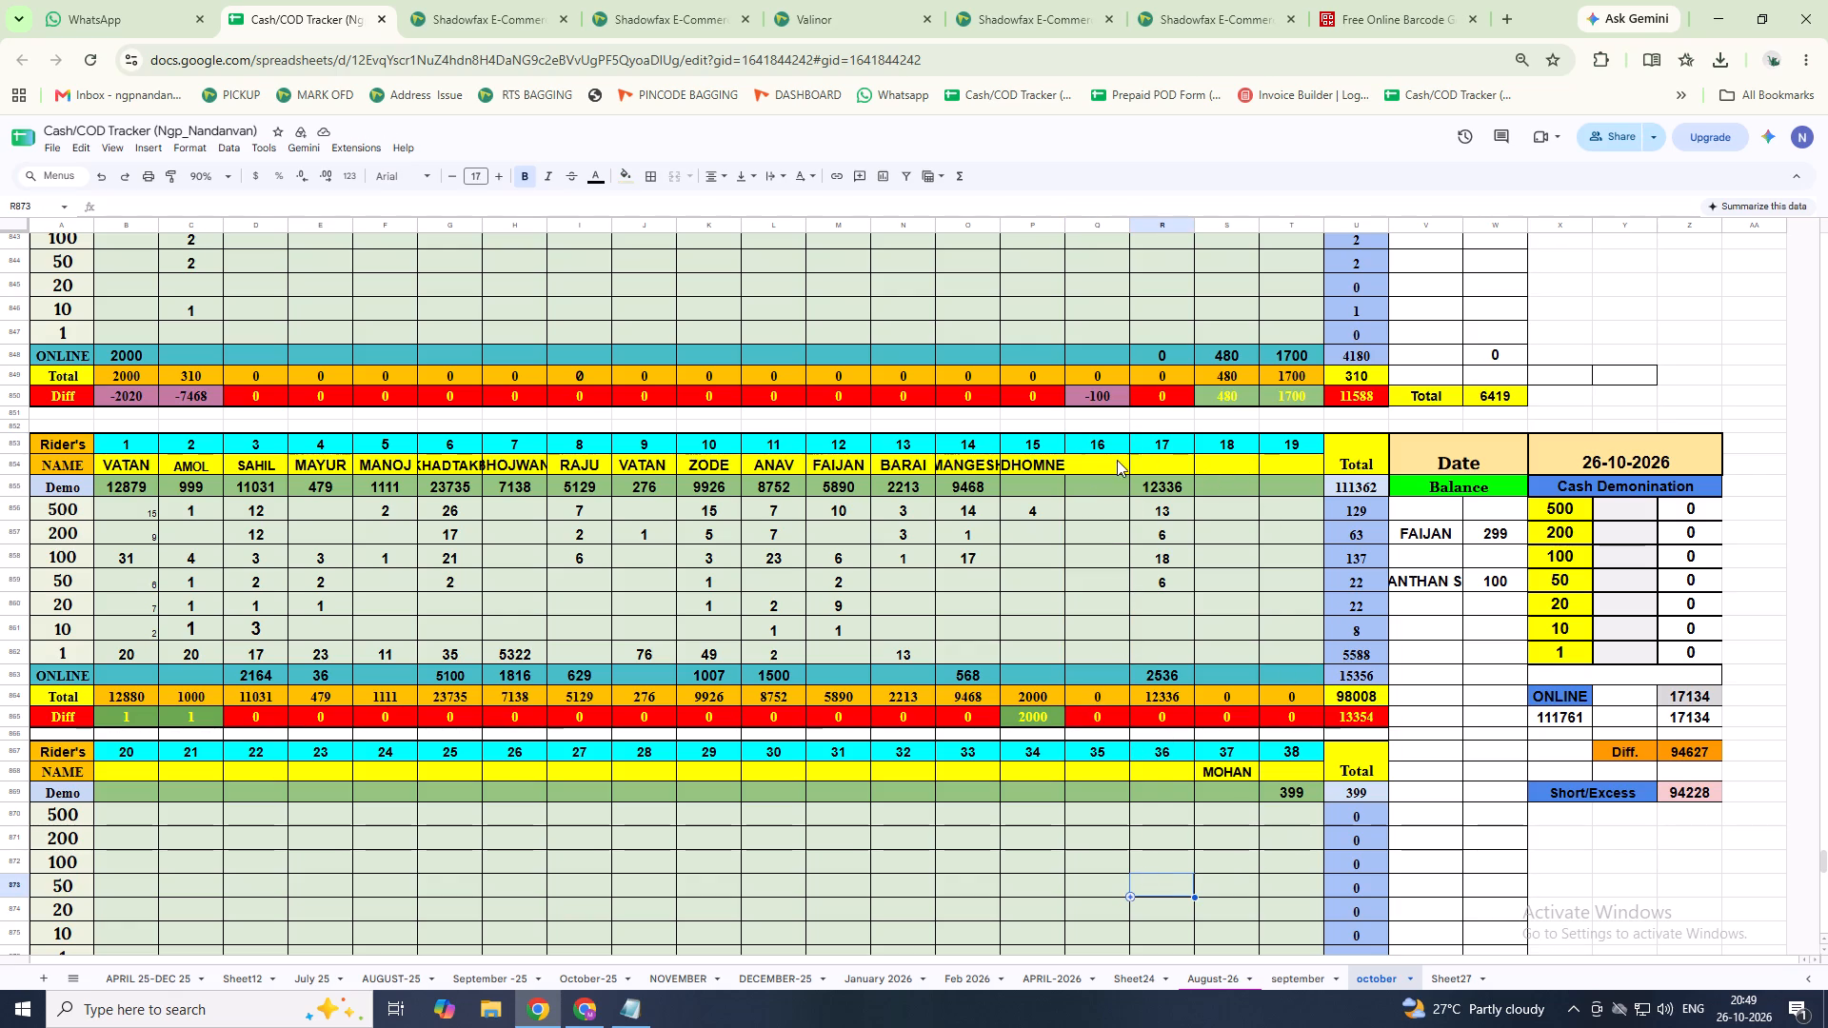
Enter ANCHAL as rider 17's NAME in the 26-10-2026 block.
left_click(1156, 463)
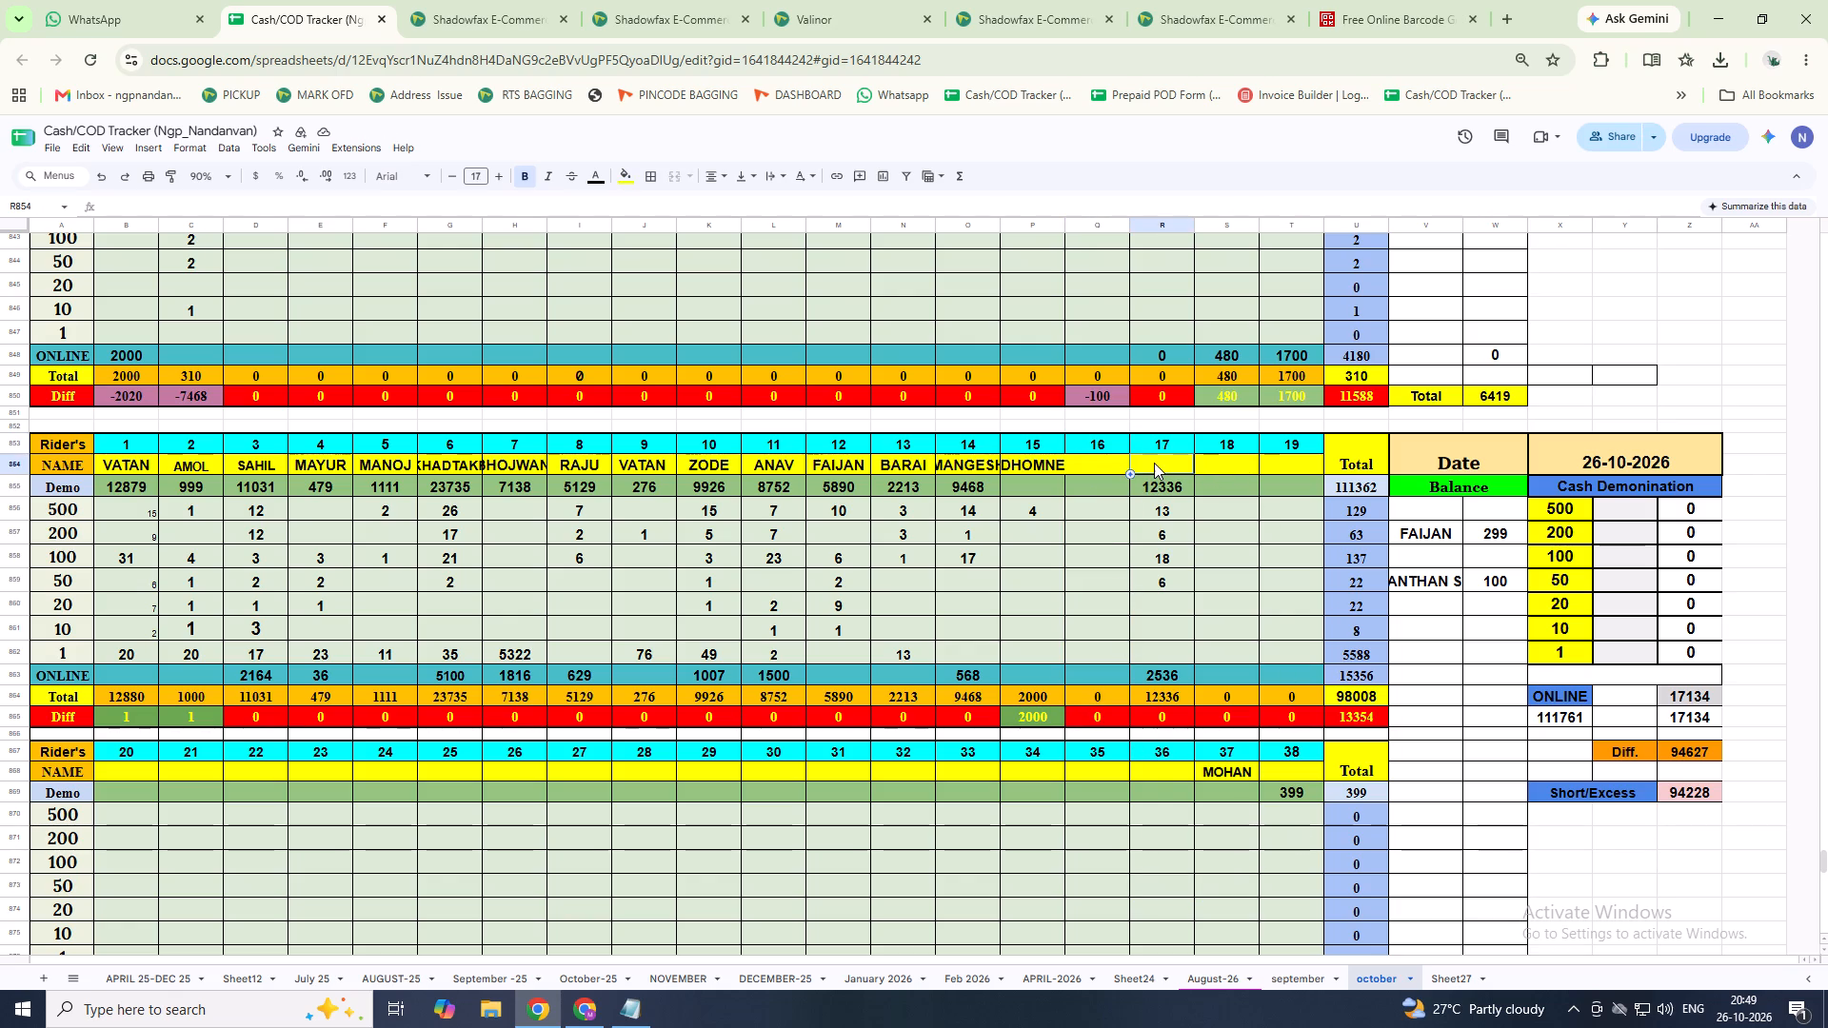
type("ANCHA")
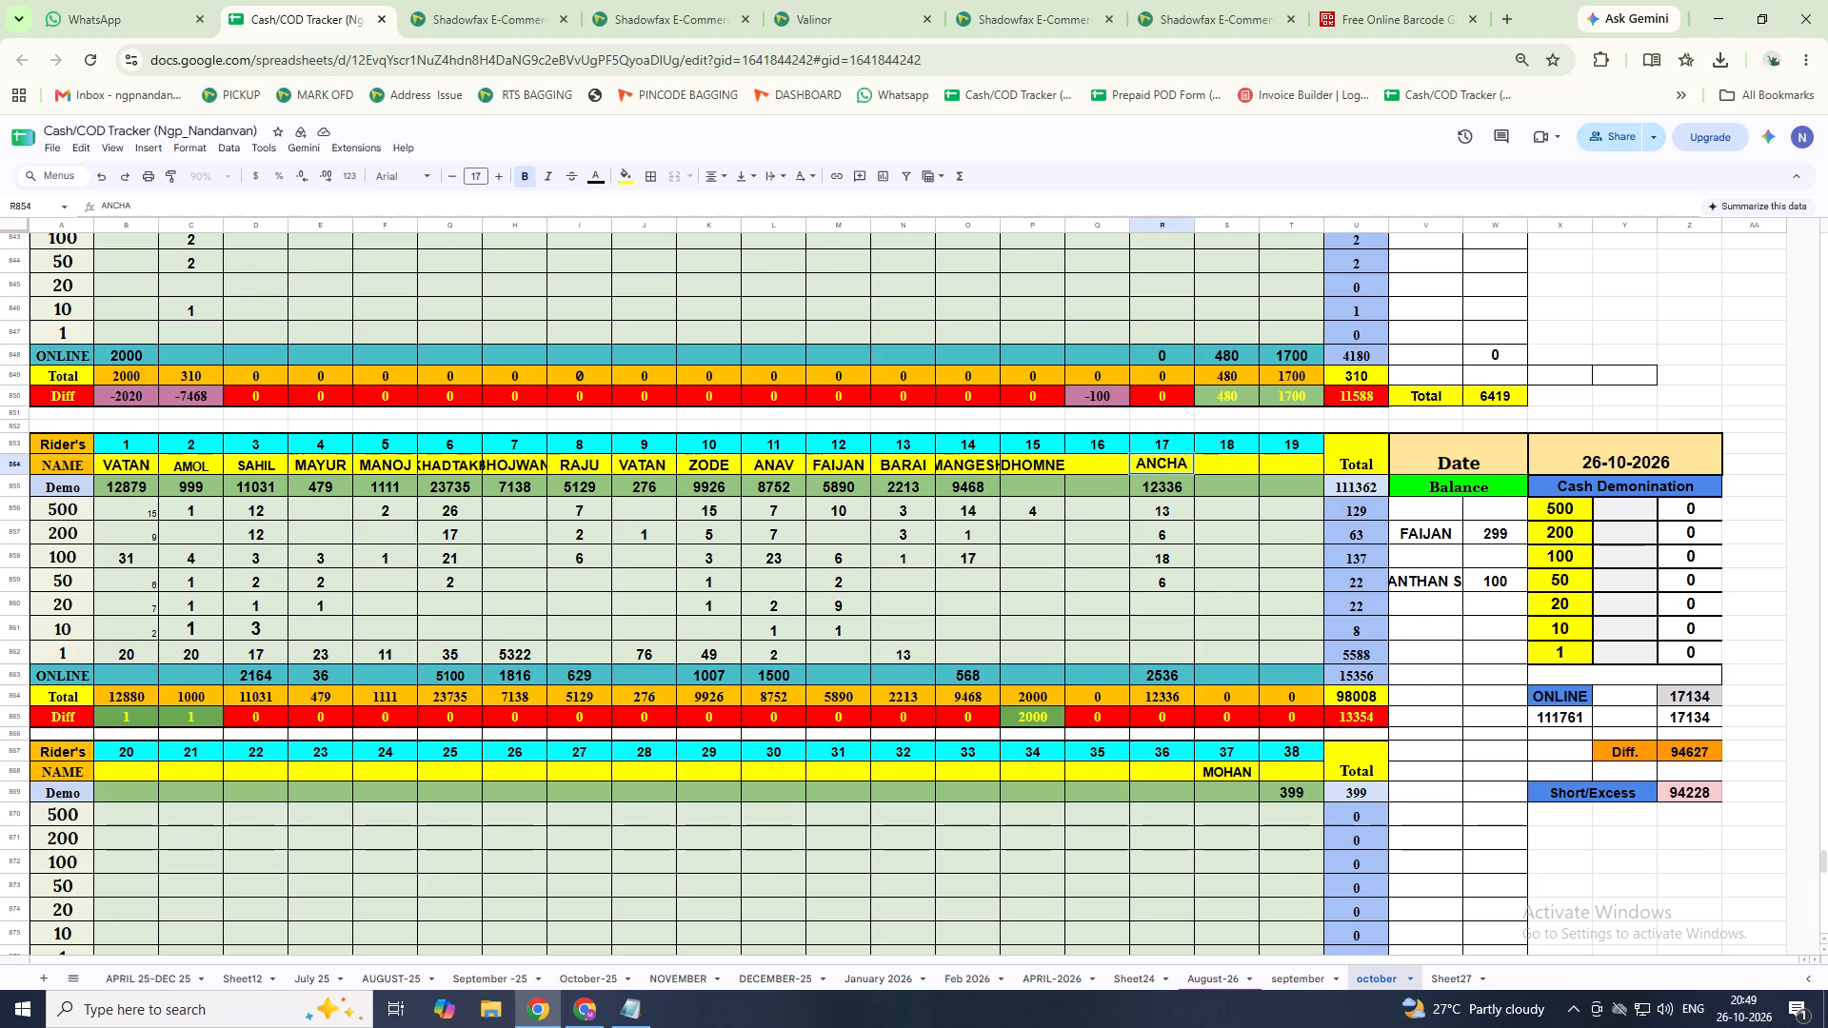
key("l")
key("Return")
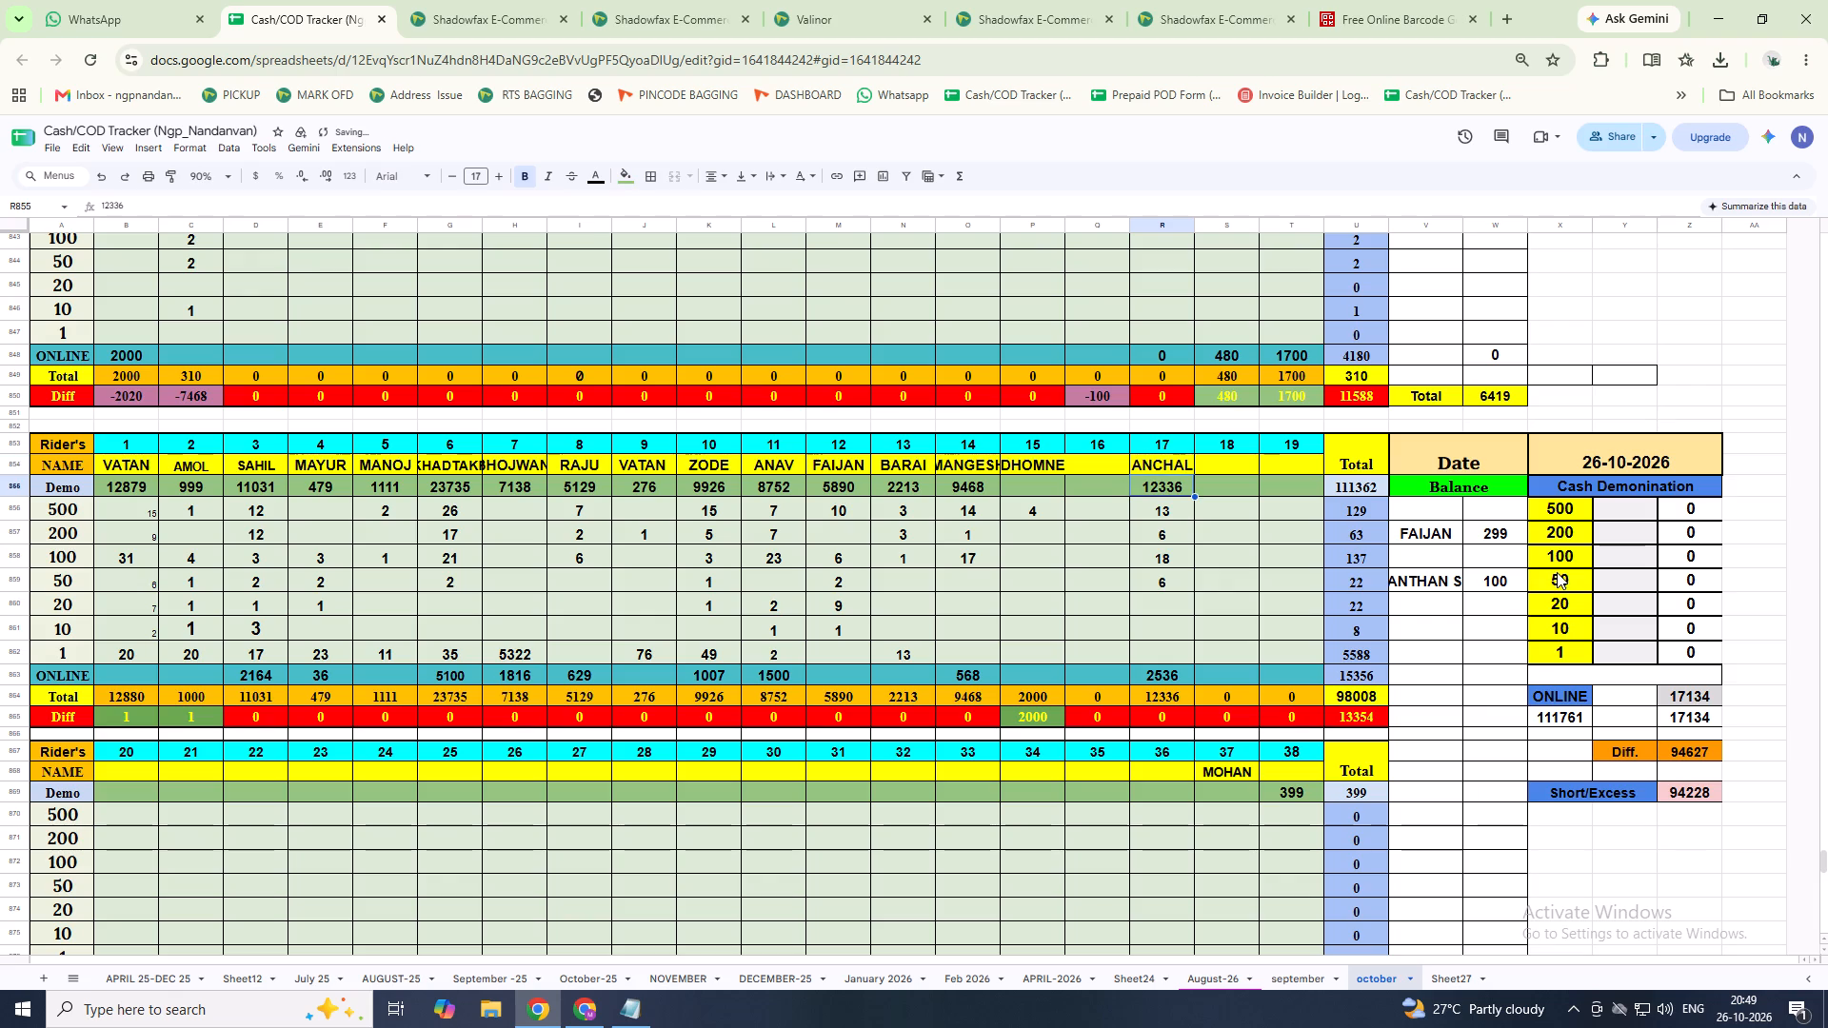
Switch to the Shadowfax Runsheet Closure page and advance Mangesh's forward runsheets past unscanned shipments to Close Runsheet Confirmation.
left_click(645, 20)
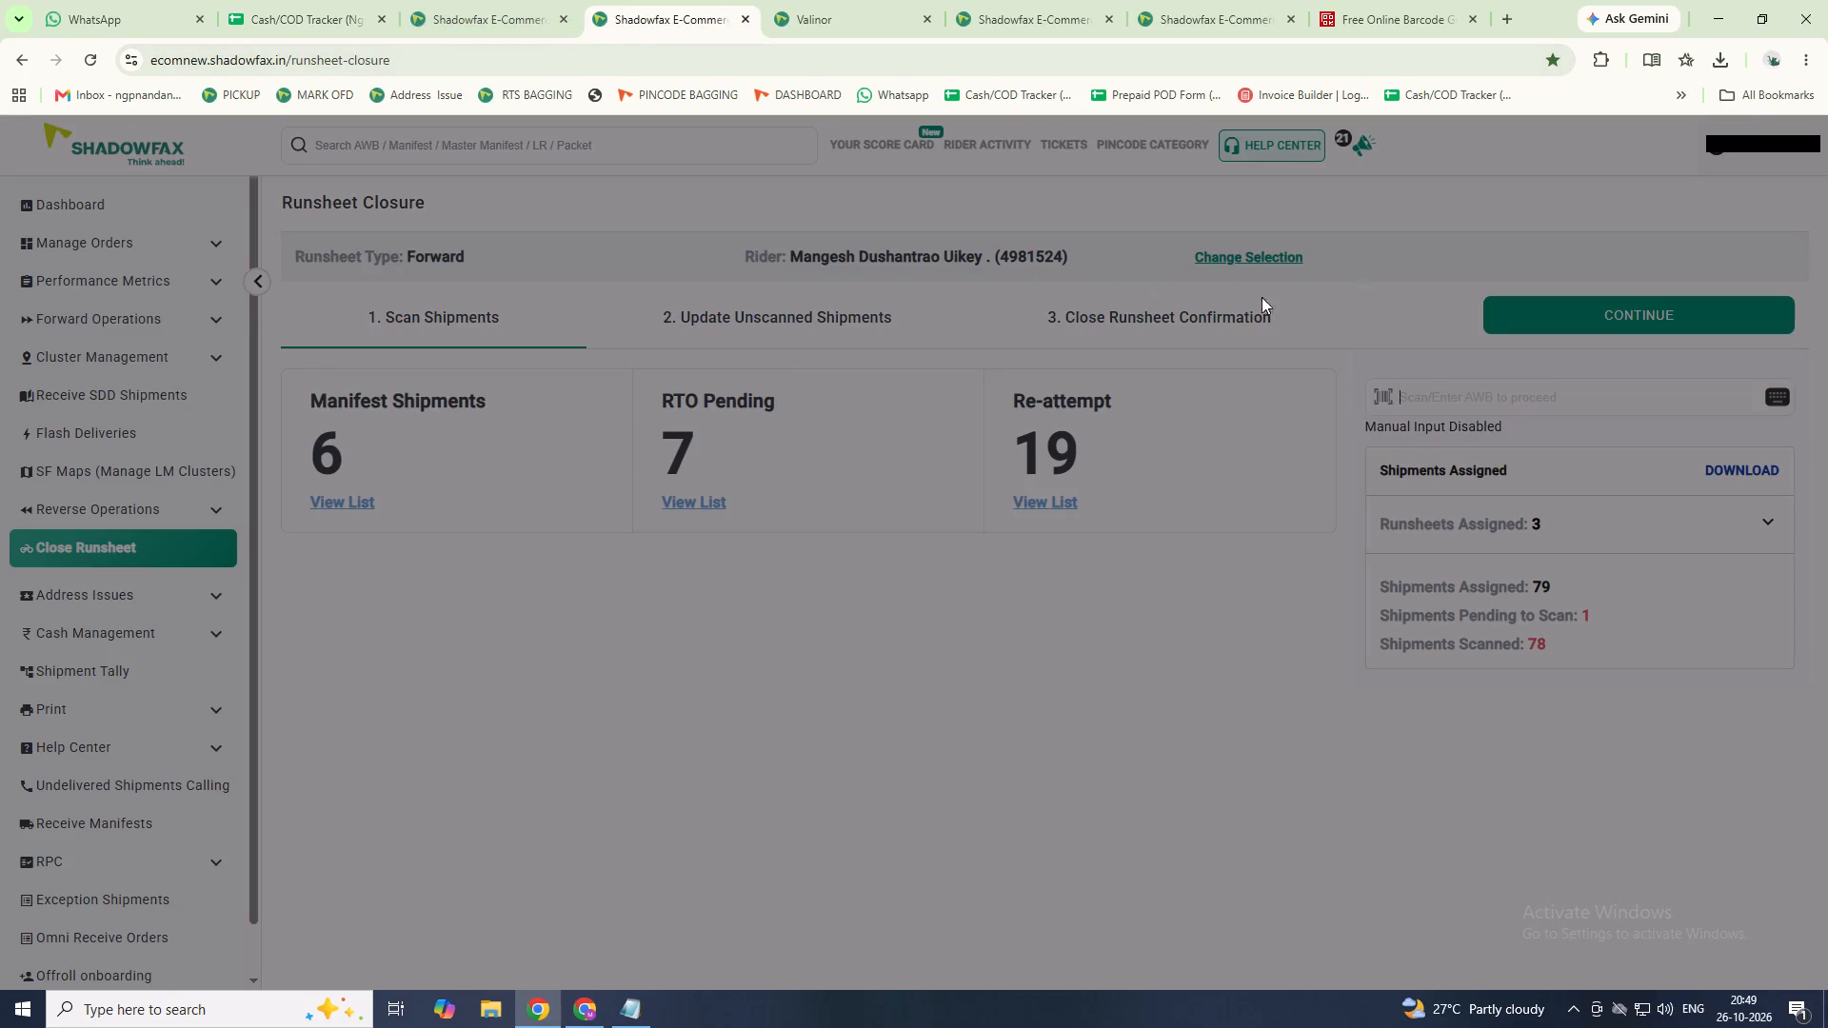
left_click(737, 271)
left_click(794, 313)
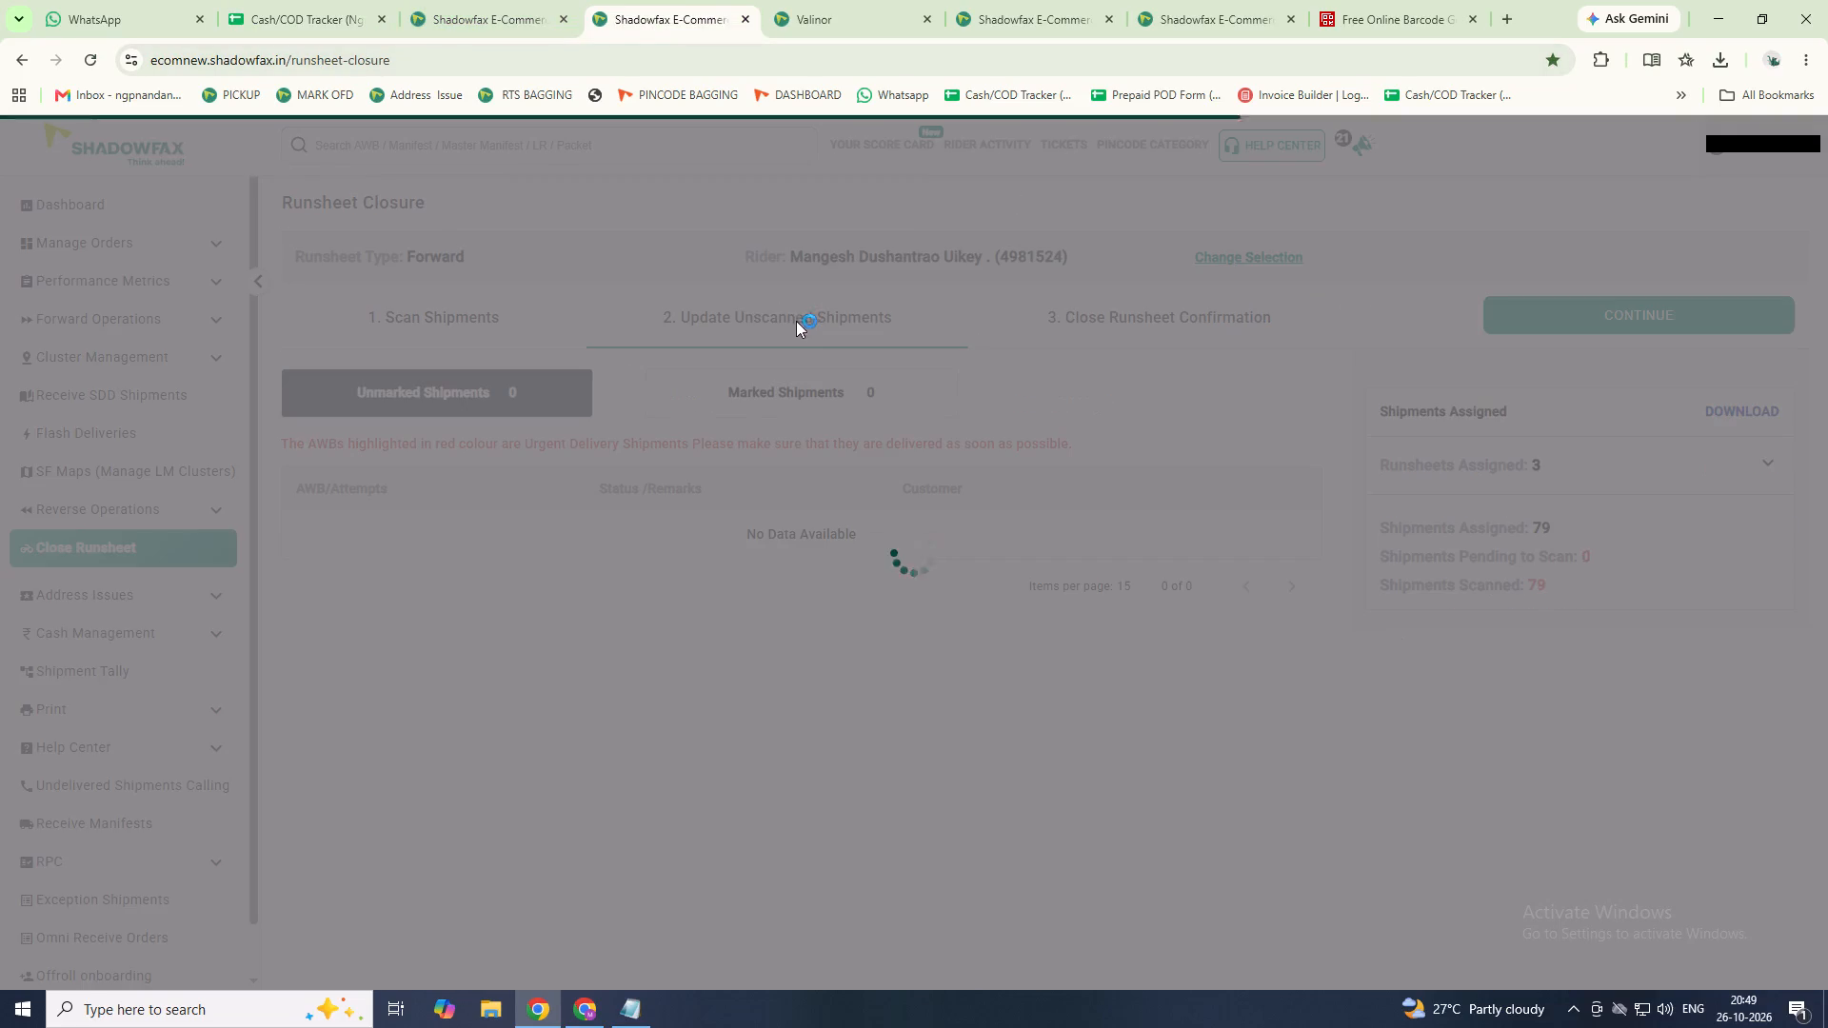
left_click(1574, 312)
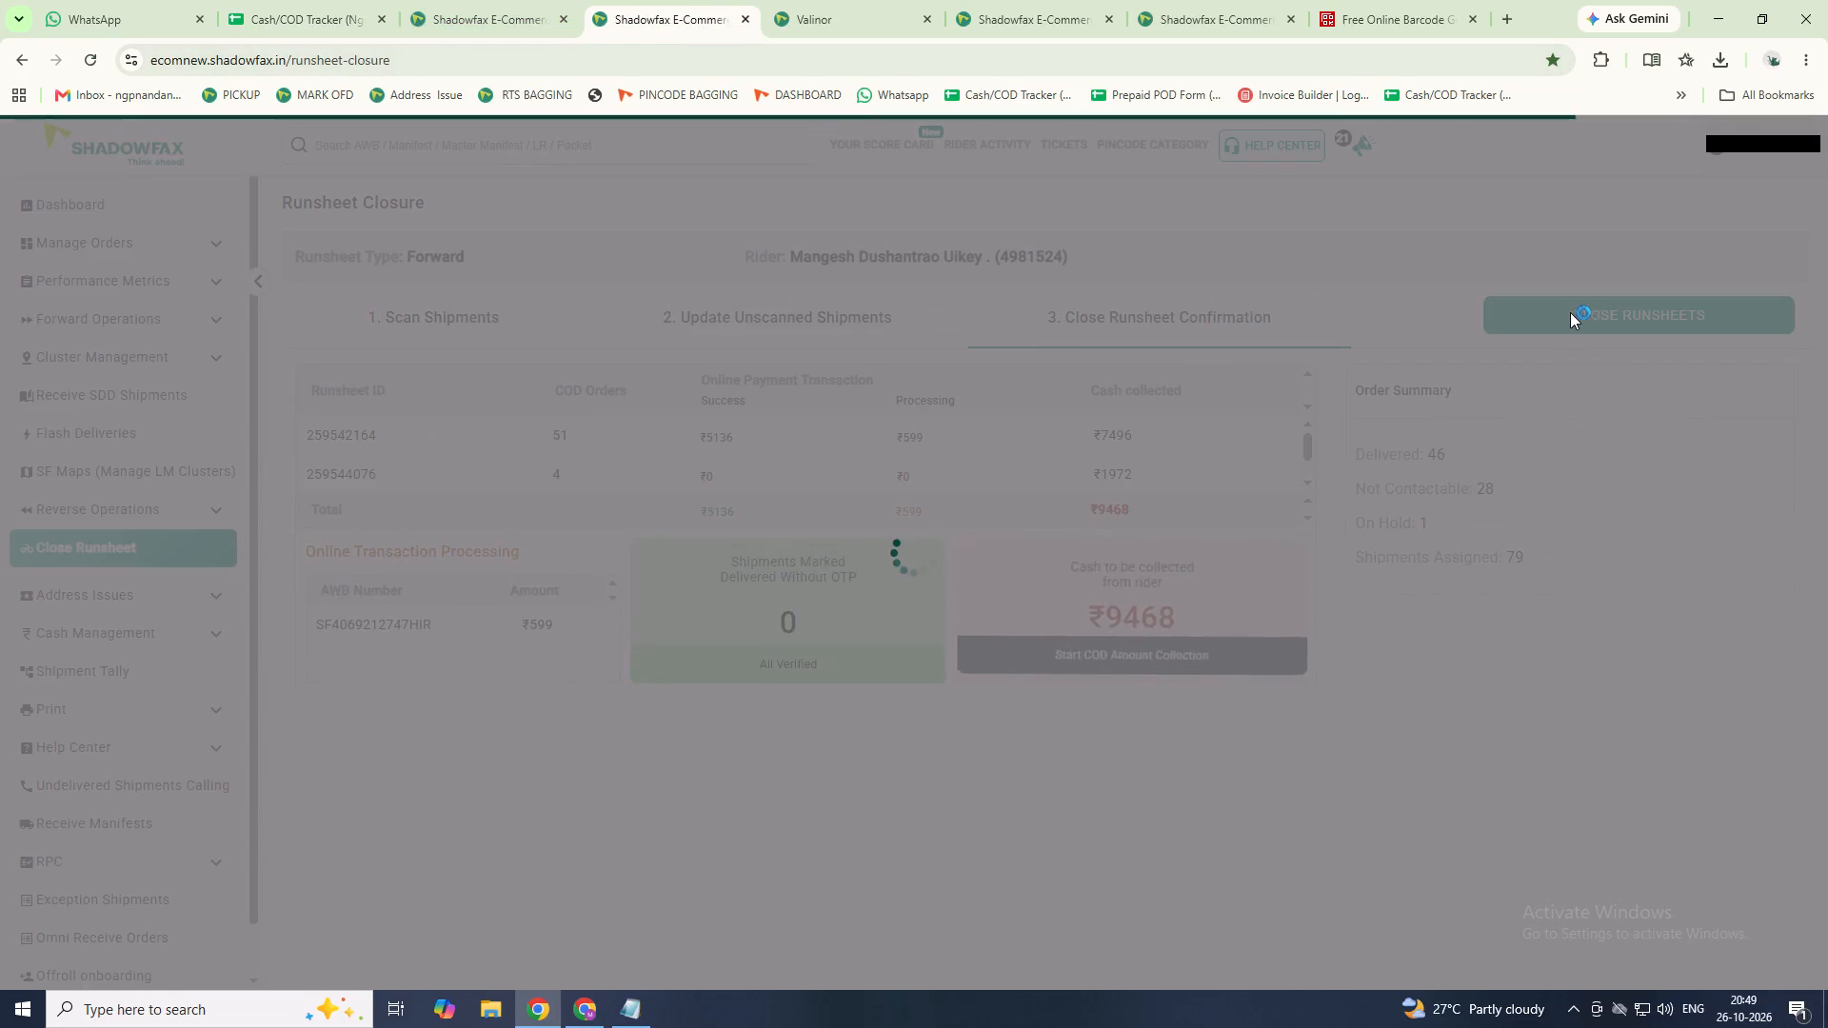
Record a cash-in-hand COD collection of 9468 for Mangesh's runsheets and close the payment dialog.
left_click(1182, 659)
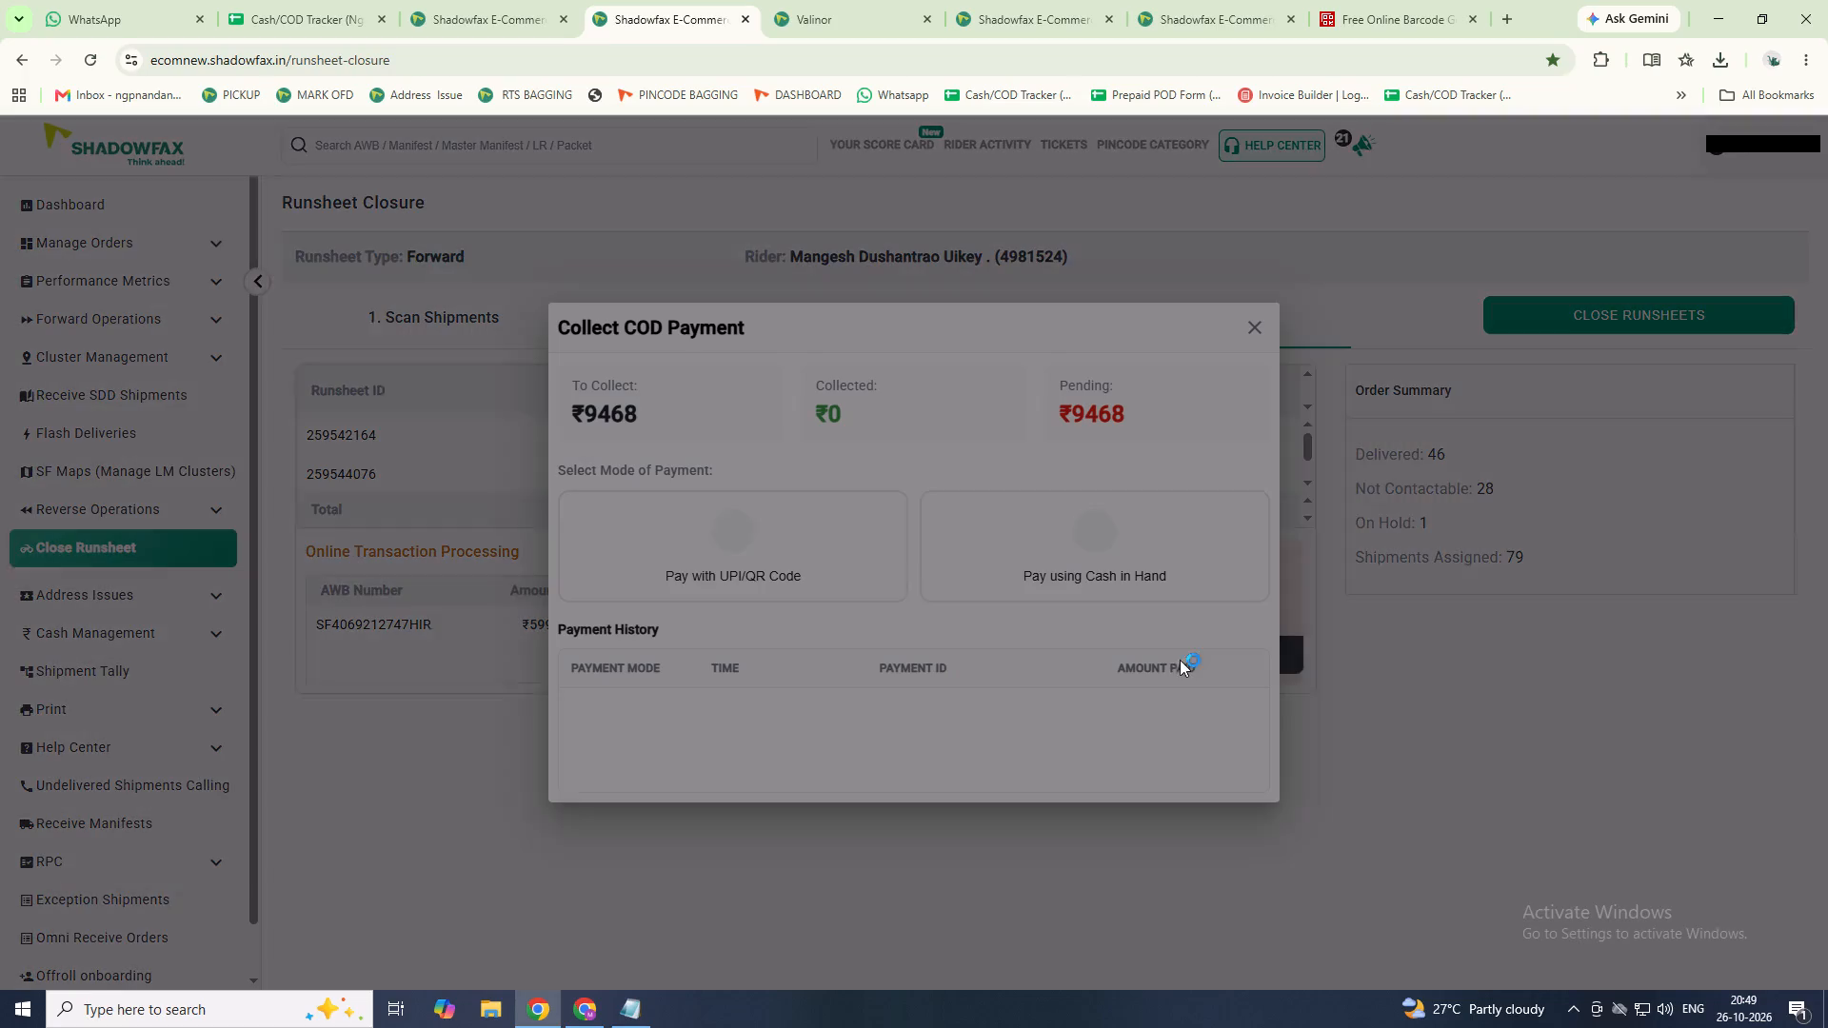
left_click(1113, 530)
left_click(1112, 532)
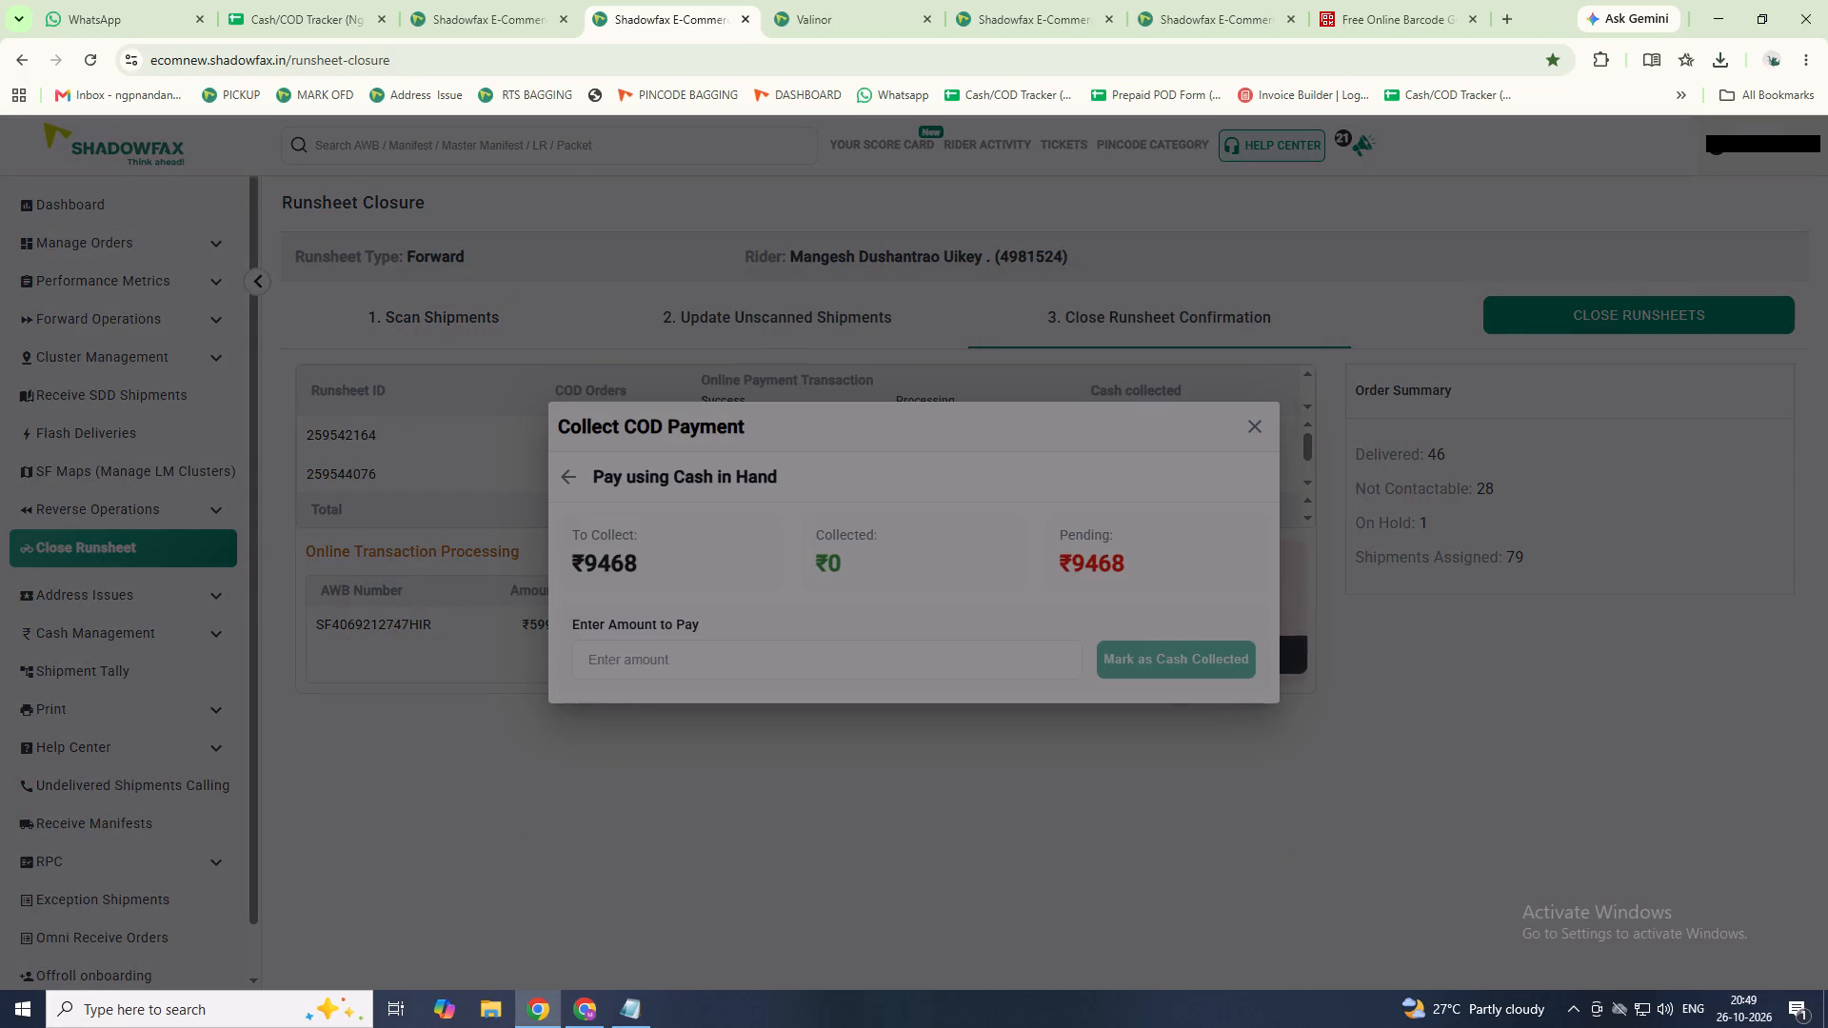
left_click(889, 649)
key("9")
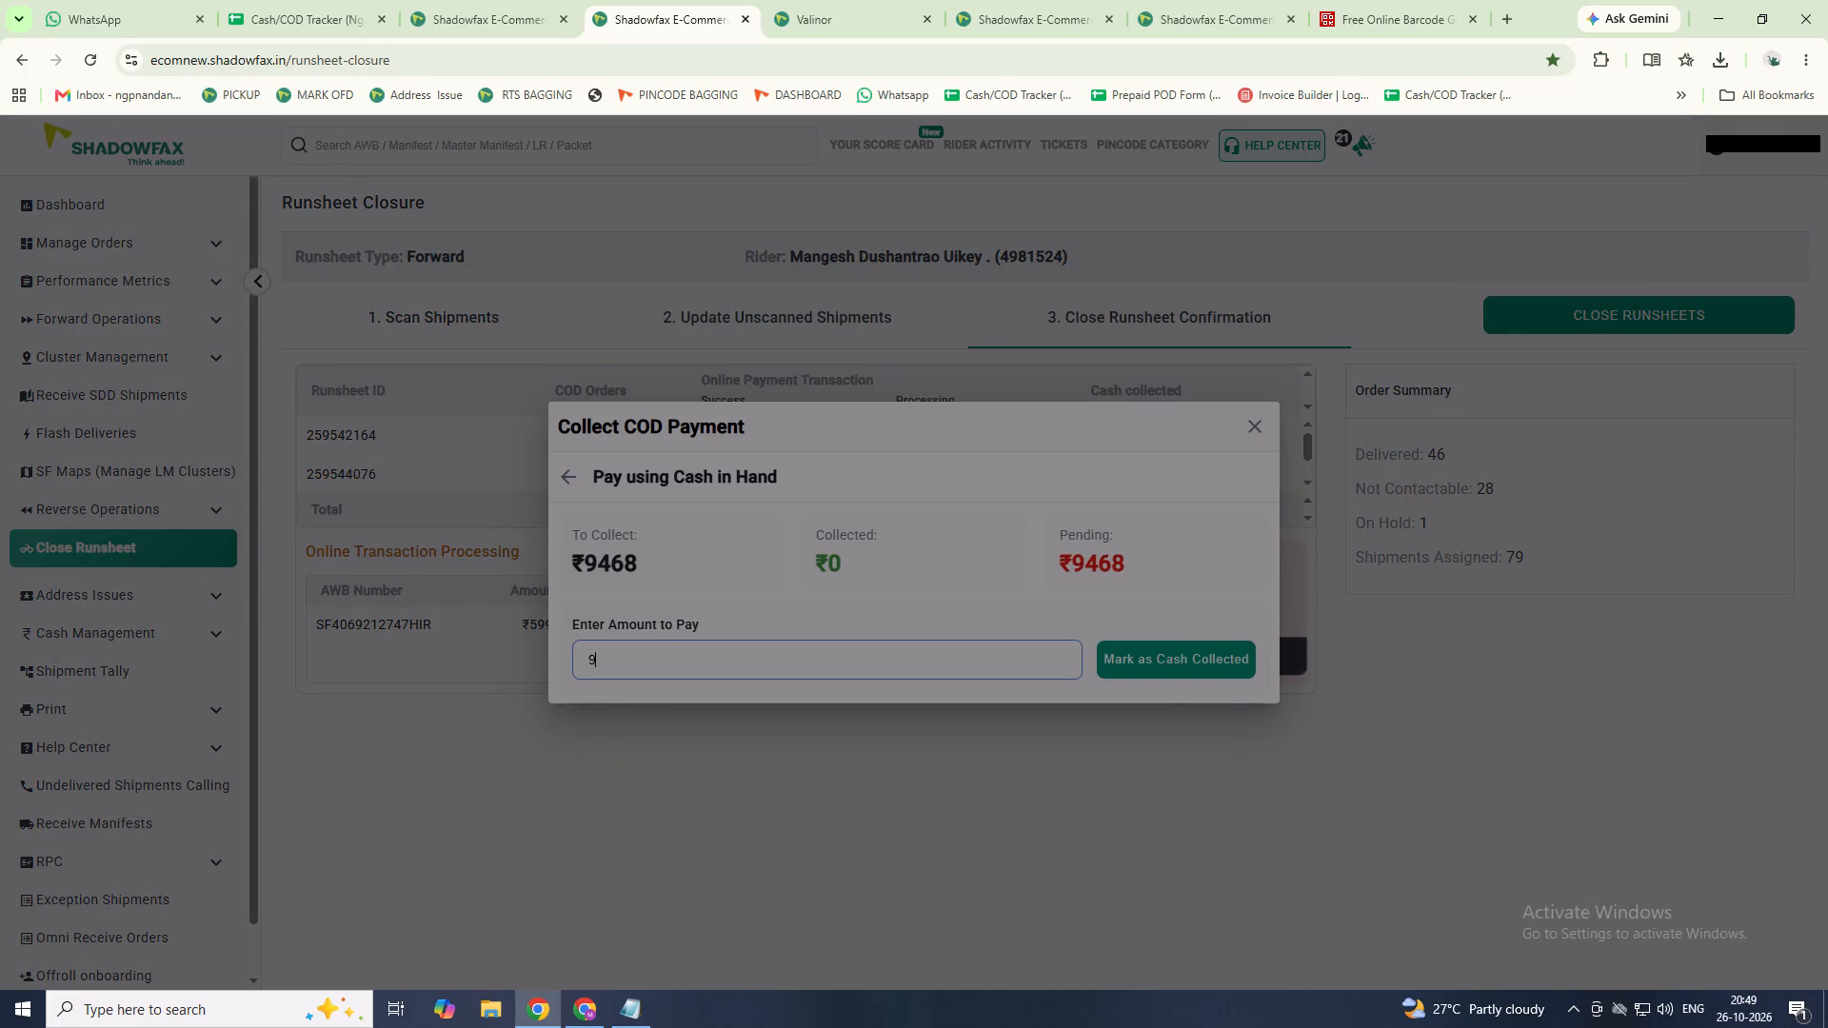
key("4")
type("68")
left_click(1174, 653)
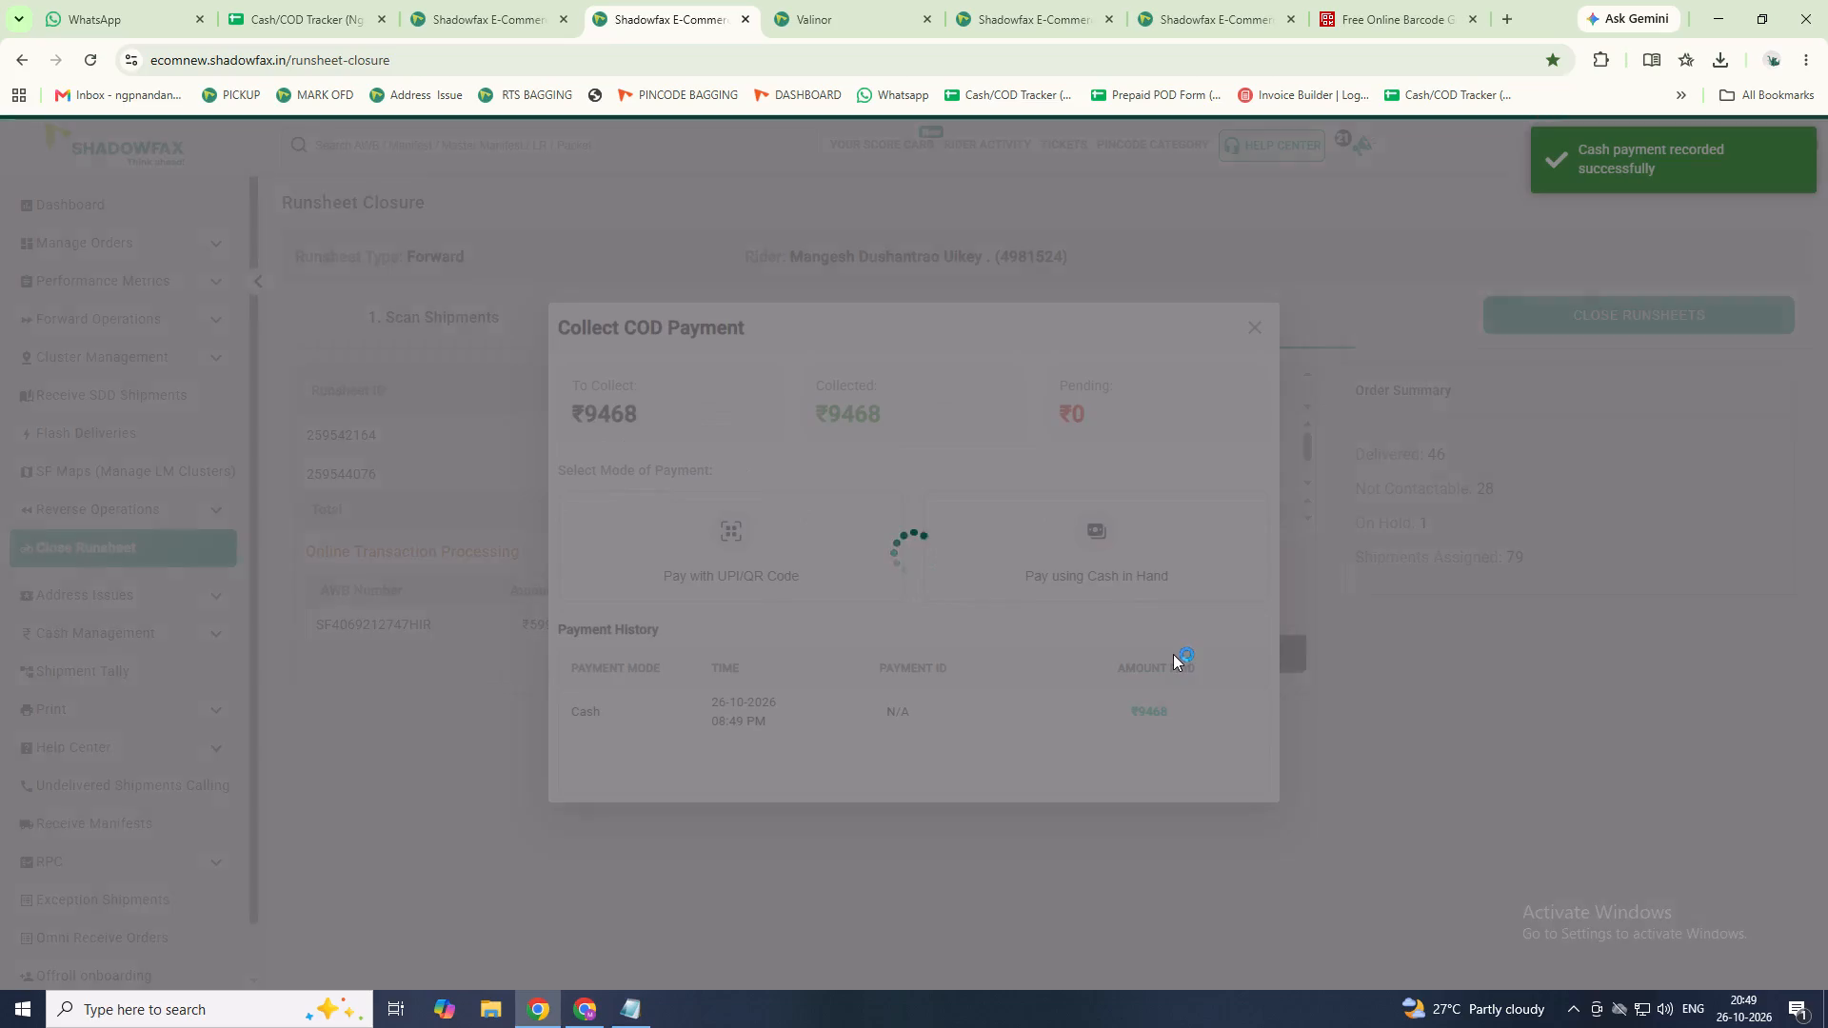
left_click(1254, 315)
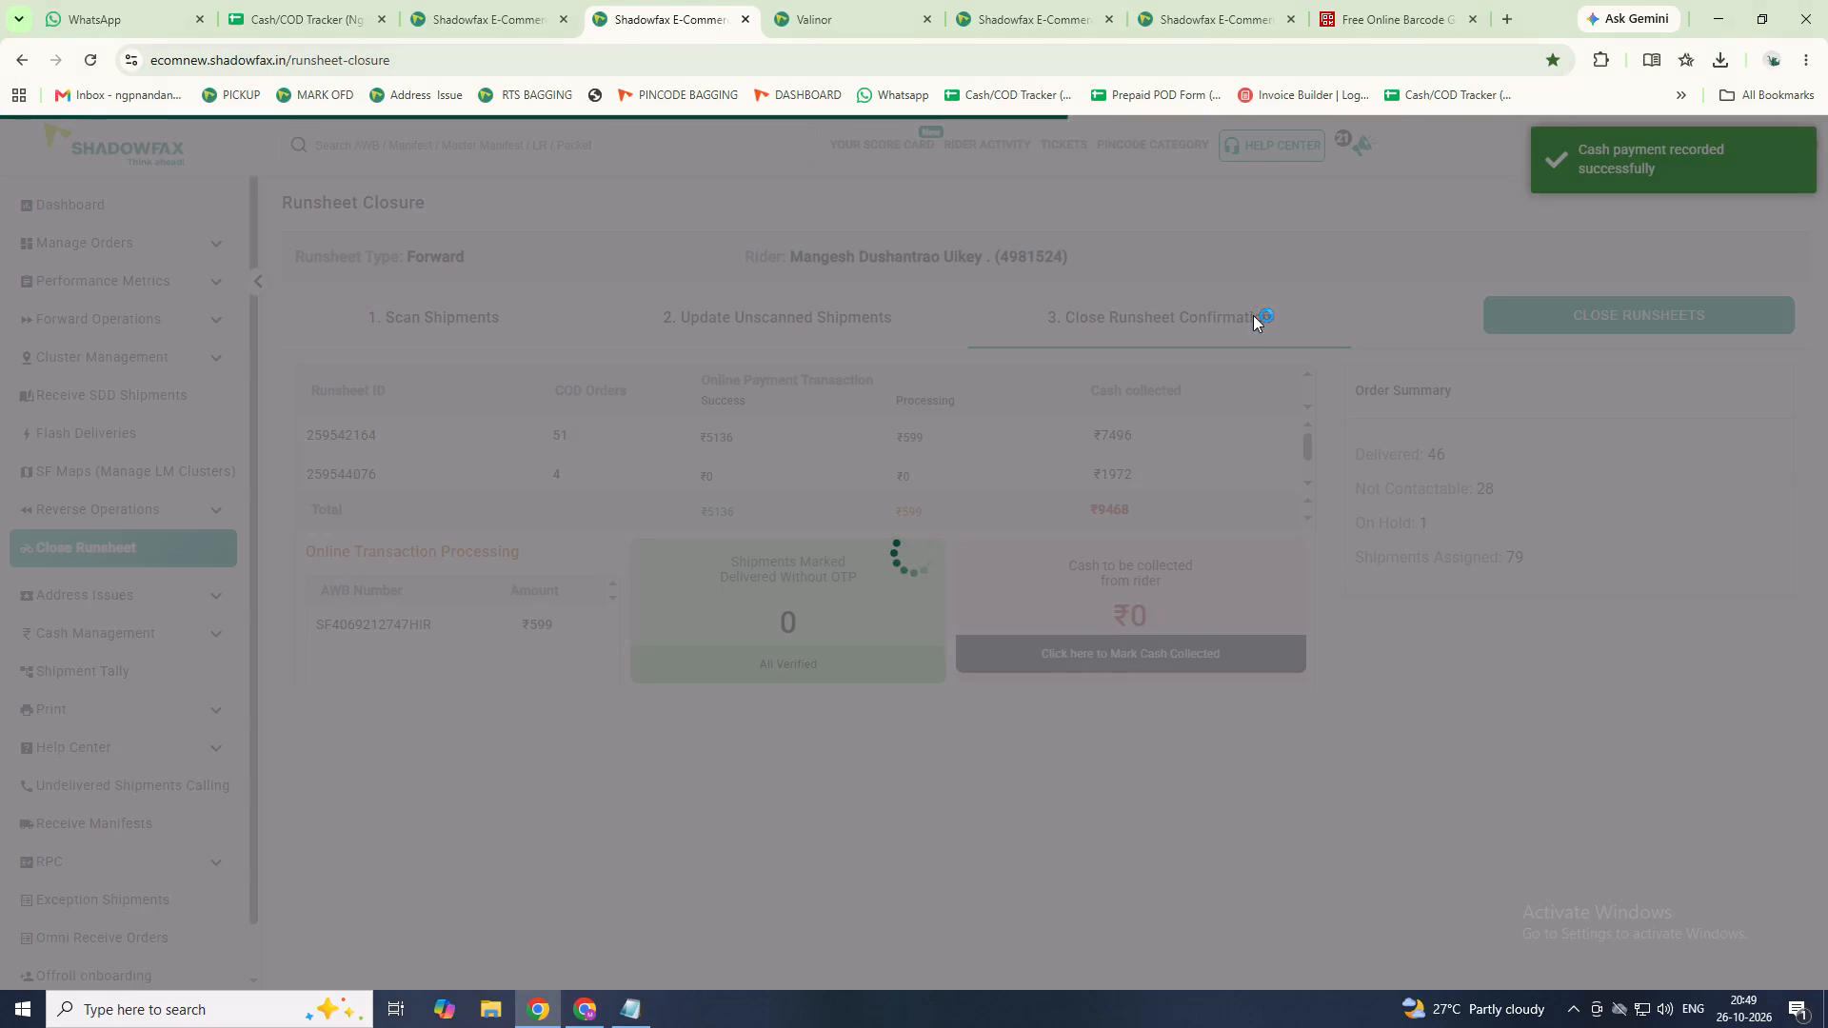
Mark Mangesh's cash as collected and close his runsheets.
left_click(1162, 654)
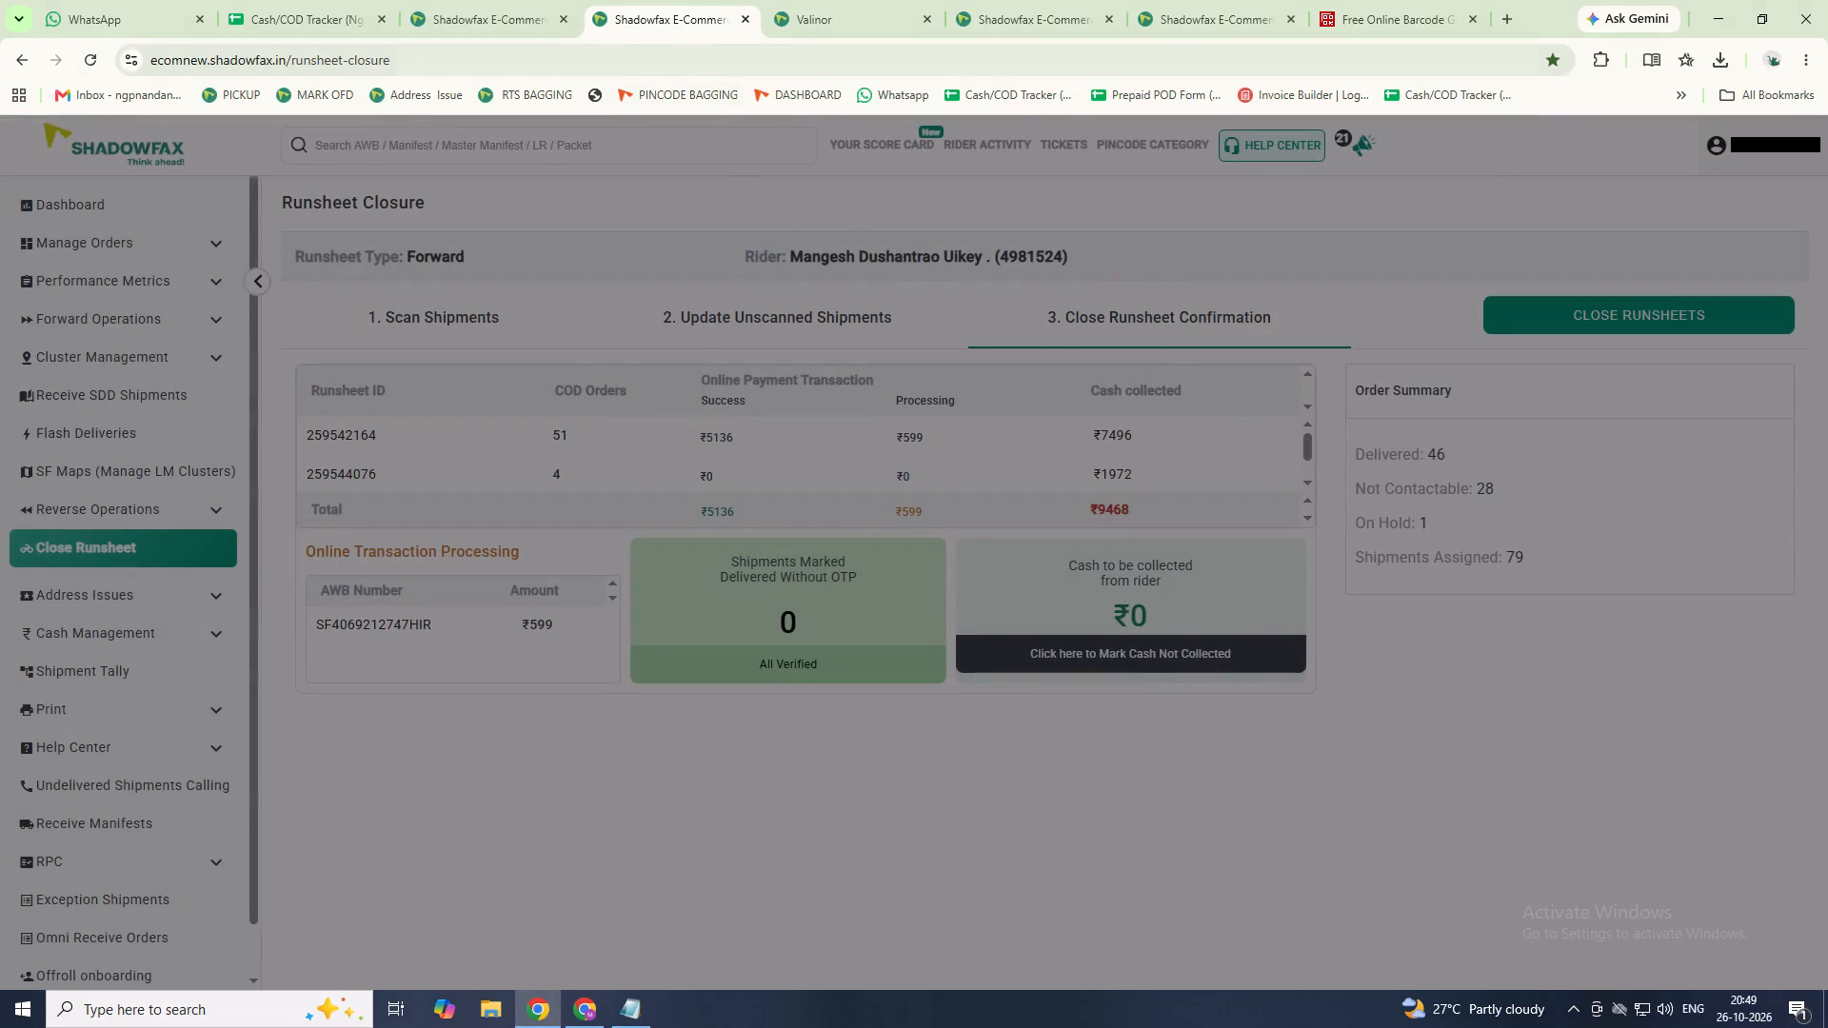
left_click(815, 12)
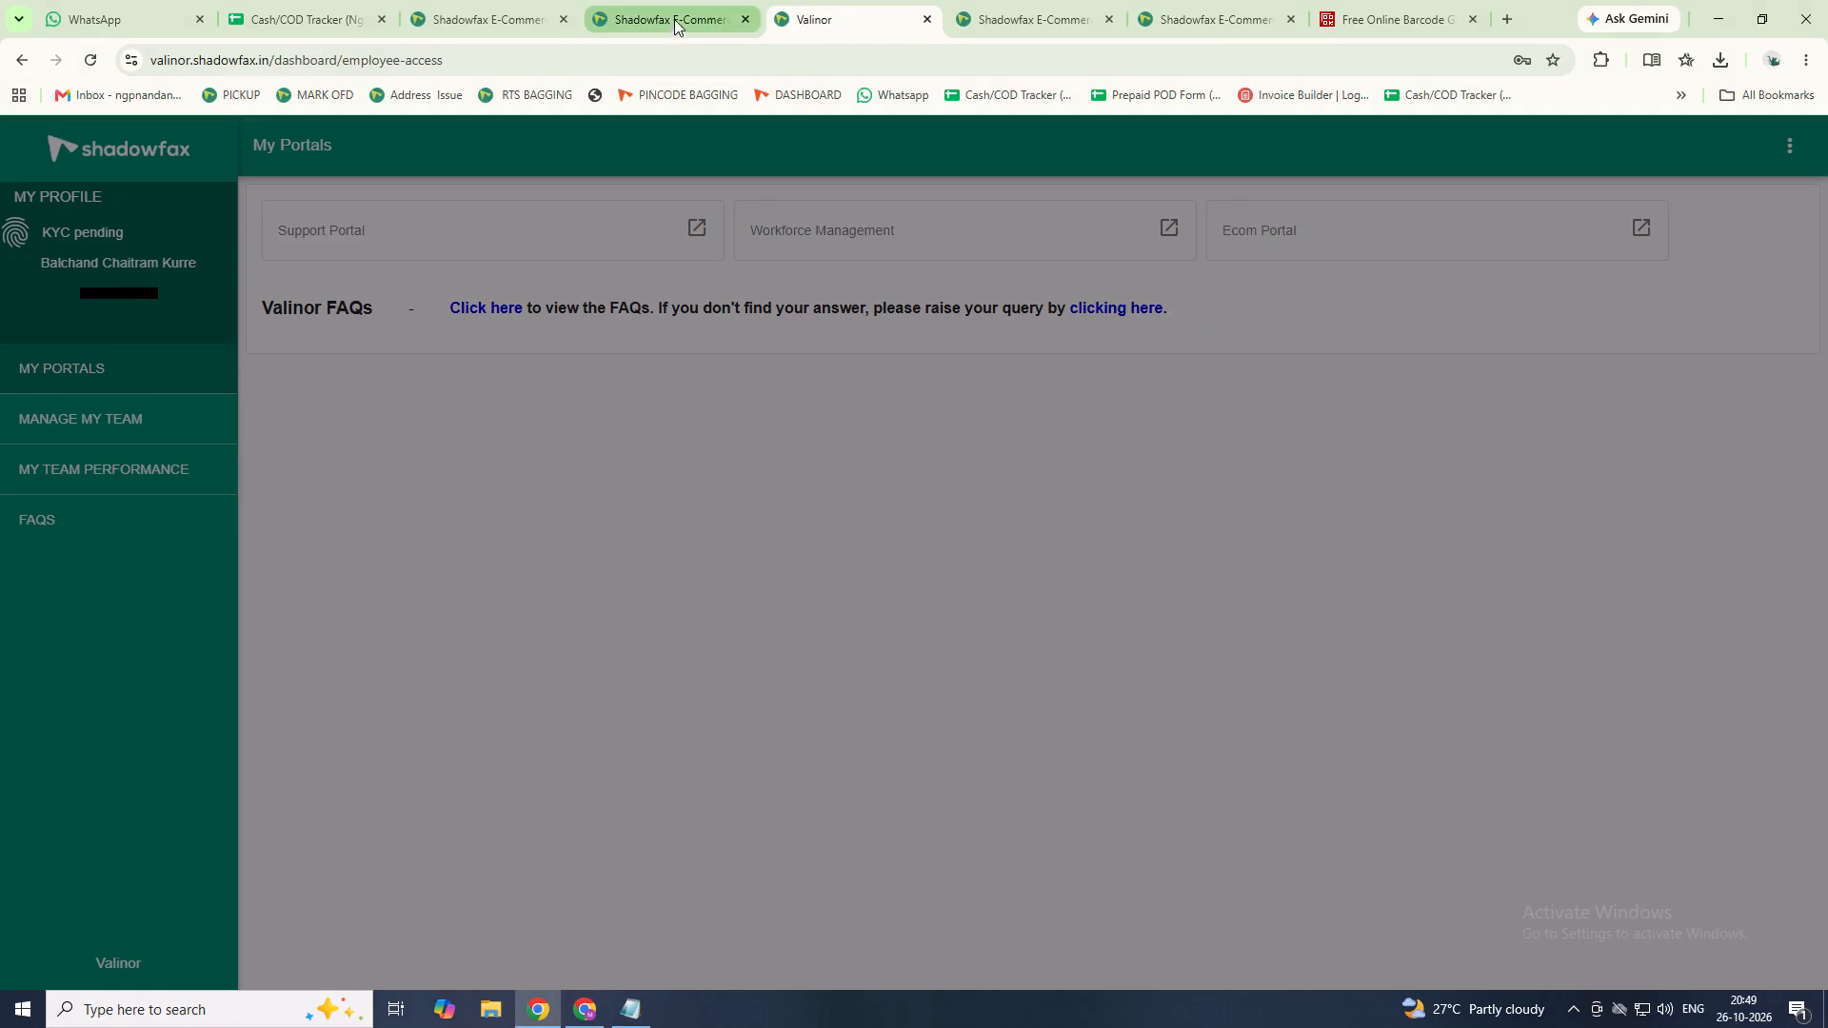
left_click(716, 0)
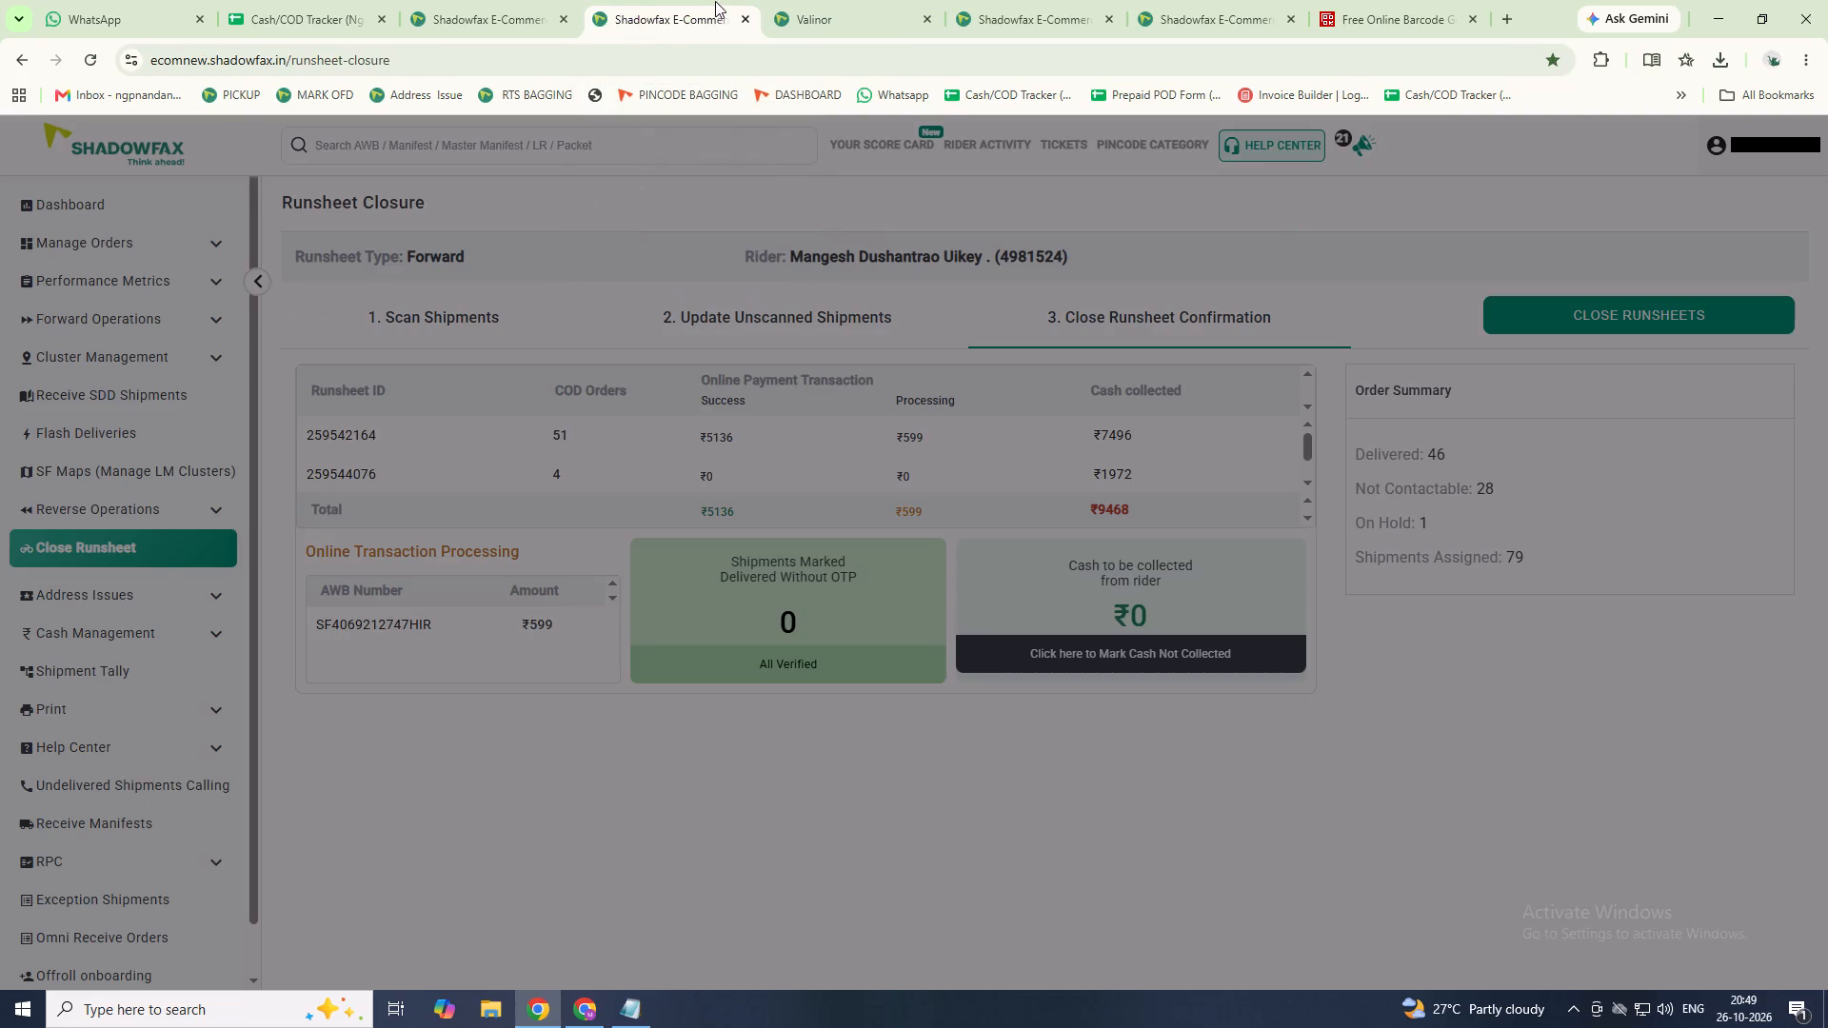
left_click(1173, 644)
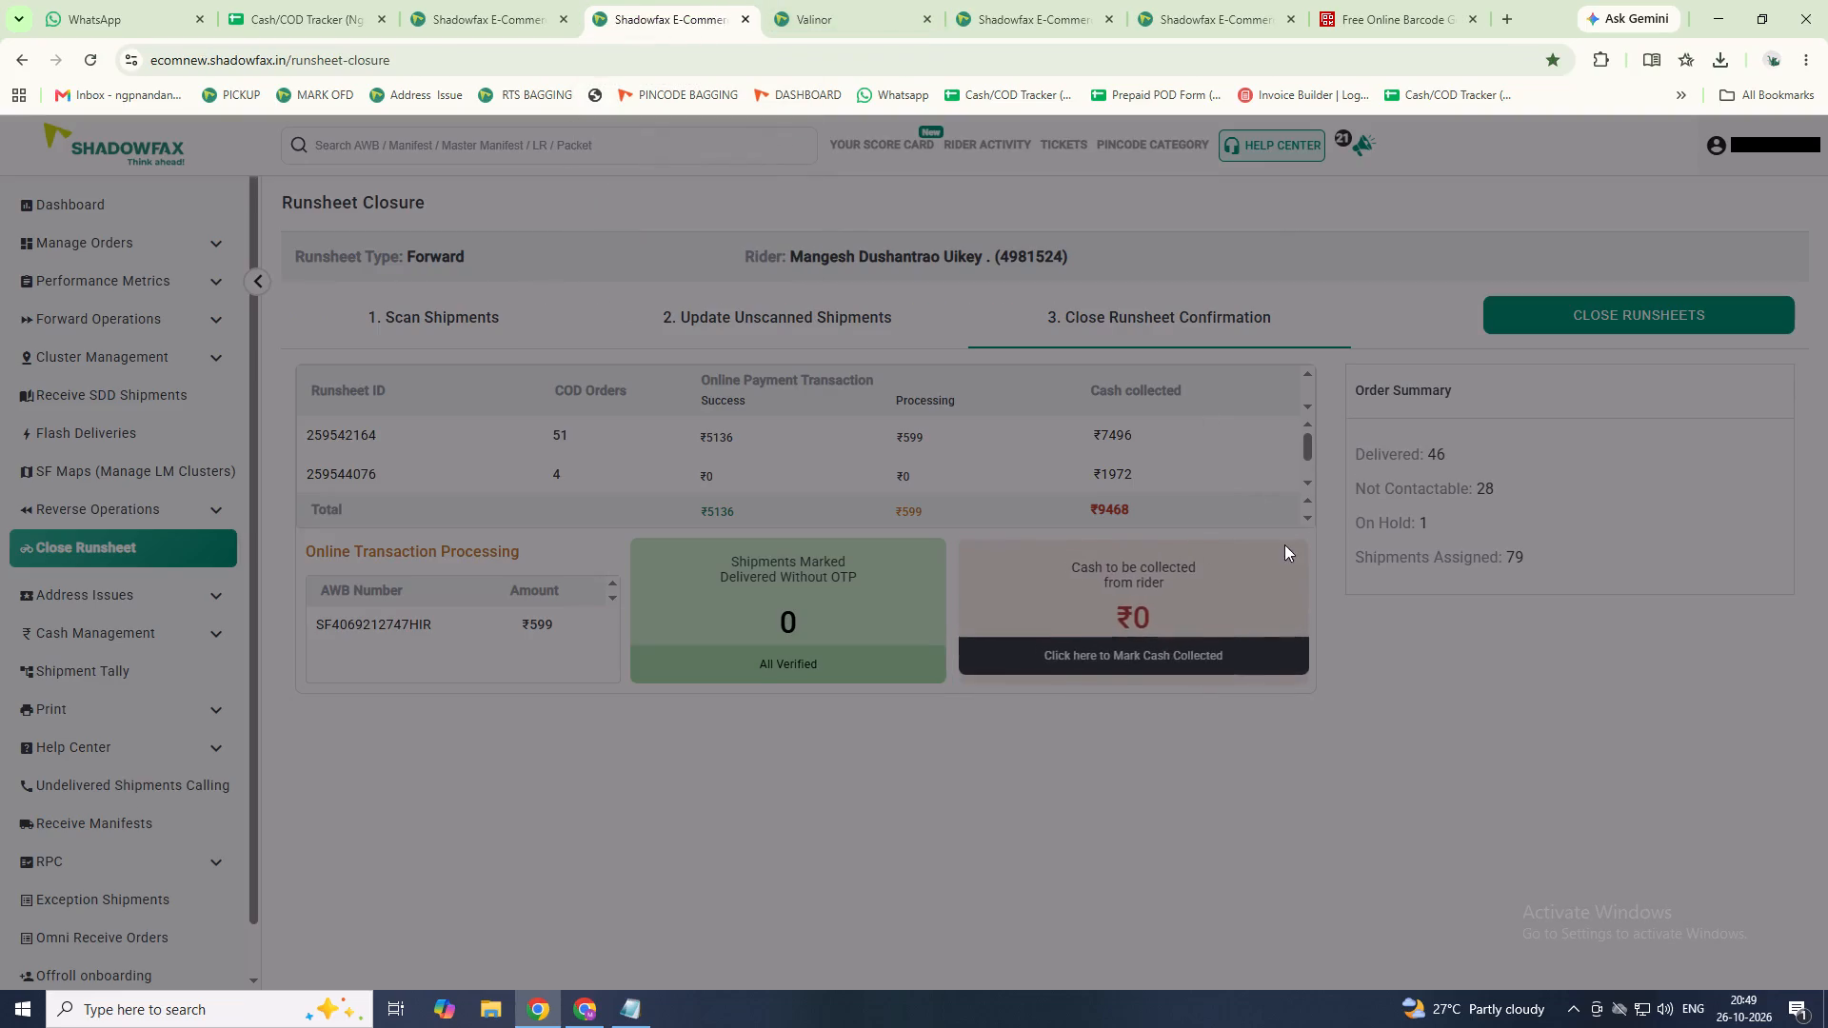
left_click(1173, 667)
left_click(1568, 310)
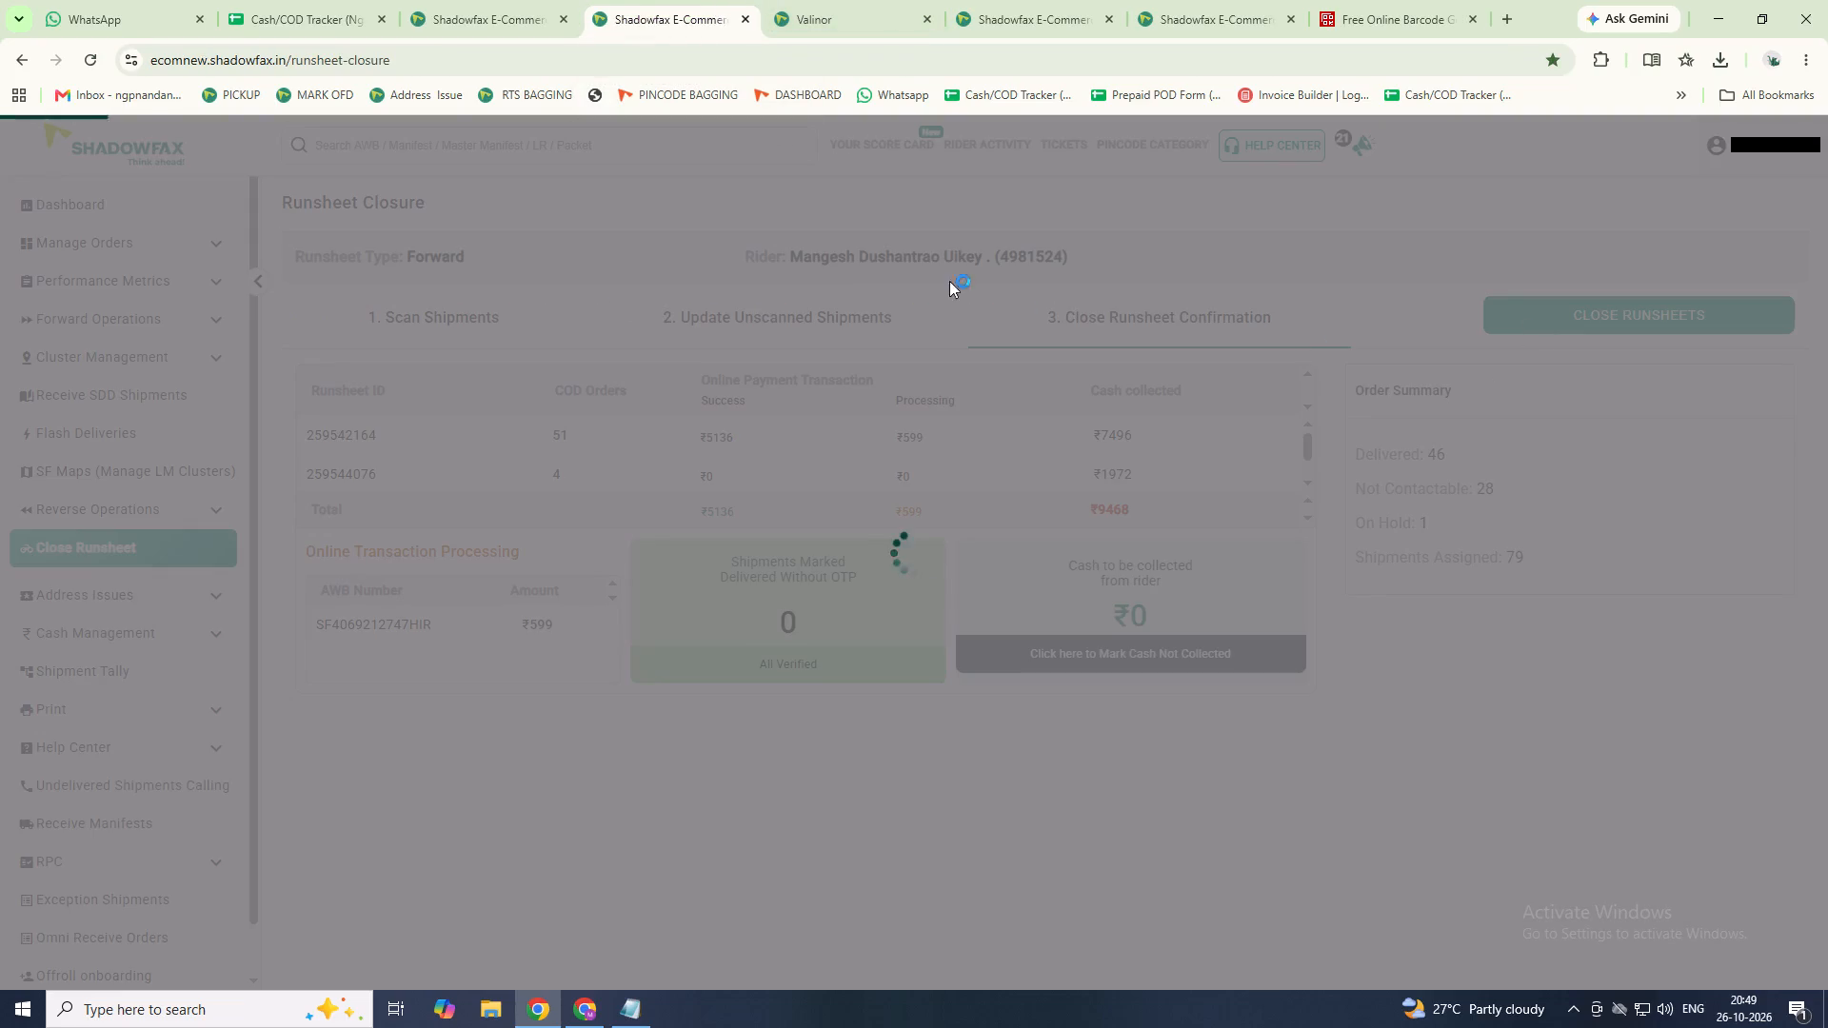
Search the riders for OM, select Omprakash for forward runsheet closure and proceed to shipment scanning.
left_click(1070, 316)
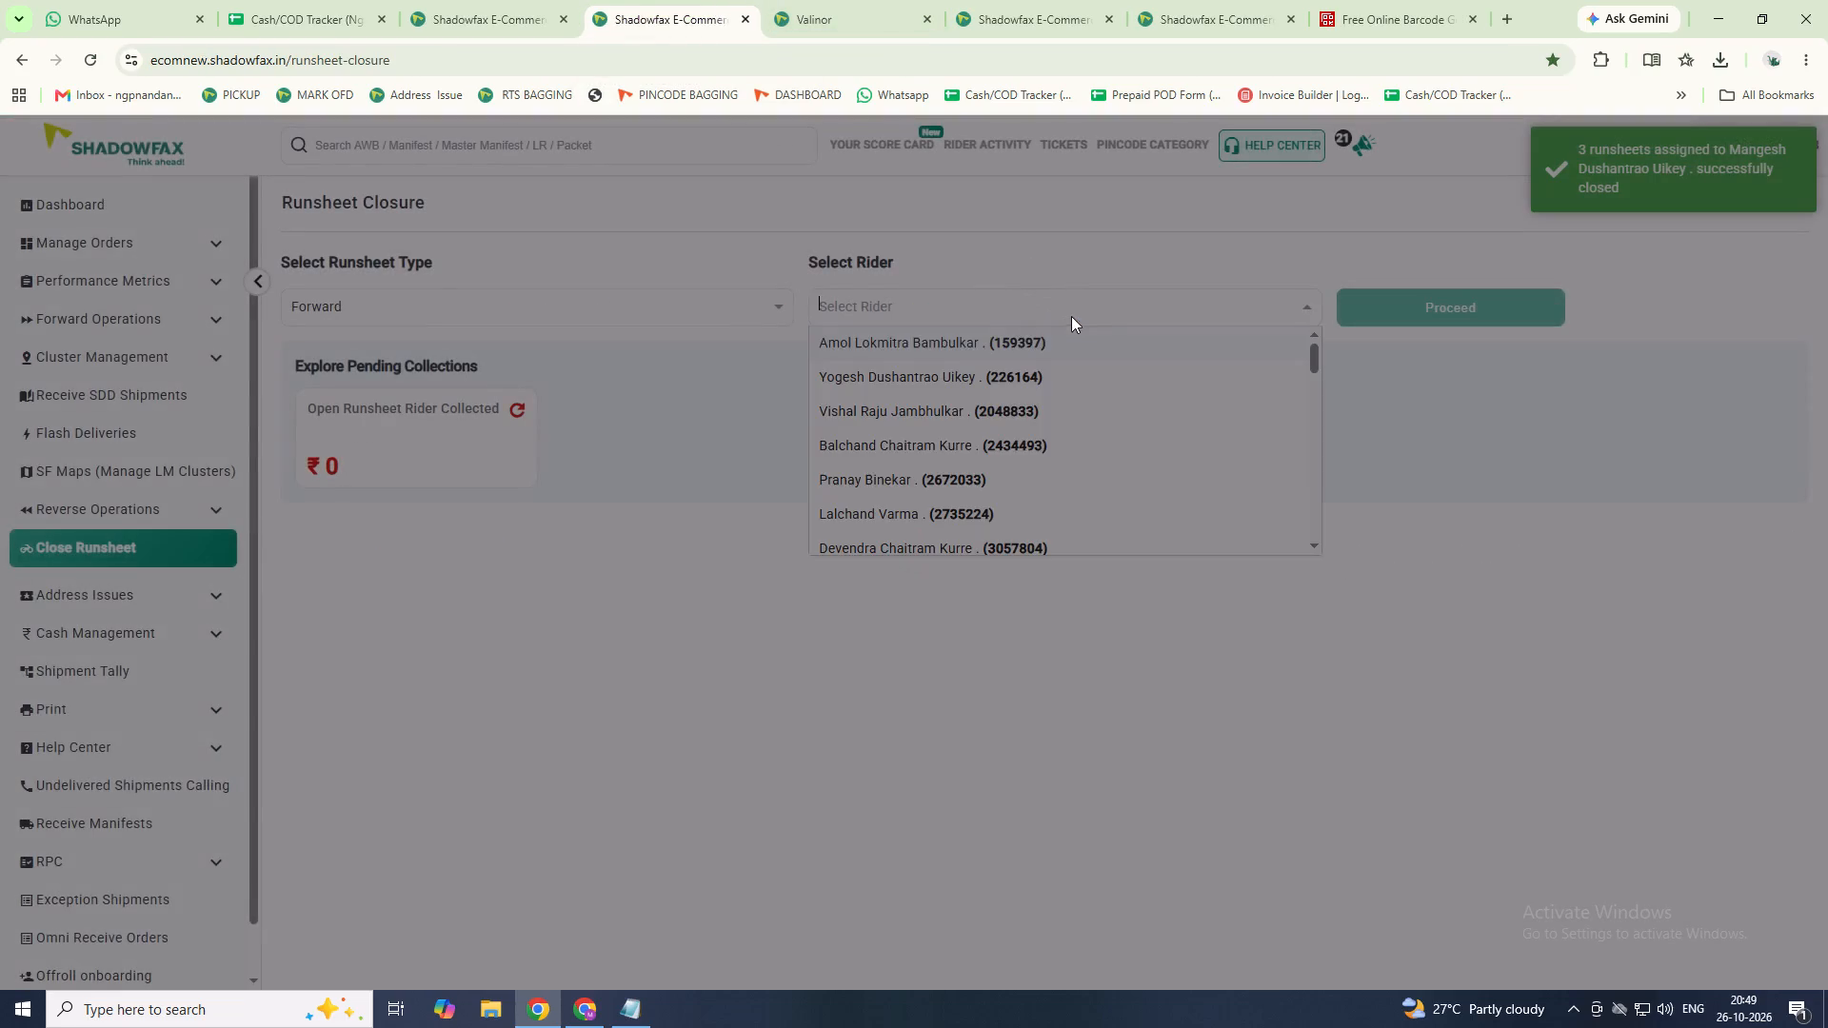
type("ANCJ")
key("BackSpace")
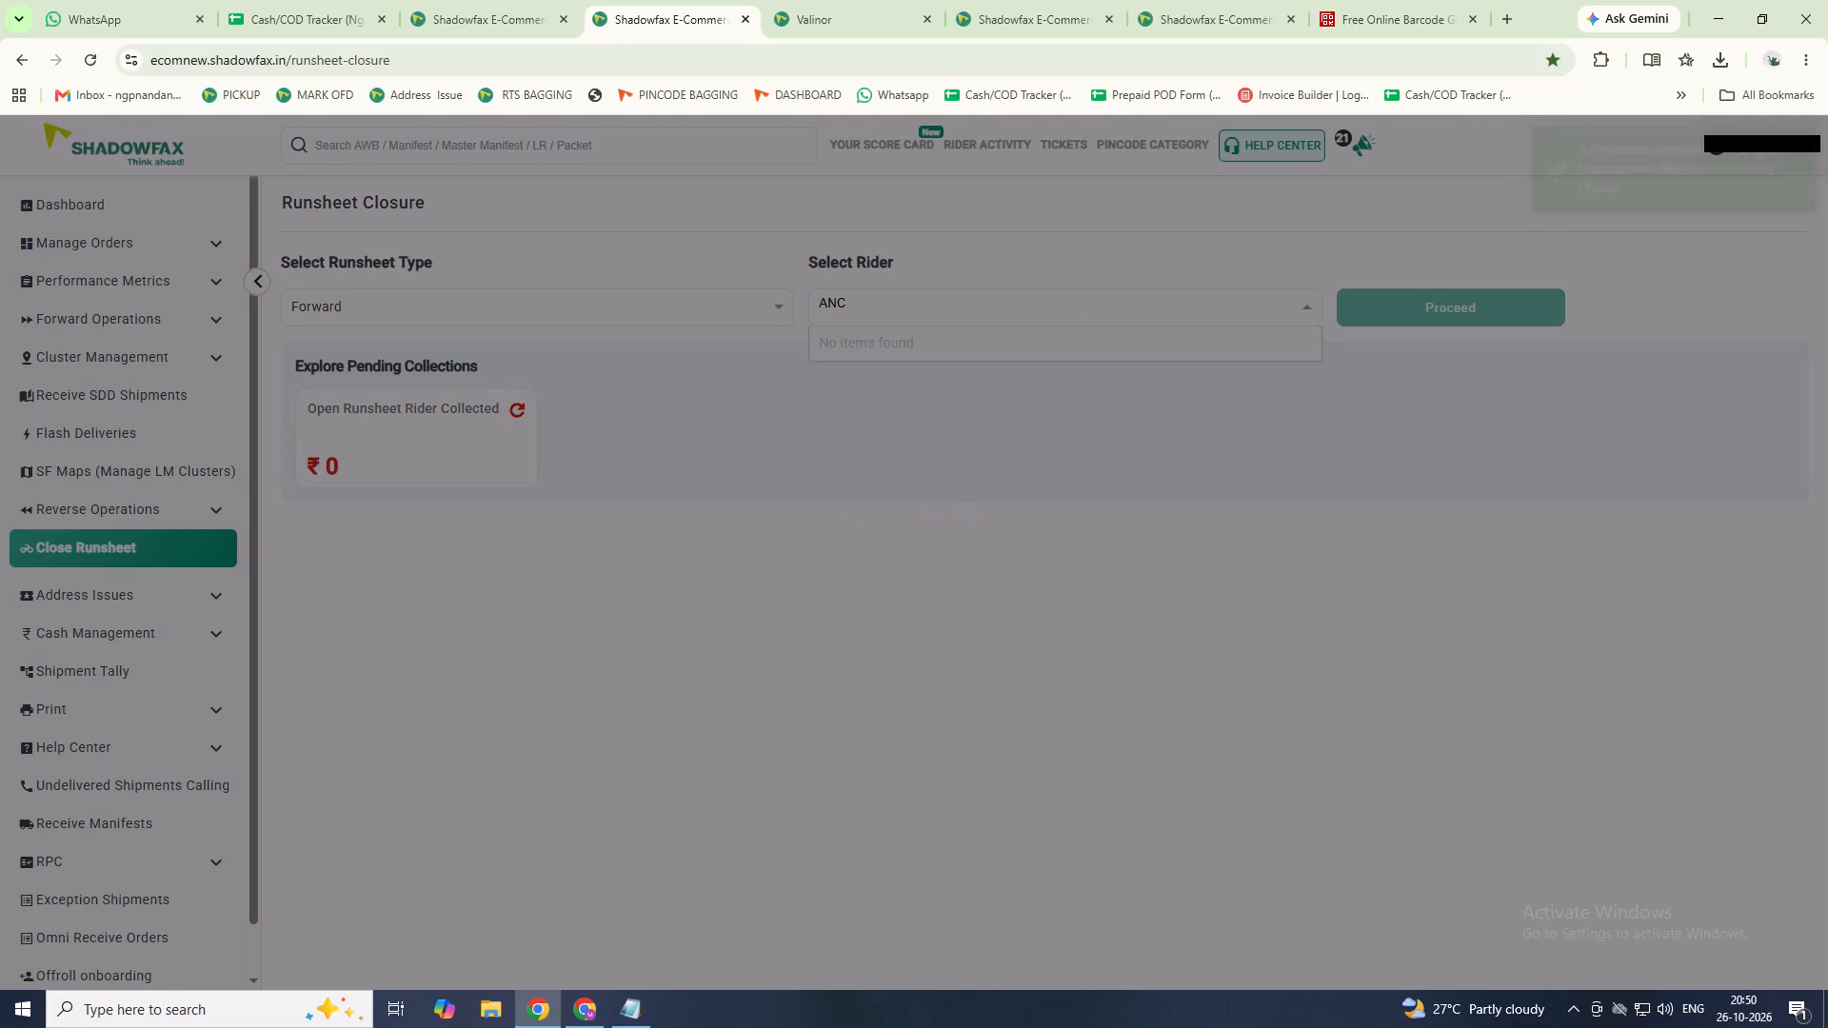
key("BackSpace")
key("BackSpace")
key("BackSpace")
type("OM")
left_click(918, 443)
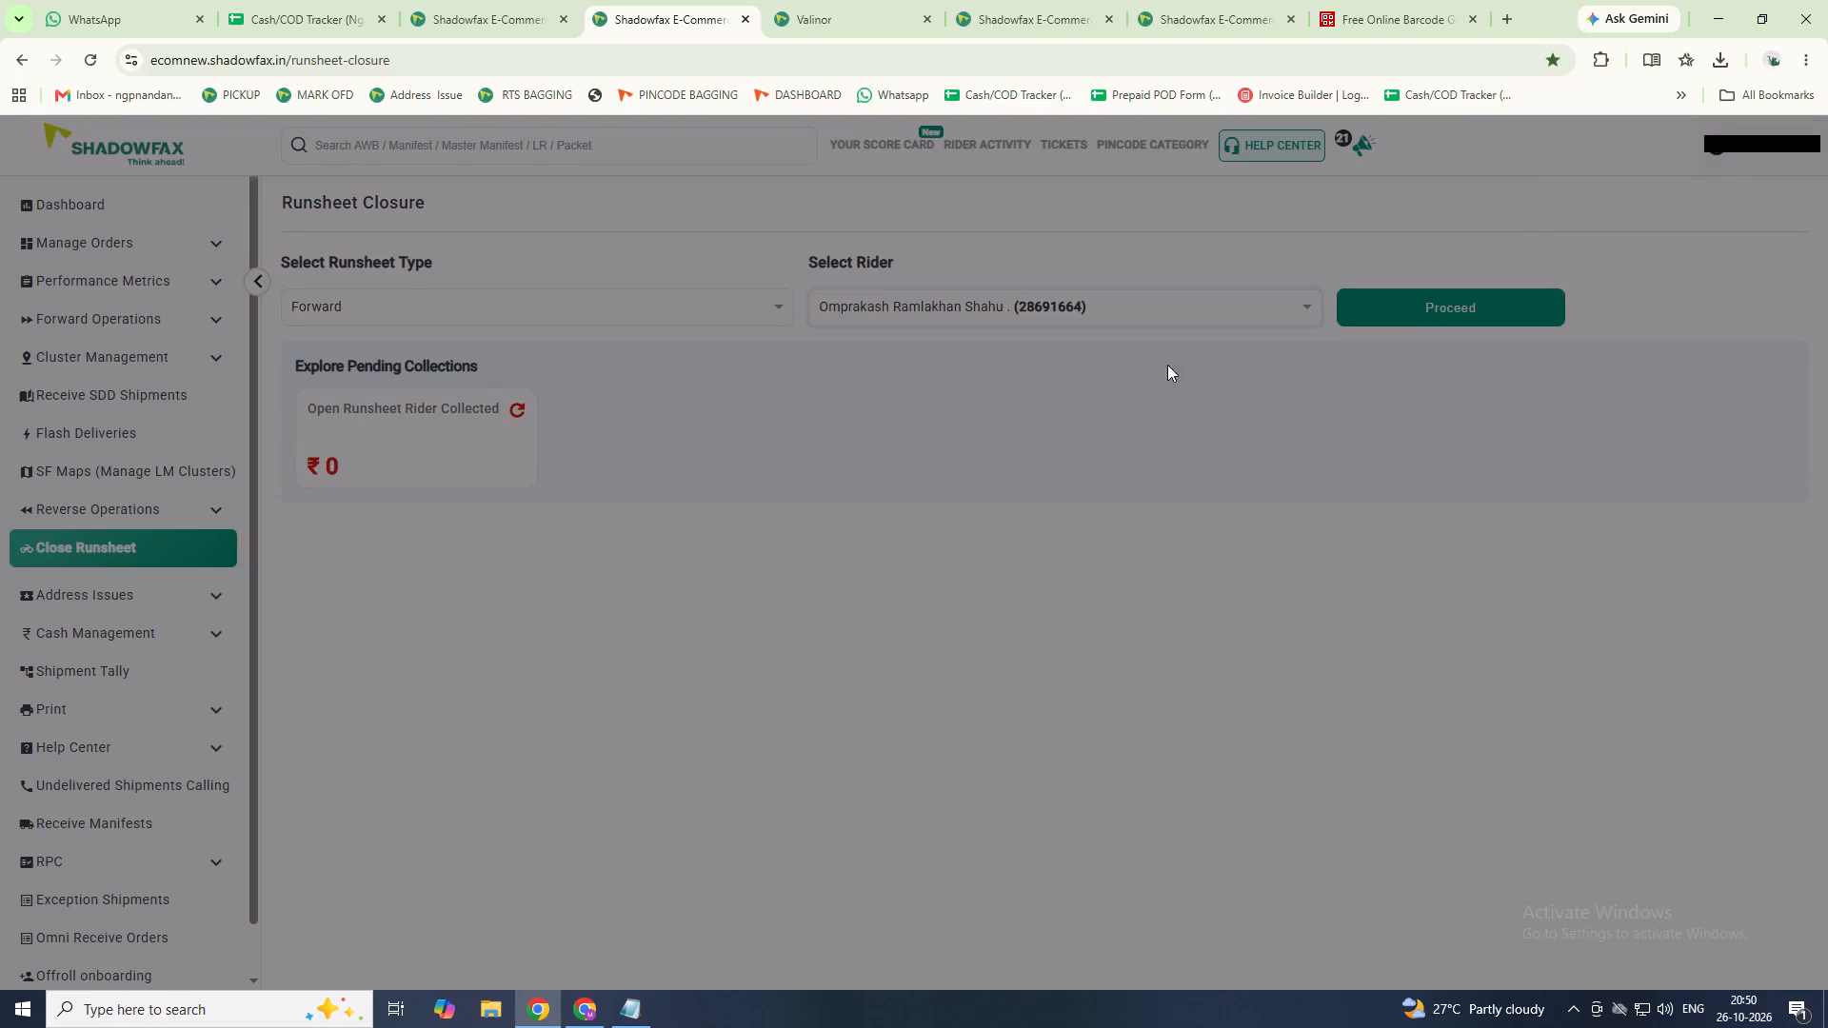
left_click(1414, 298)
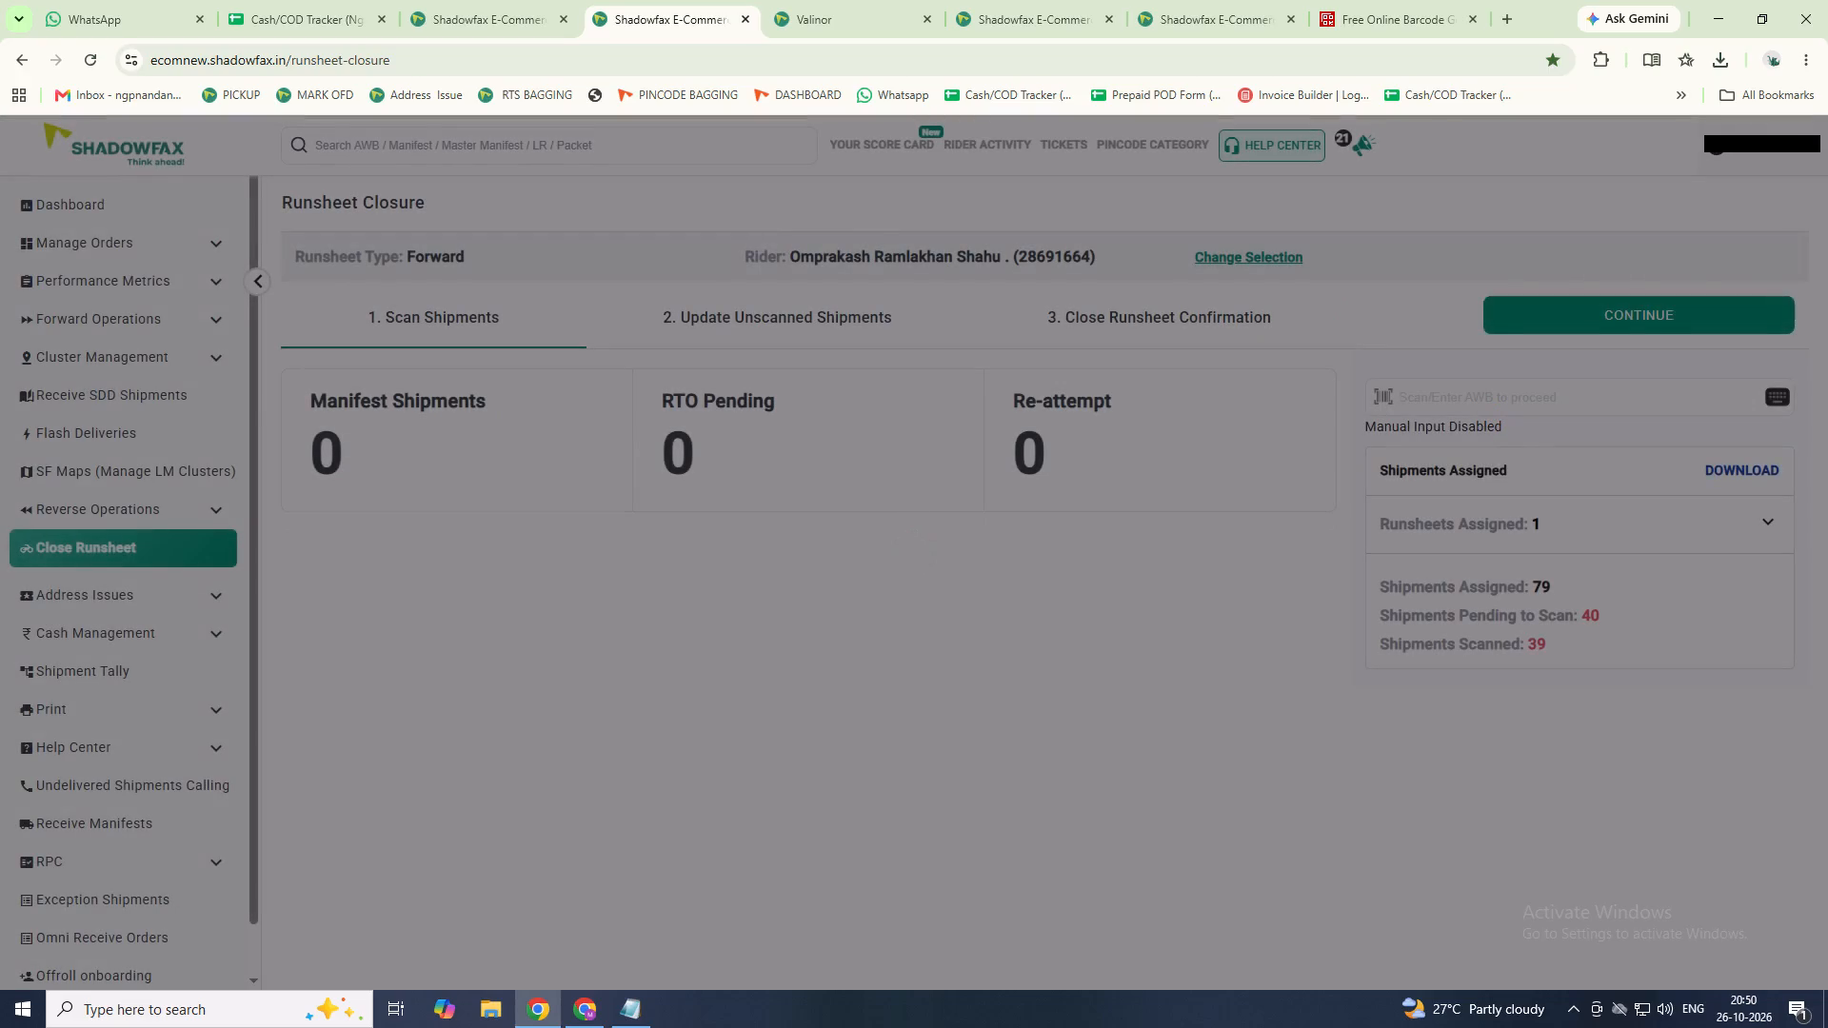
left_click(1469, 404)
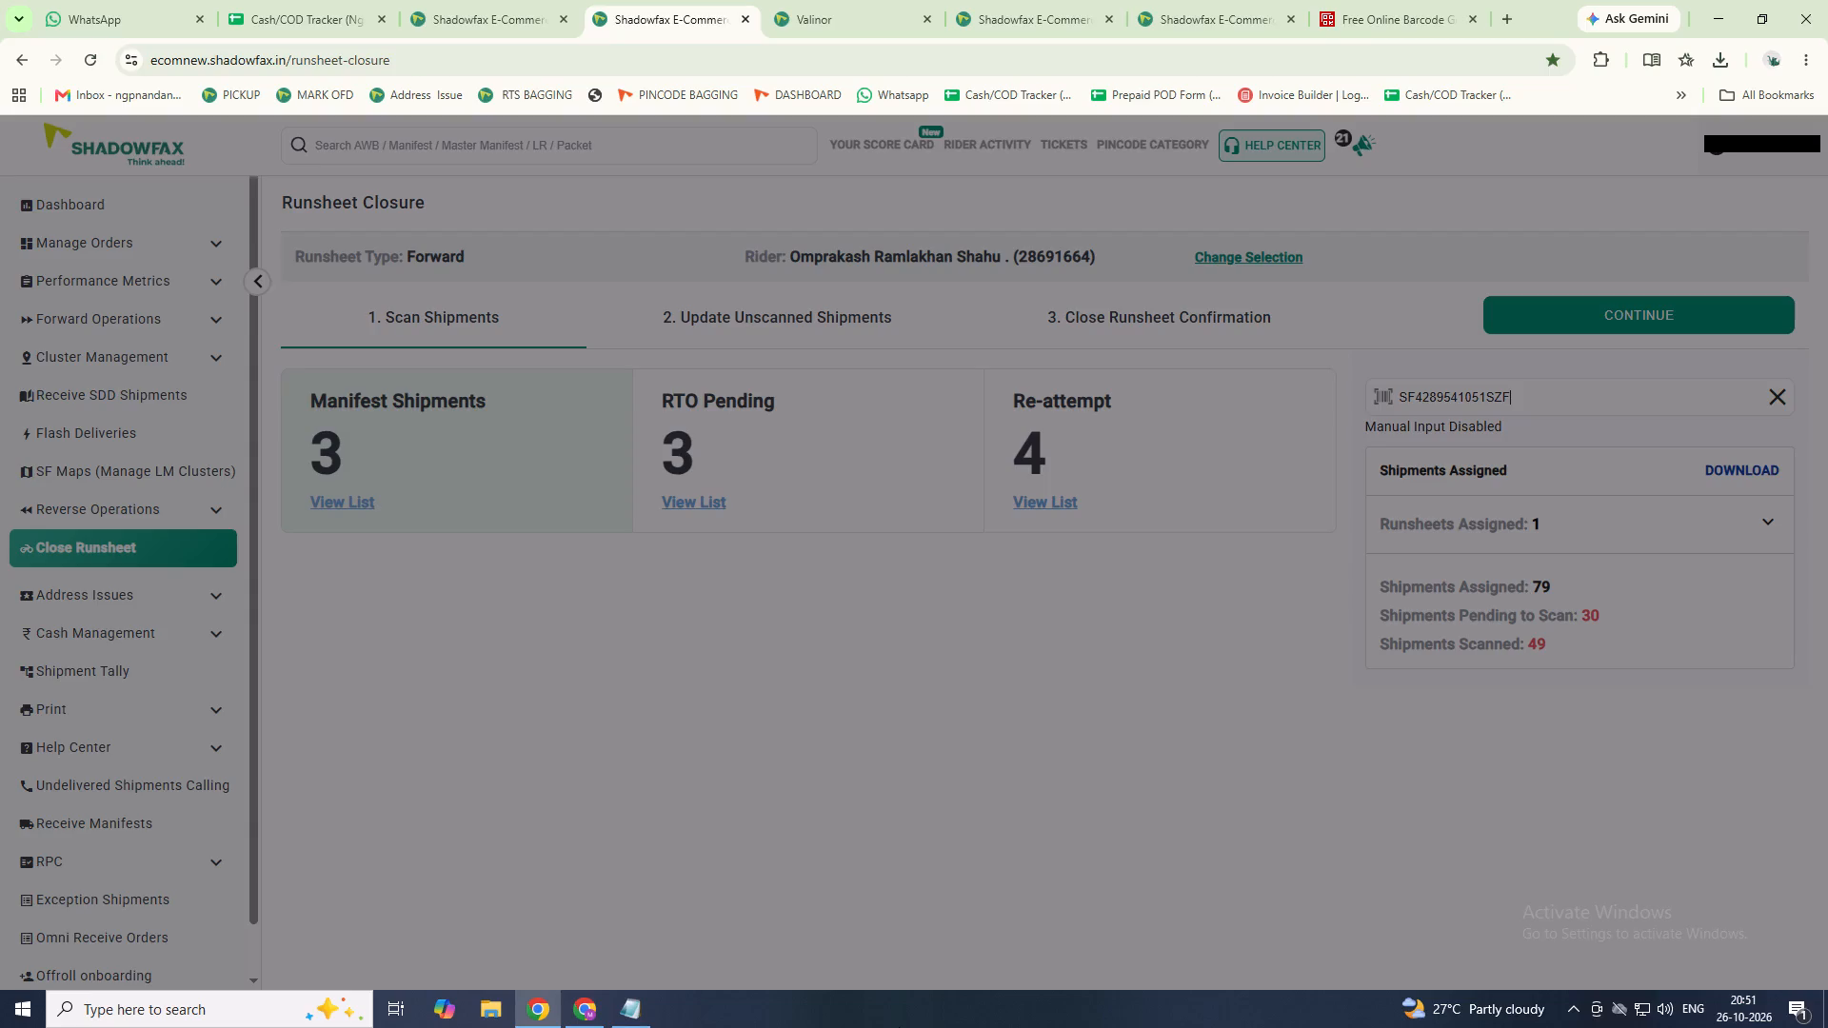
key("ctrl+a")
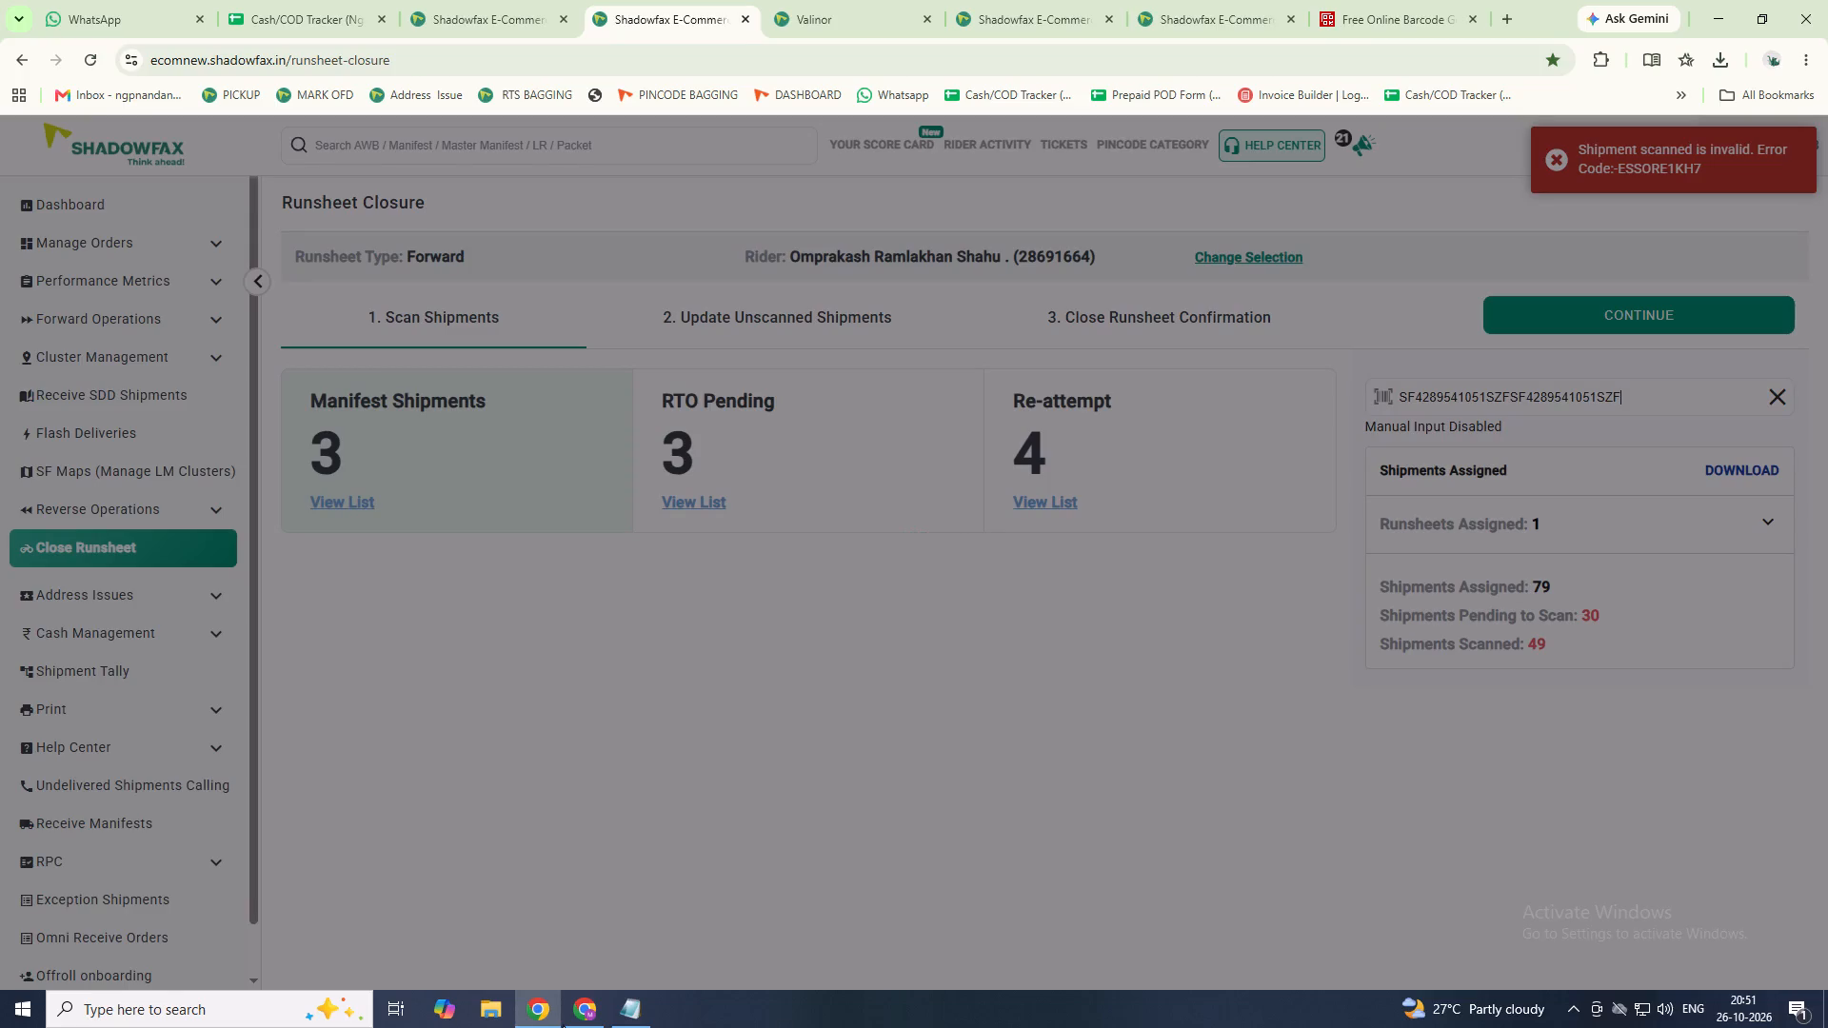
double_click(1680, 404)
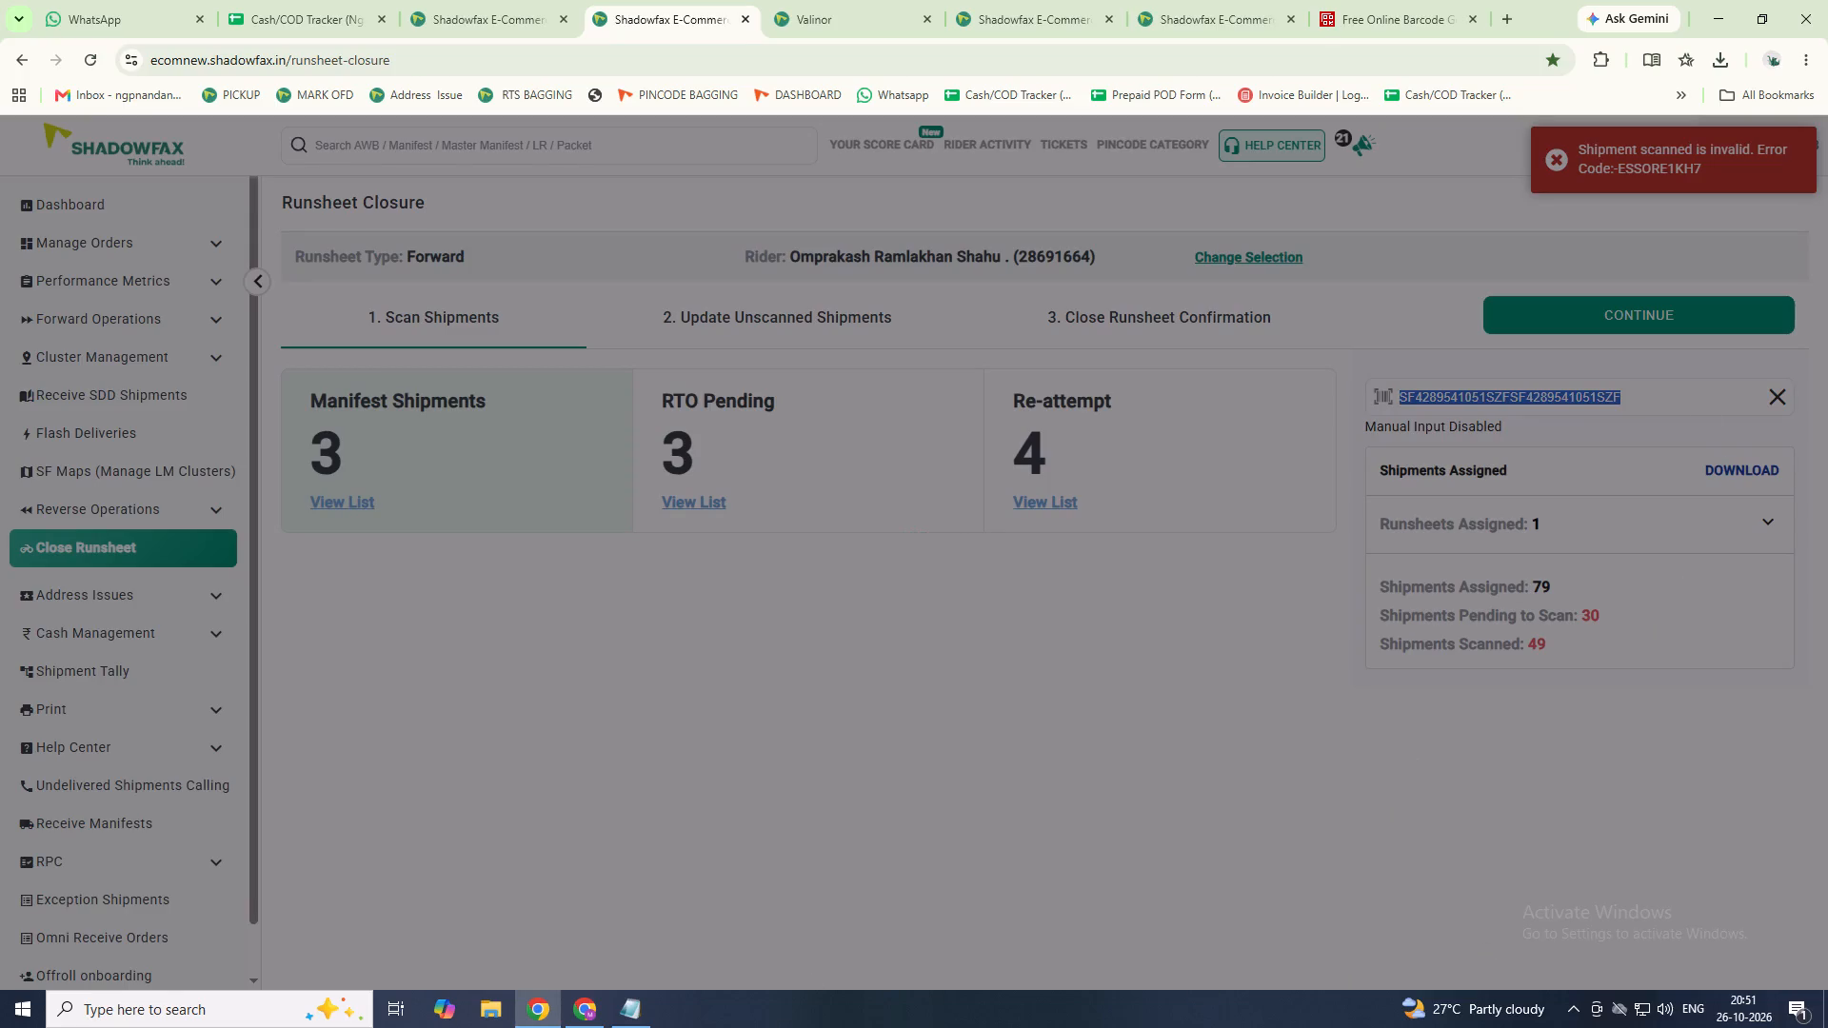
key("BackSpace")
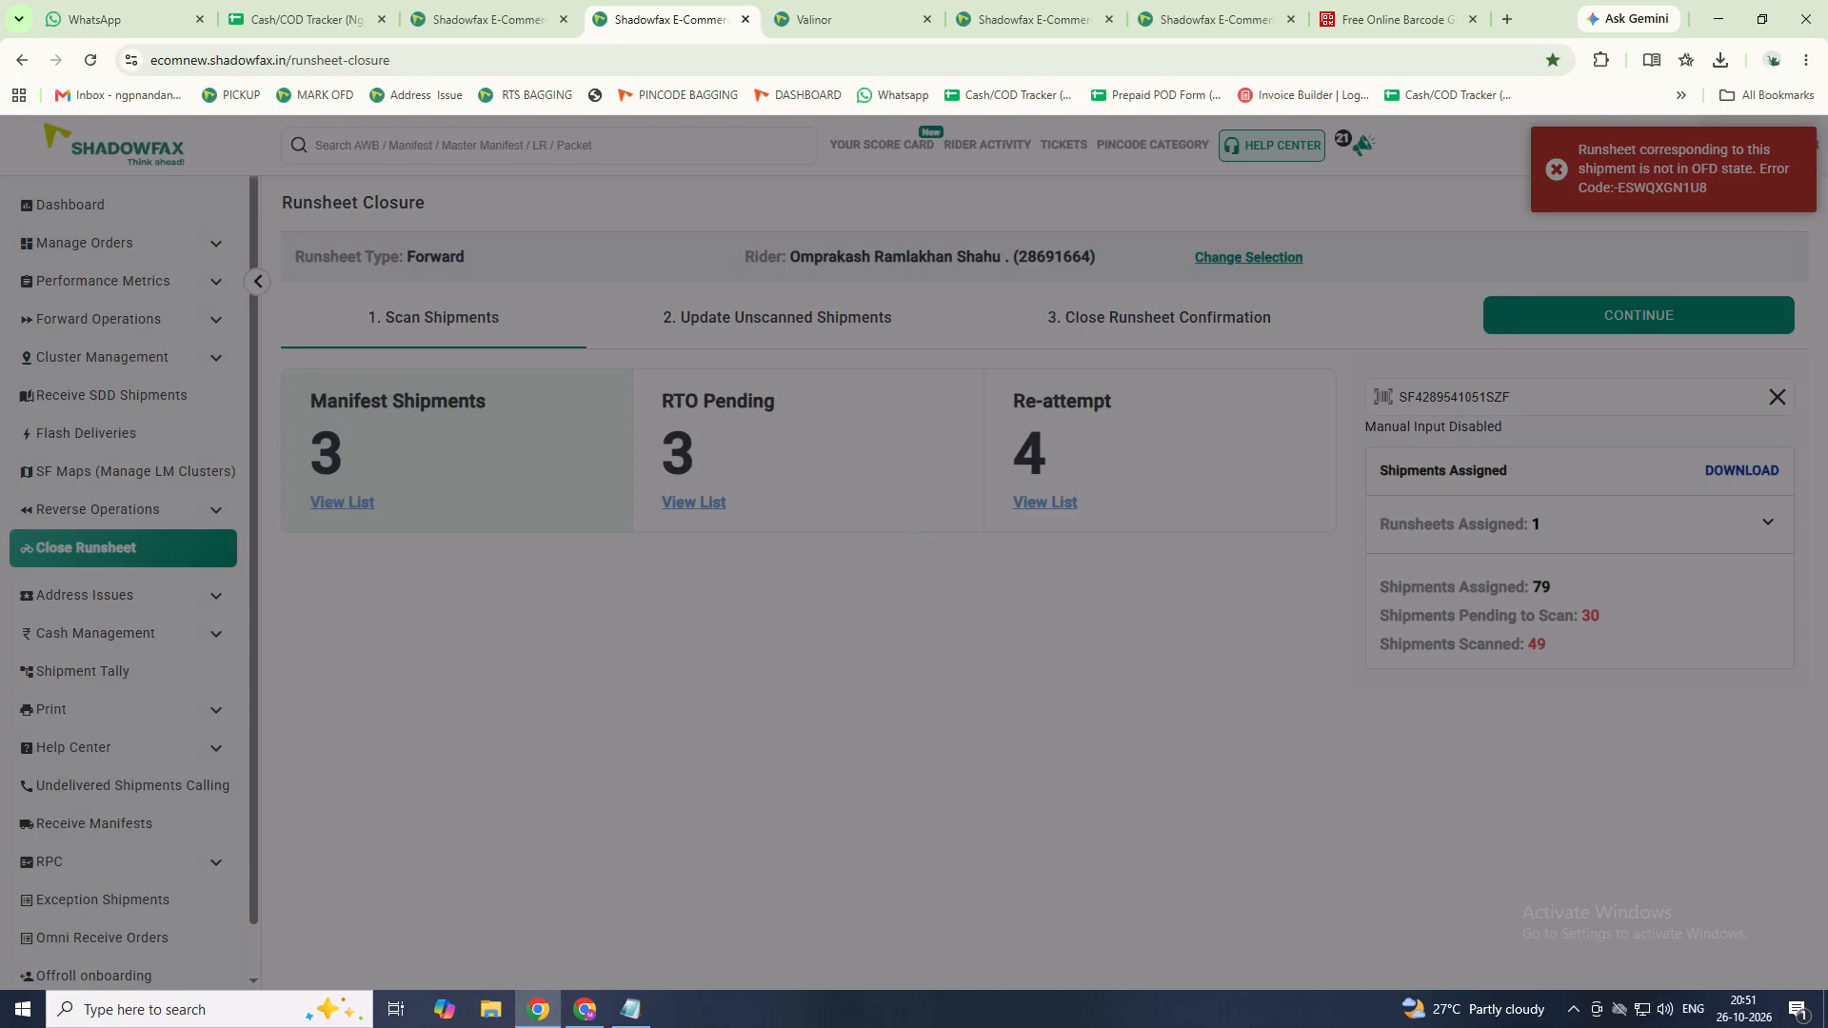
double_click(1514, 396)
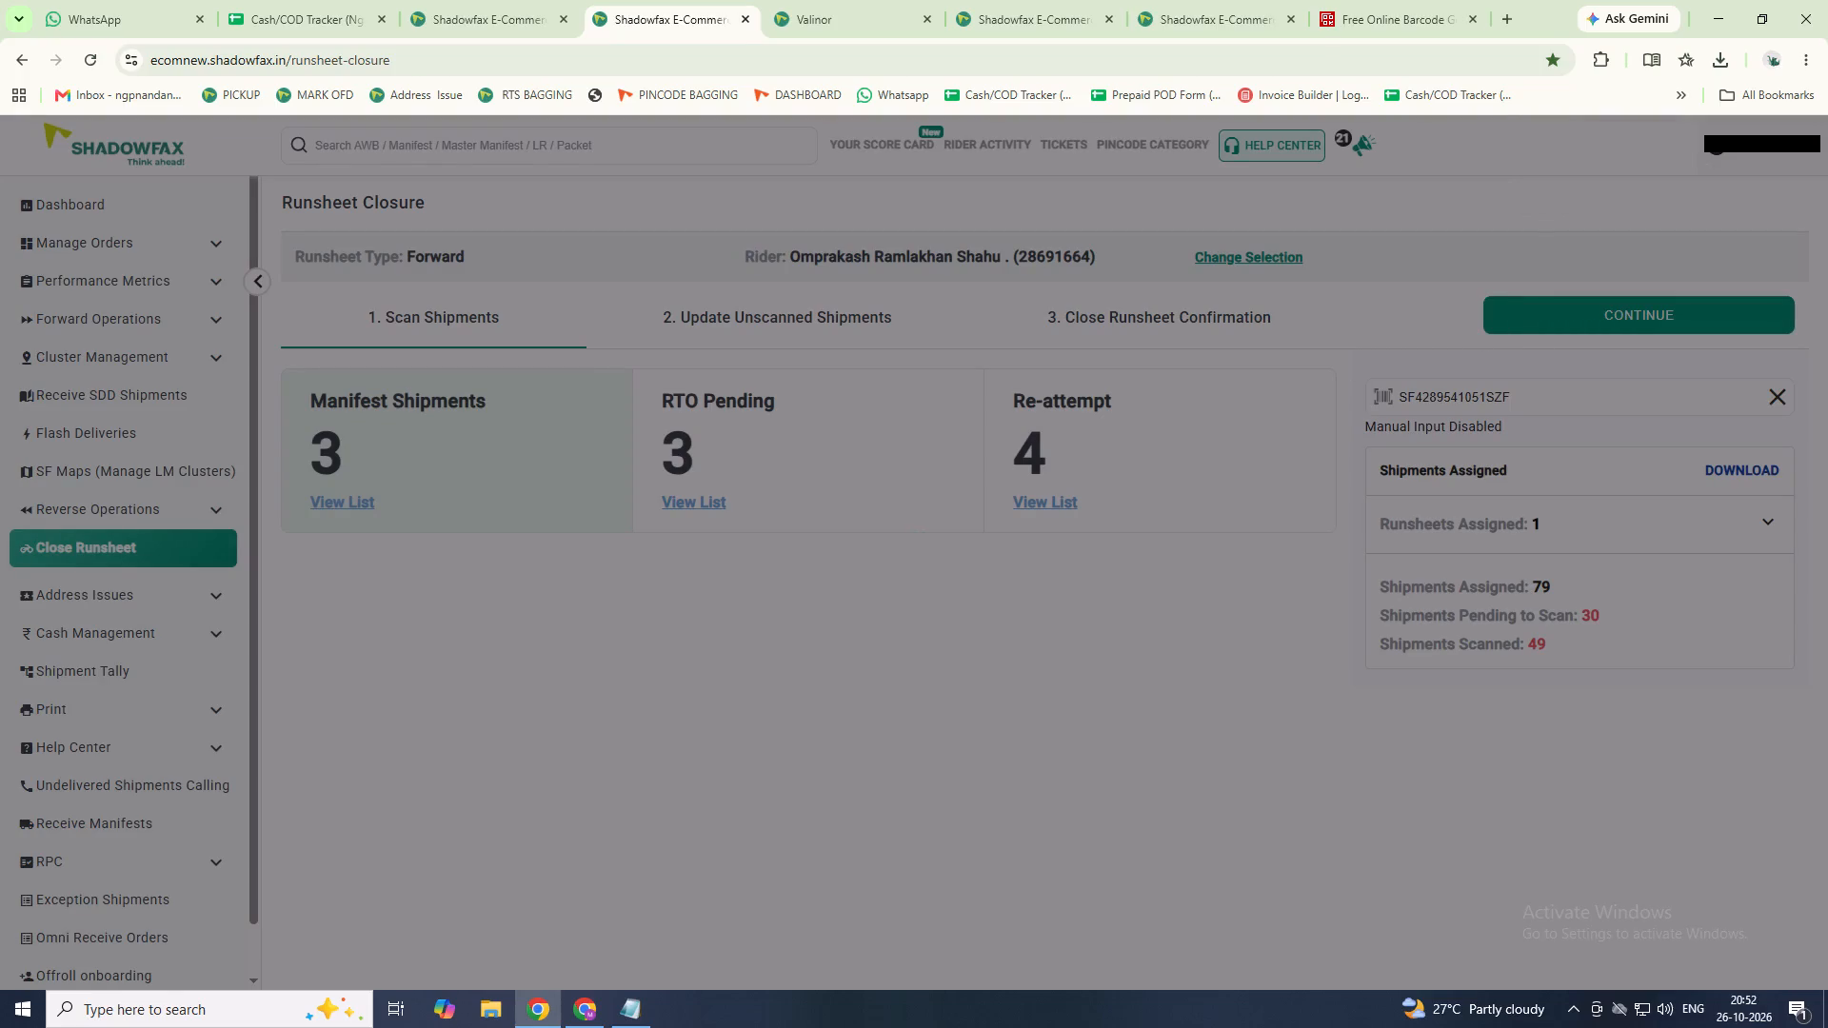
left_click(1506, 401)
double_click(1506, 401)
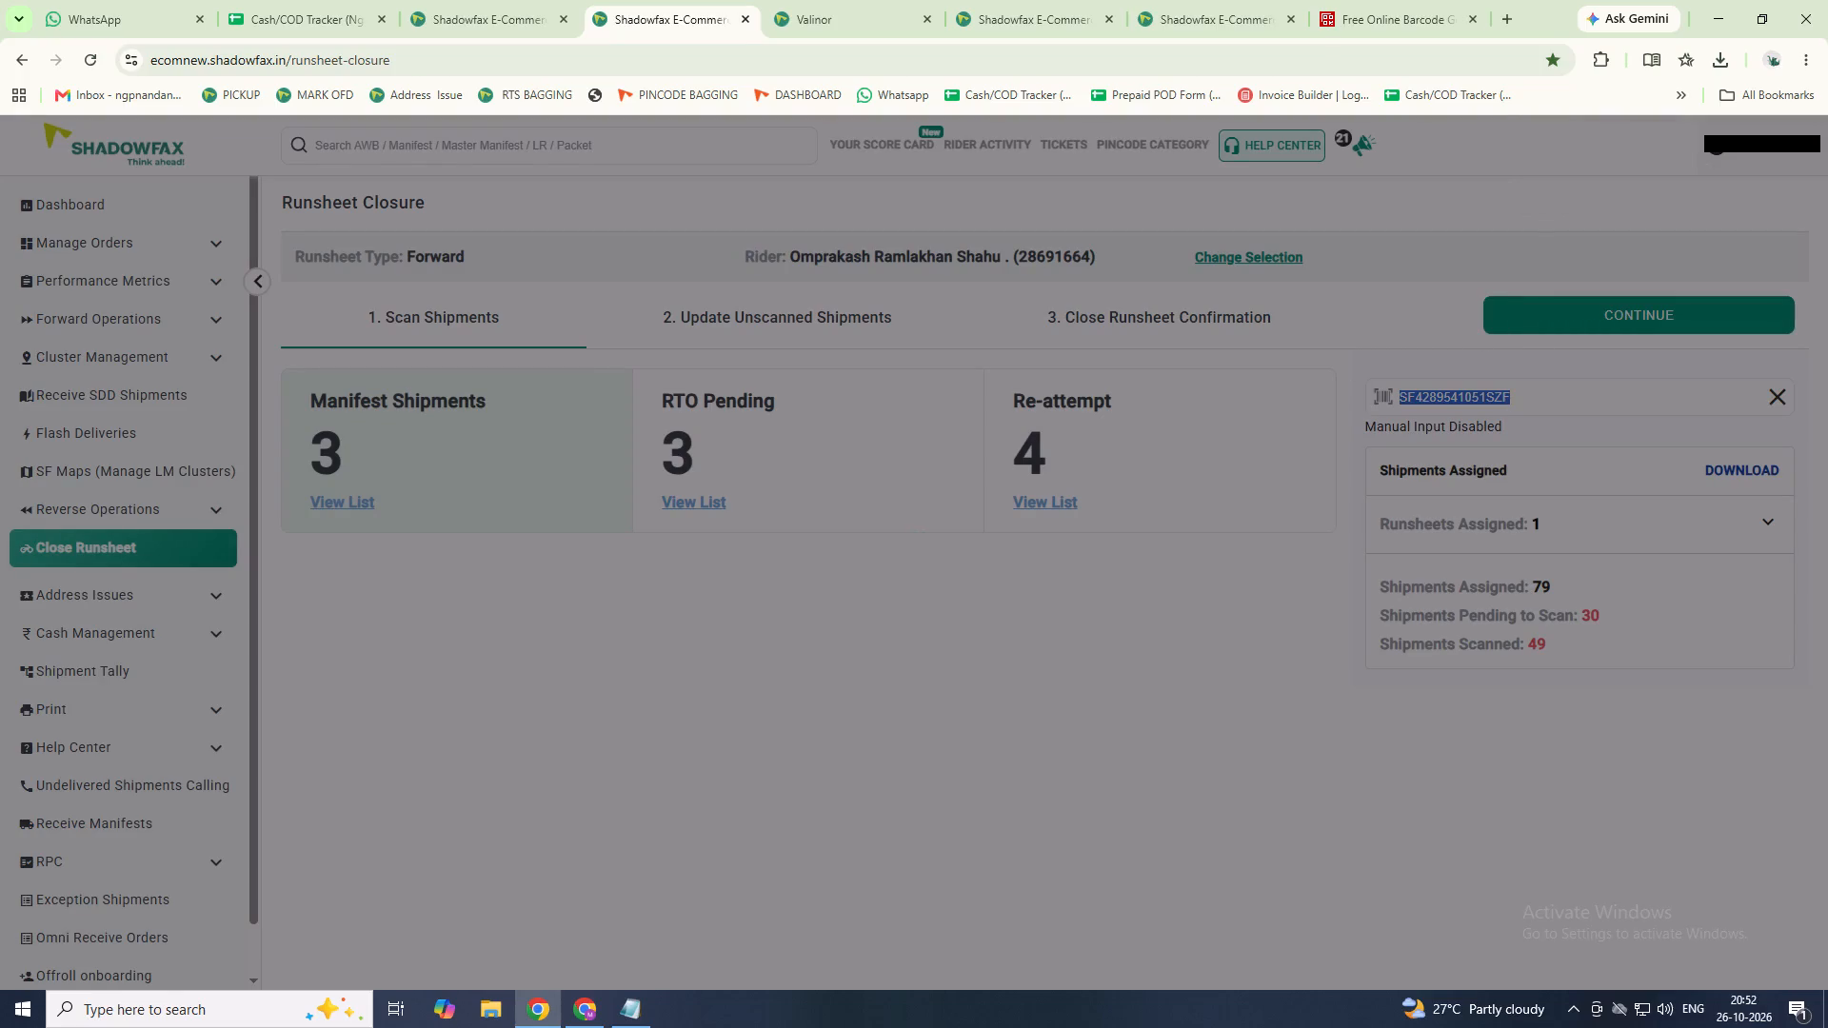
key("BackSpace")
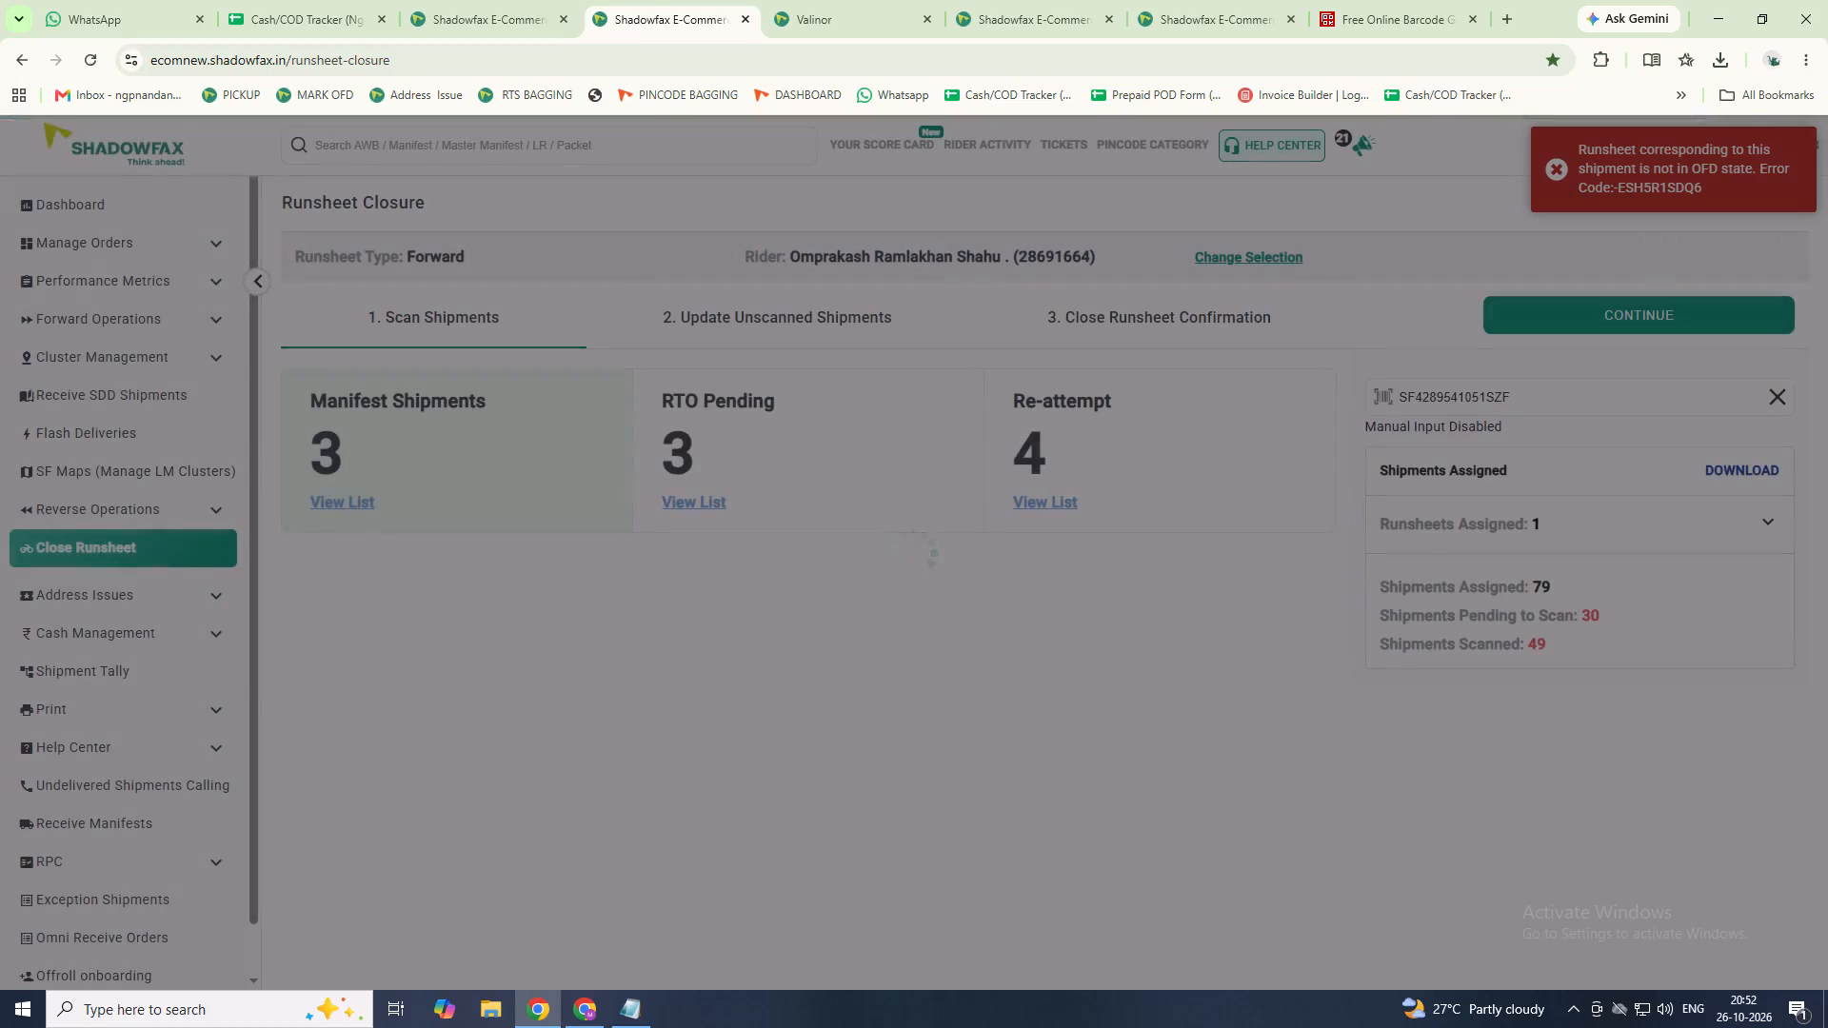
triple_click(1550, 392)
key("BackSpace")
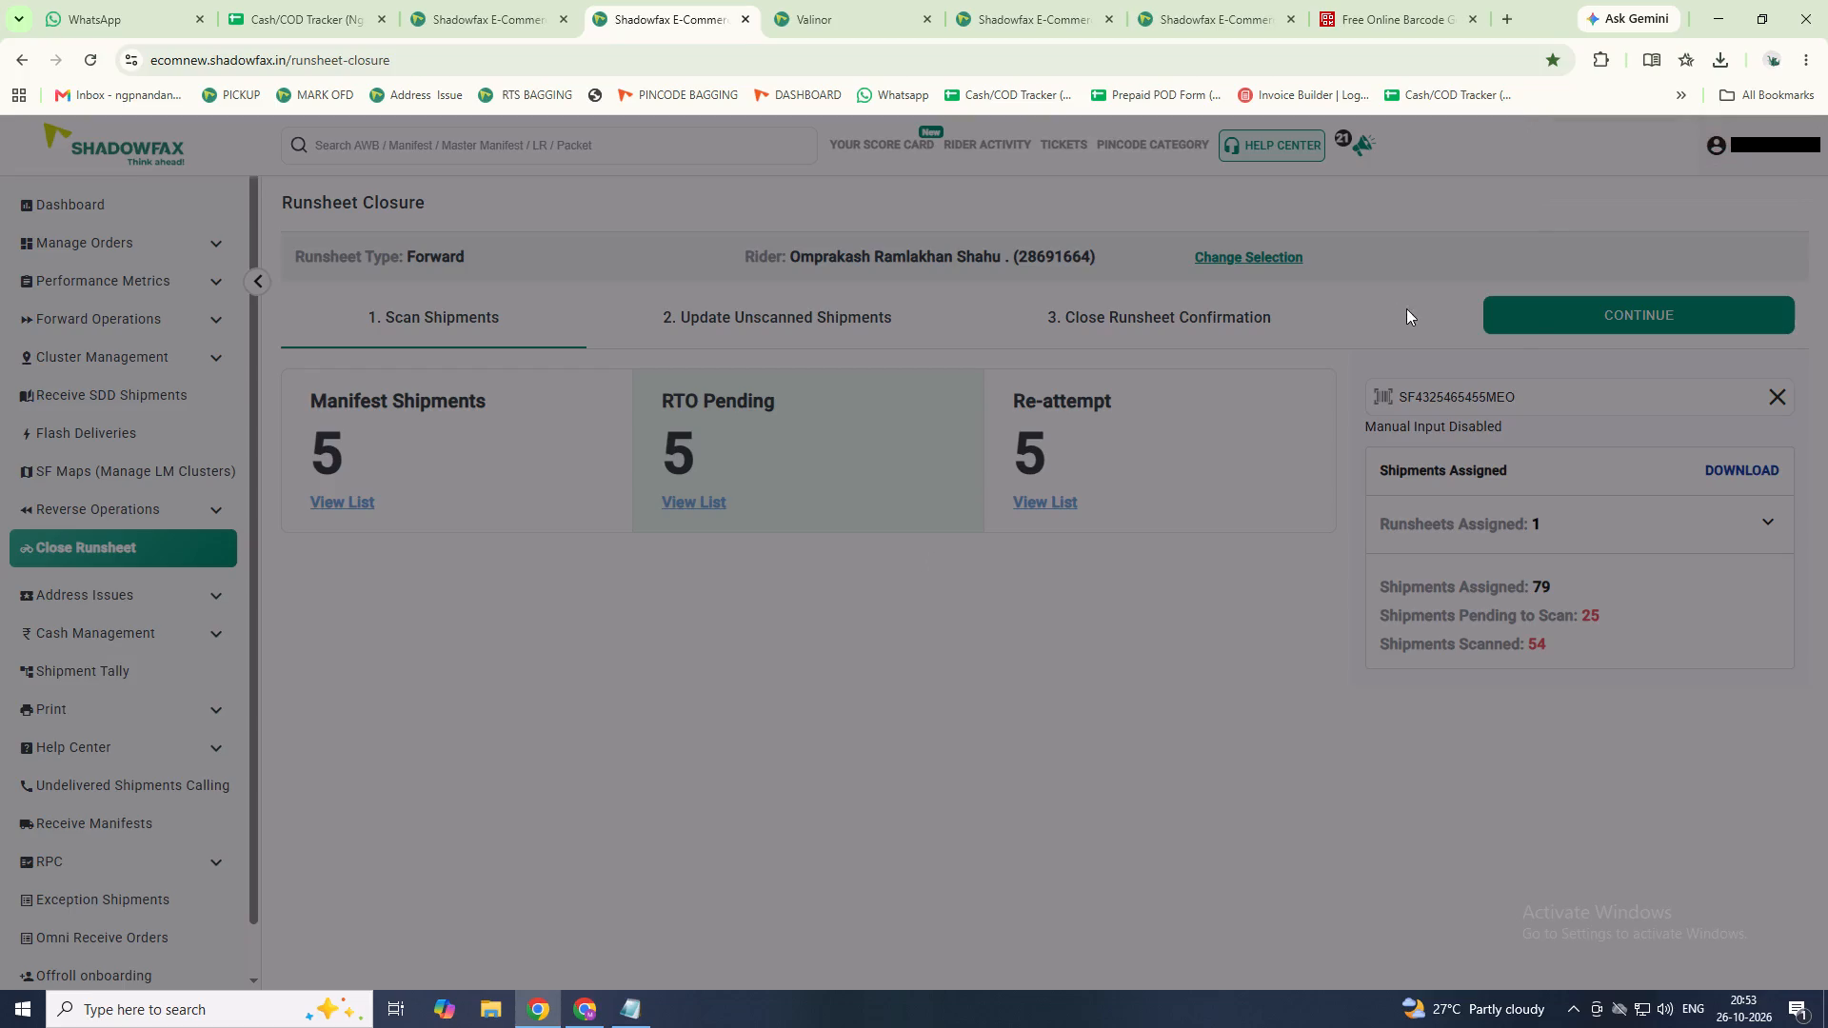
double_click(1533, 403)
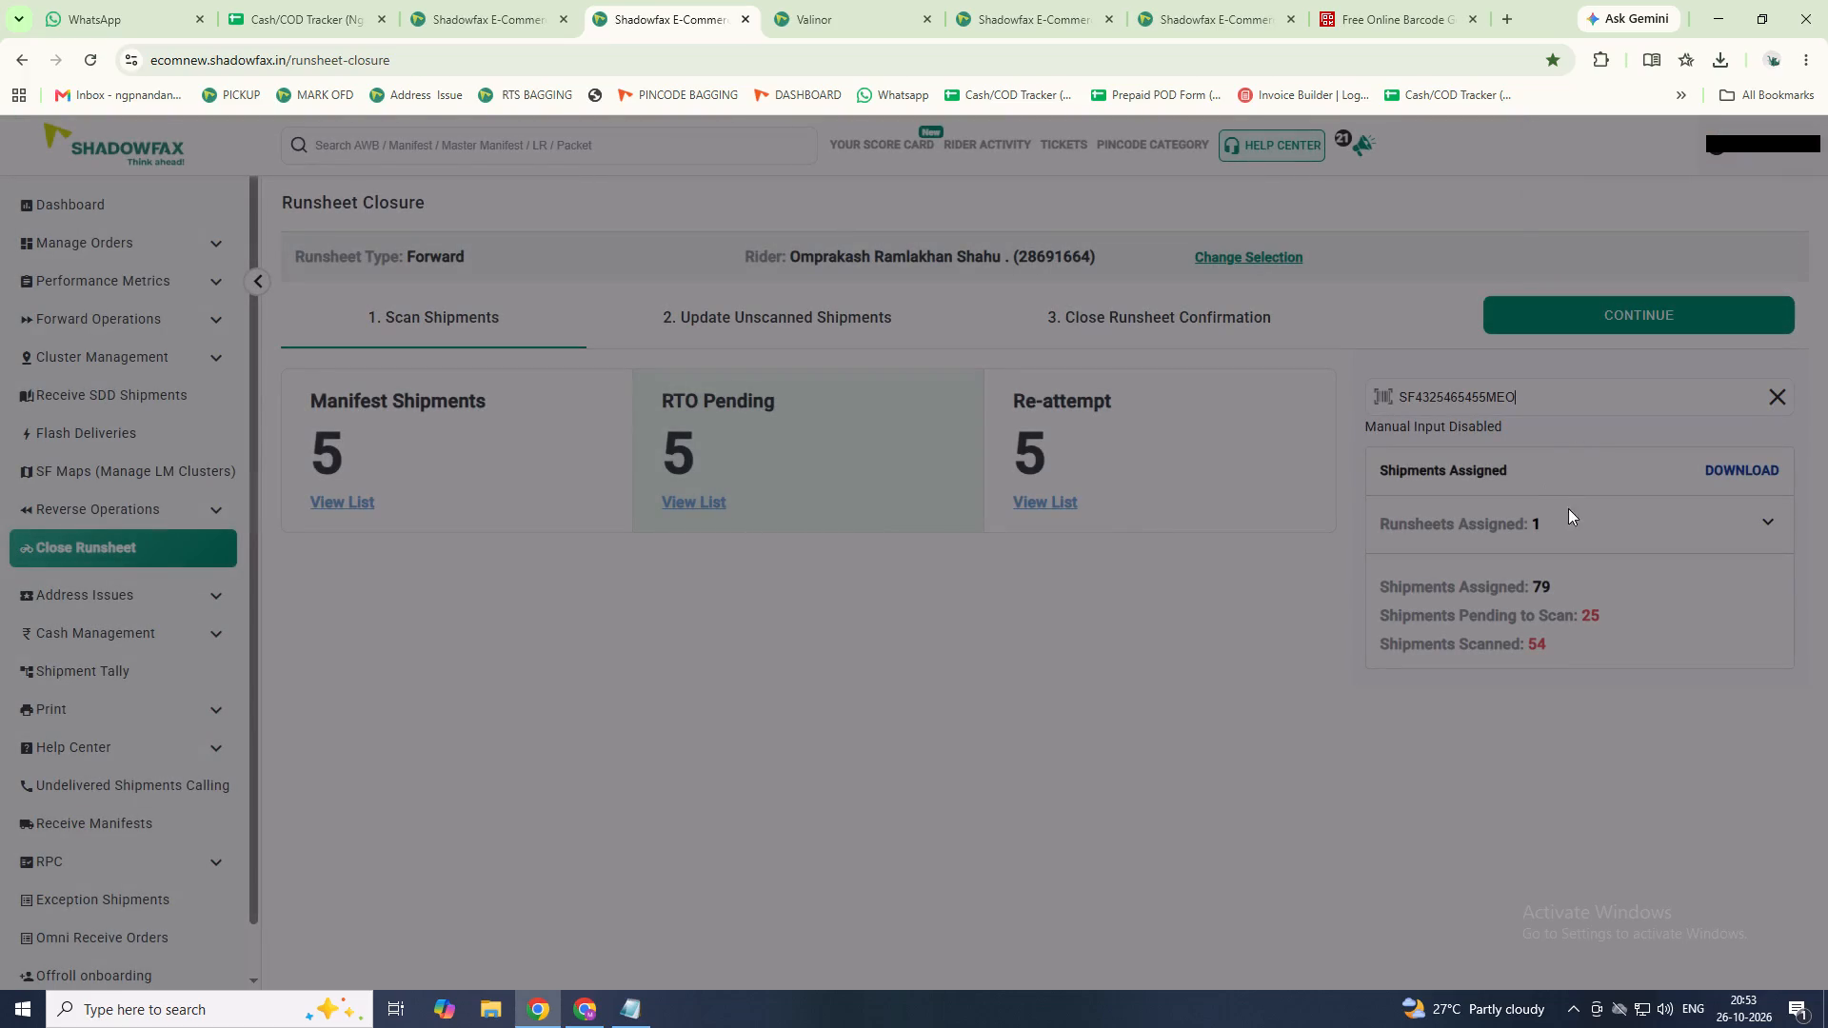
double_click(1558, 383)
left_click(1558, 392)
triple_click(1556, 400)
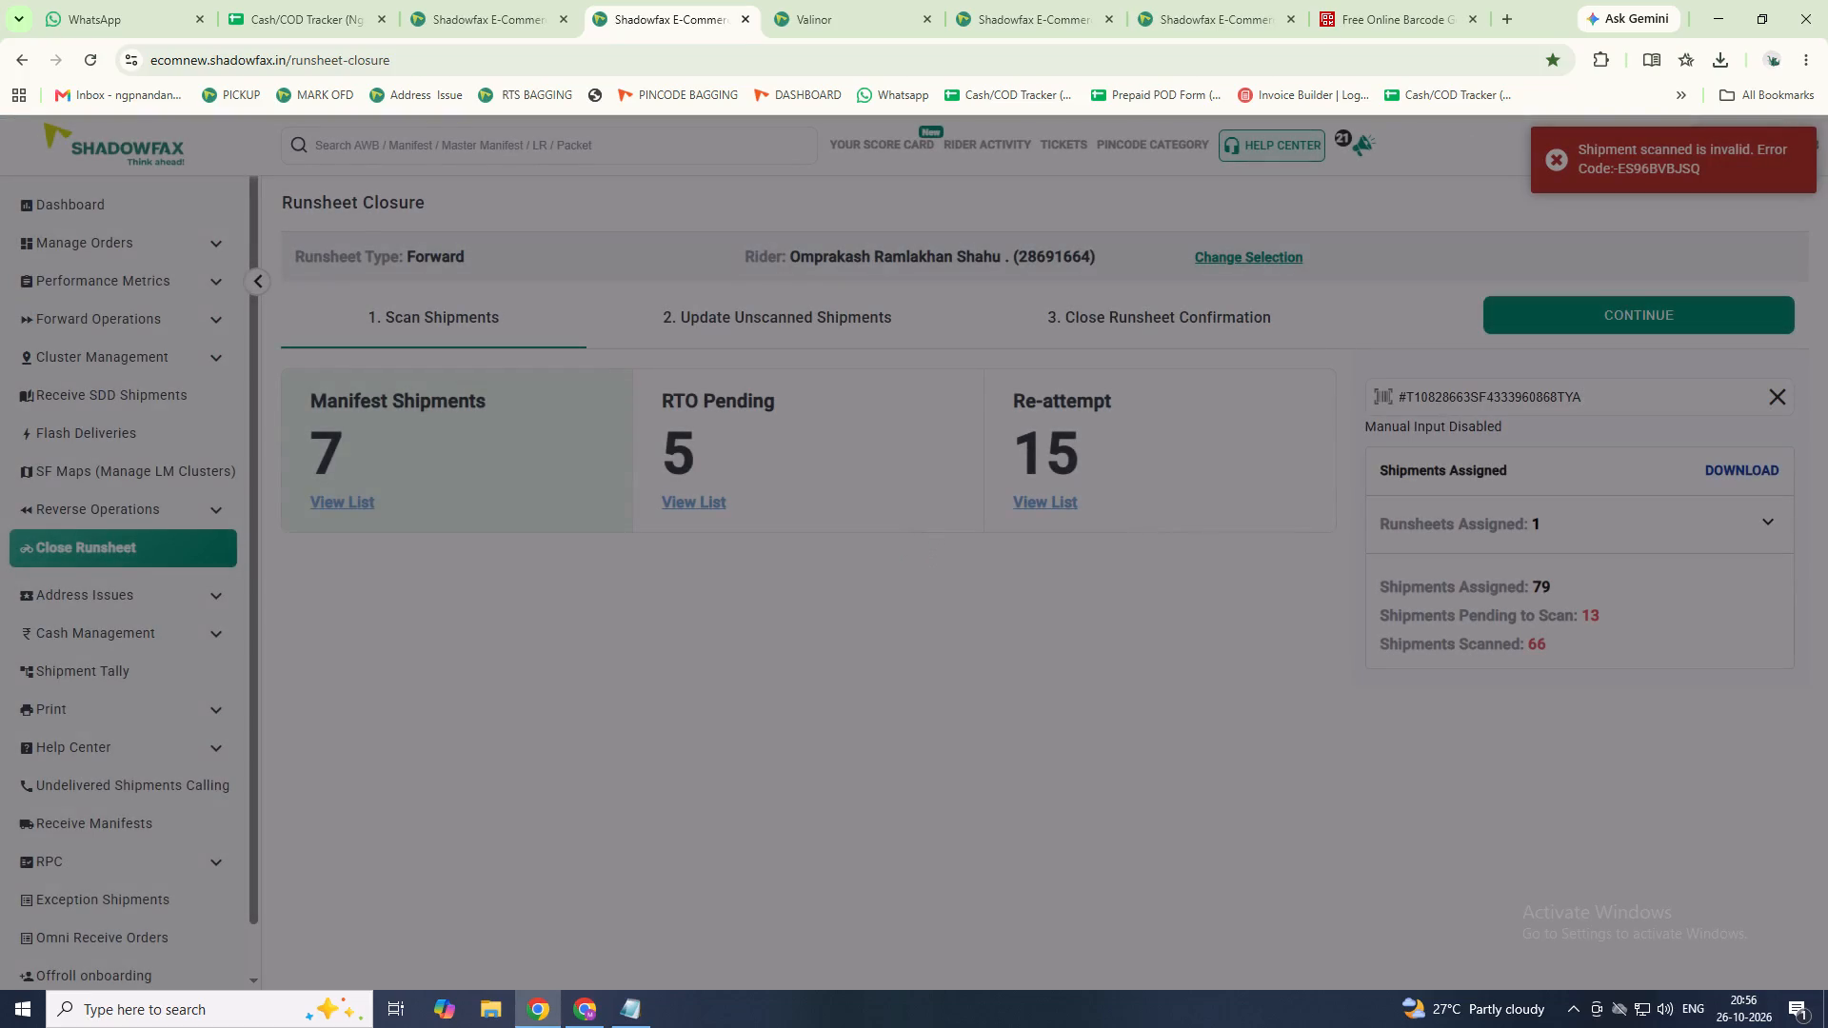
triple_click(1626, 374)
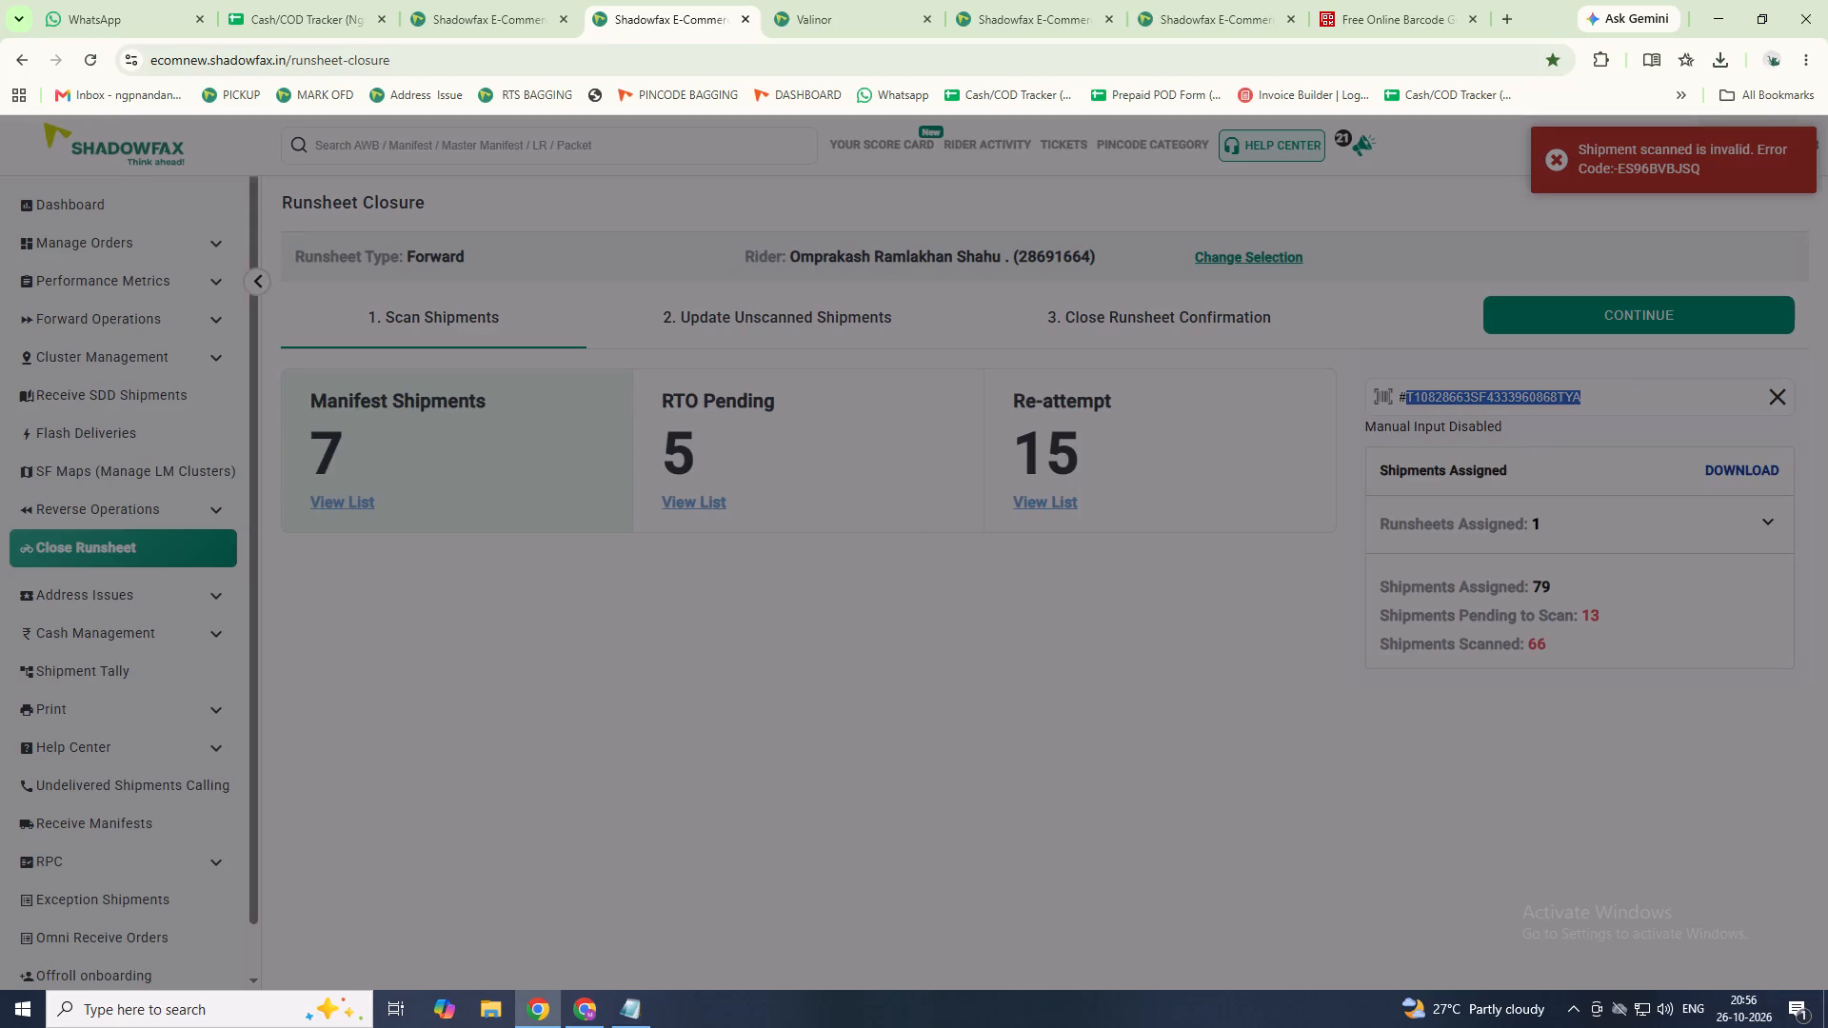
left_click(1622, 378)
key("BackSpace")
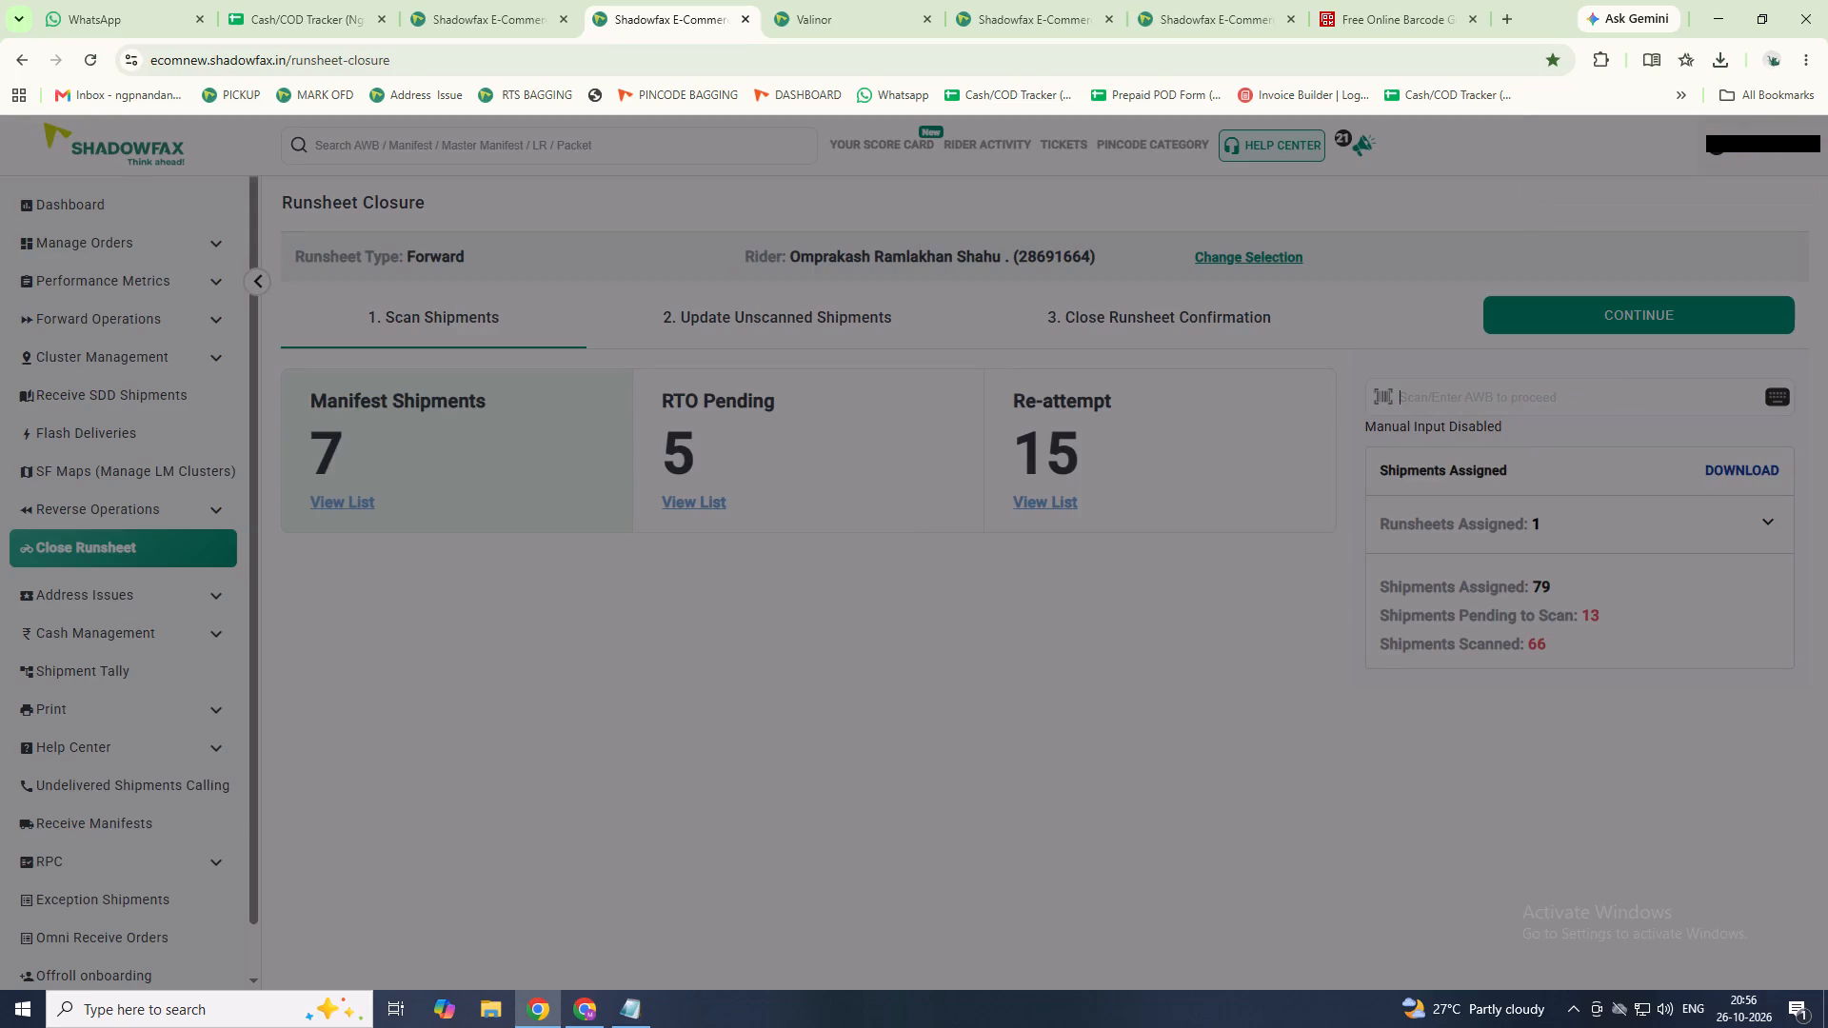
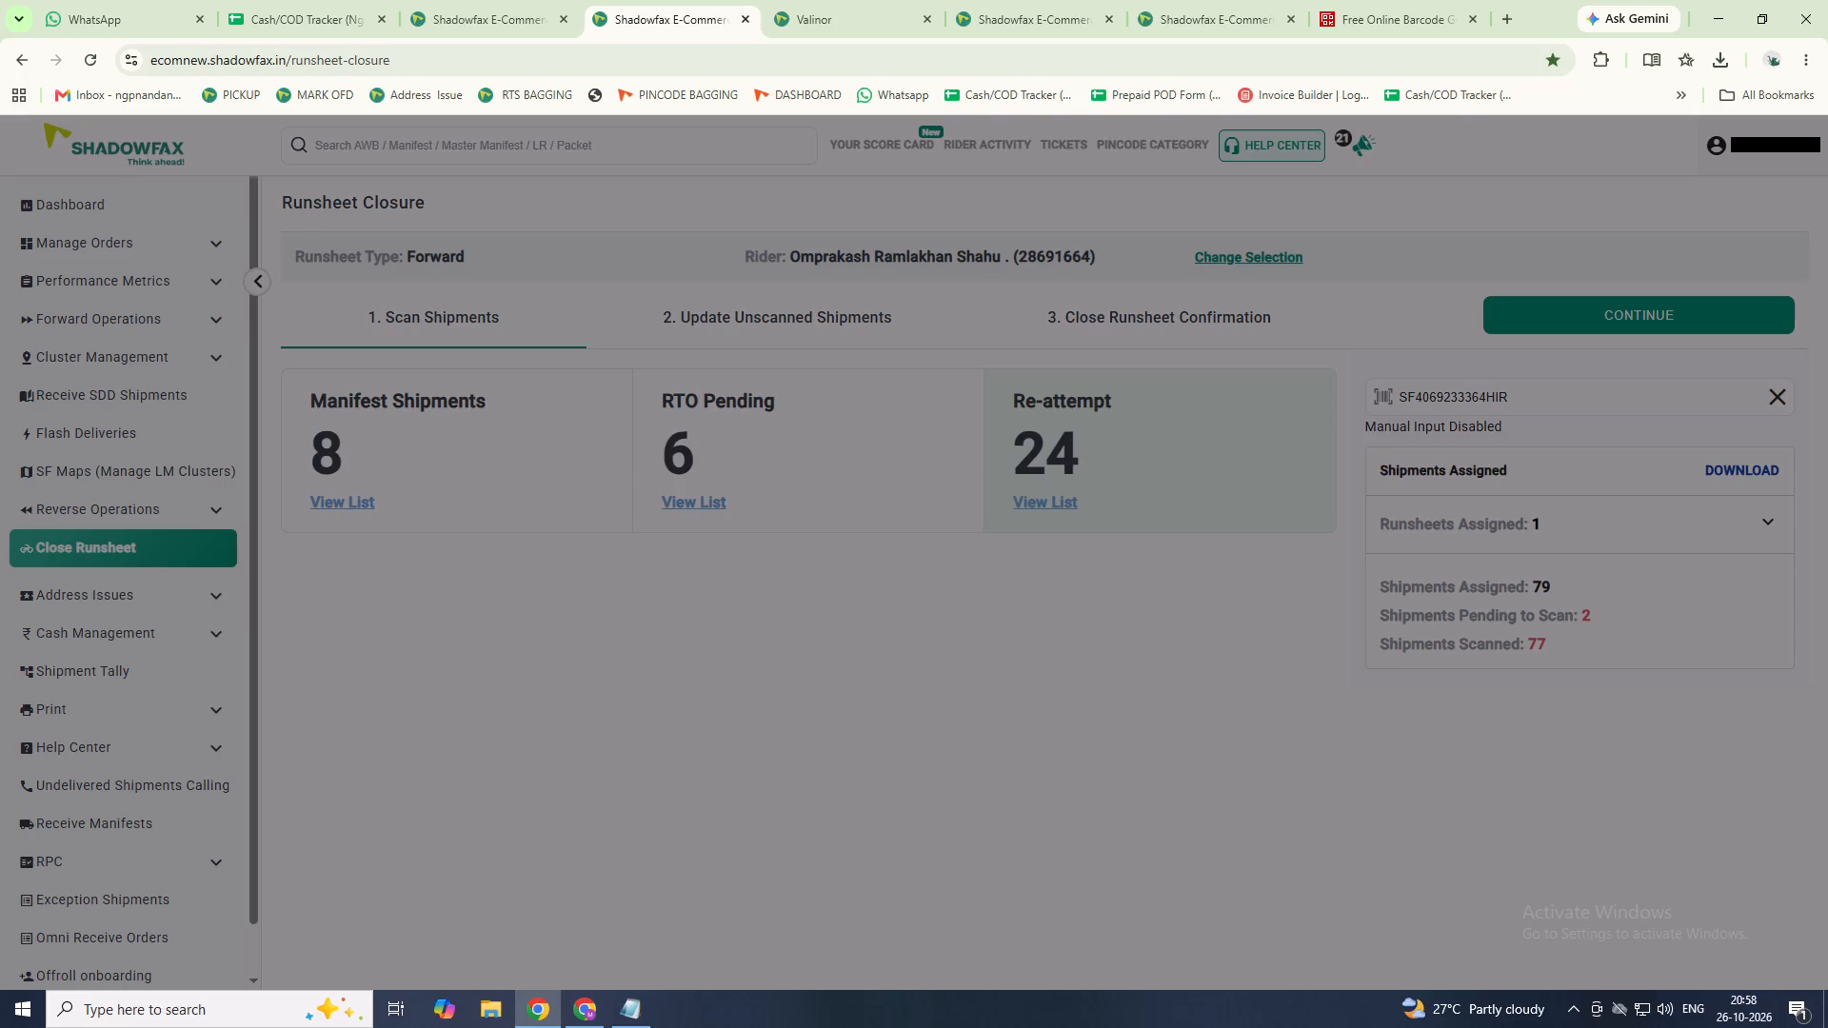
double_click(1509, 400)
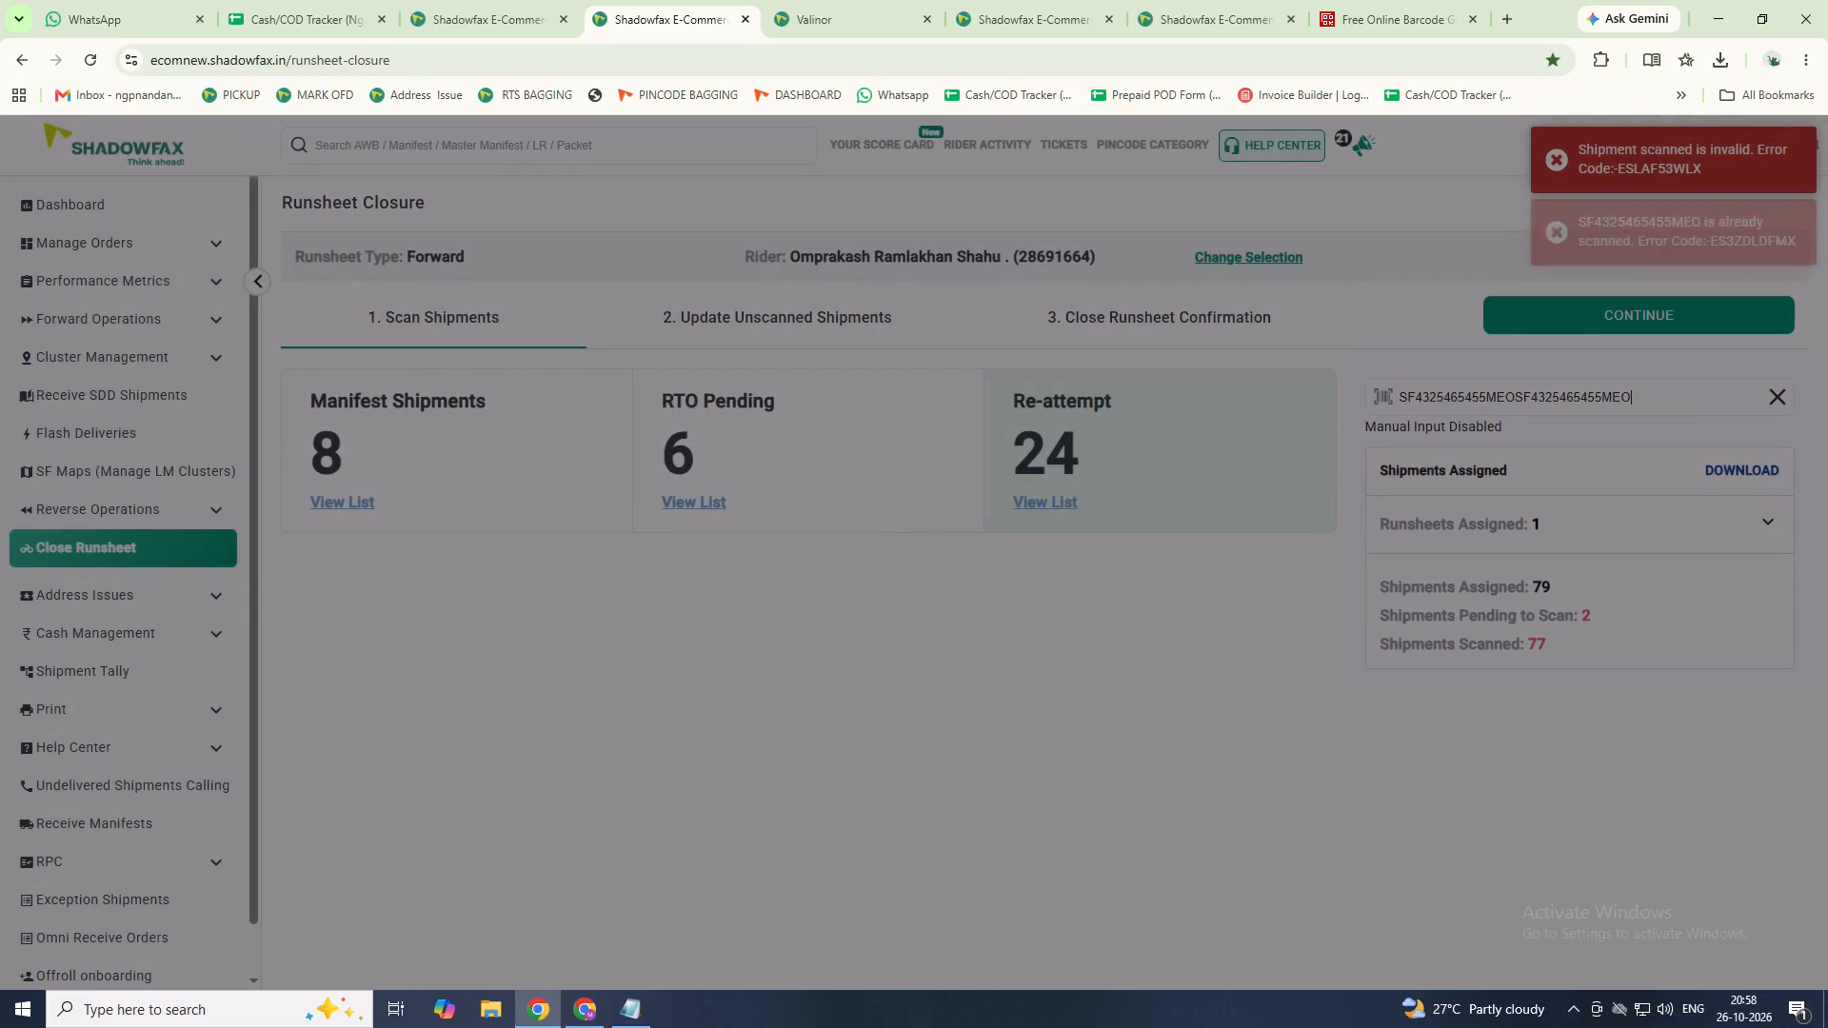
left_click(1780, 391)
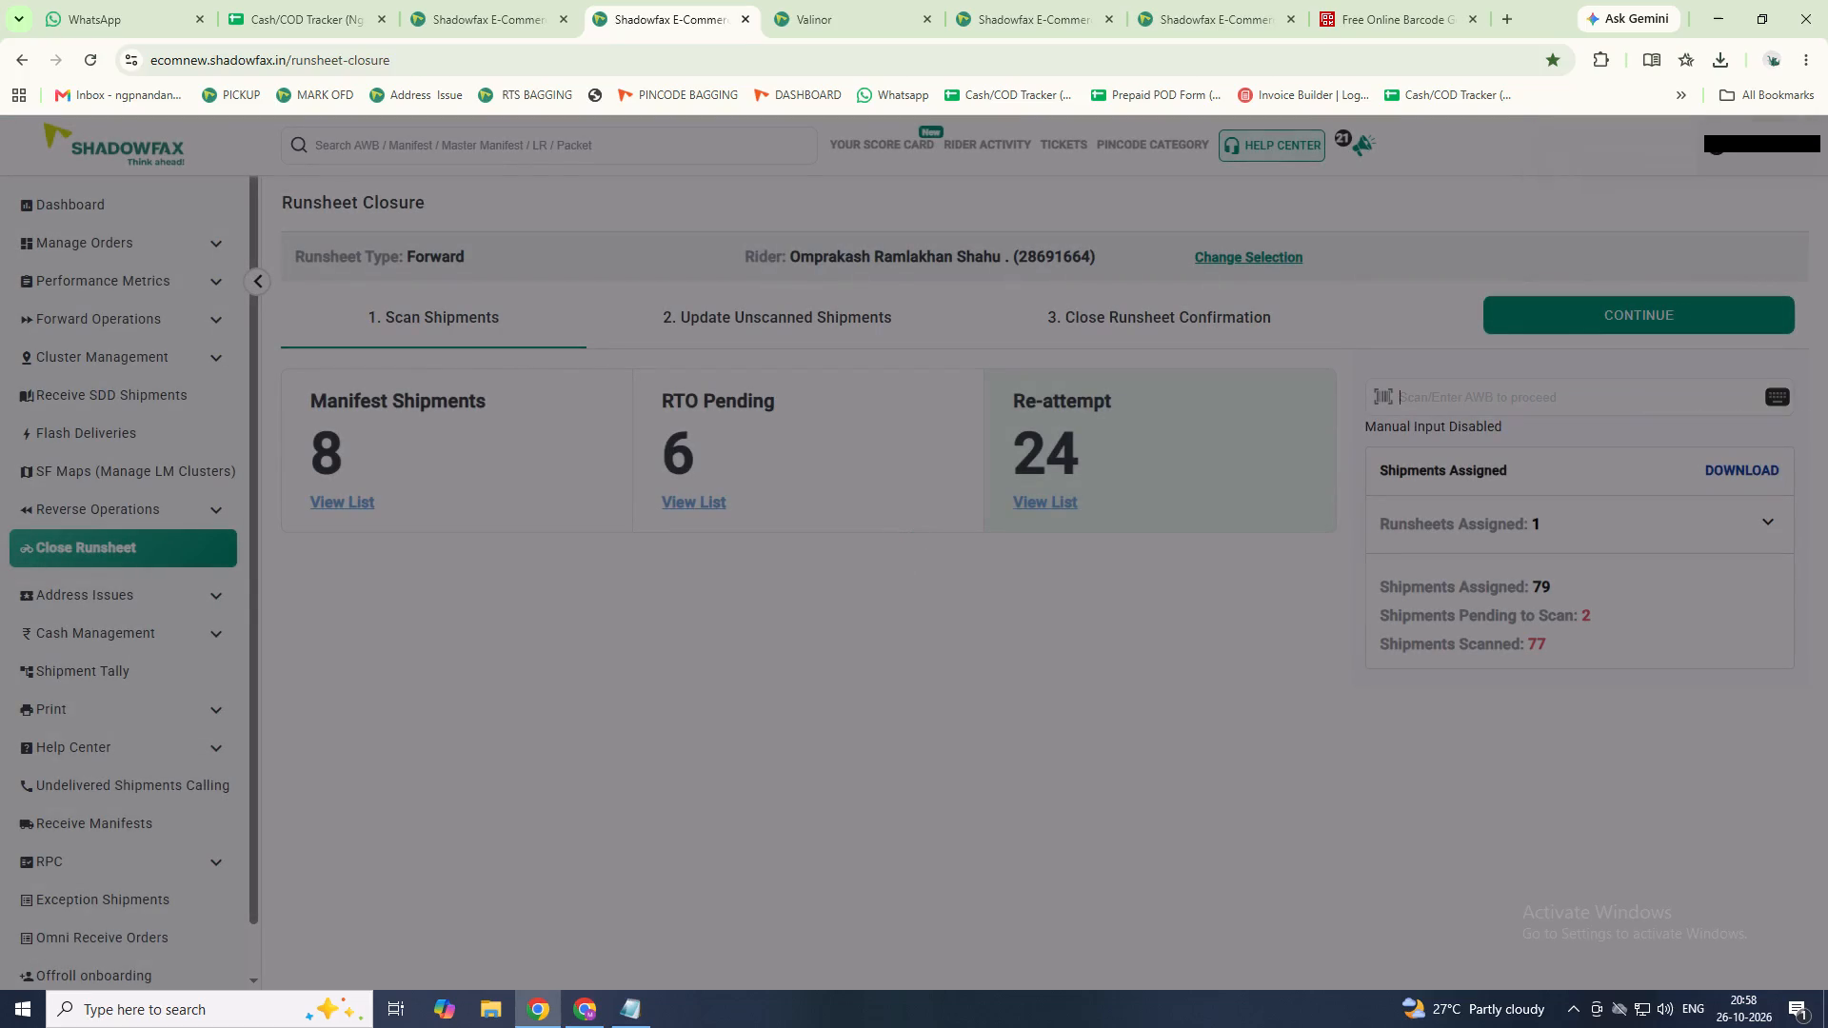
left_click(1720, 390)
Open the unscanned shipments stage of Omprakash's forward runsheet closure to check his unmarked shipments.
left_click(837, 307)
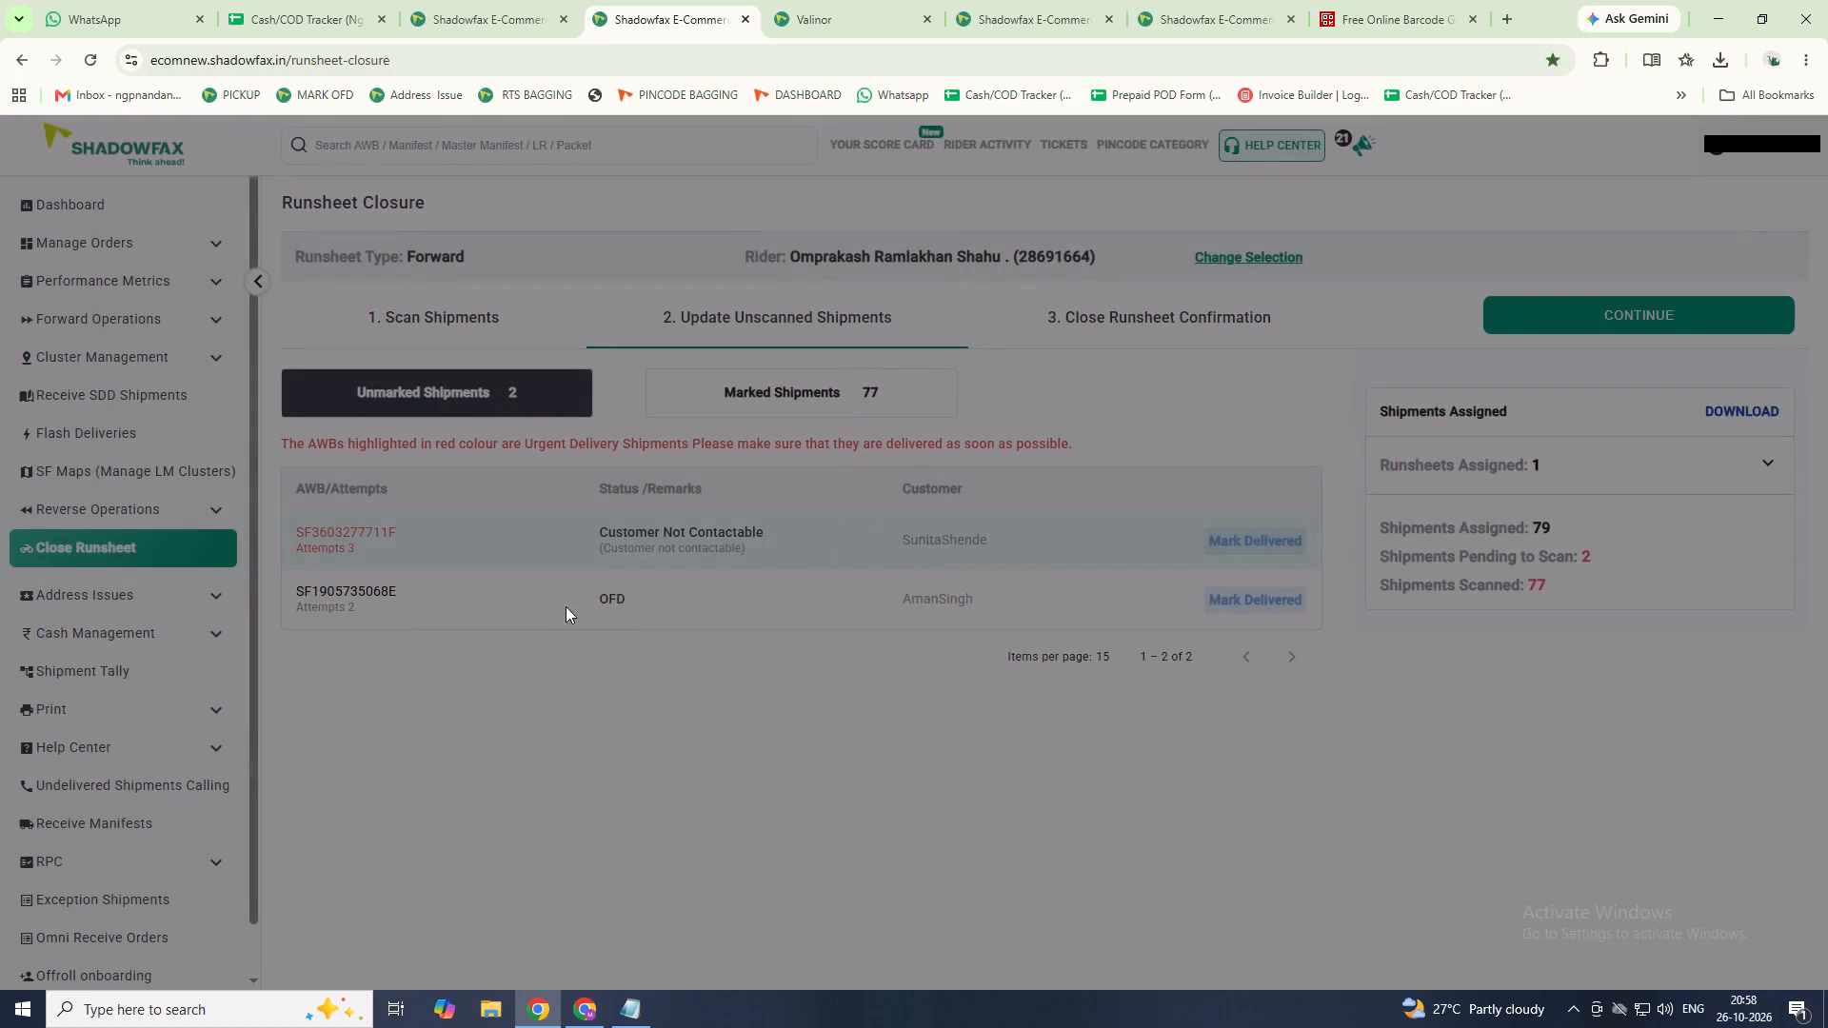
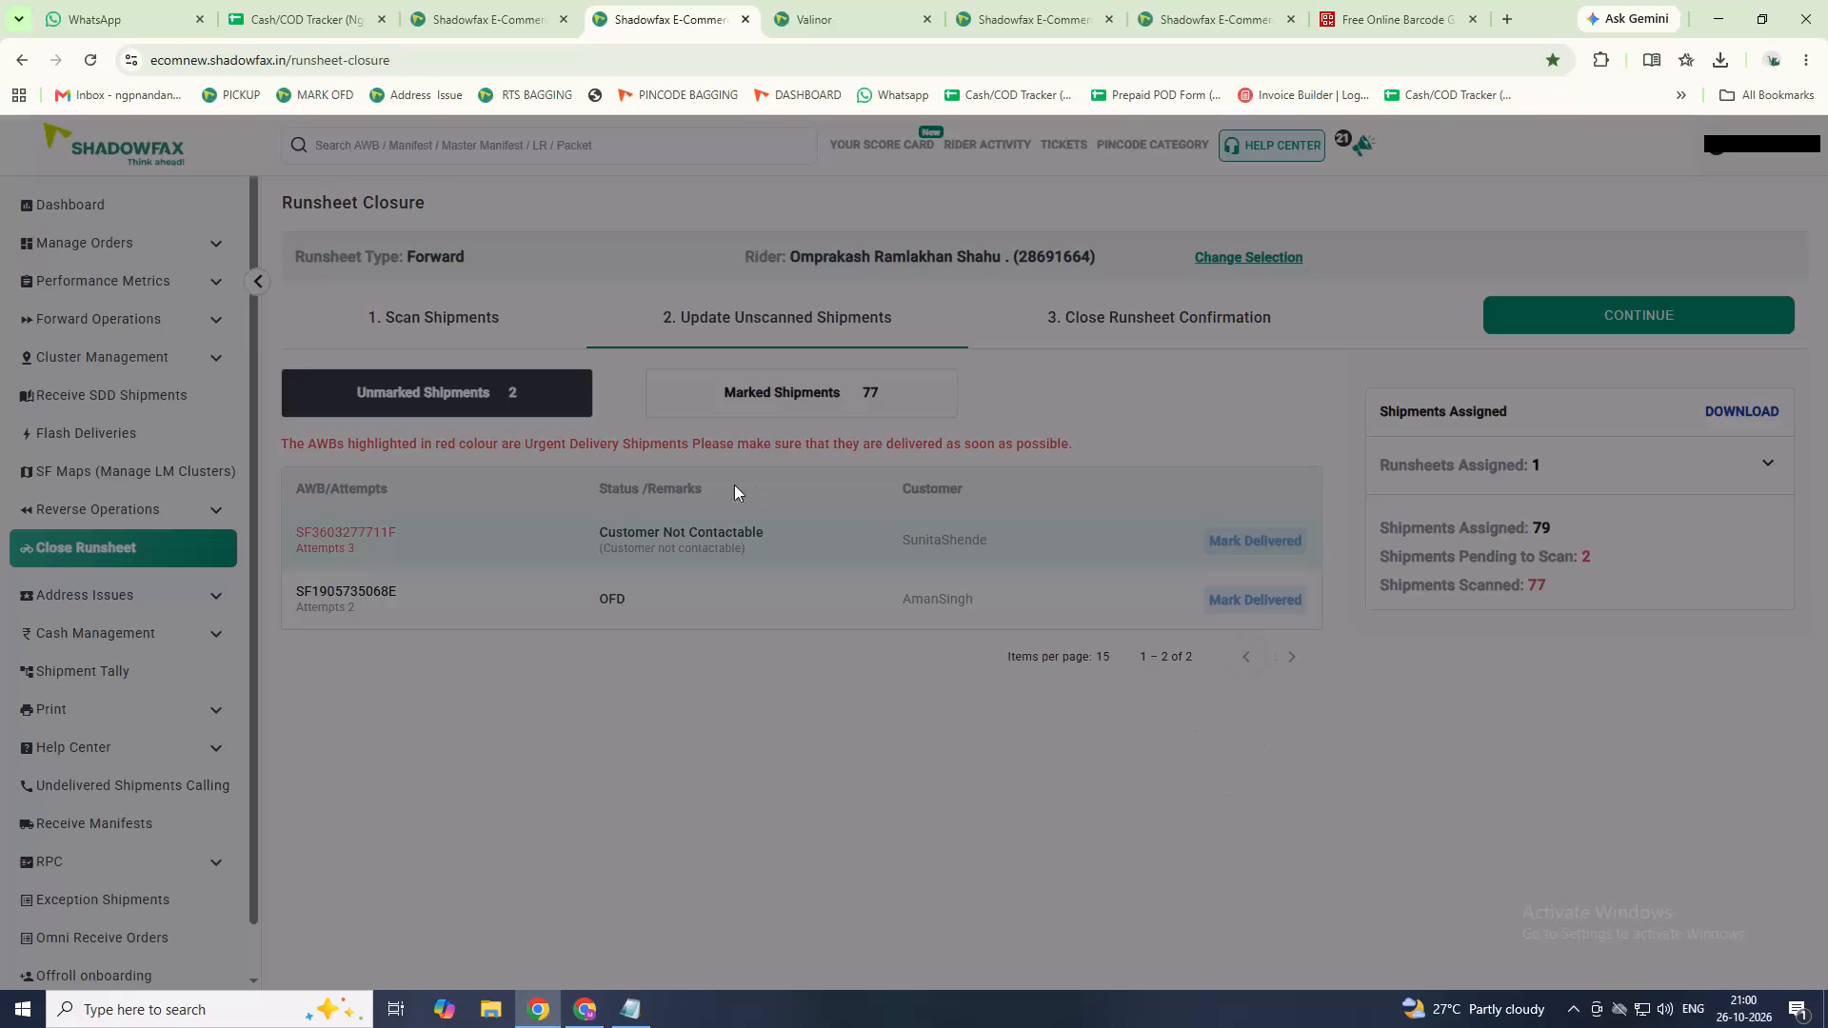
left_click(451, 320)
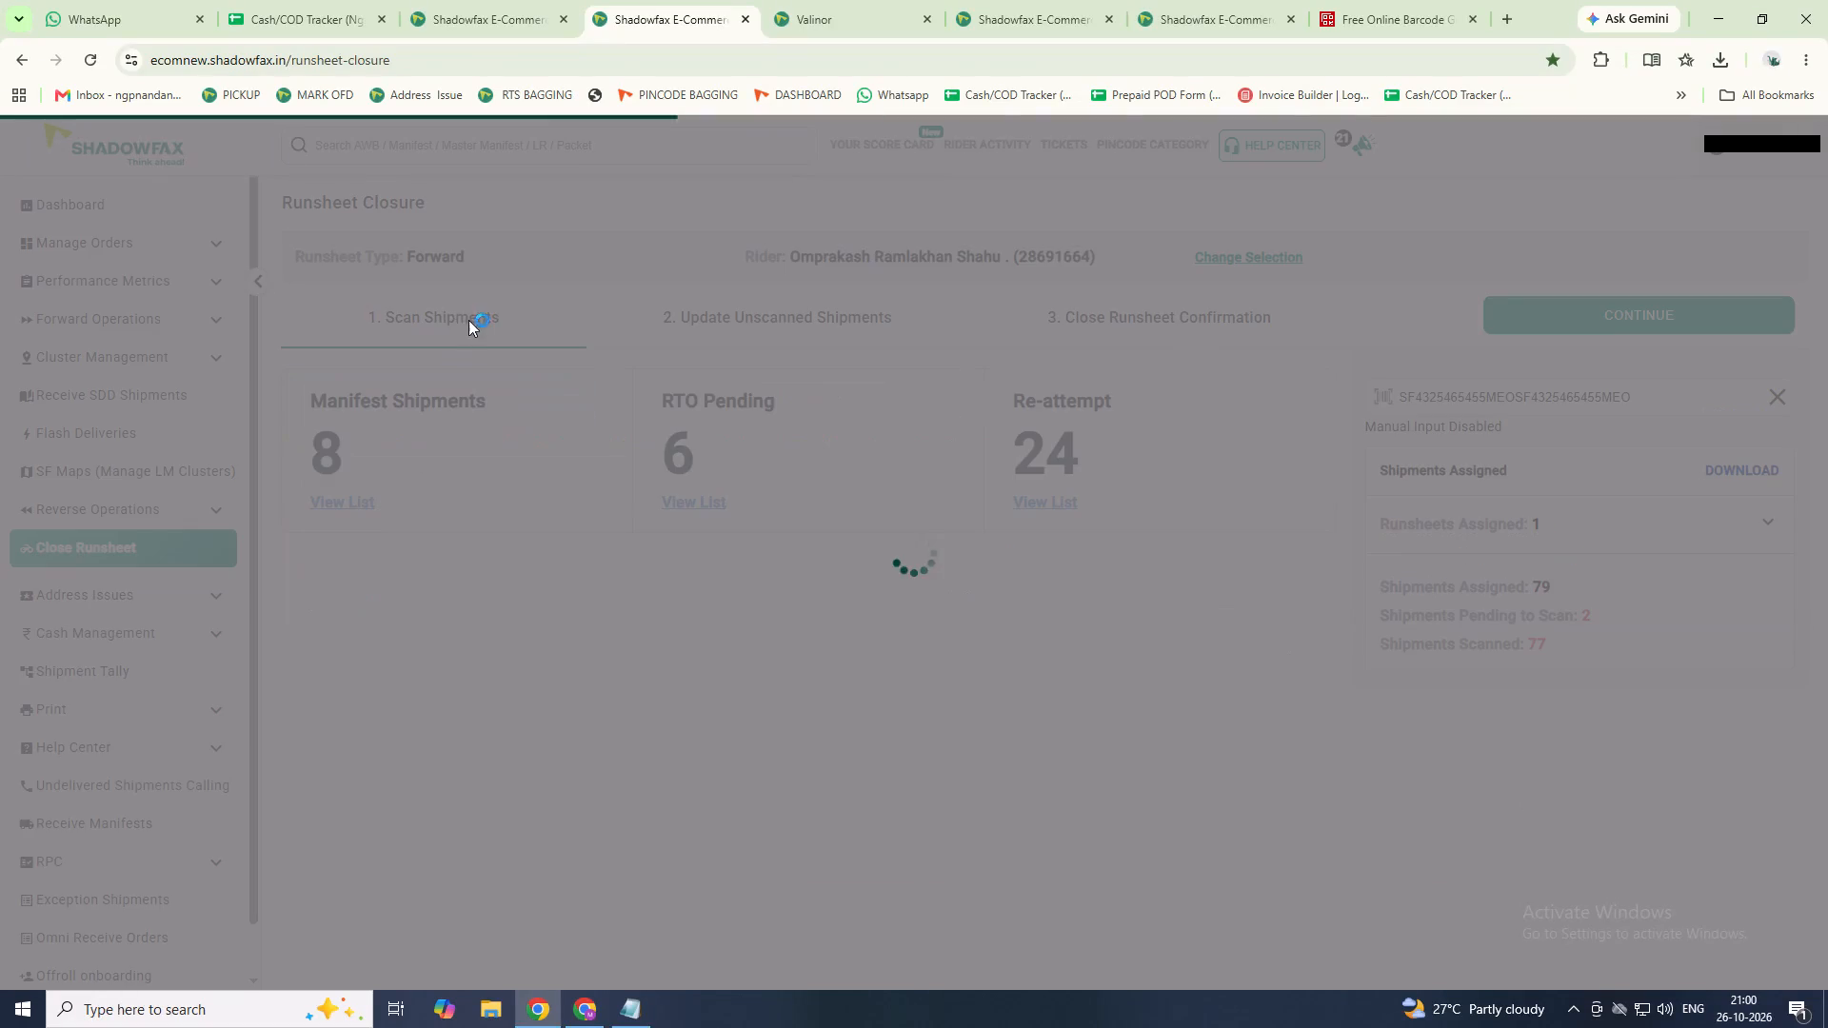
left_click(1685, 383)
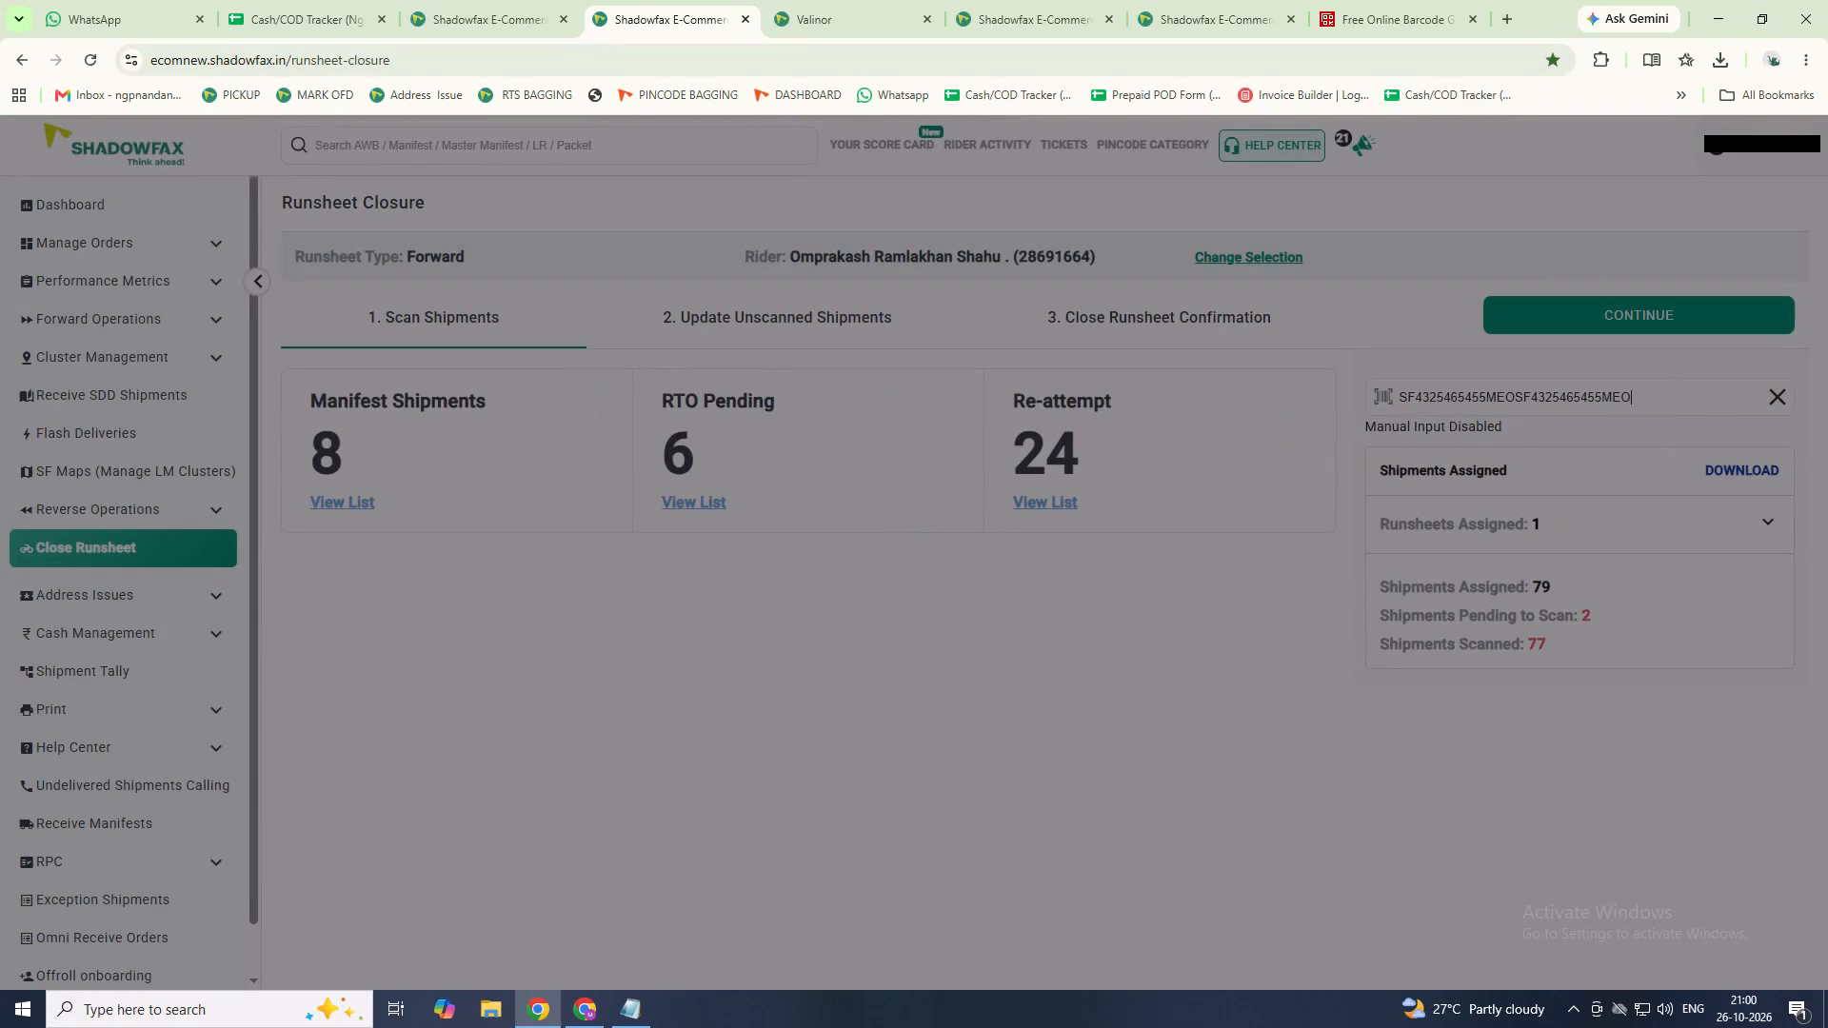
left_click(1679, 385)
double_click(1671, 390)
triple_click(1662, 400)
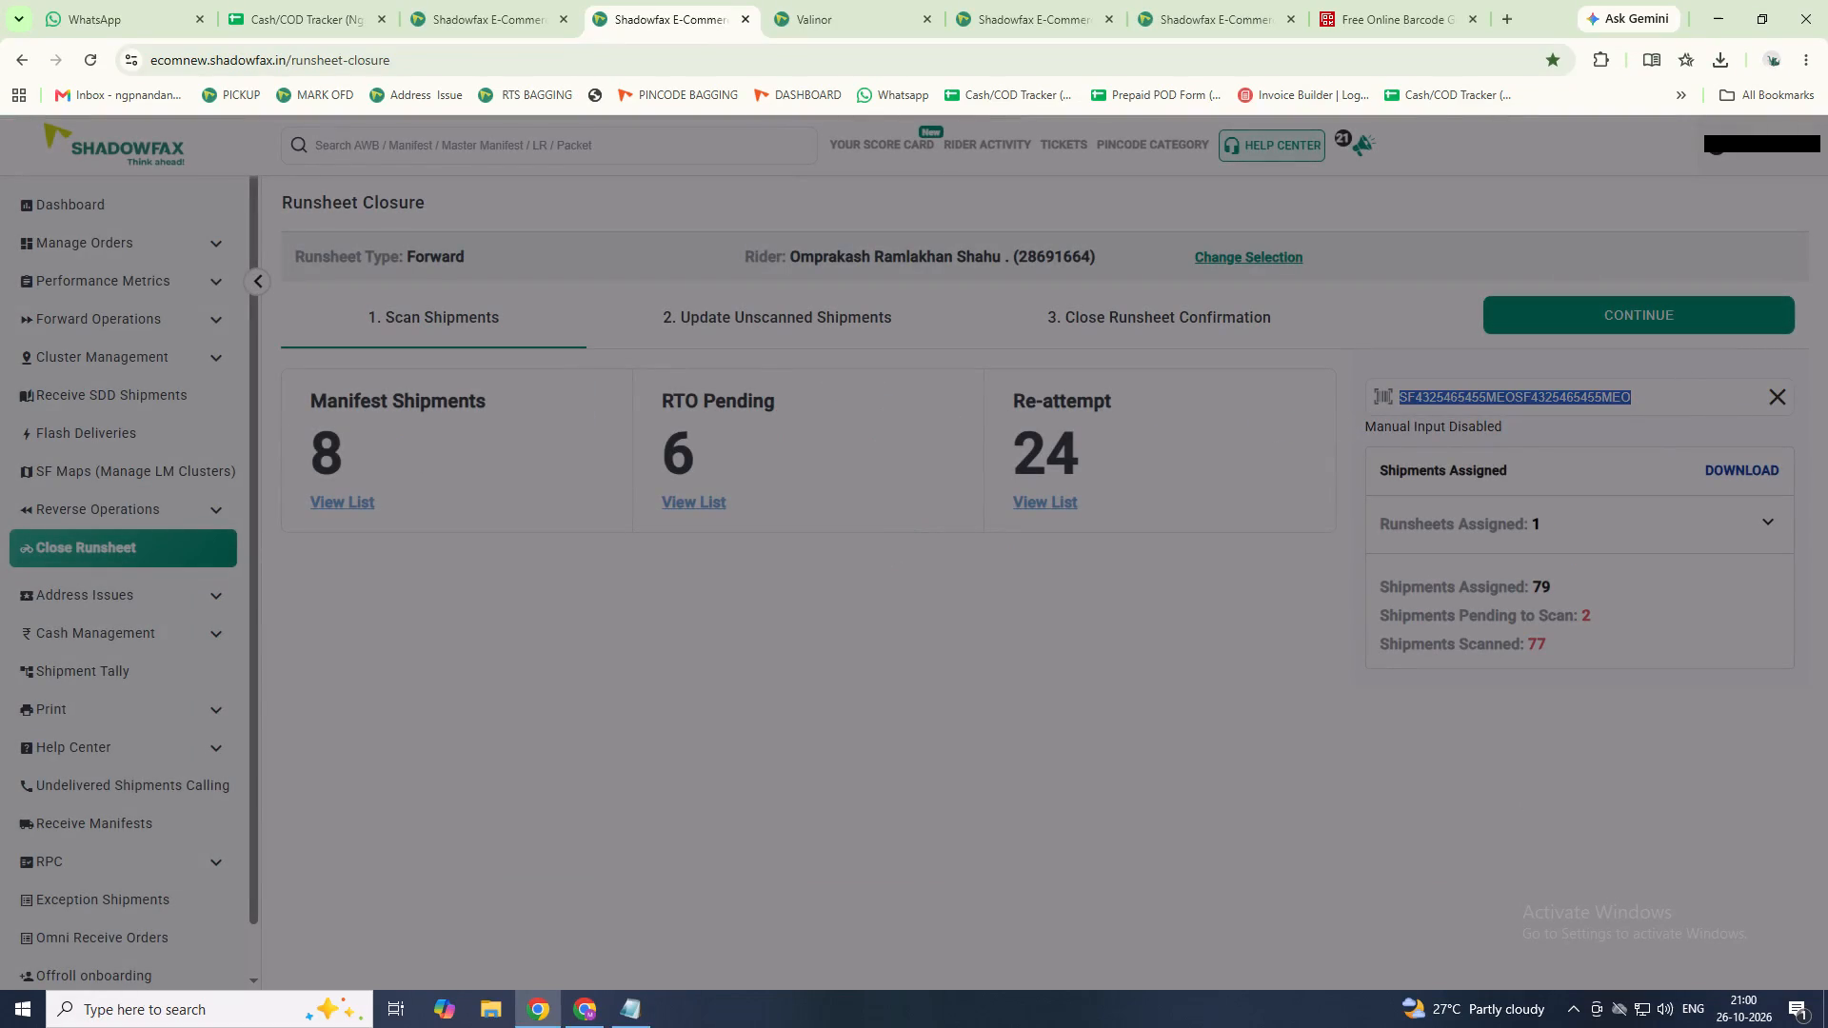
key("BackSpace")
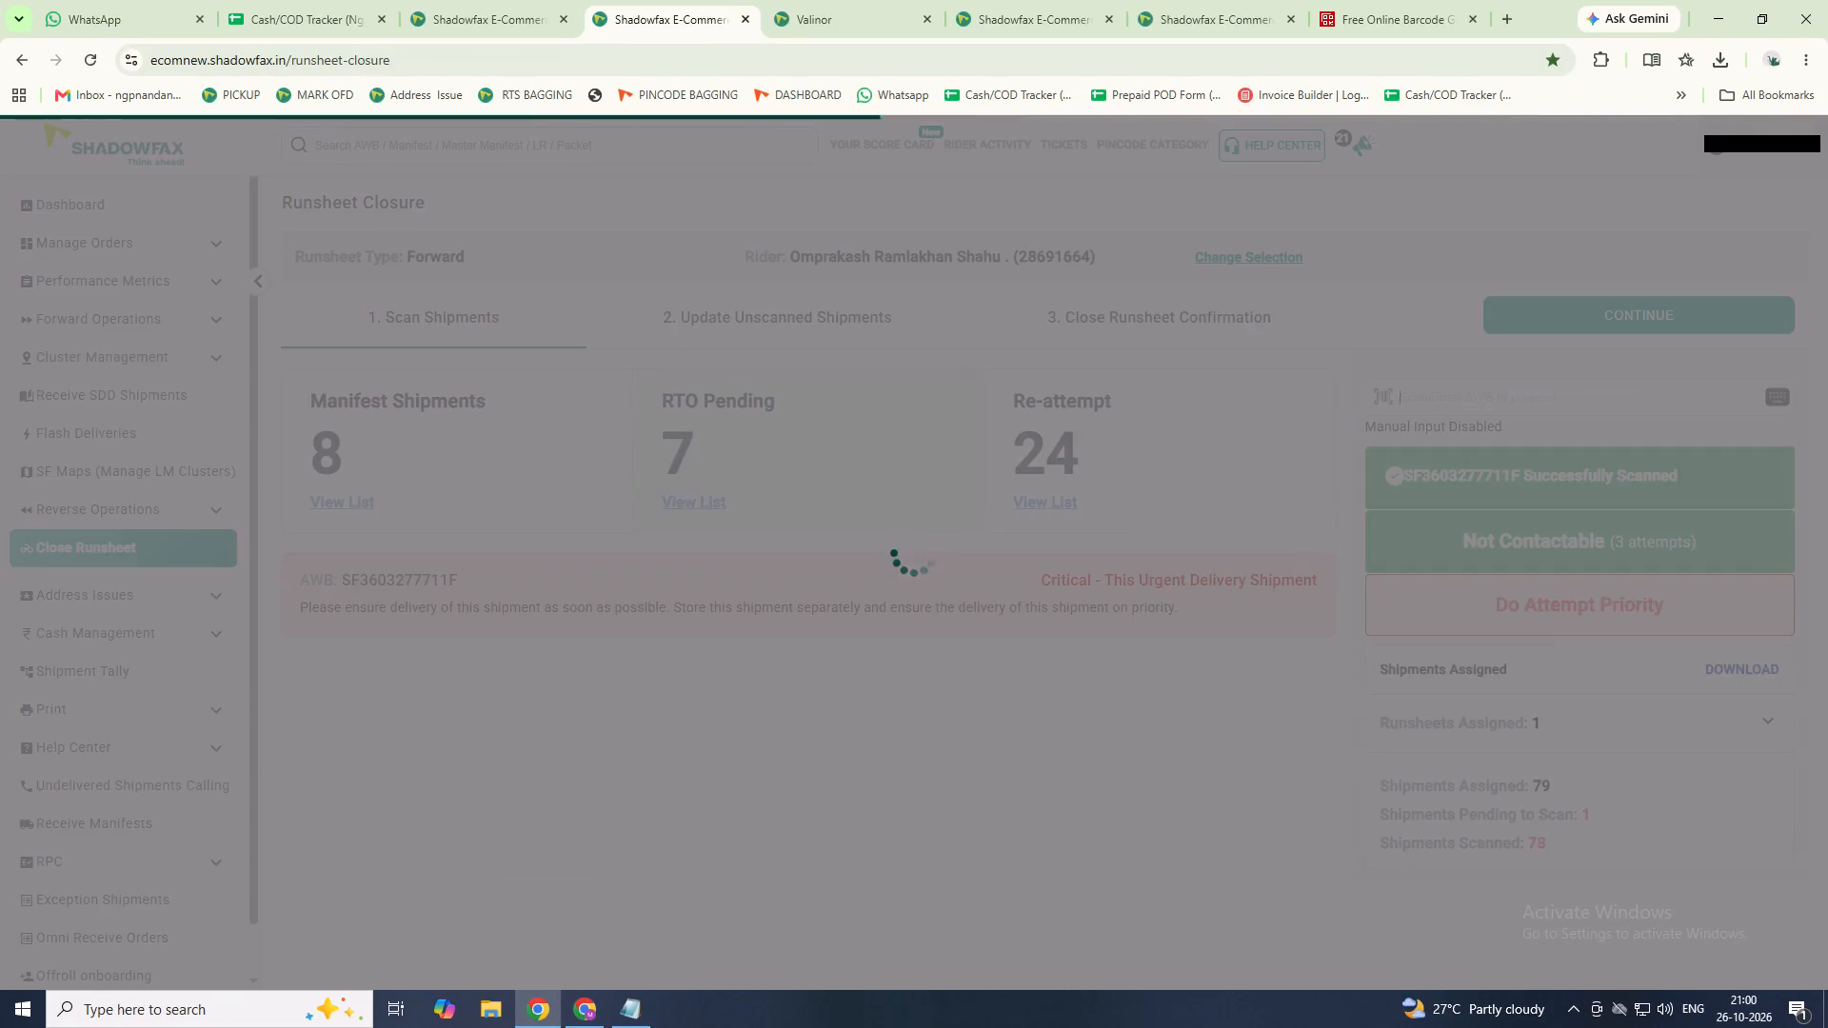
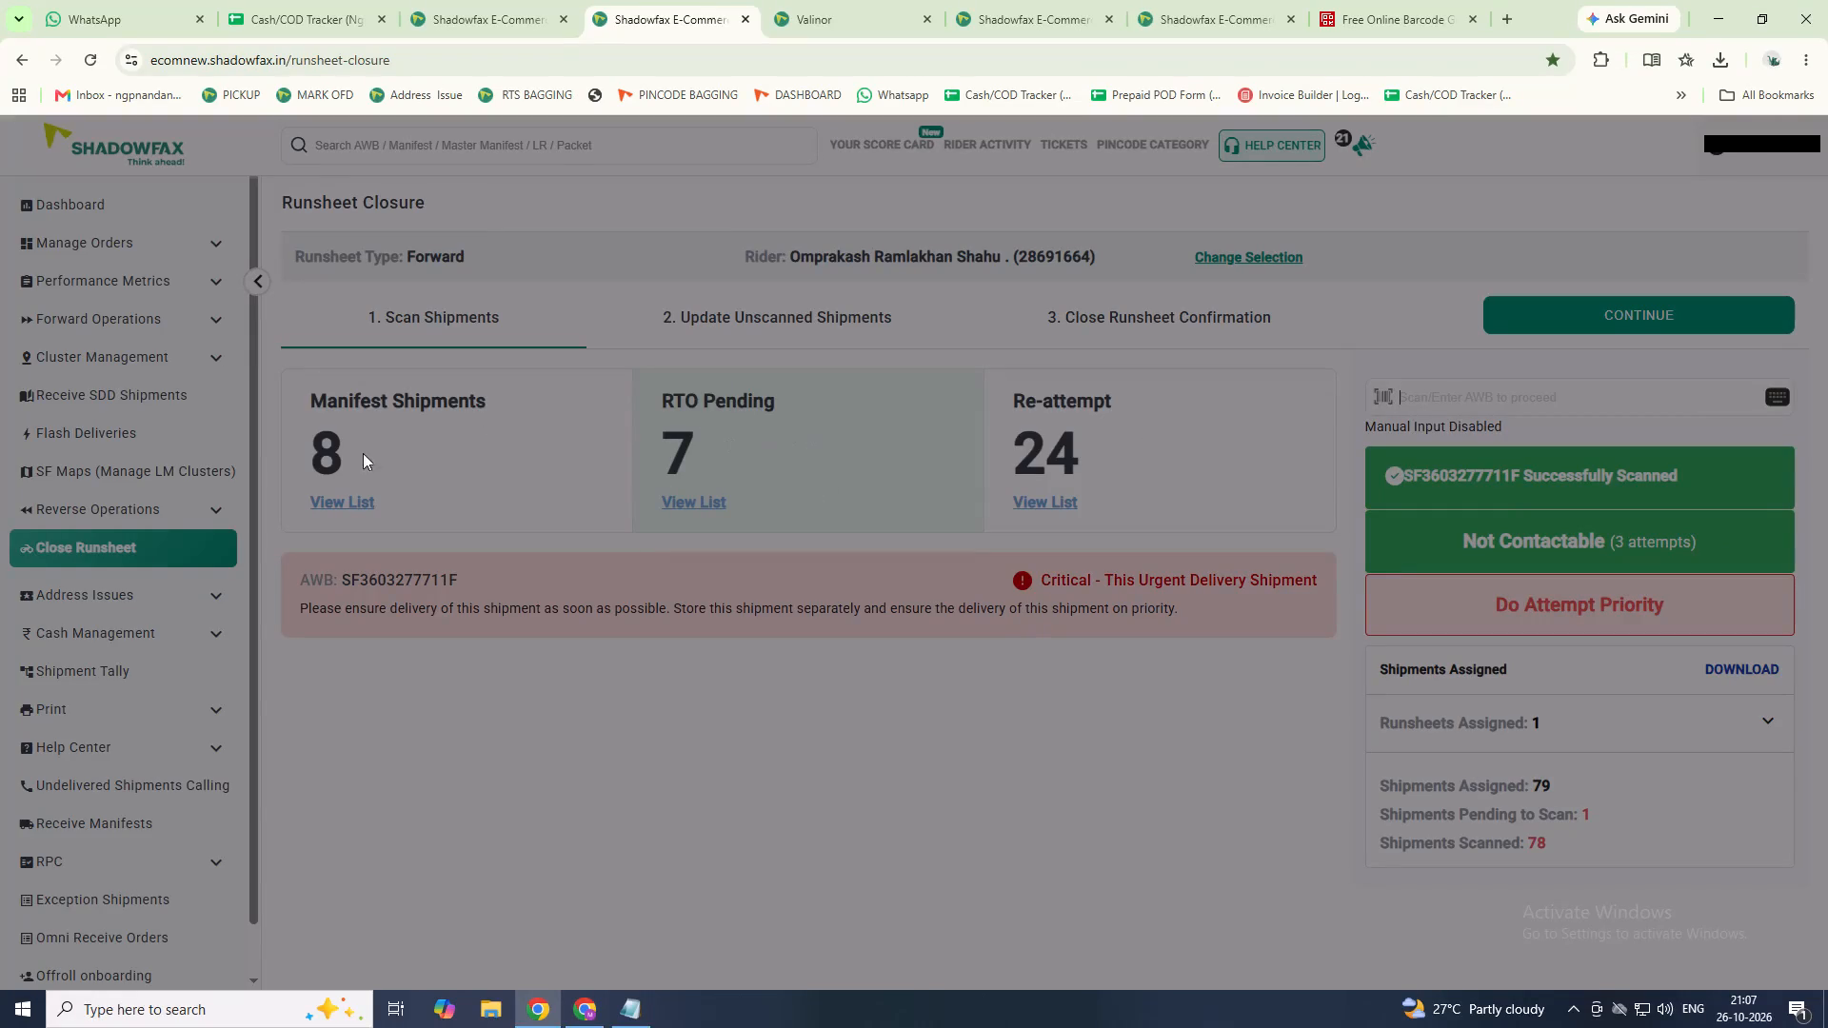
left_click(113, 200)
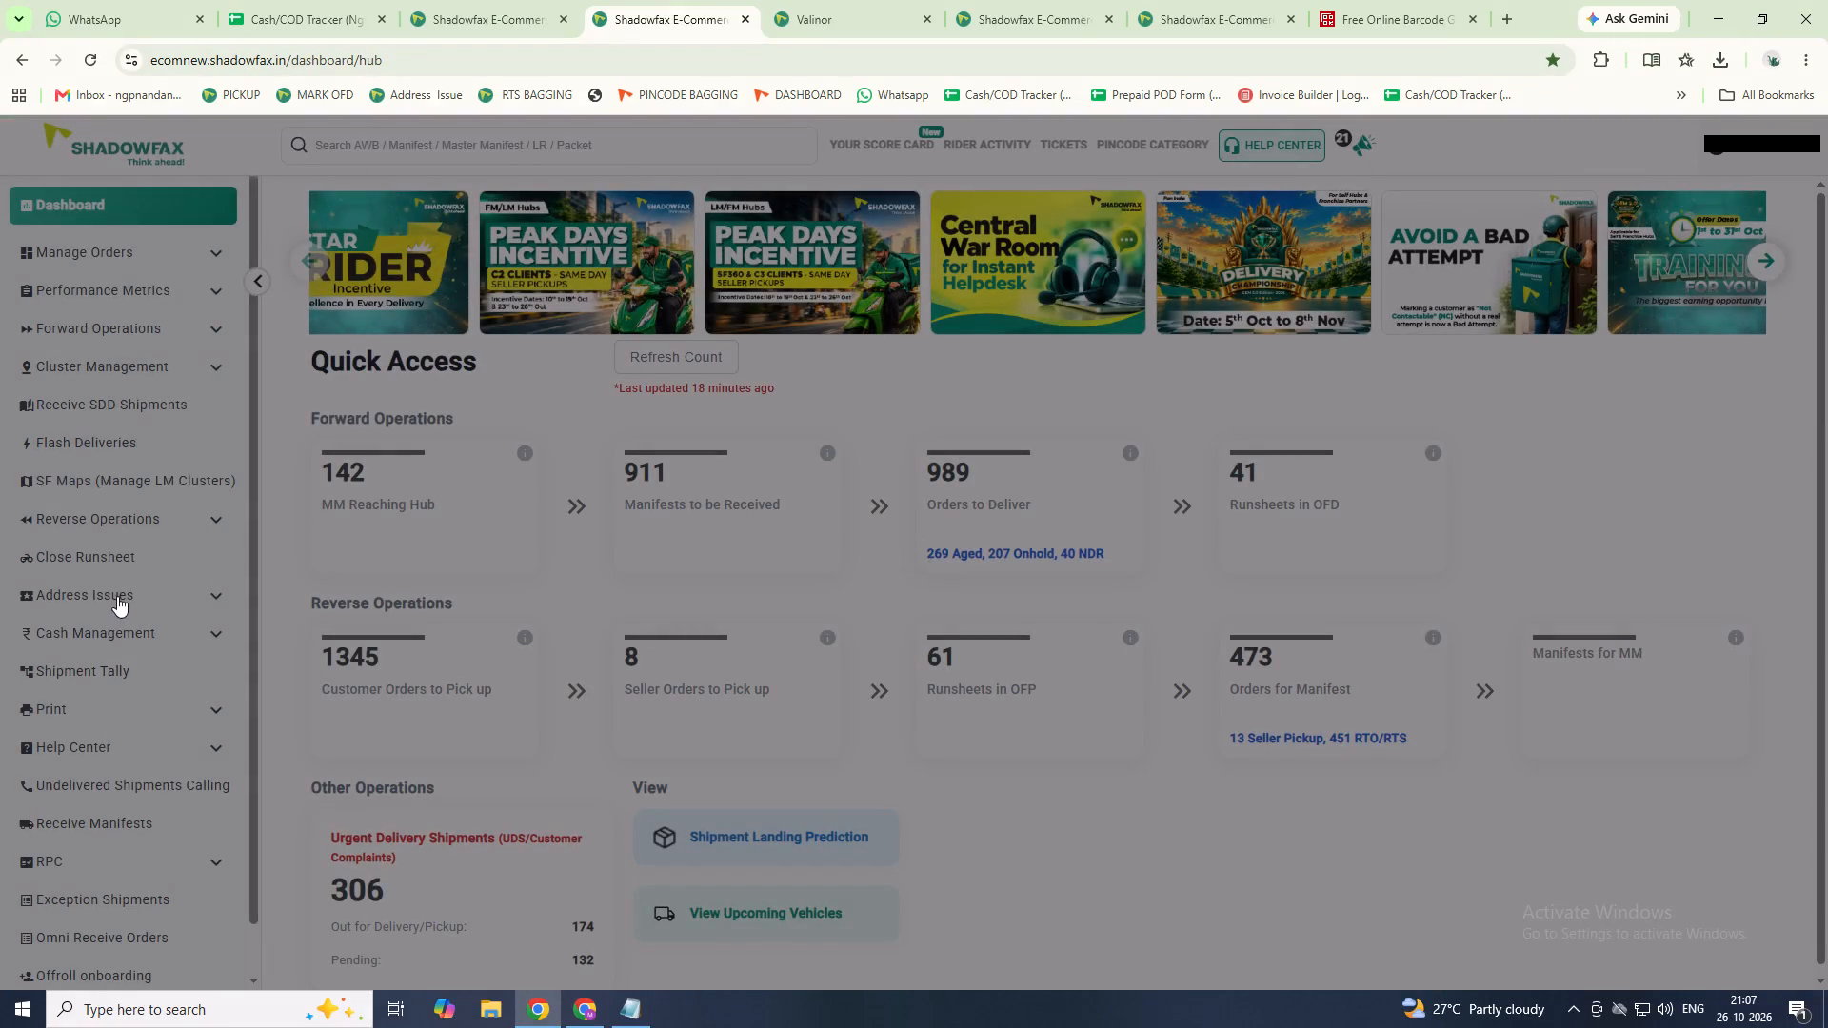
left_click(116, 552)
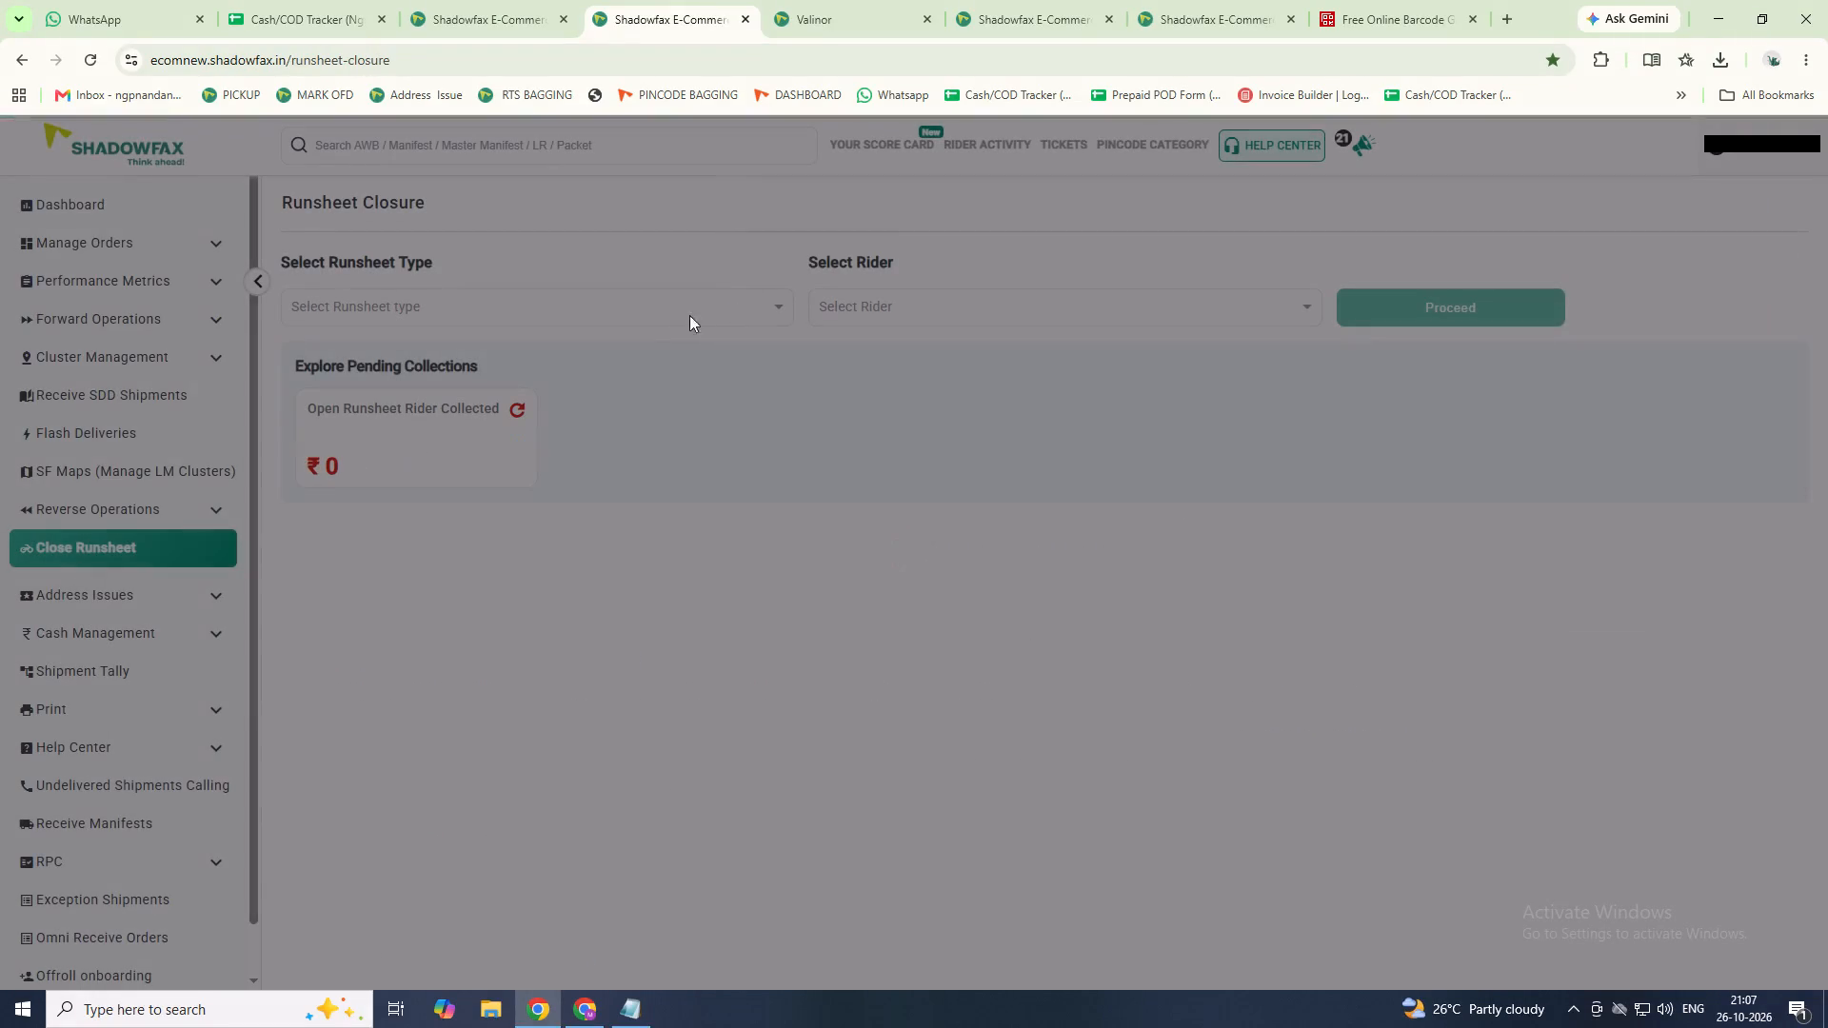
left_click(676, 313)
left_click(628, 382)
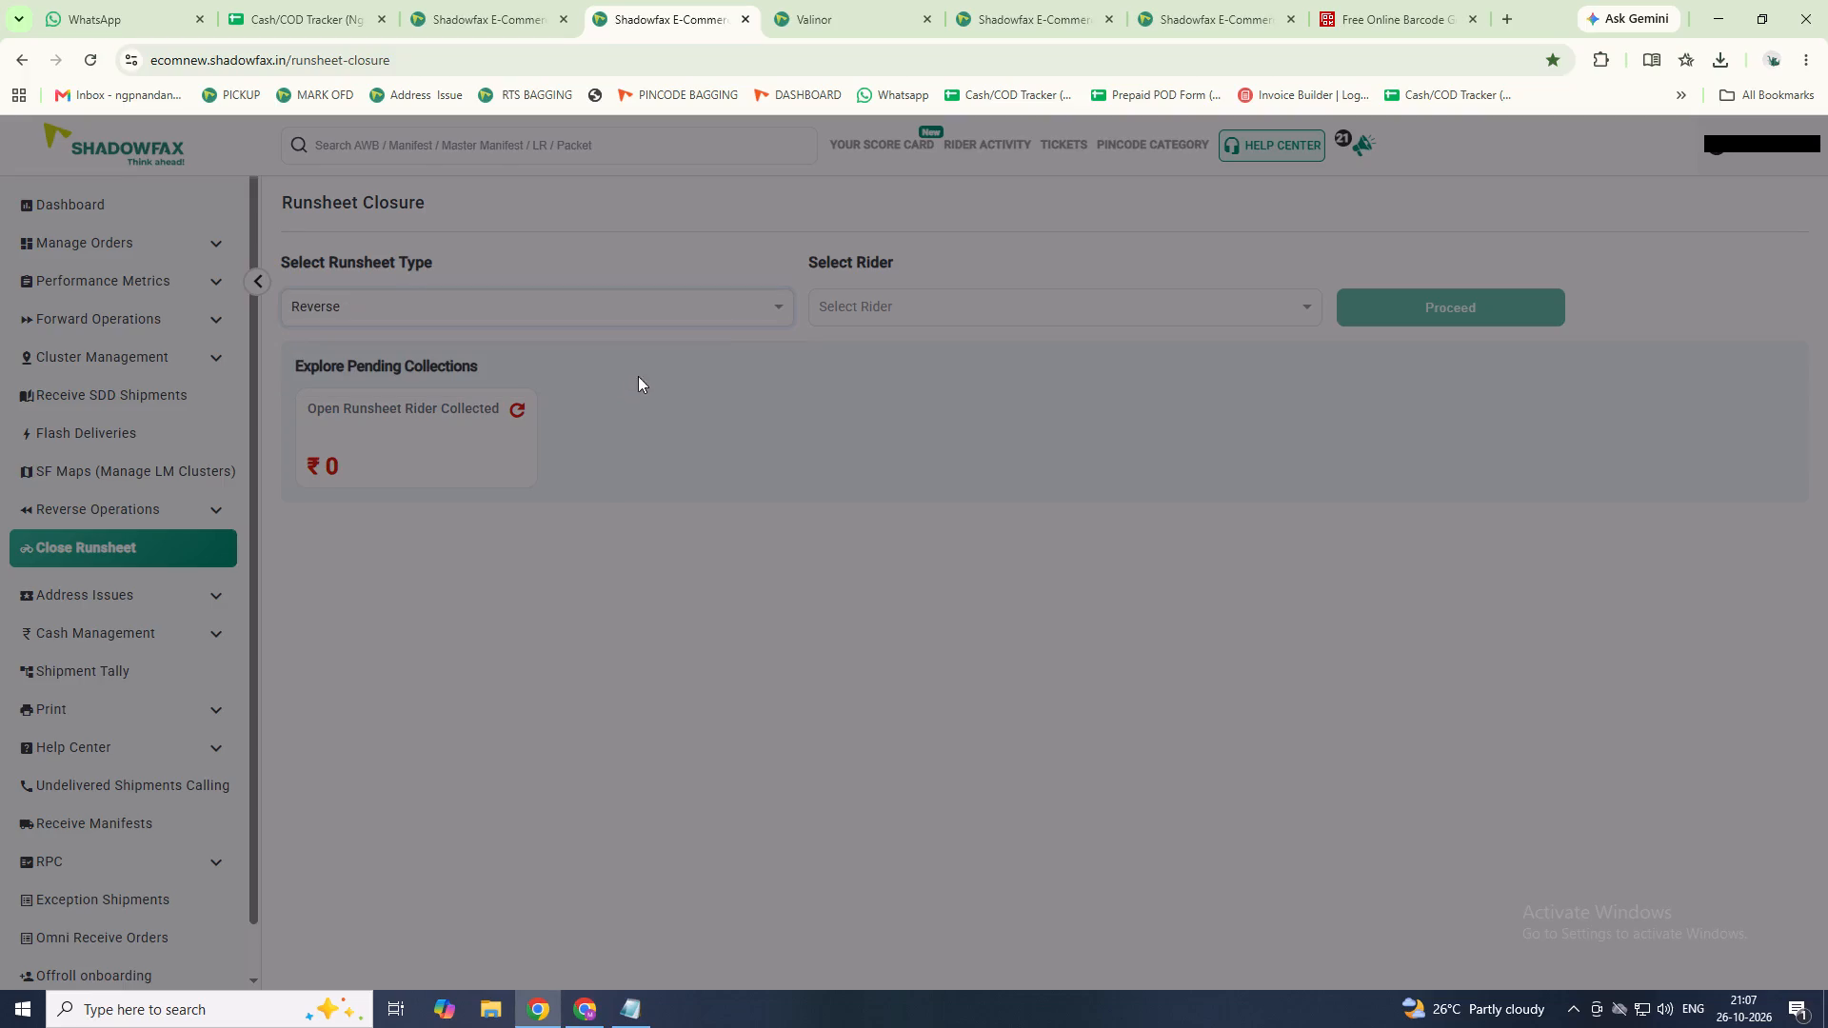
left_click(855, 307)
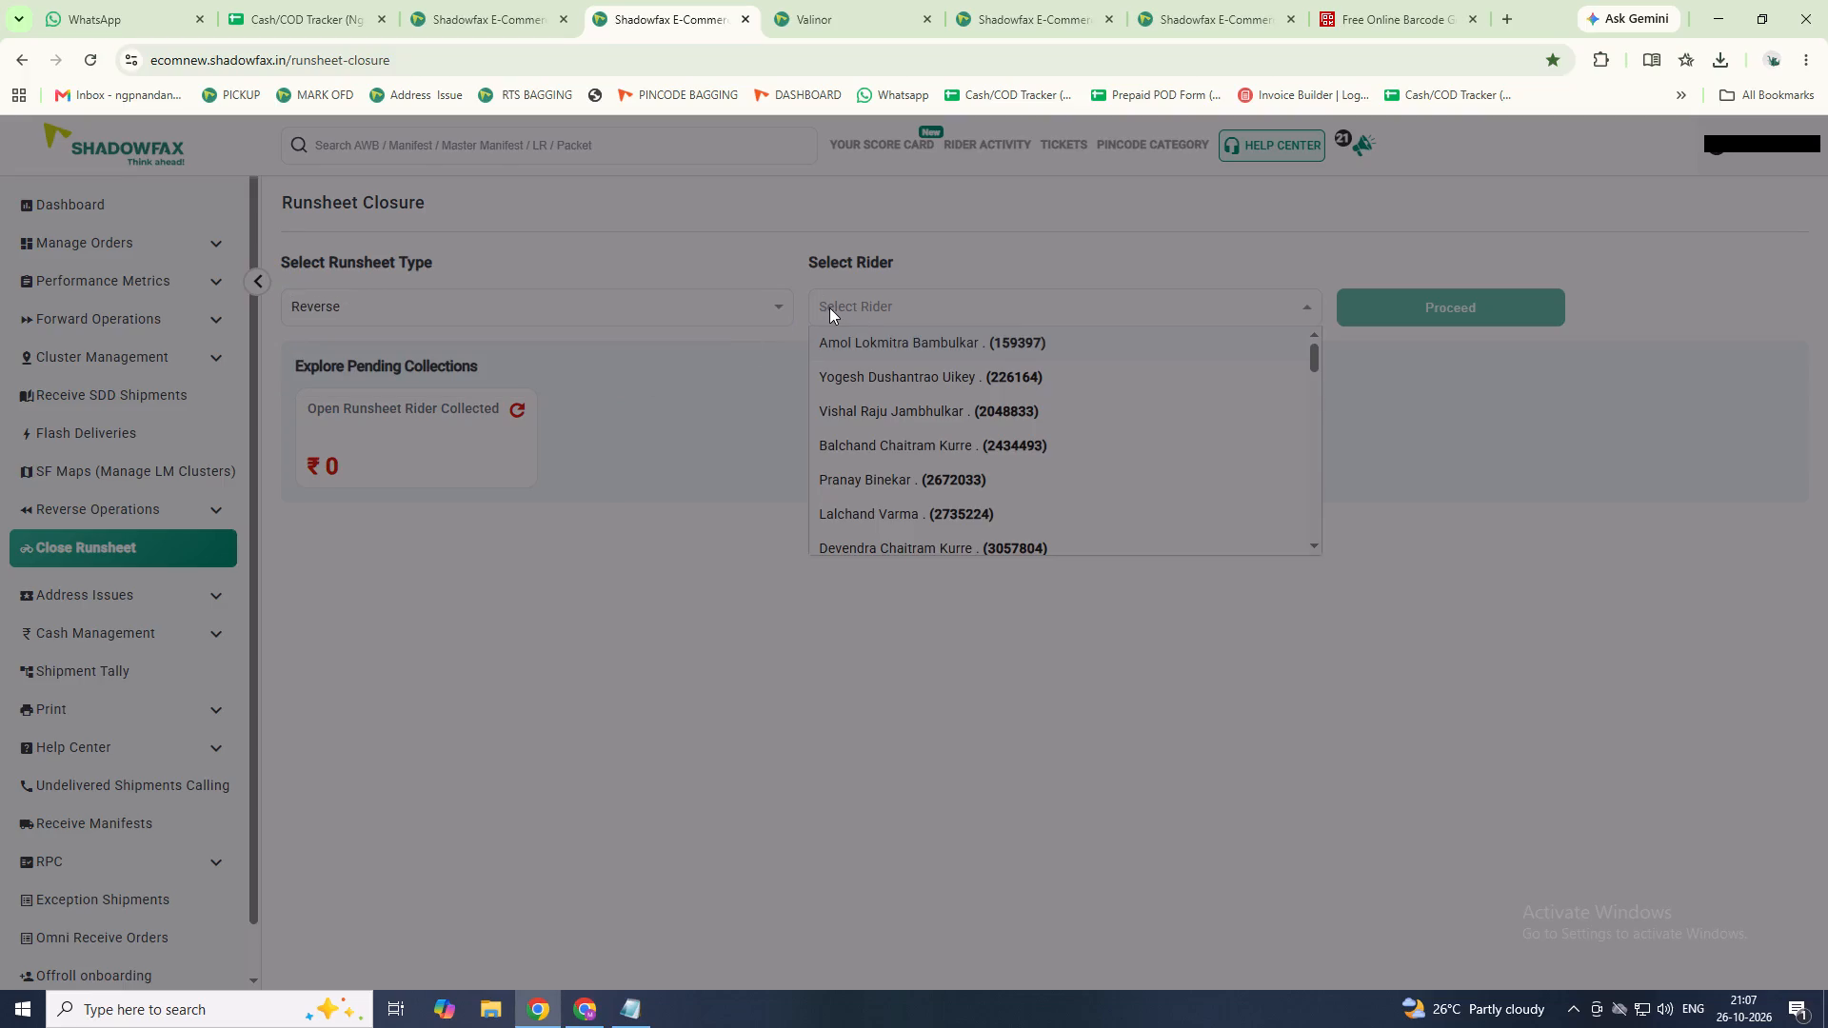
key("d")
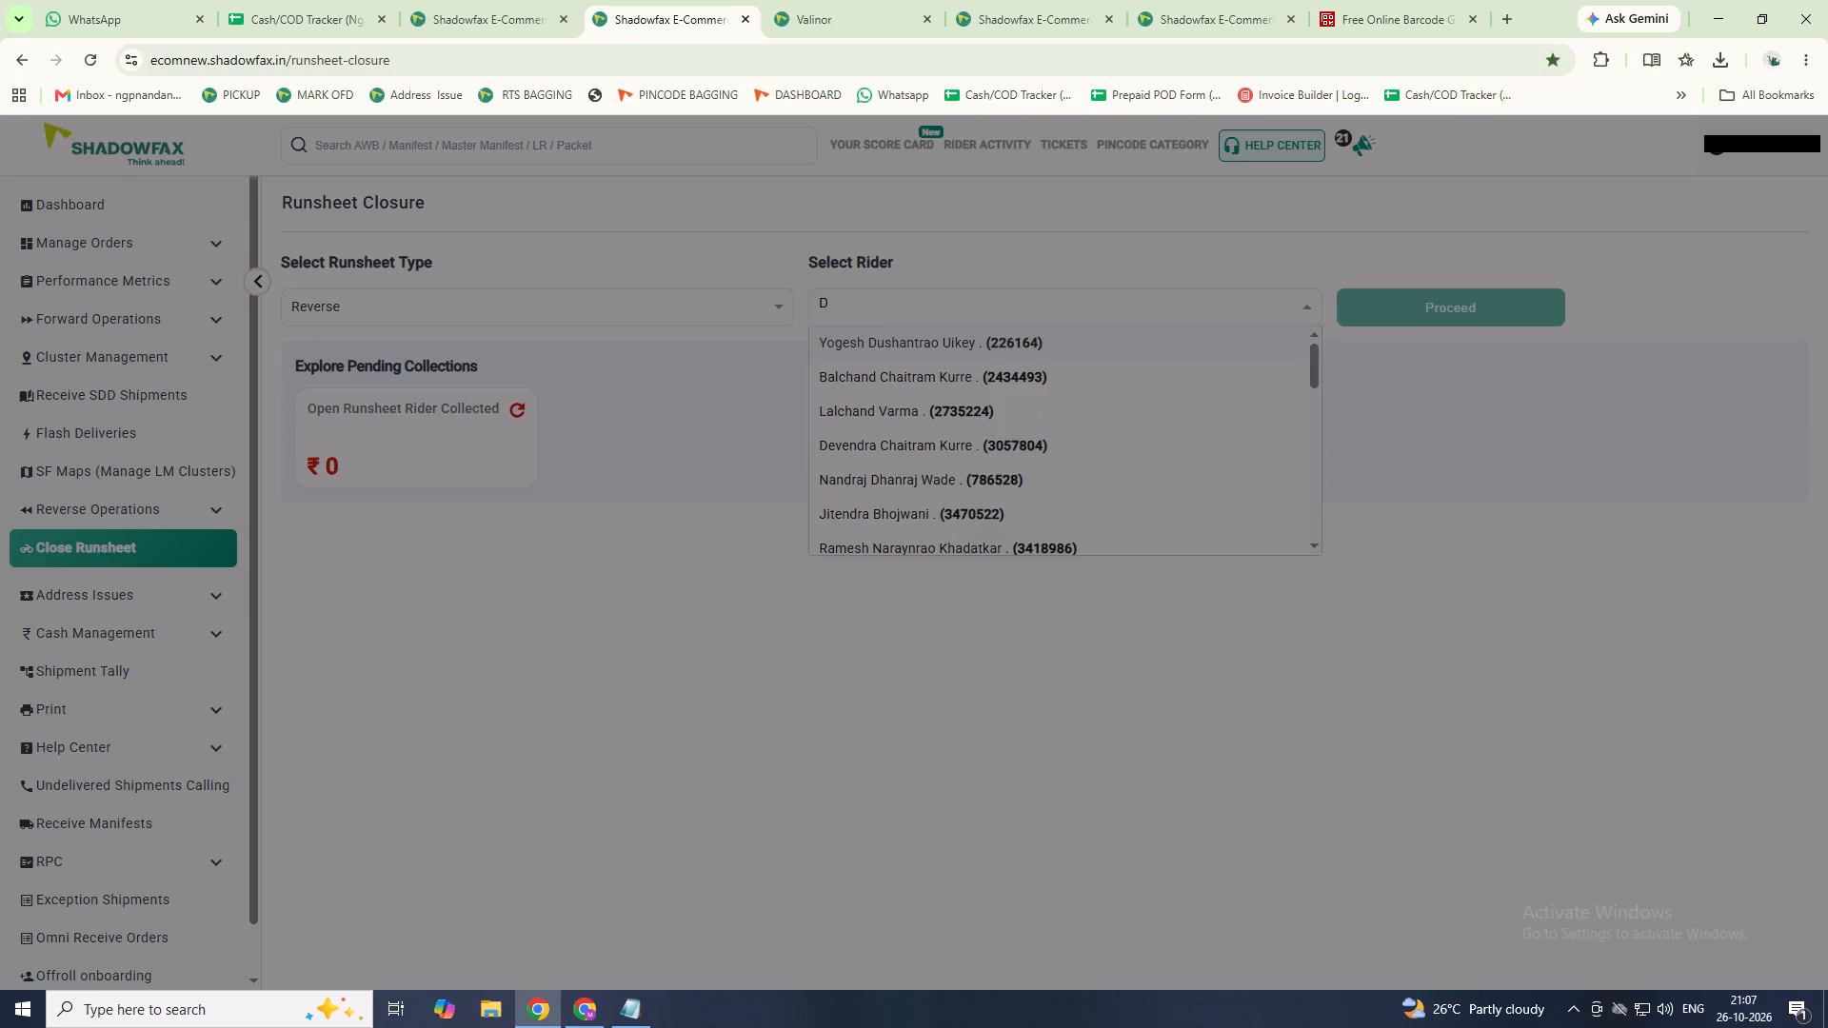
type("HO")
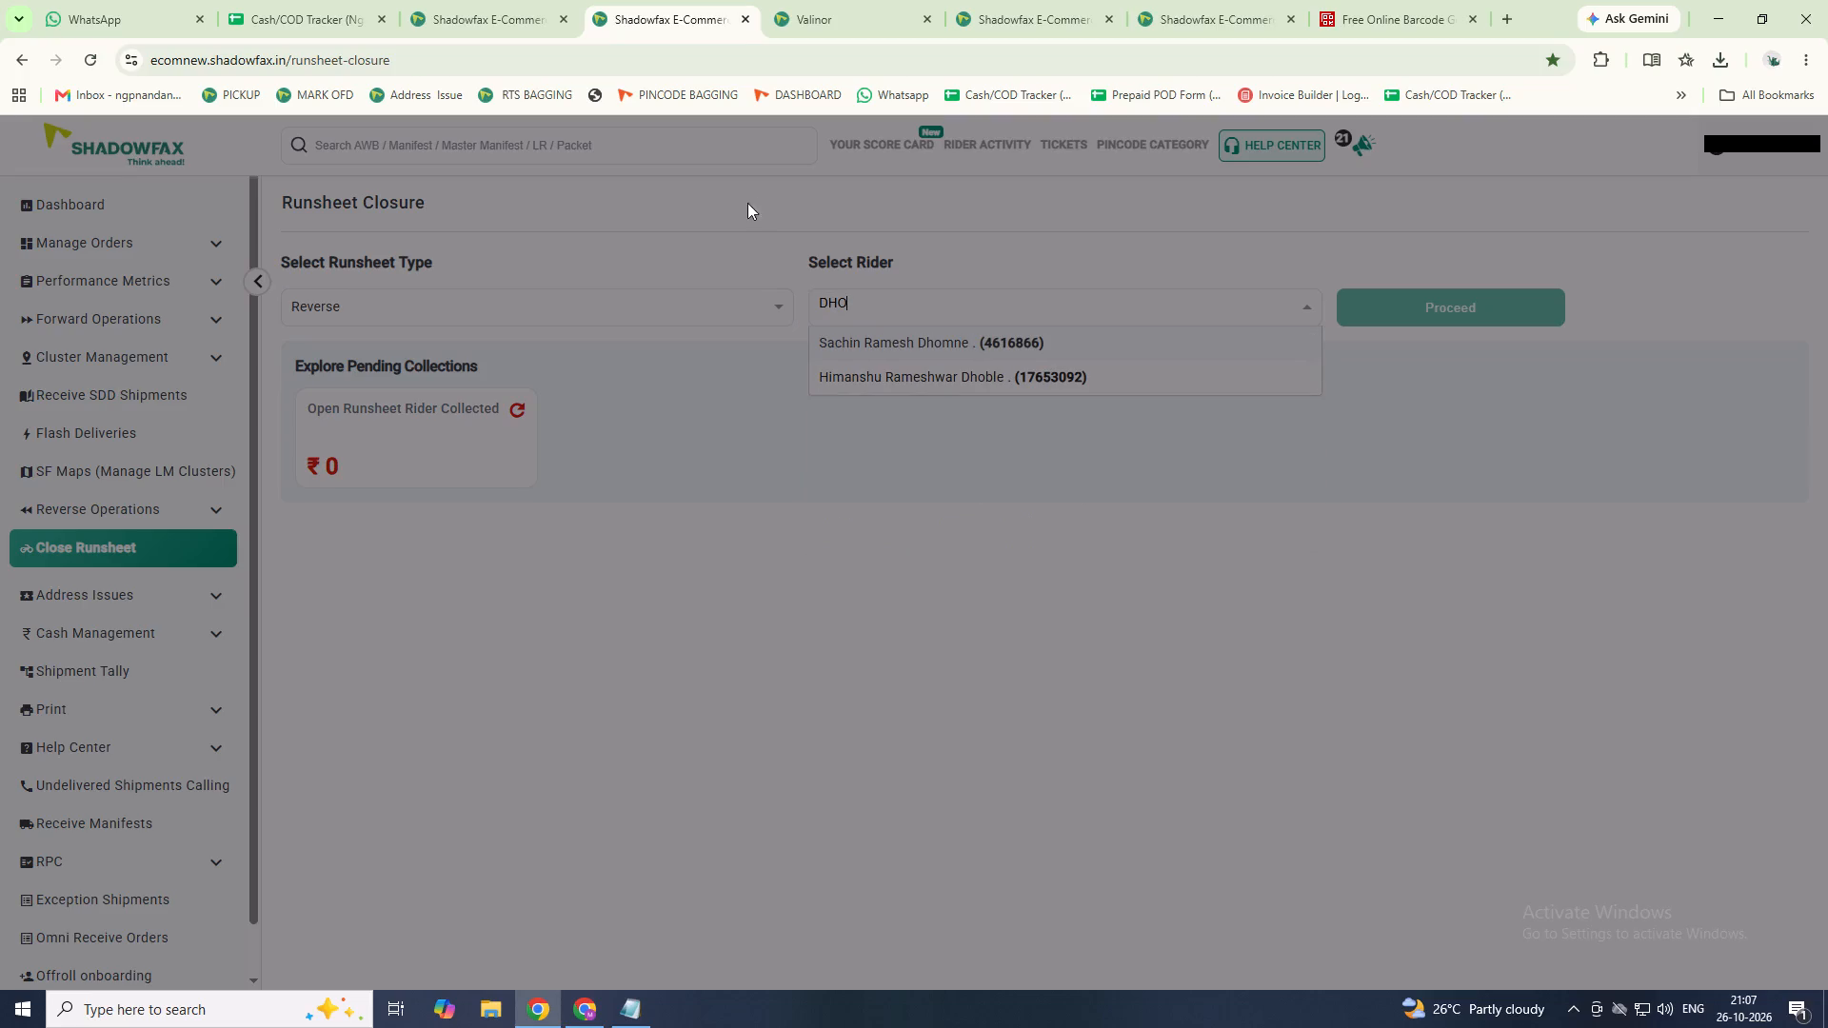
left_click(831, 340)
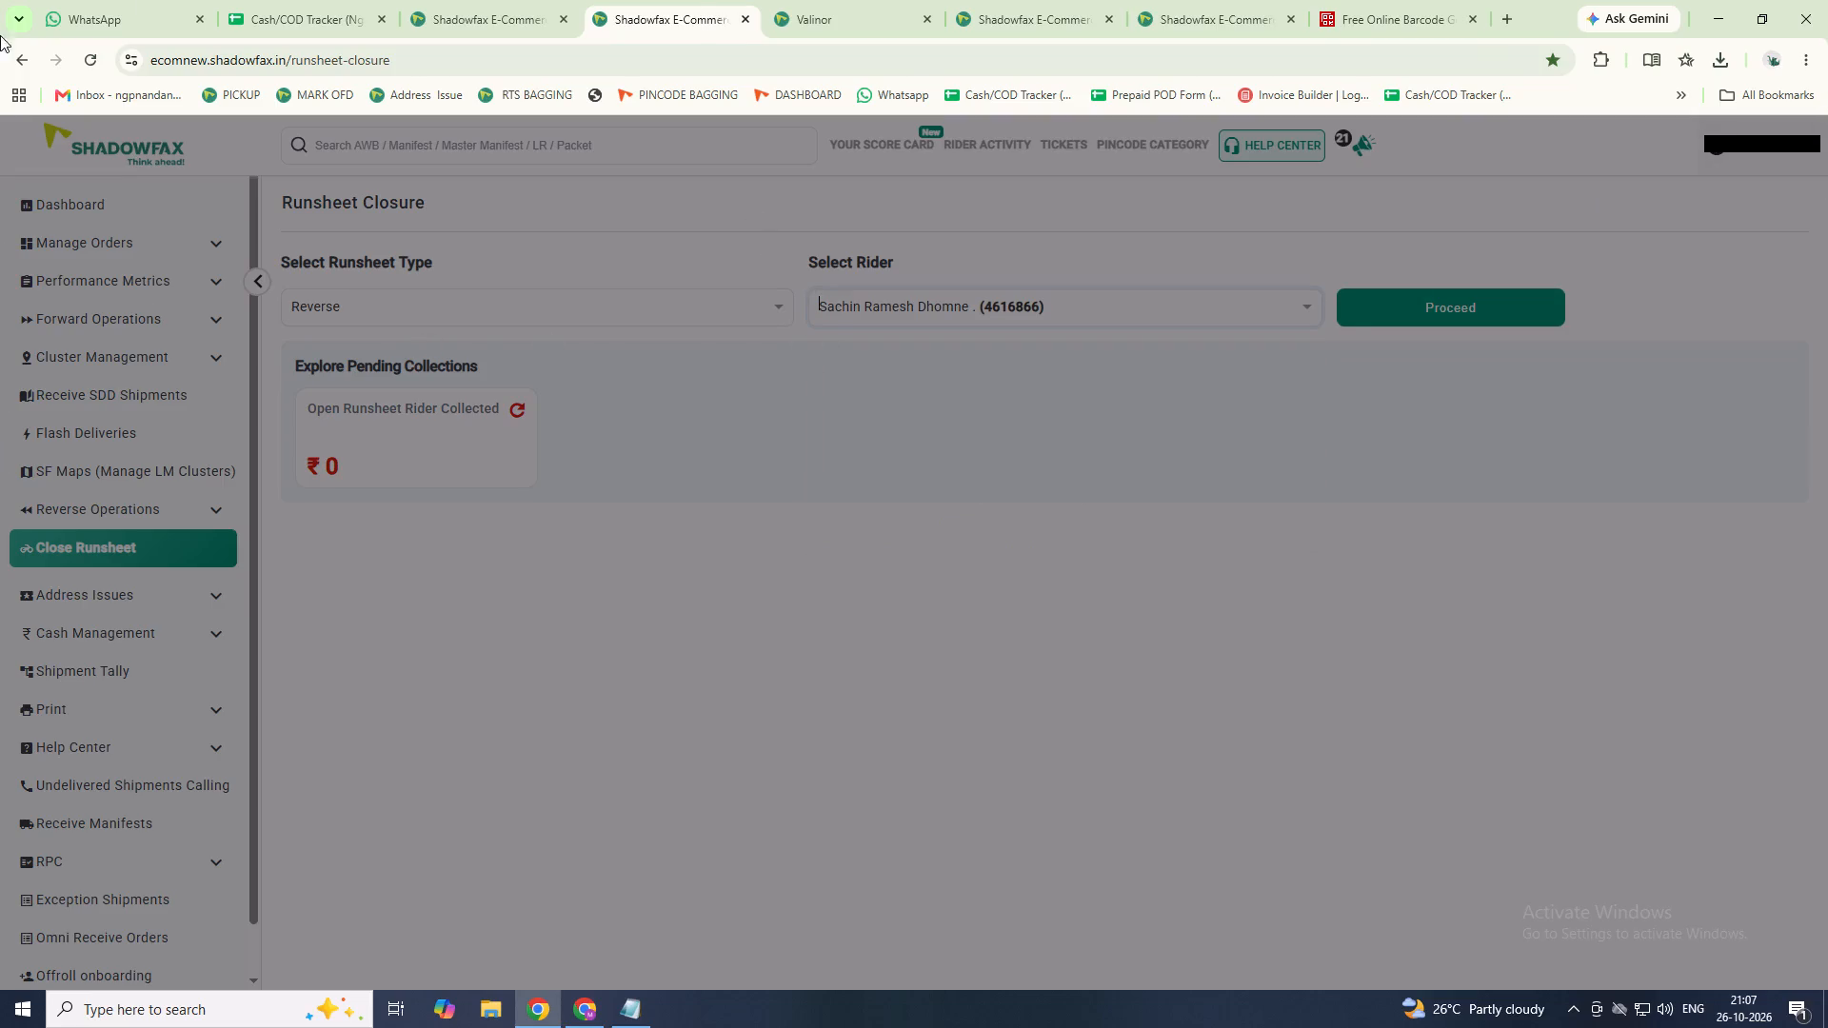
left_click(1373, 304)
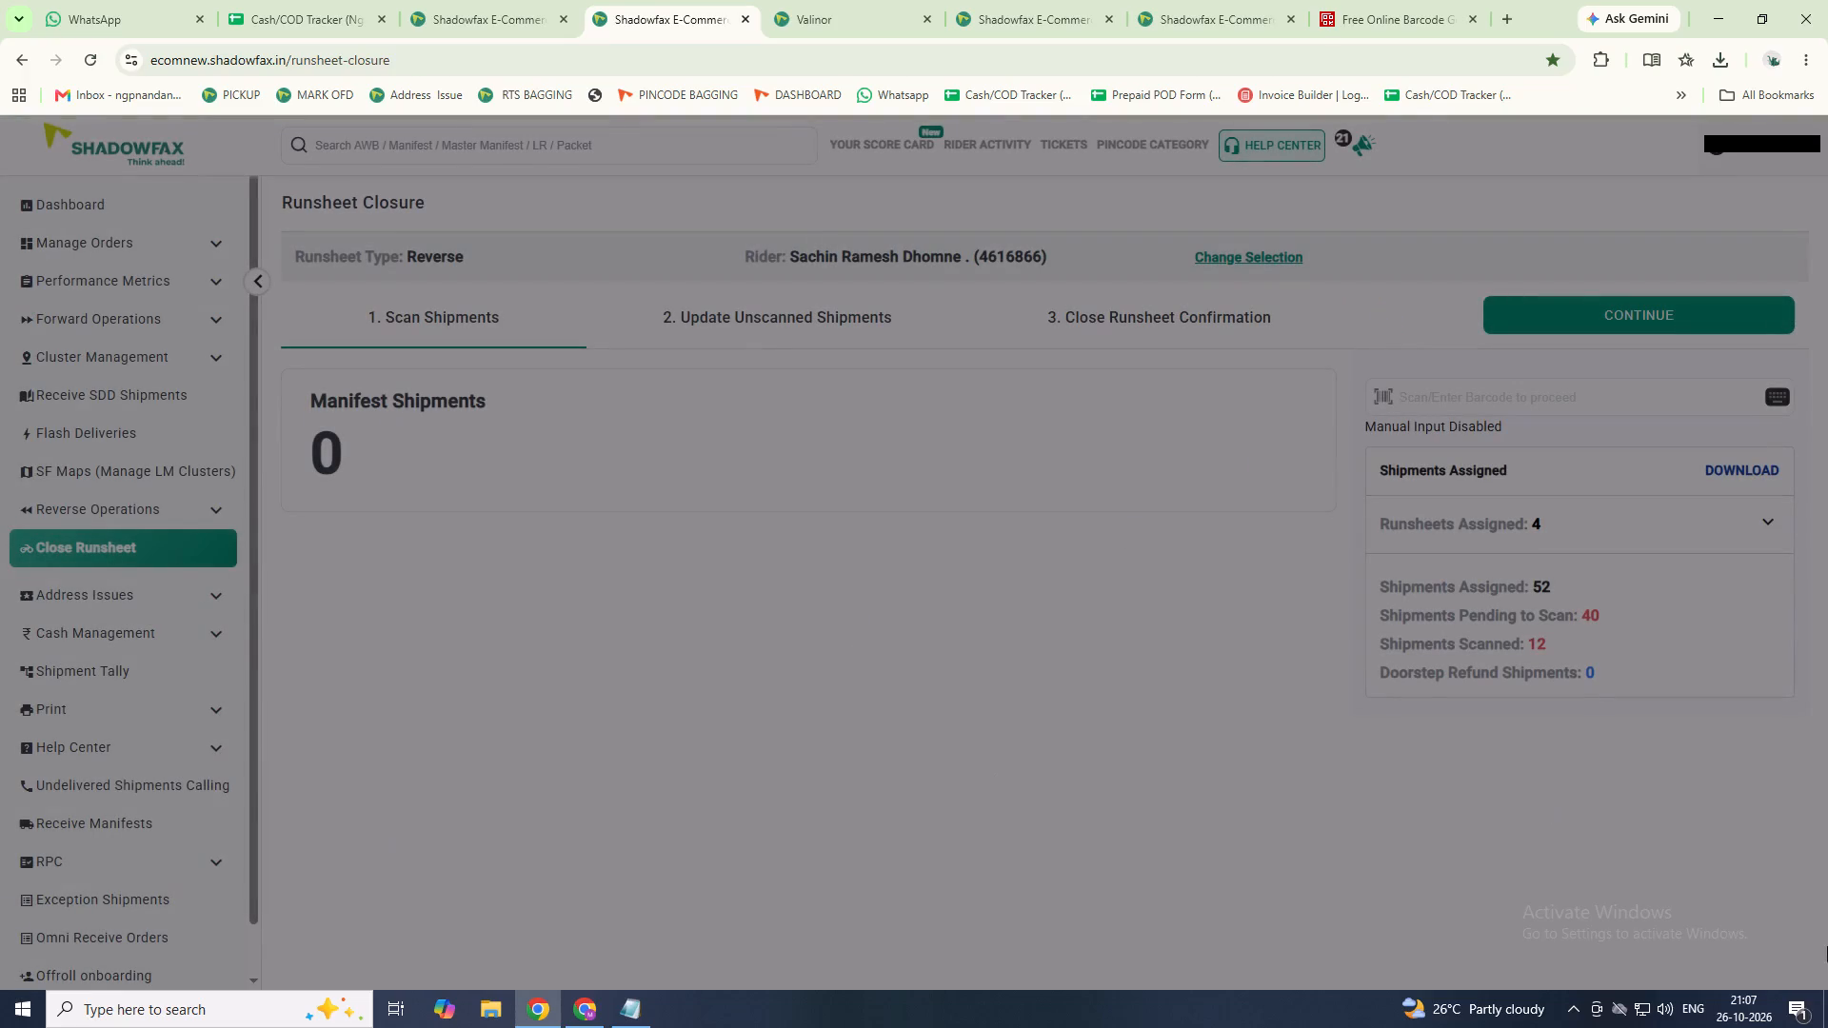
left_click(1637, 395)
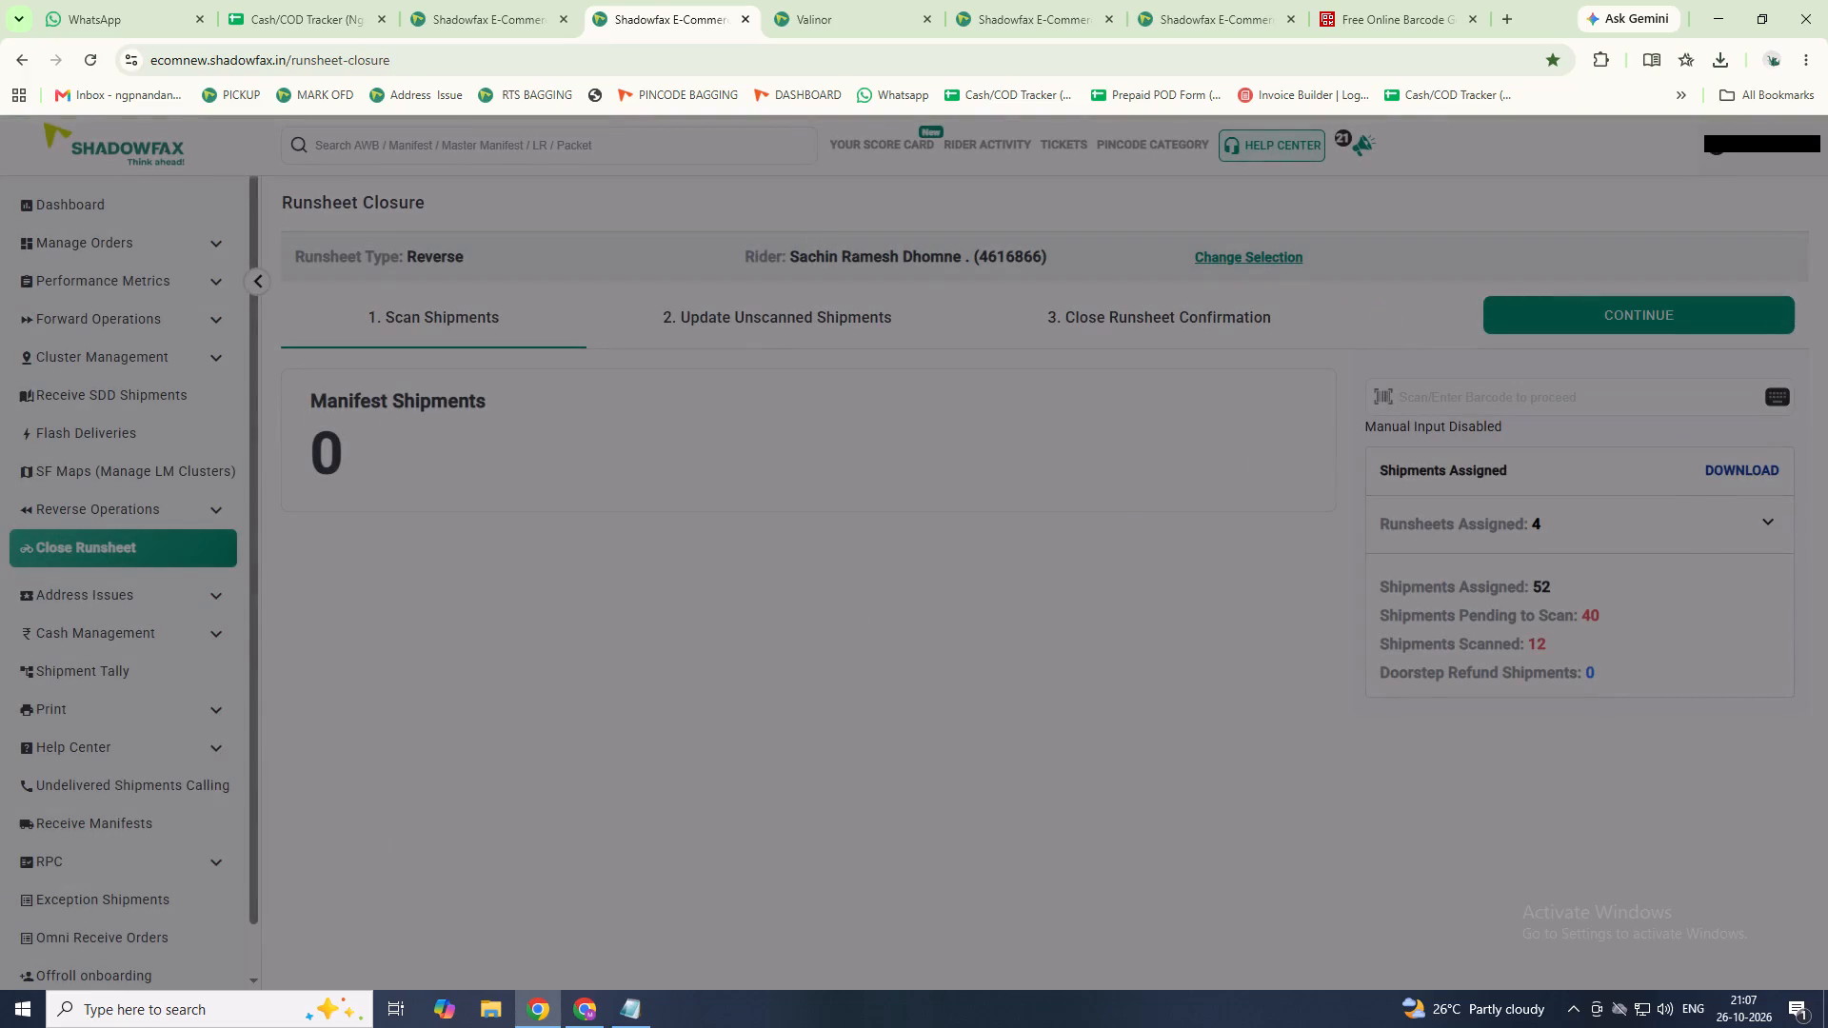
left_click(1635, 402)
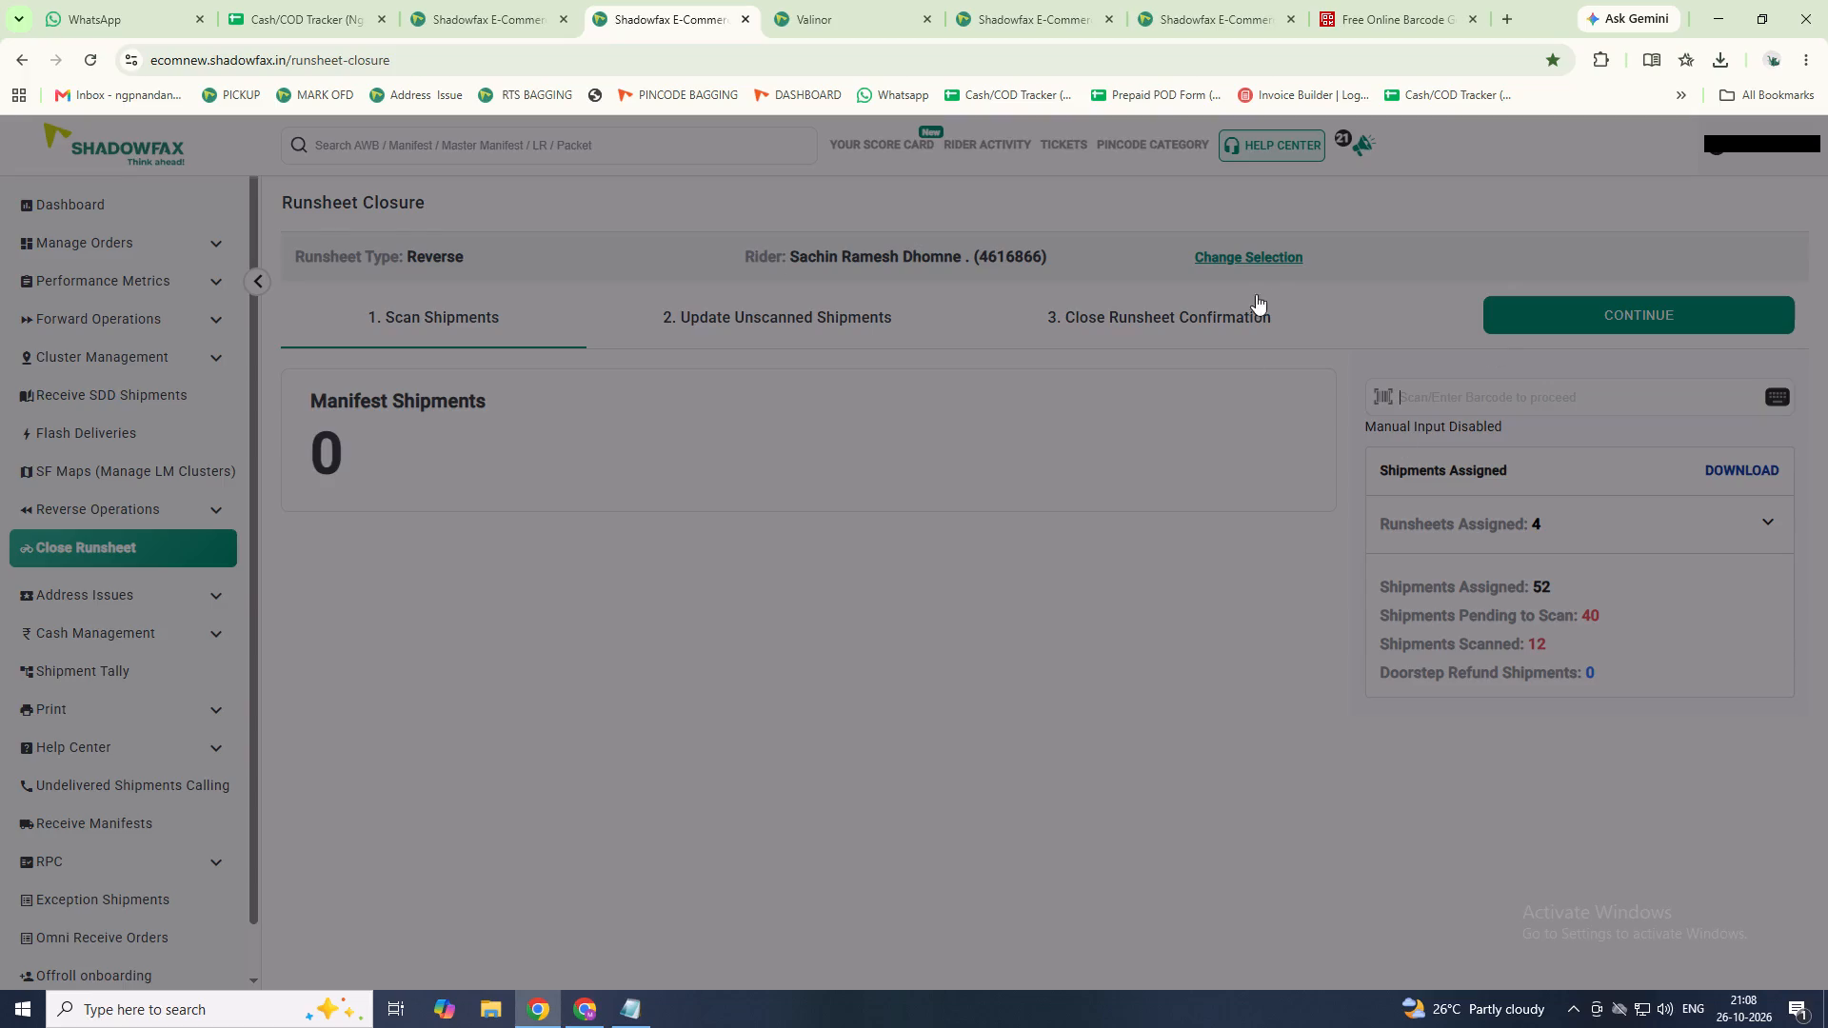
Change the closure selection to runsheet type Forward for rider Sachin and proceed to the scanning stage.
left_click(1259, 257)
left_click(585, 305)
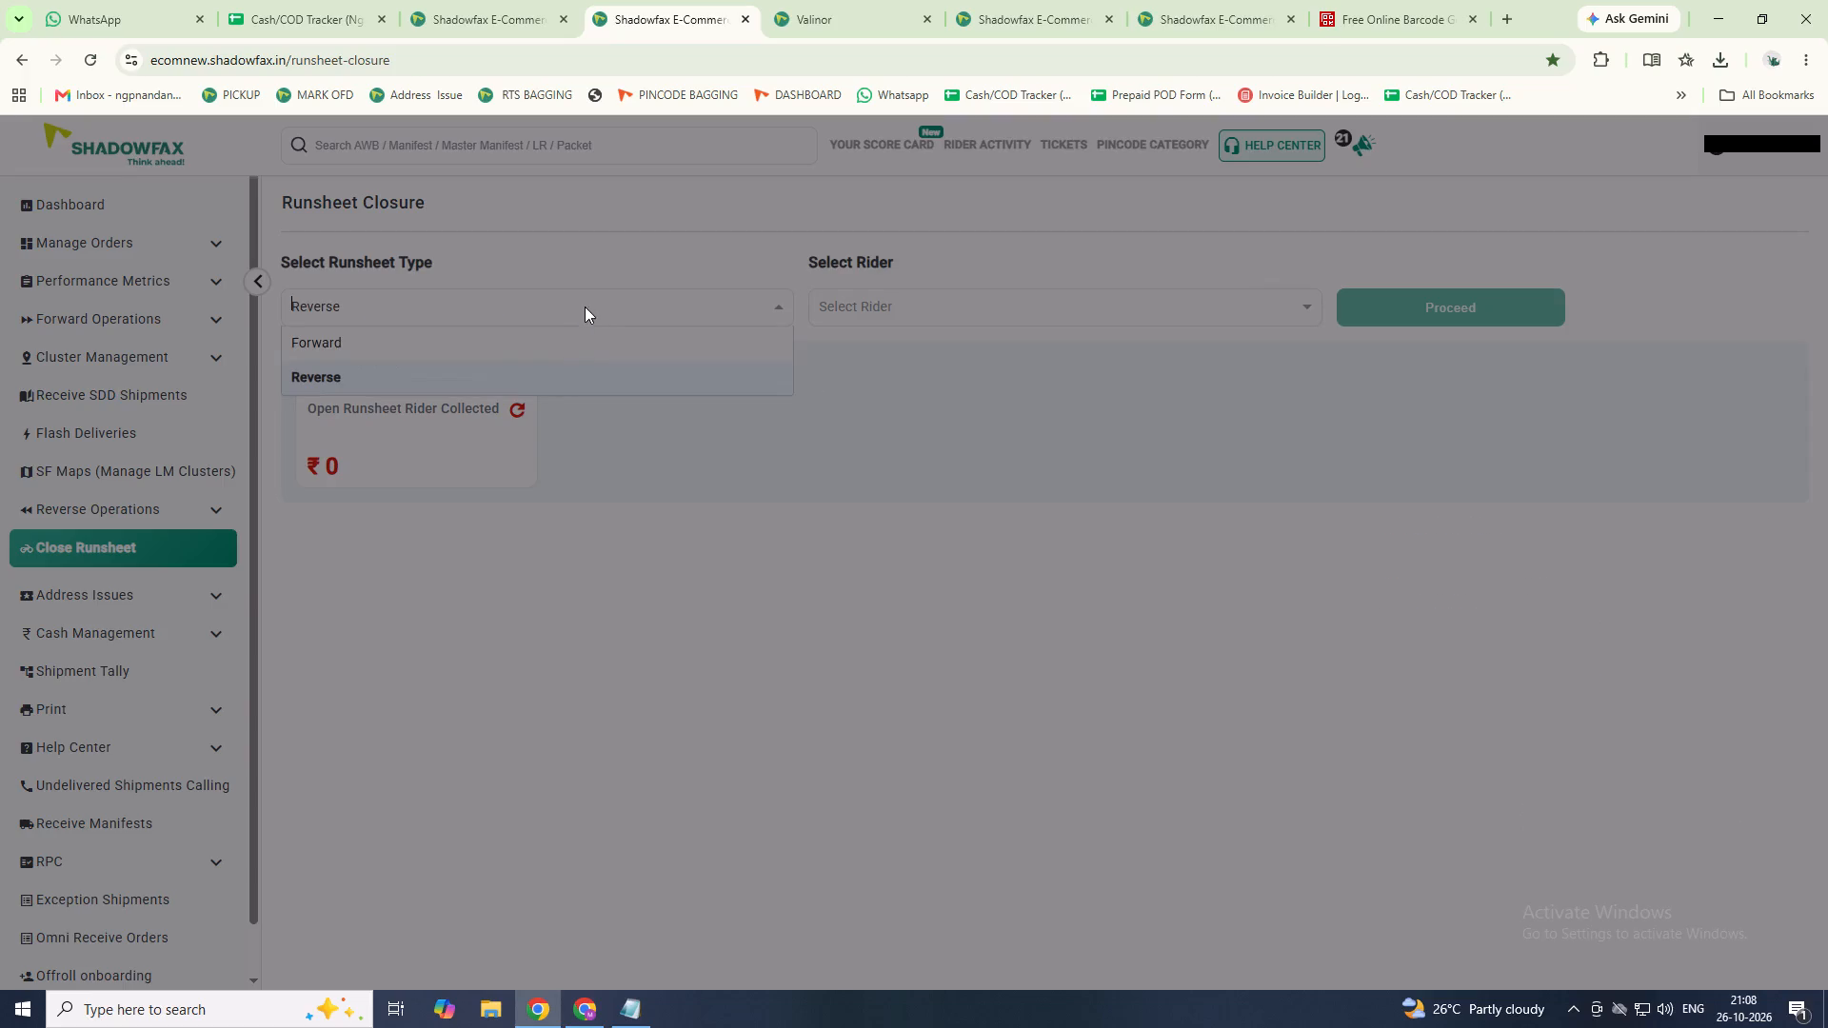
left_click(504, 348)
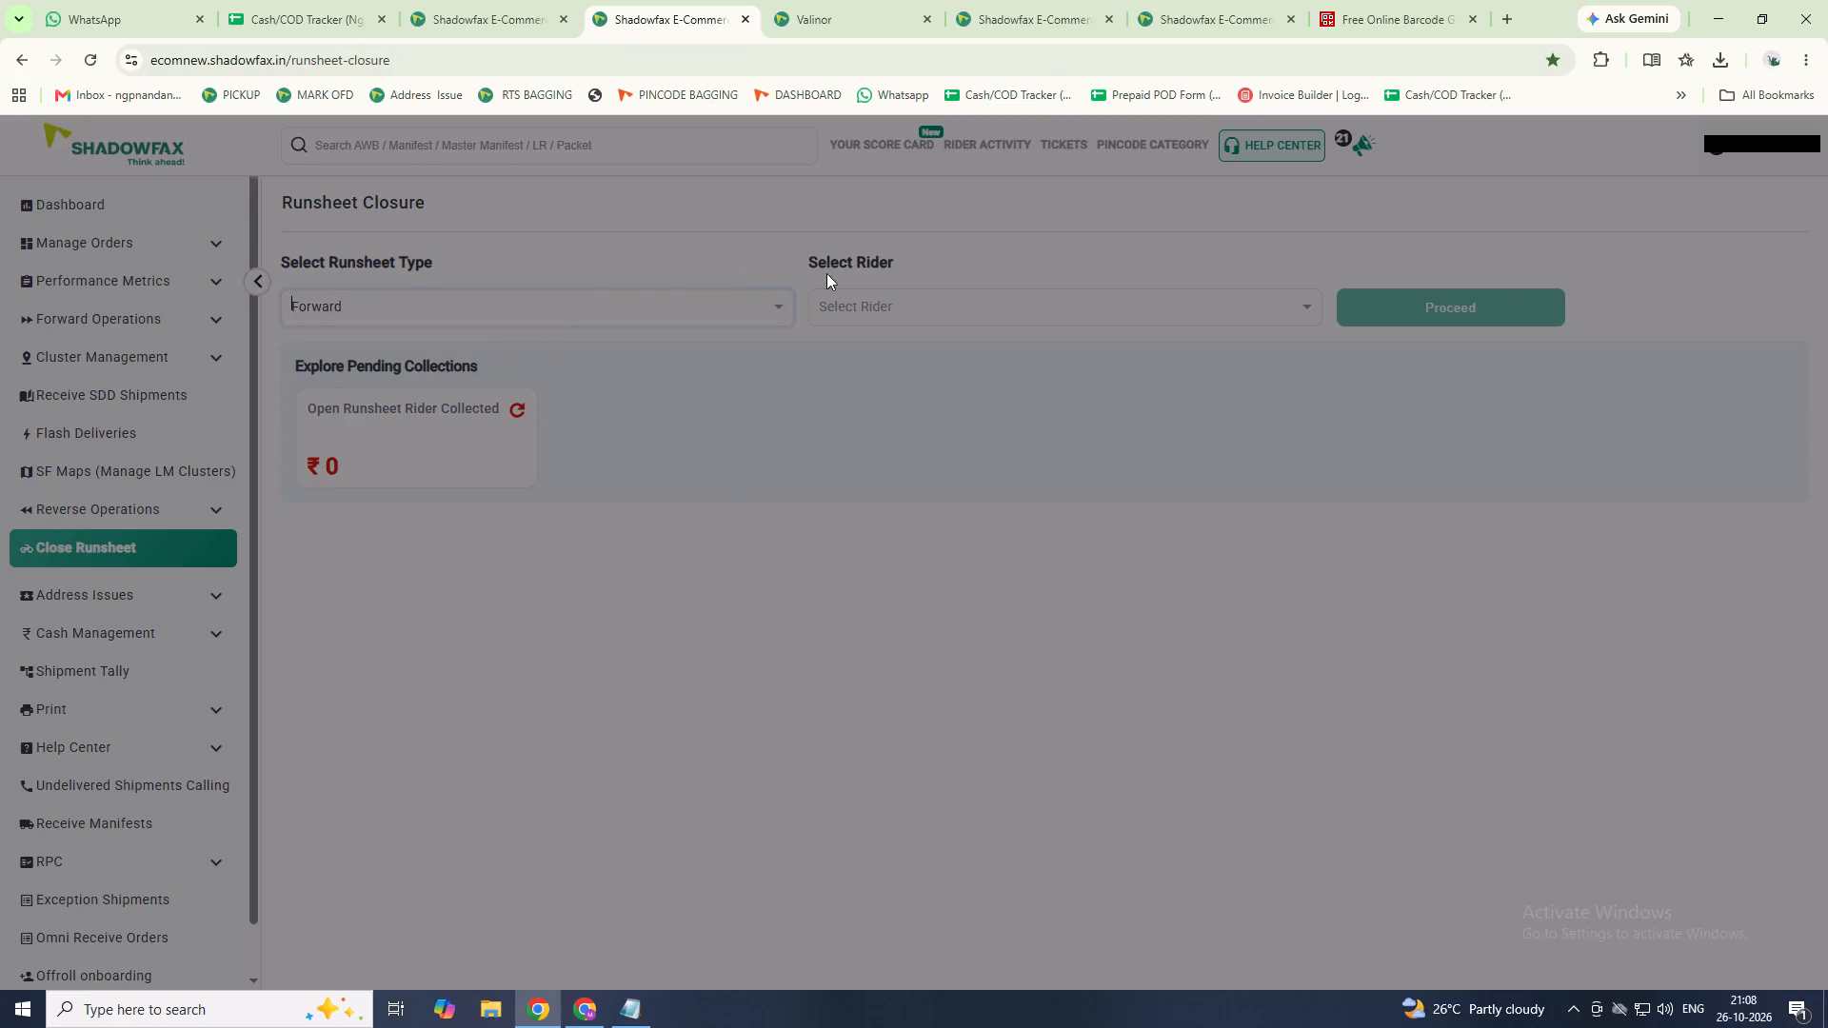
left_click(872, 310)
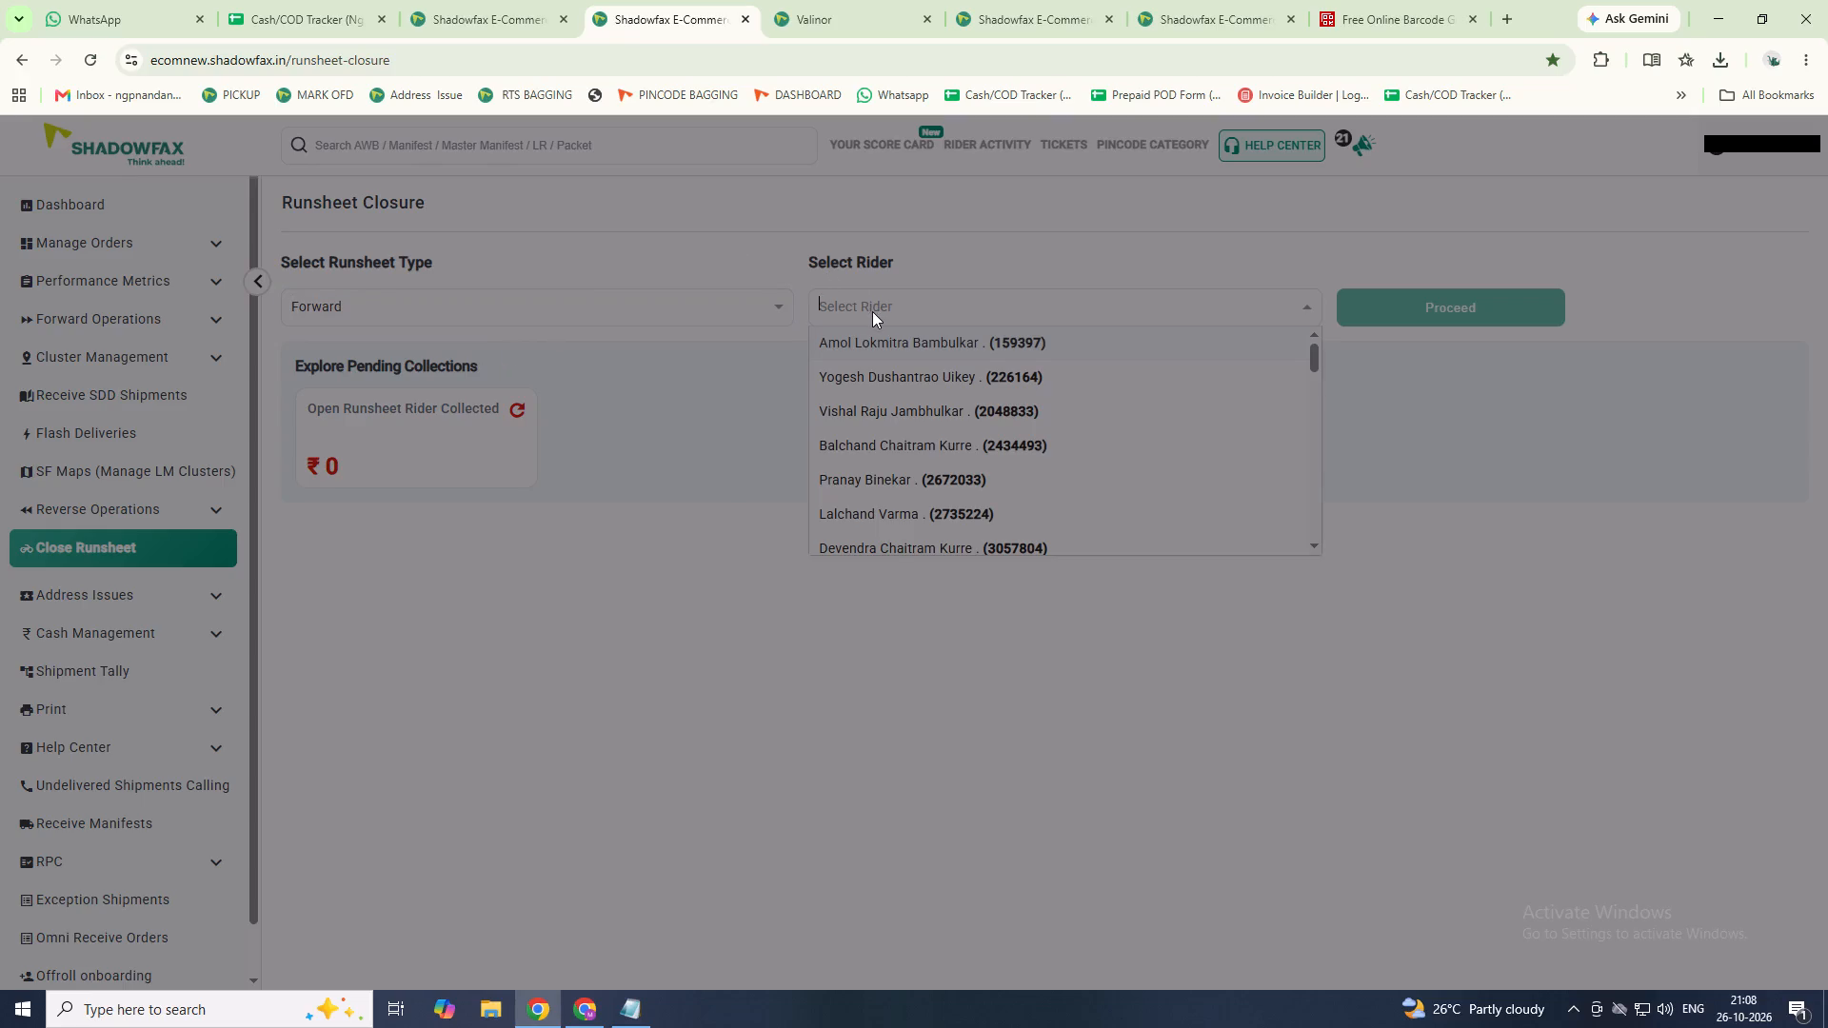
type("DHOM")
left_click(864, 347)
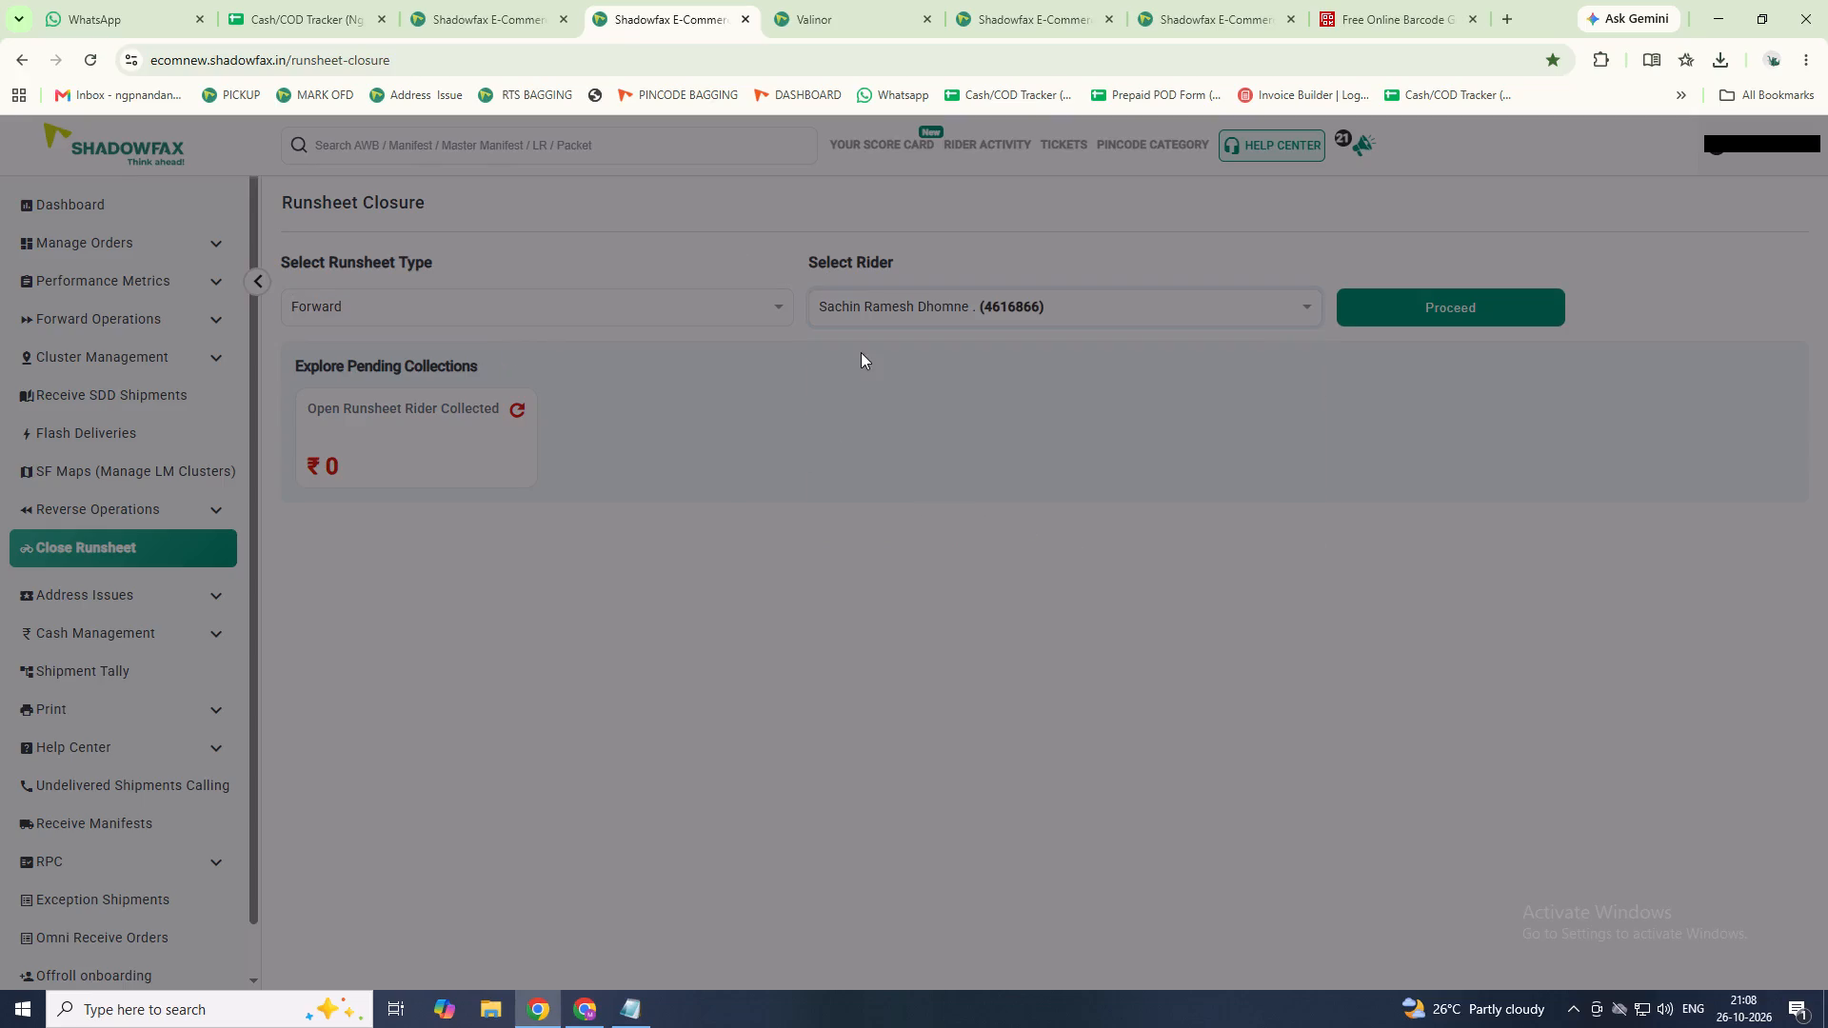
left_click(1350, 319)
left_click(1415, 318)
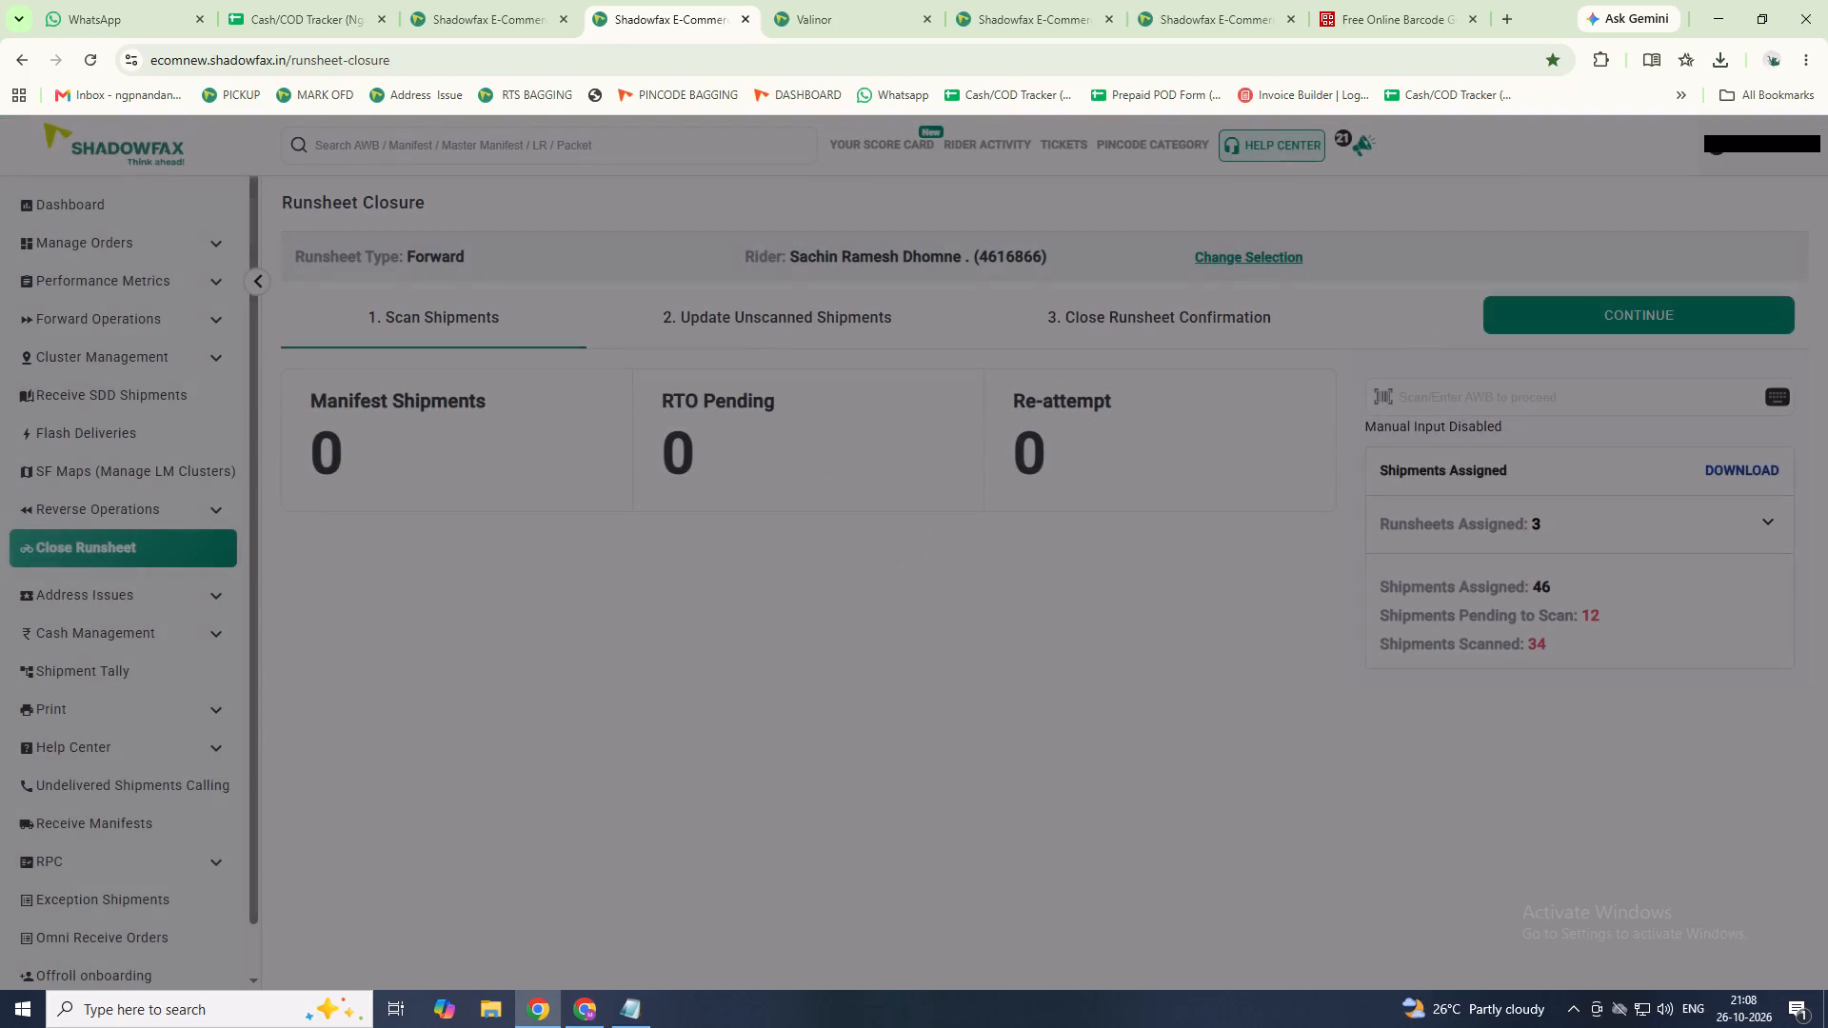
left_click(1438, 398)
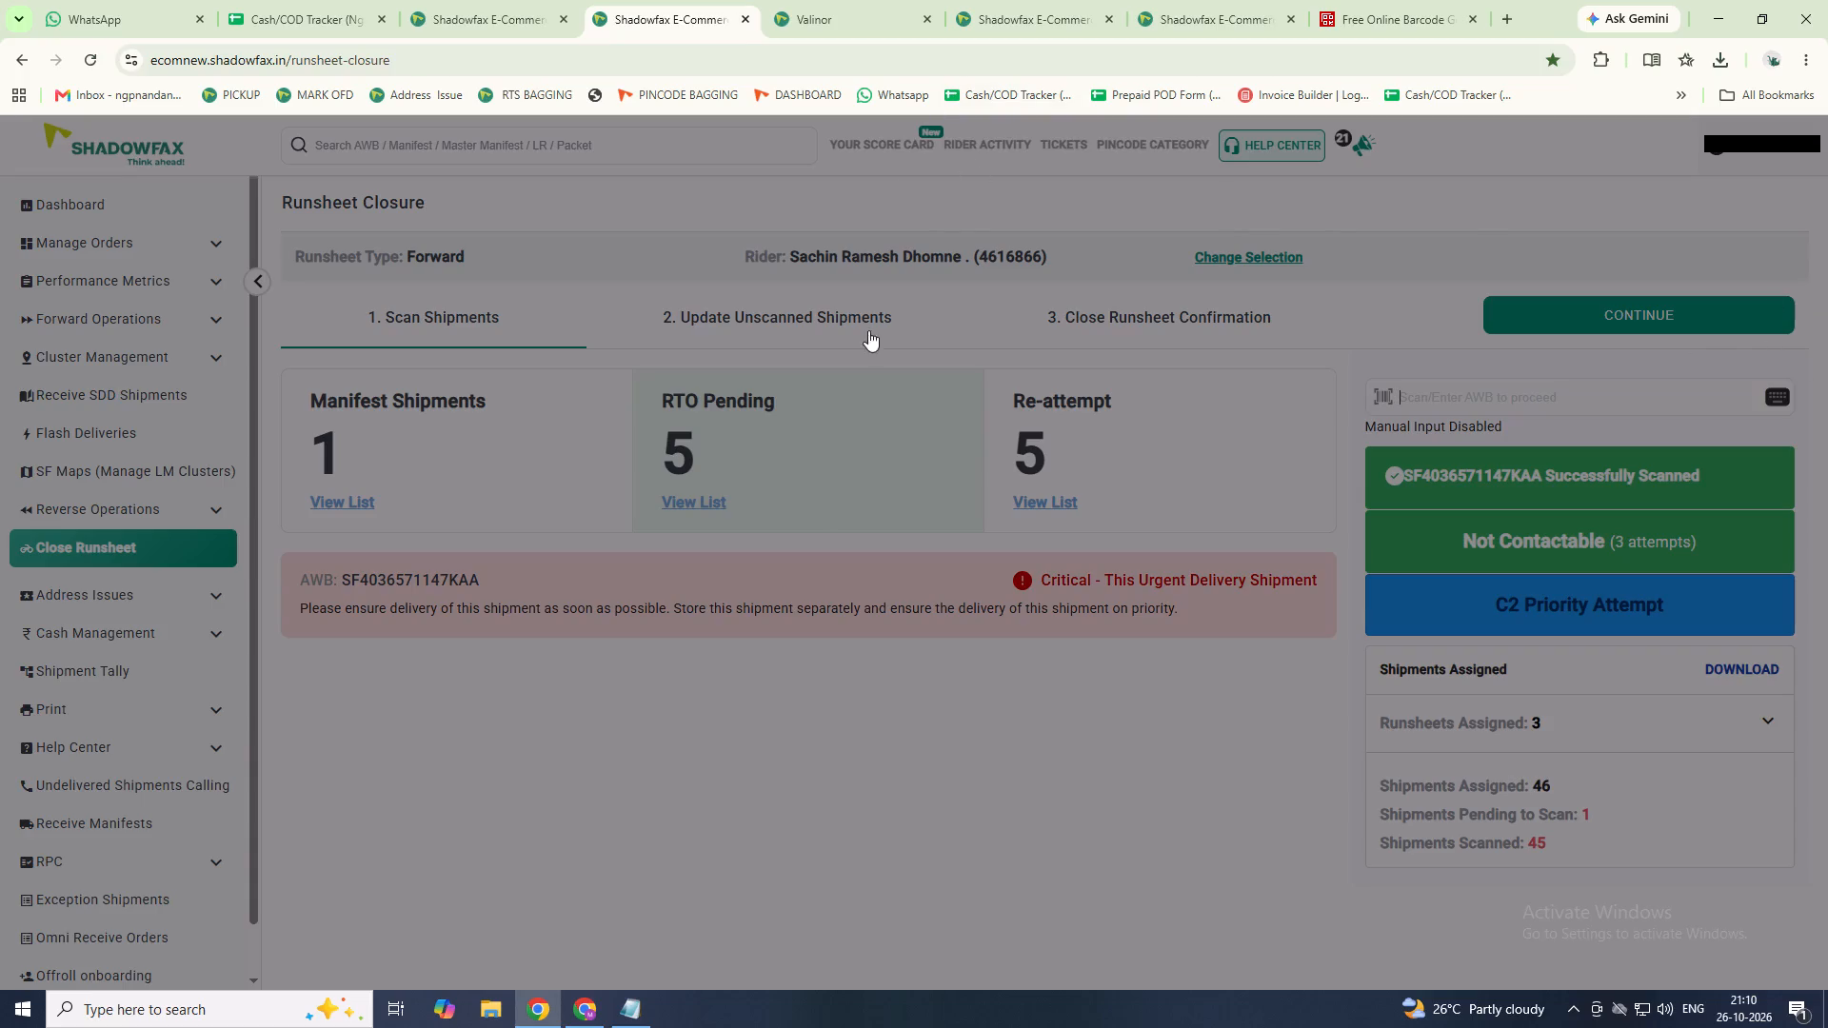
Check which shipments of Sachin's forward runsheet are still unmarked, and return to the scanning stage ready for another AWB.
left_click_drag(845, 331, 867, 331)
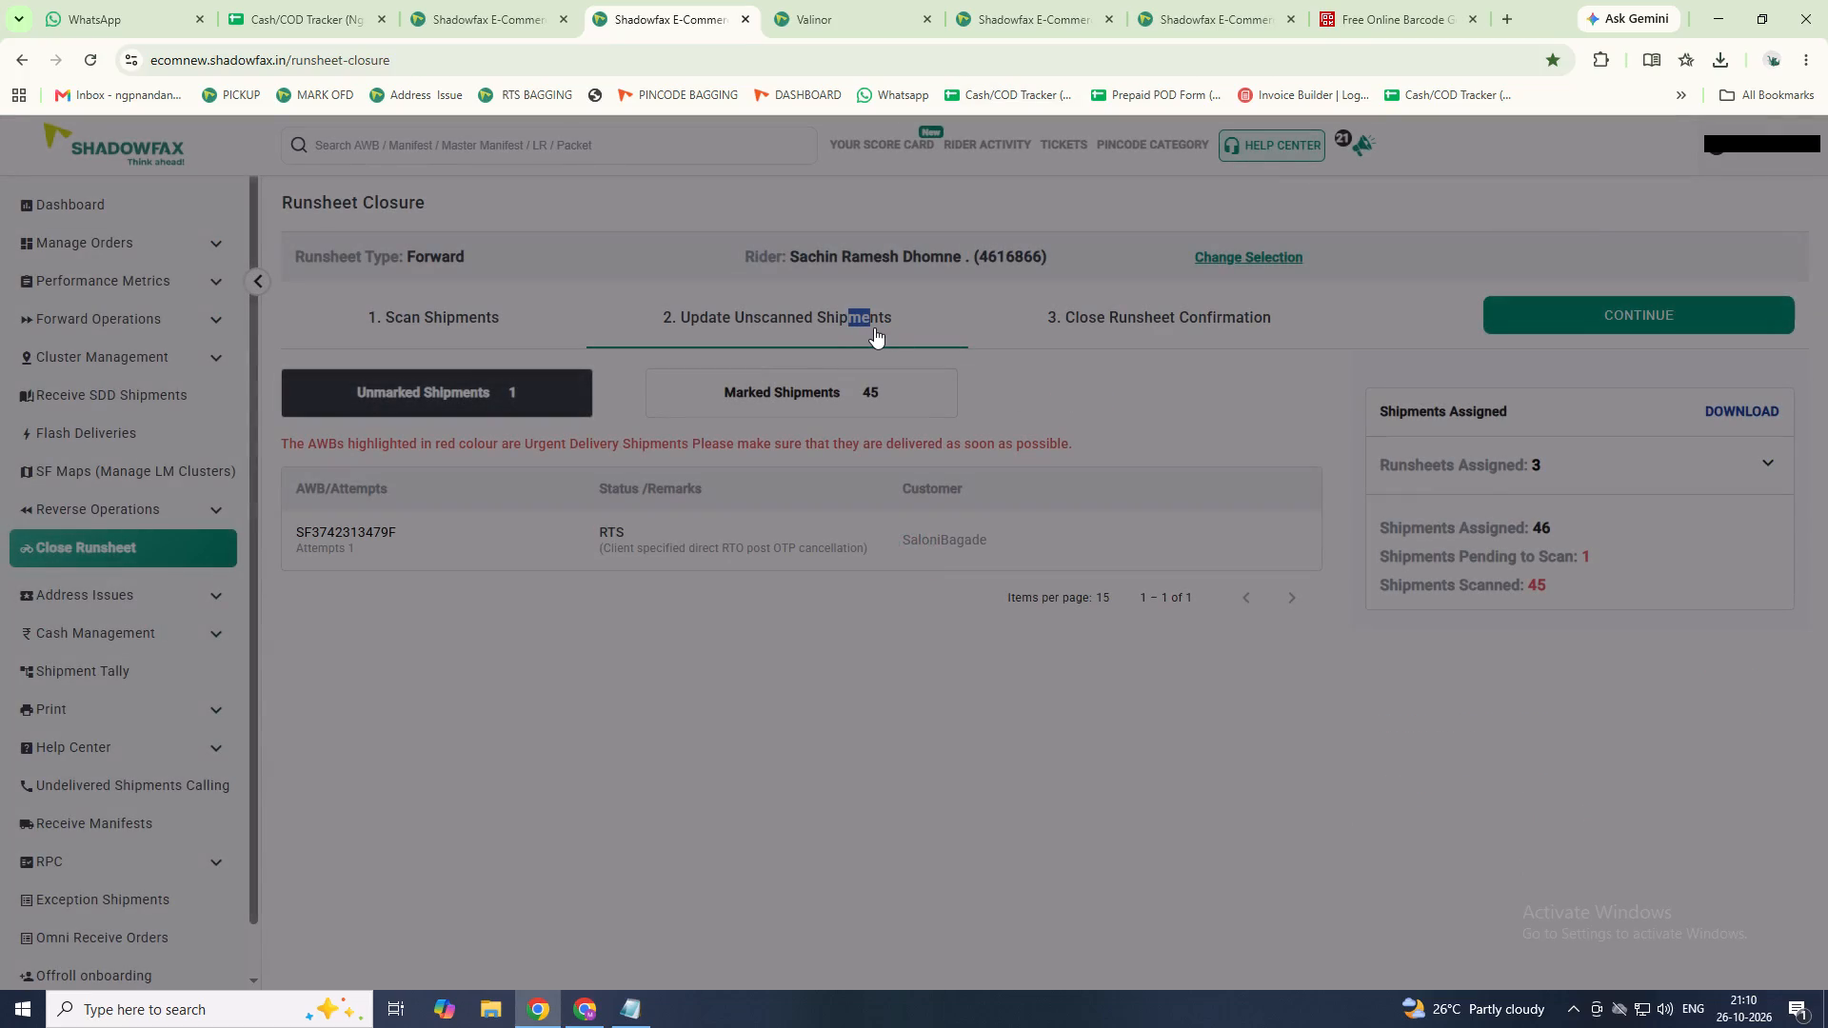
left_click(512, 331)
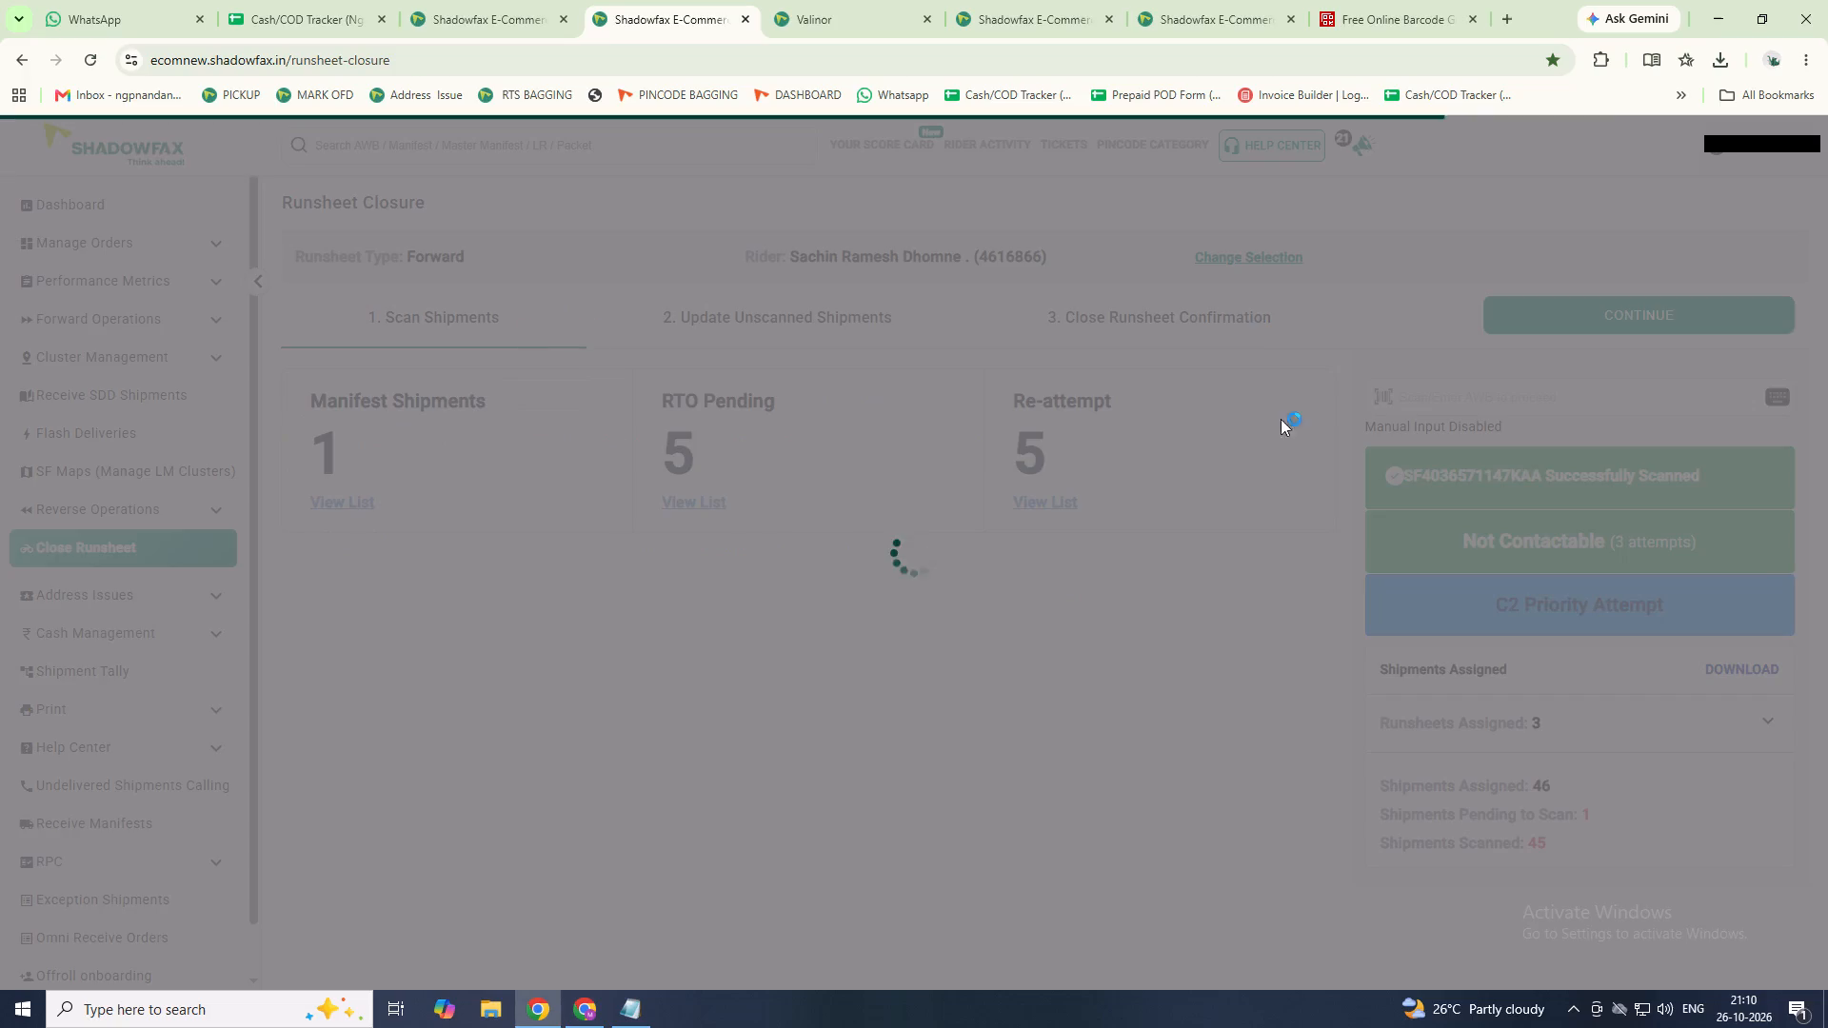
left_click(1469, 394)
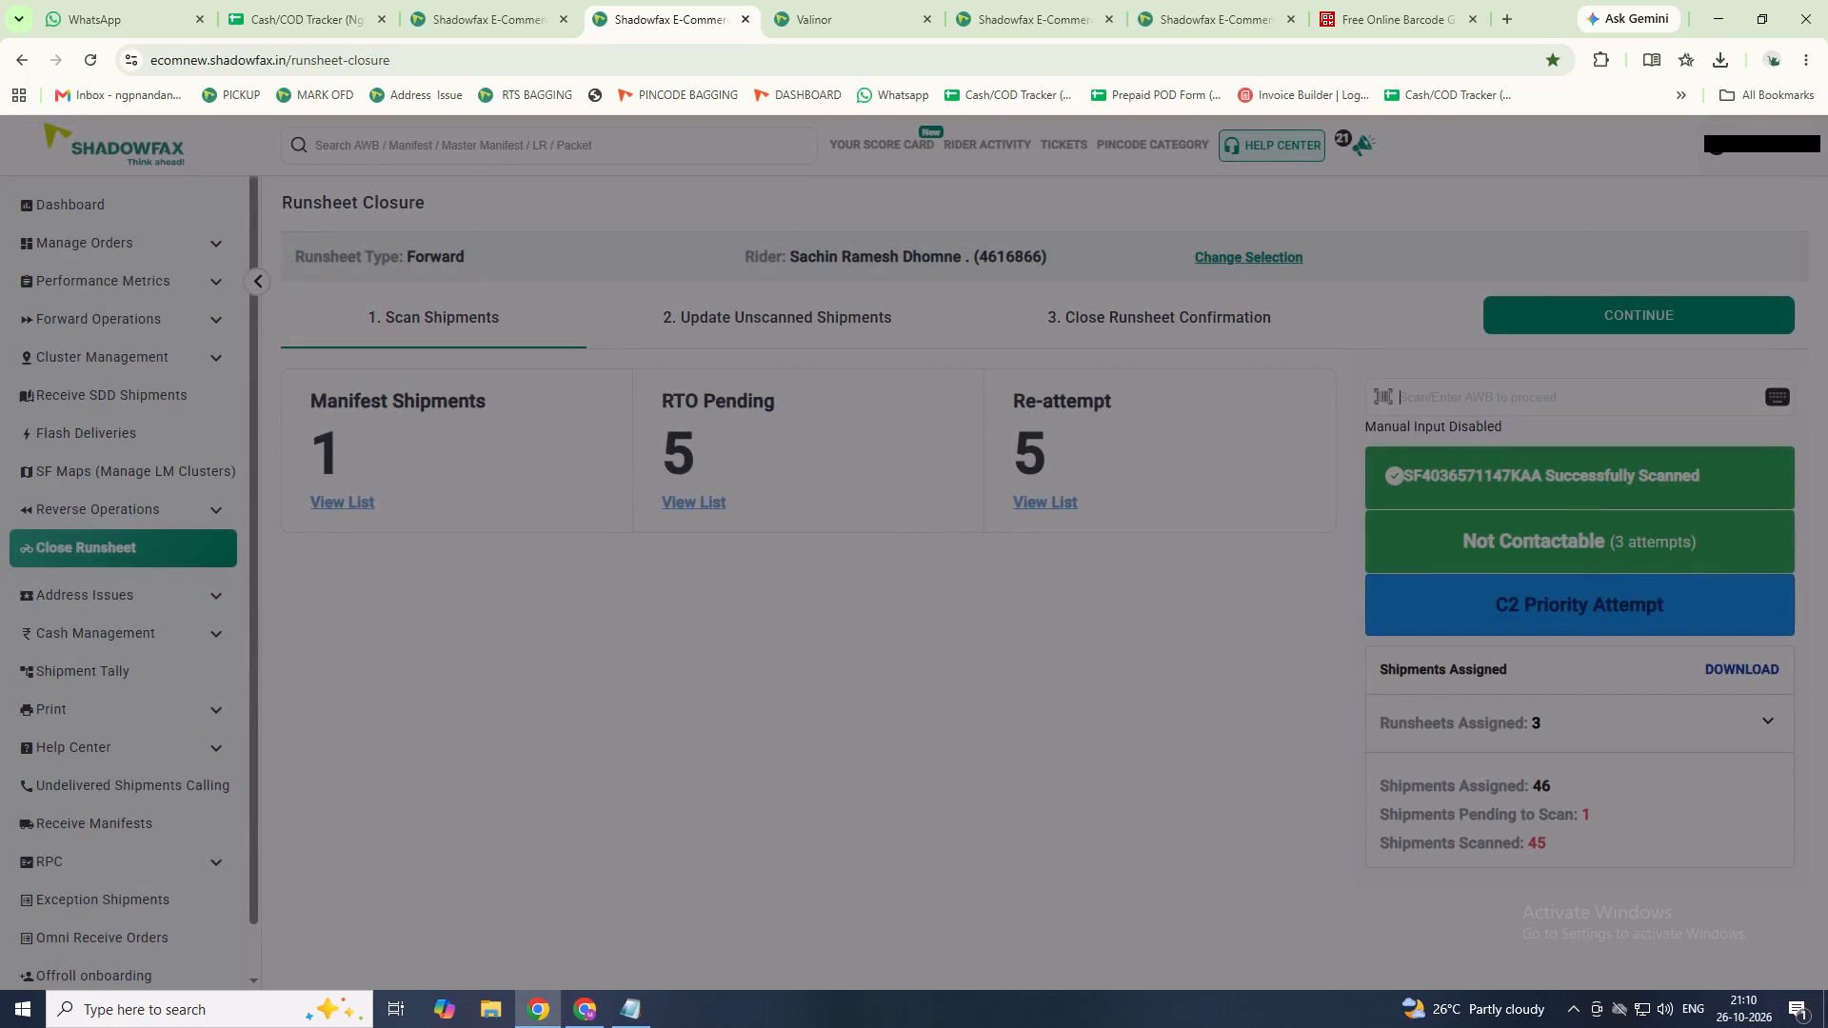
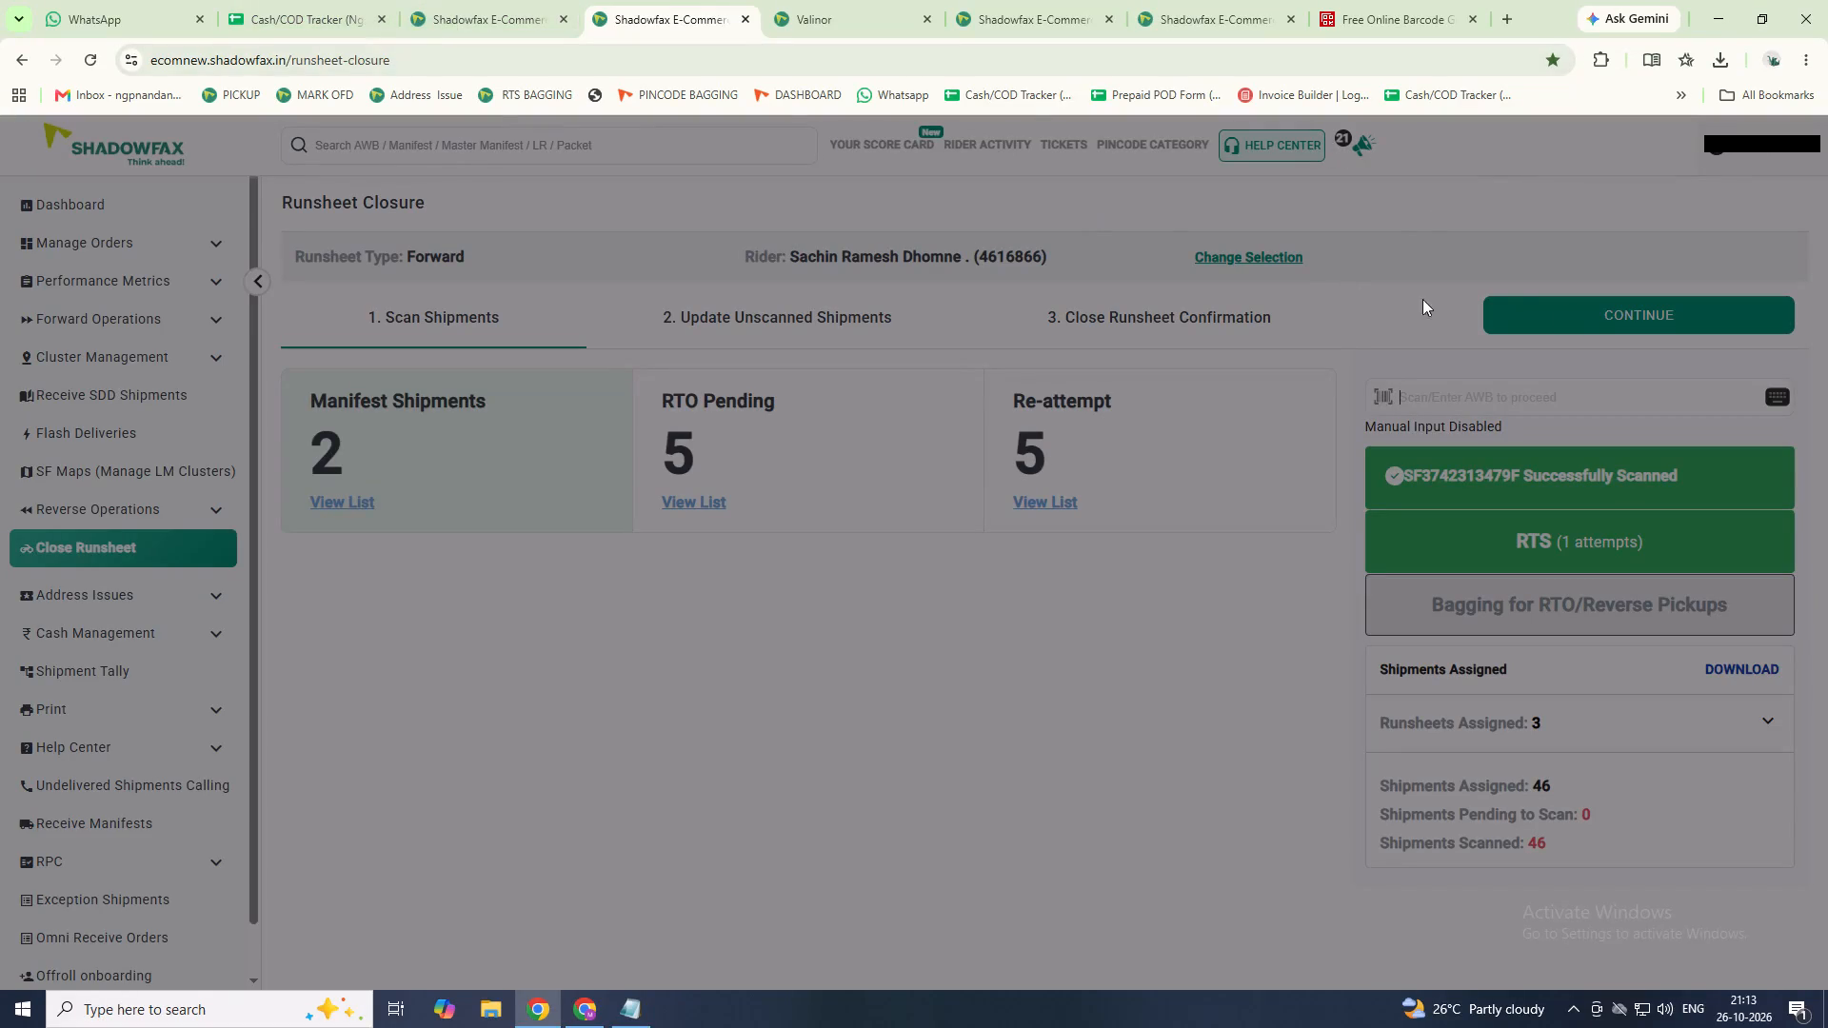
Advance Sachin's forward runsheet closure through the unscanned shipments stage to the Close Runsheet Confirmation stage.
left_click(1612, 308)
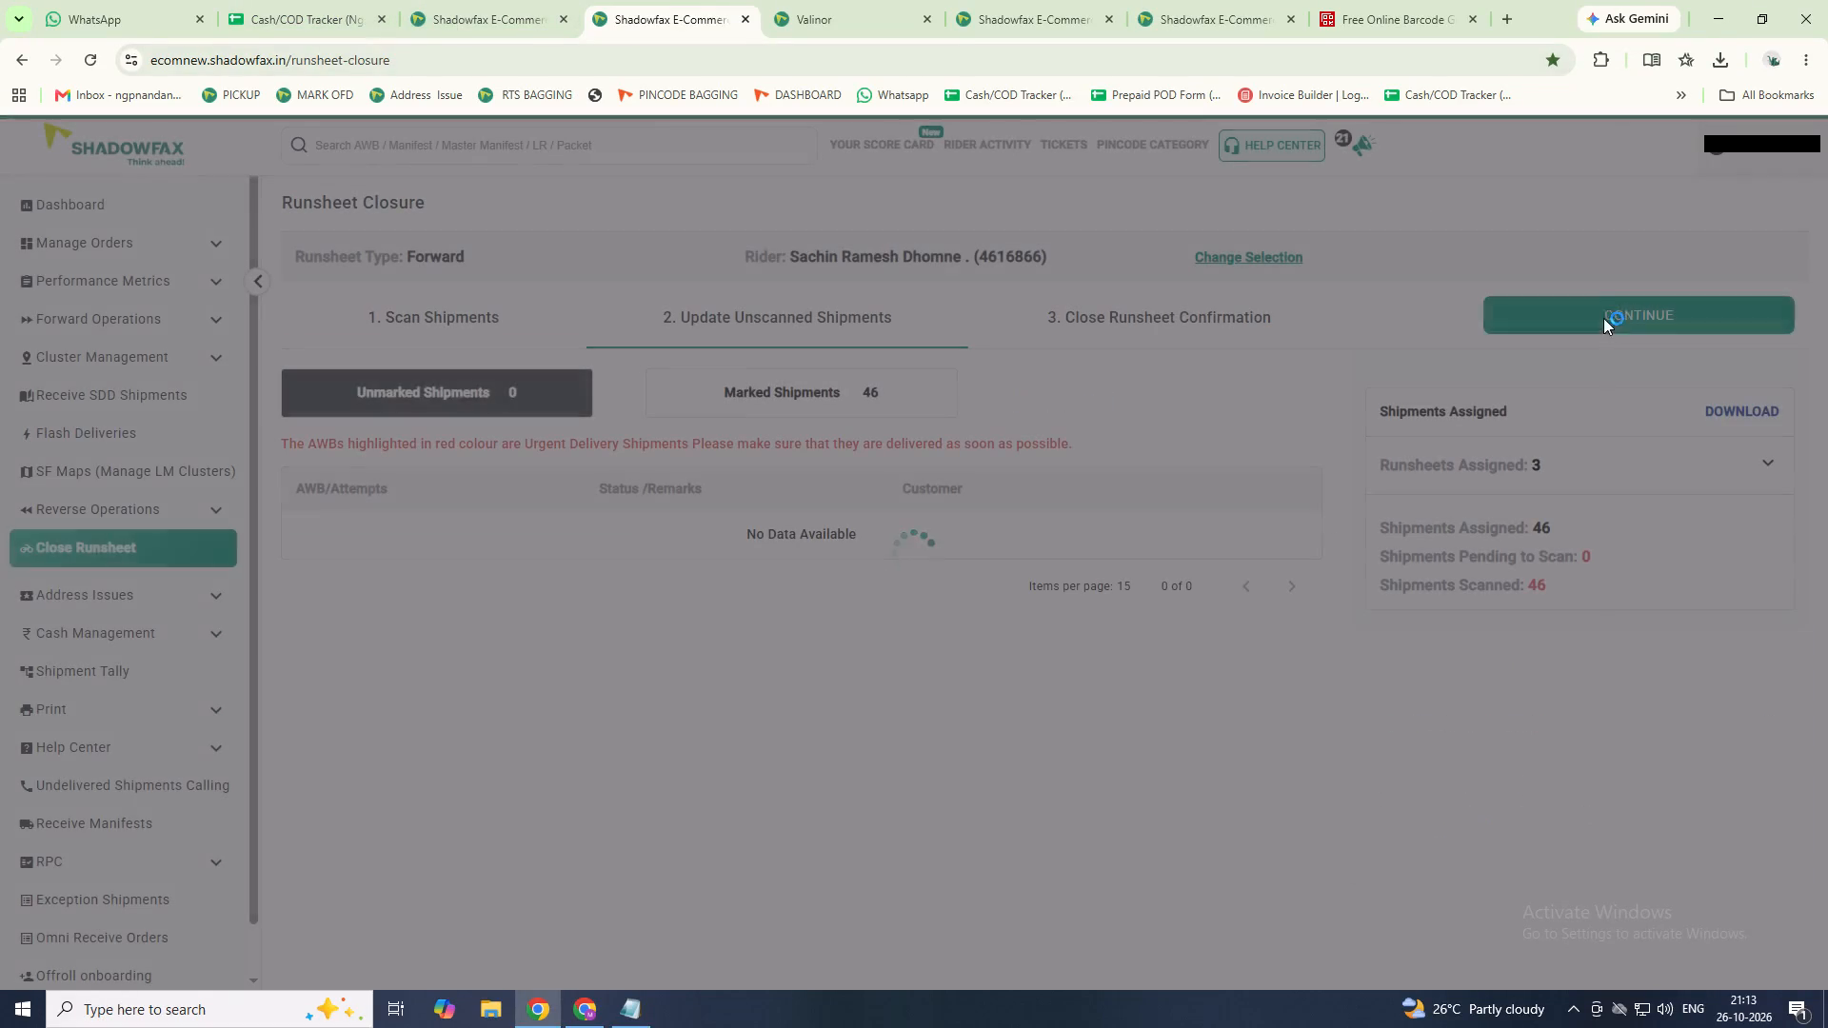
left_click(1608, 321)
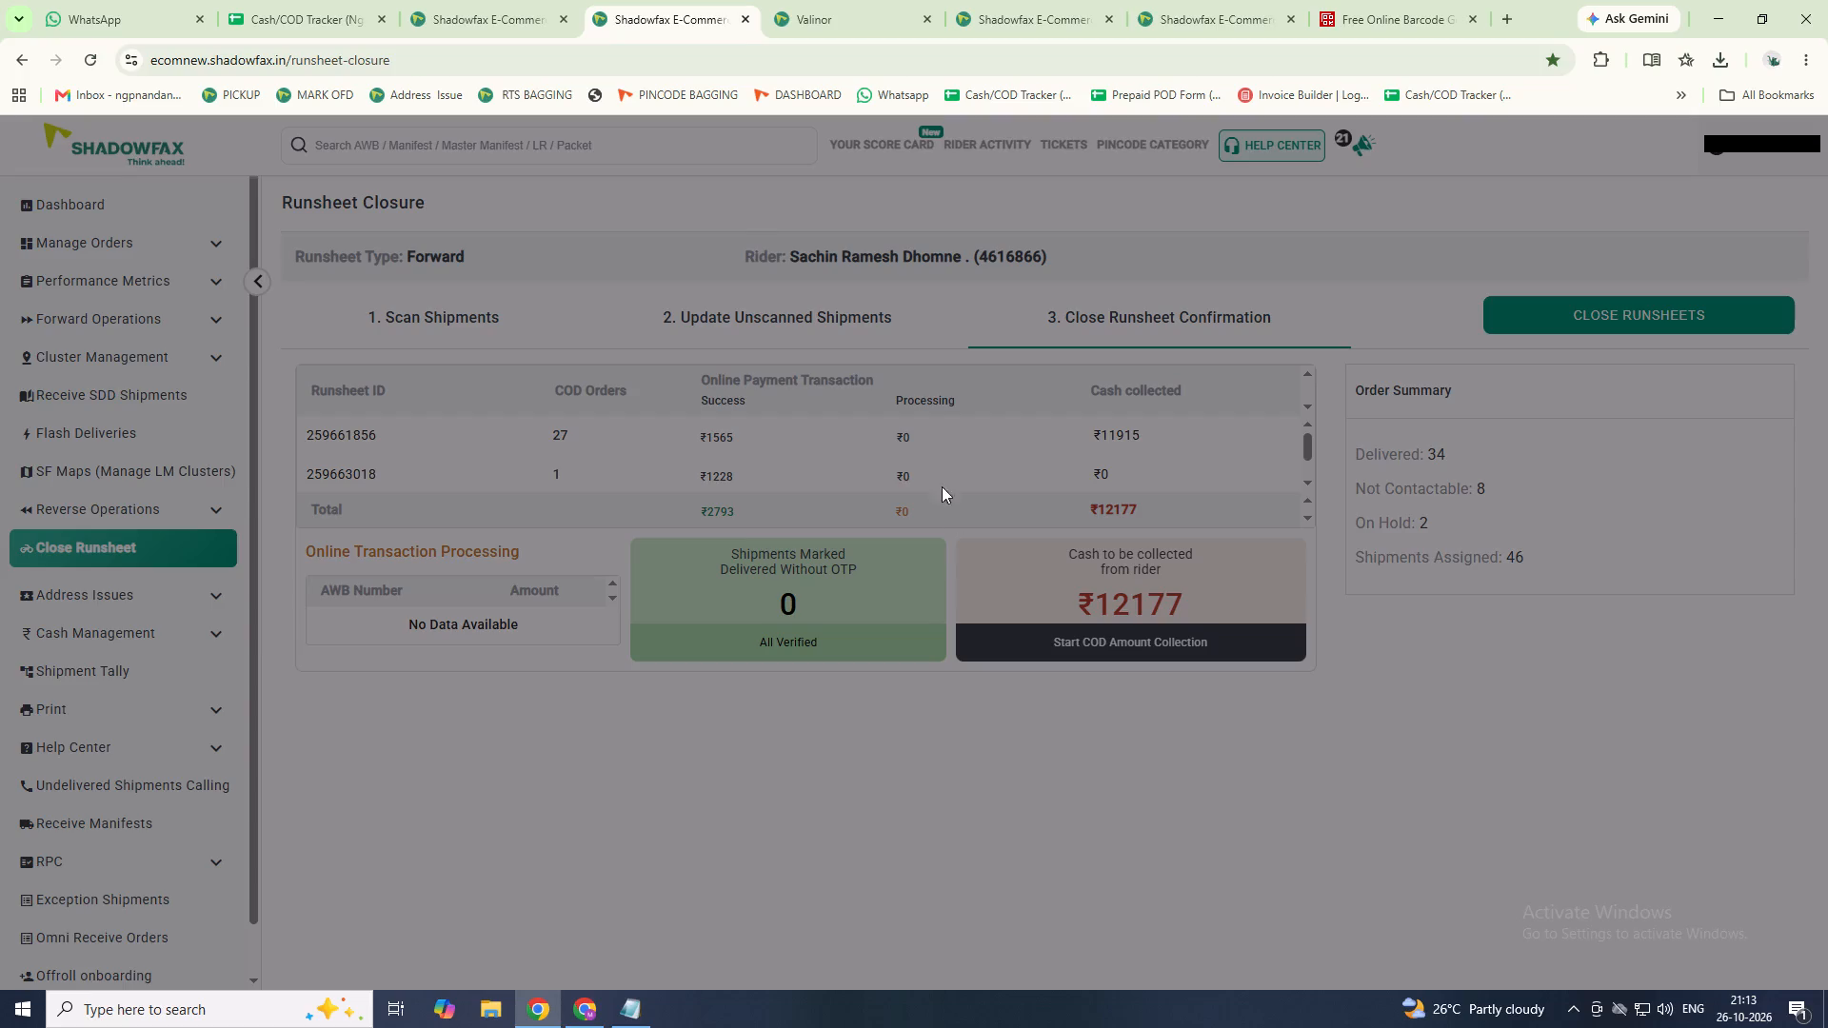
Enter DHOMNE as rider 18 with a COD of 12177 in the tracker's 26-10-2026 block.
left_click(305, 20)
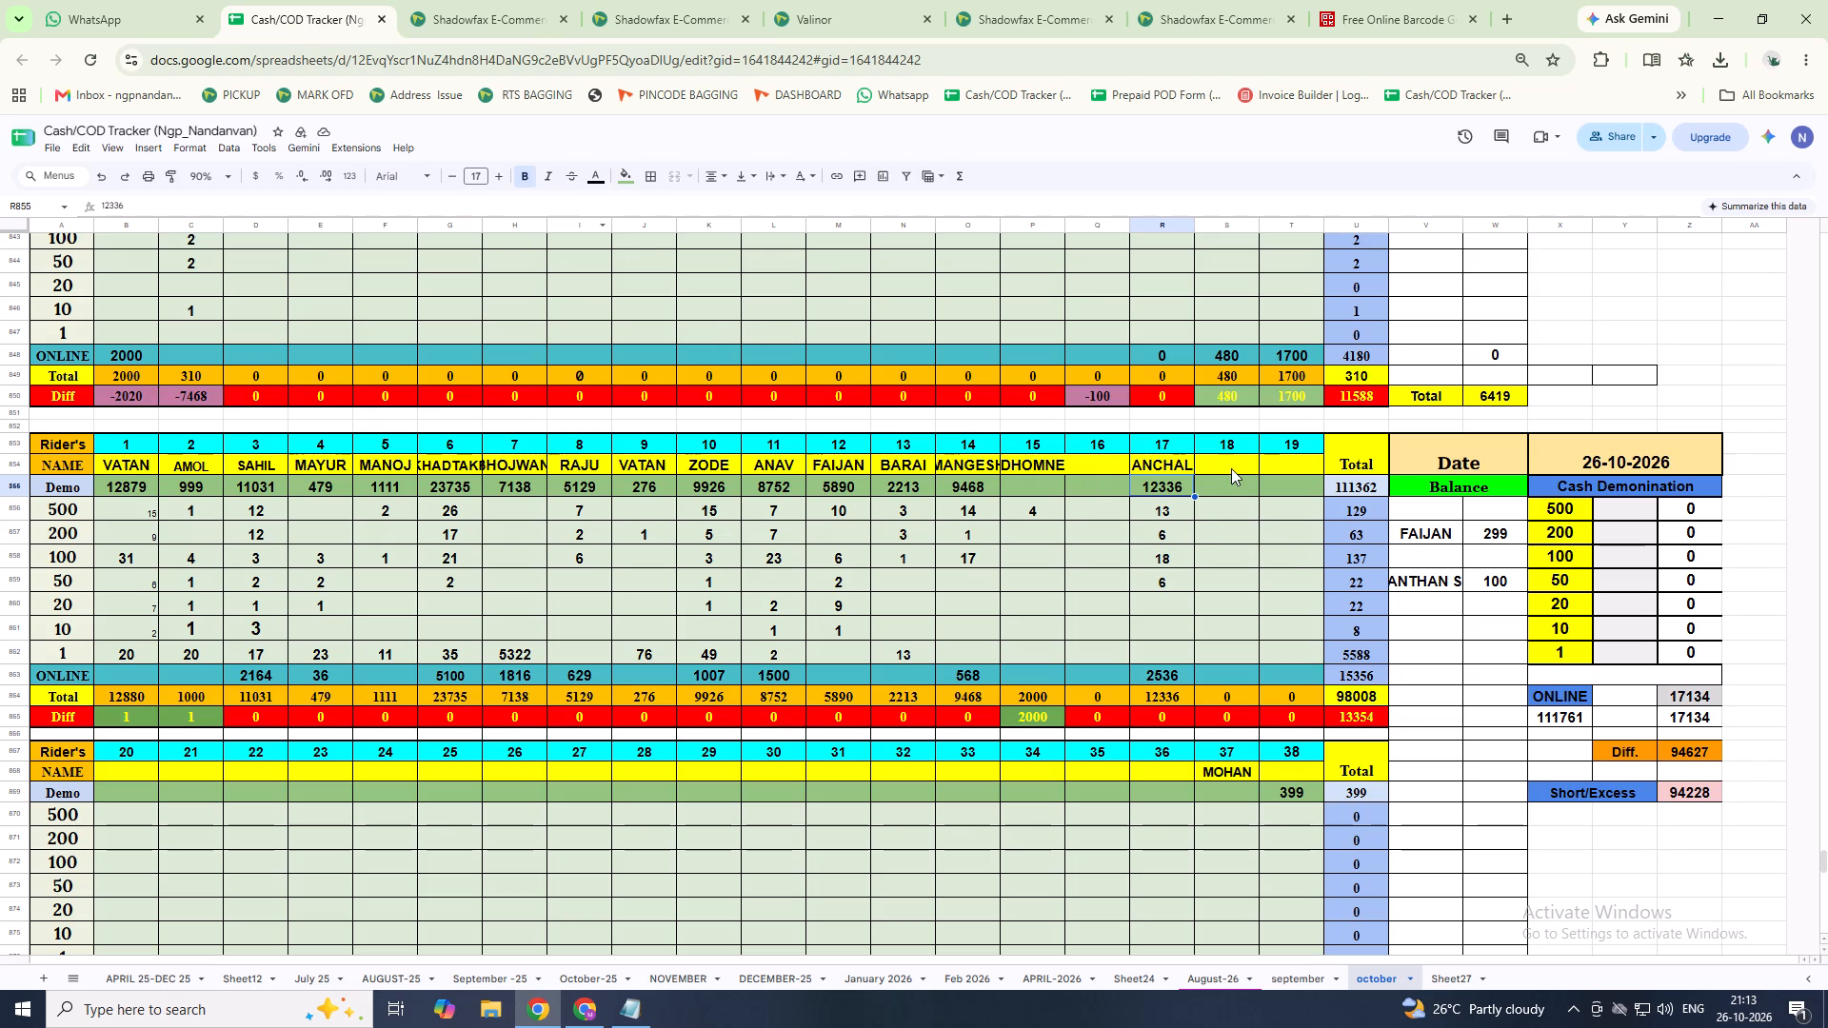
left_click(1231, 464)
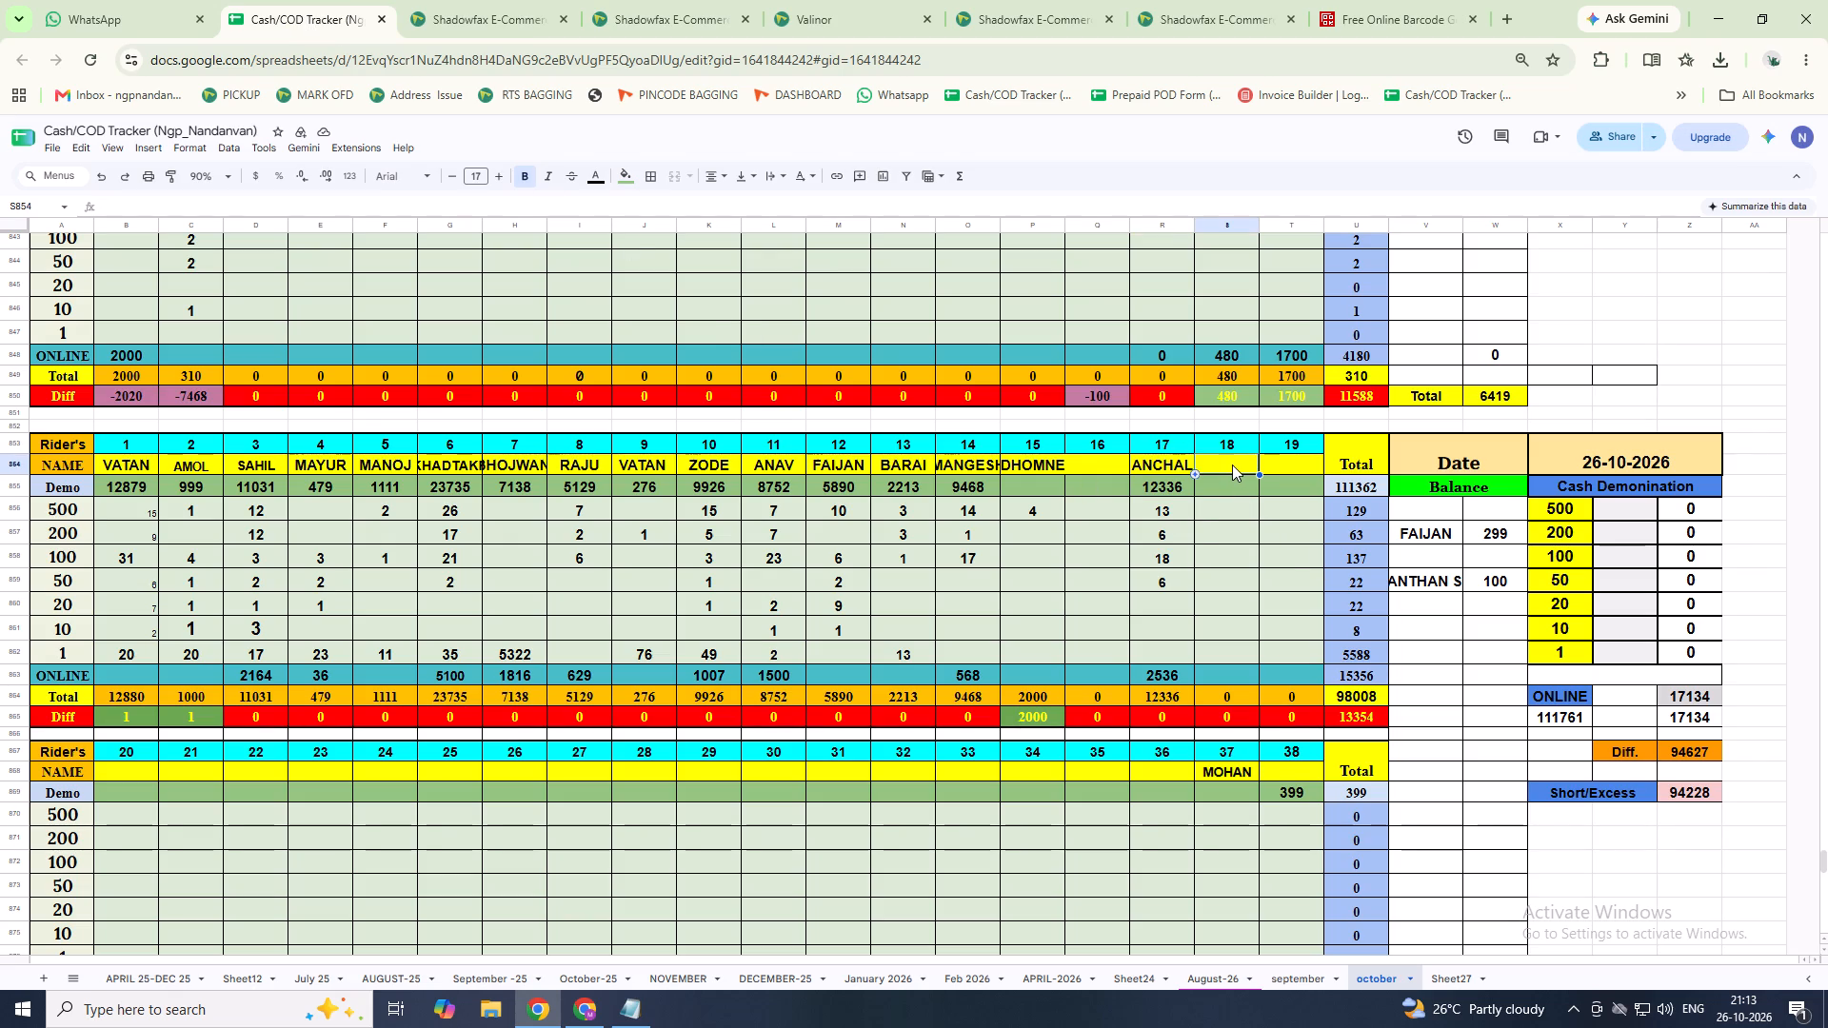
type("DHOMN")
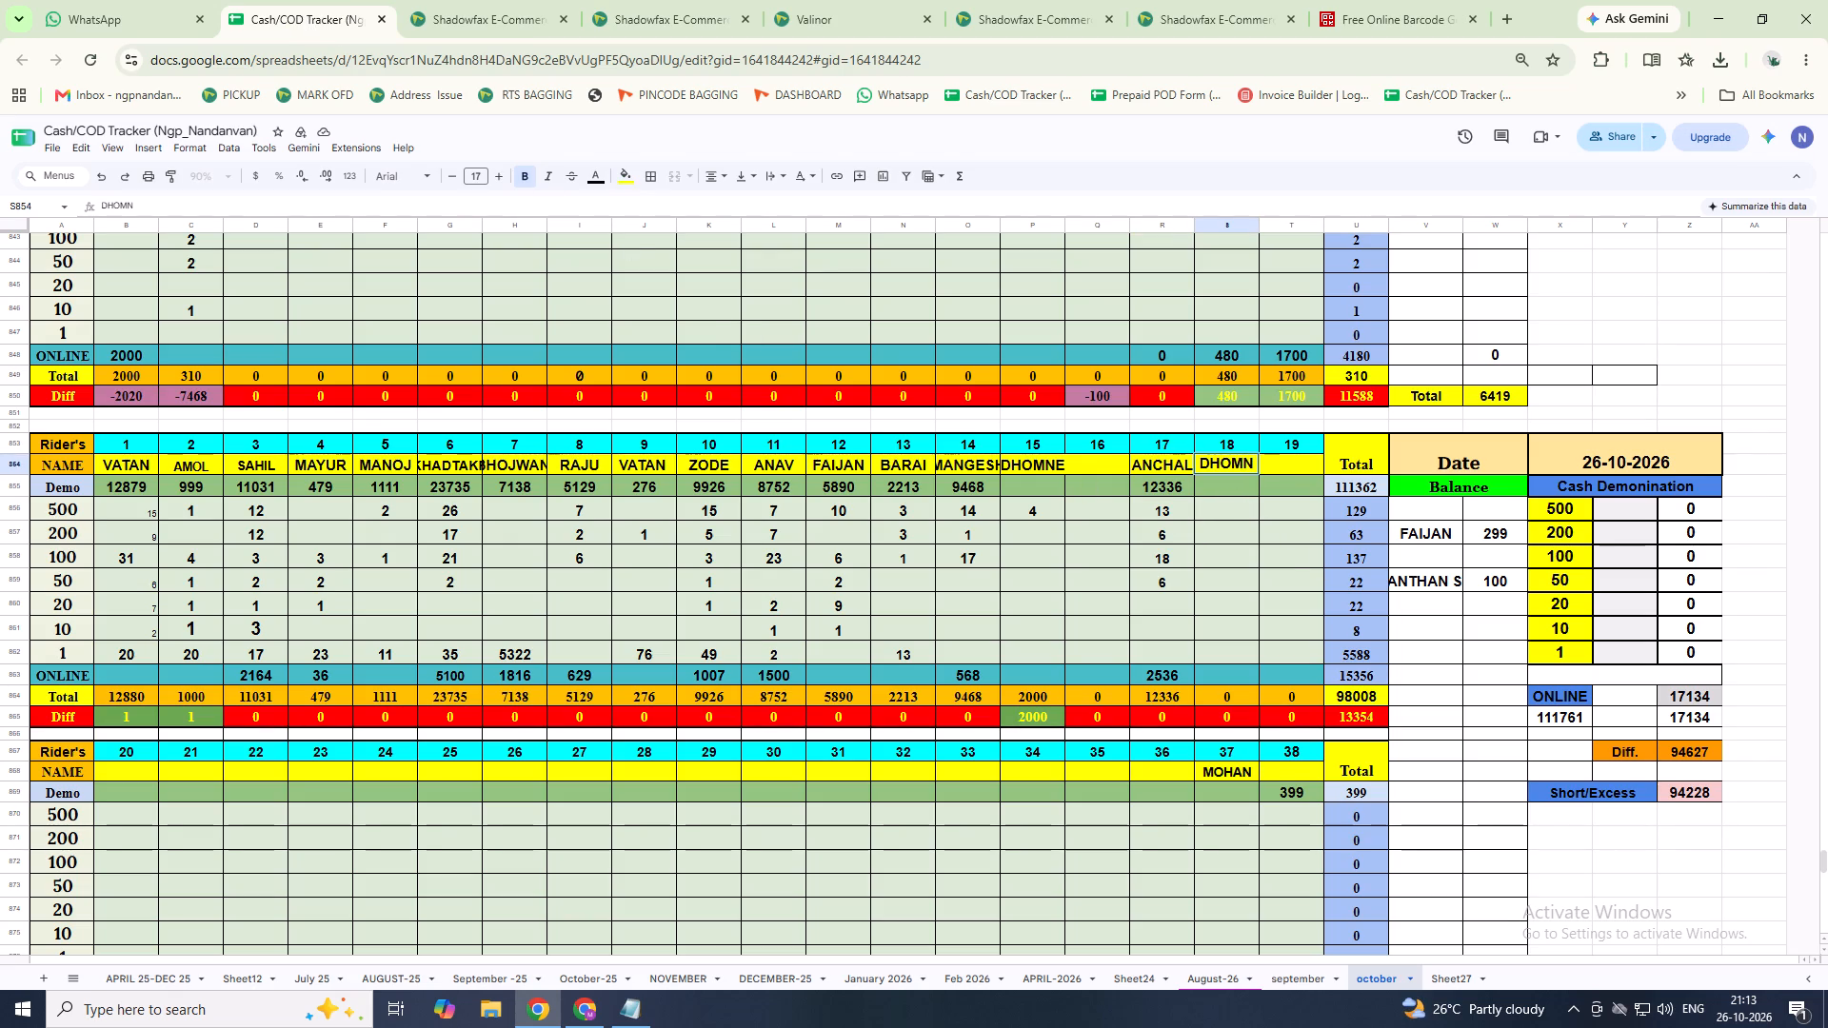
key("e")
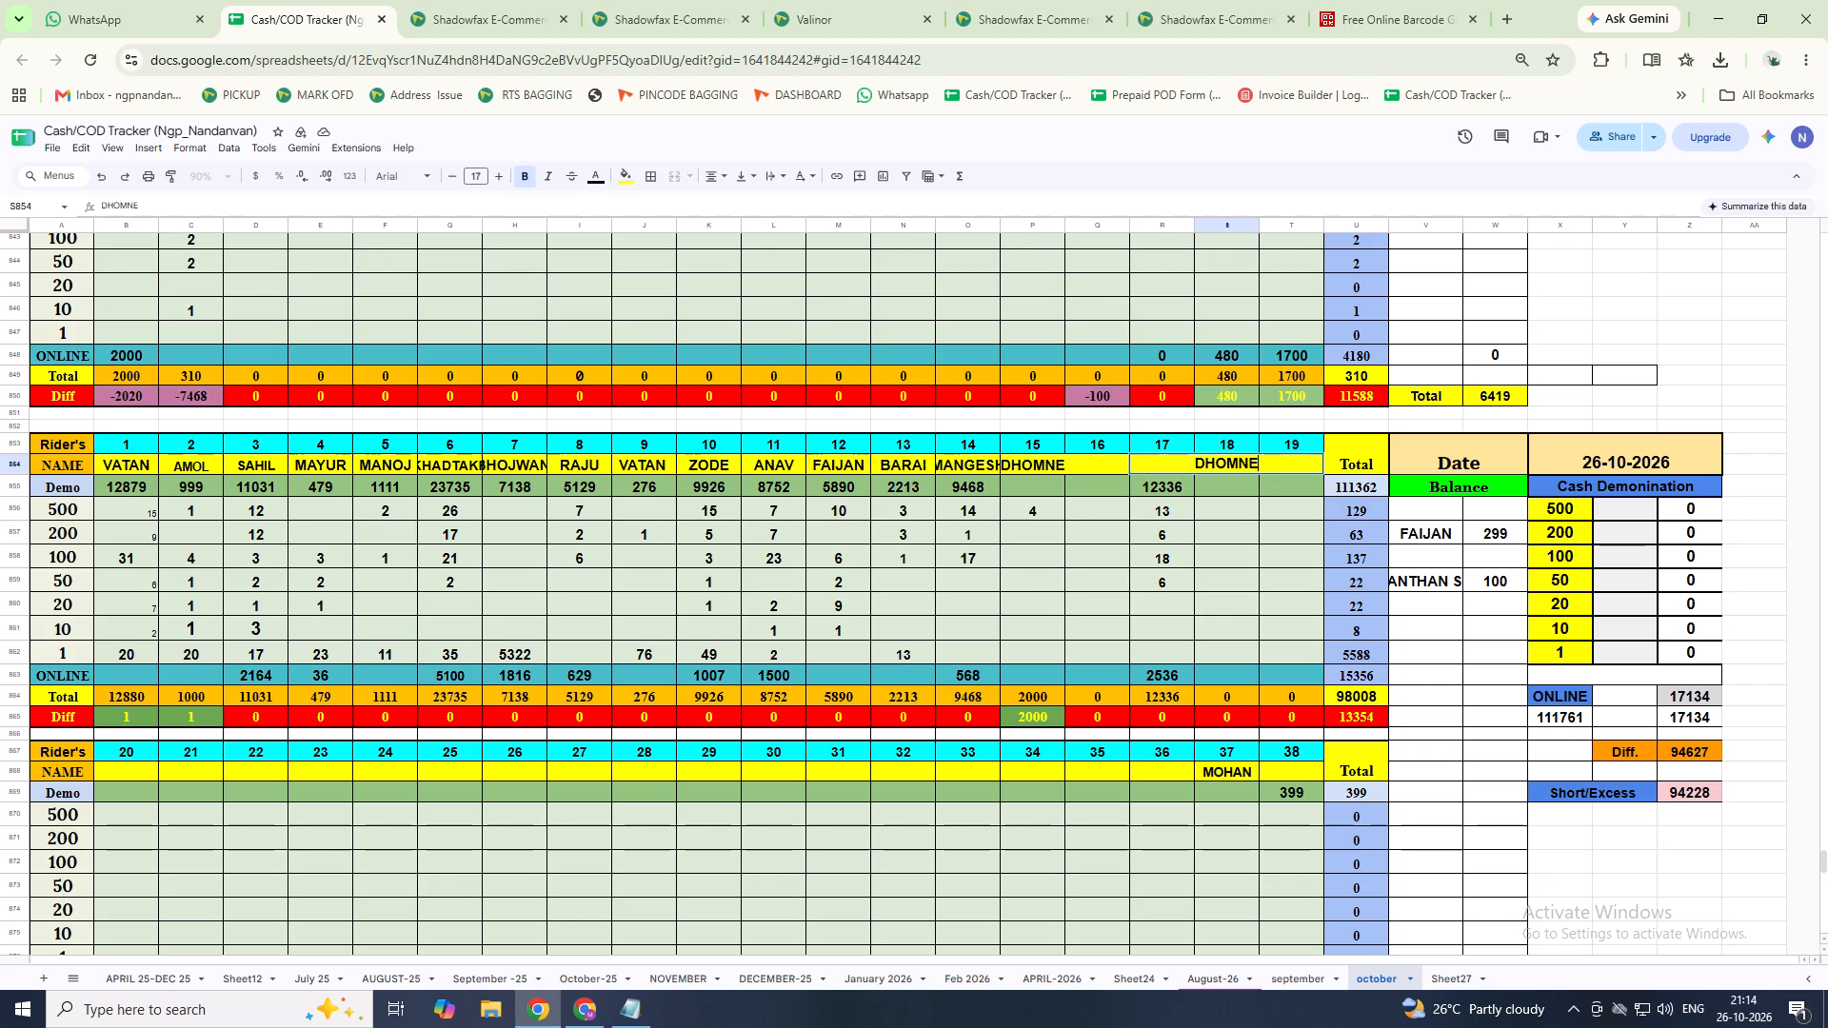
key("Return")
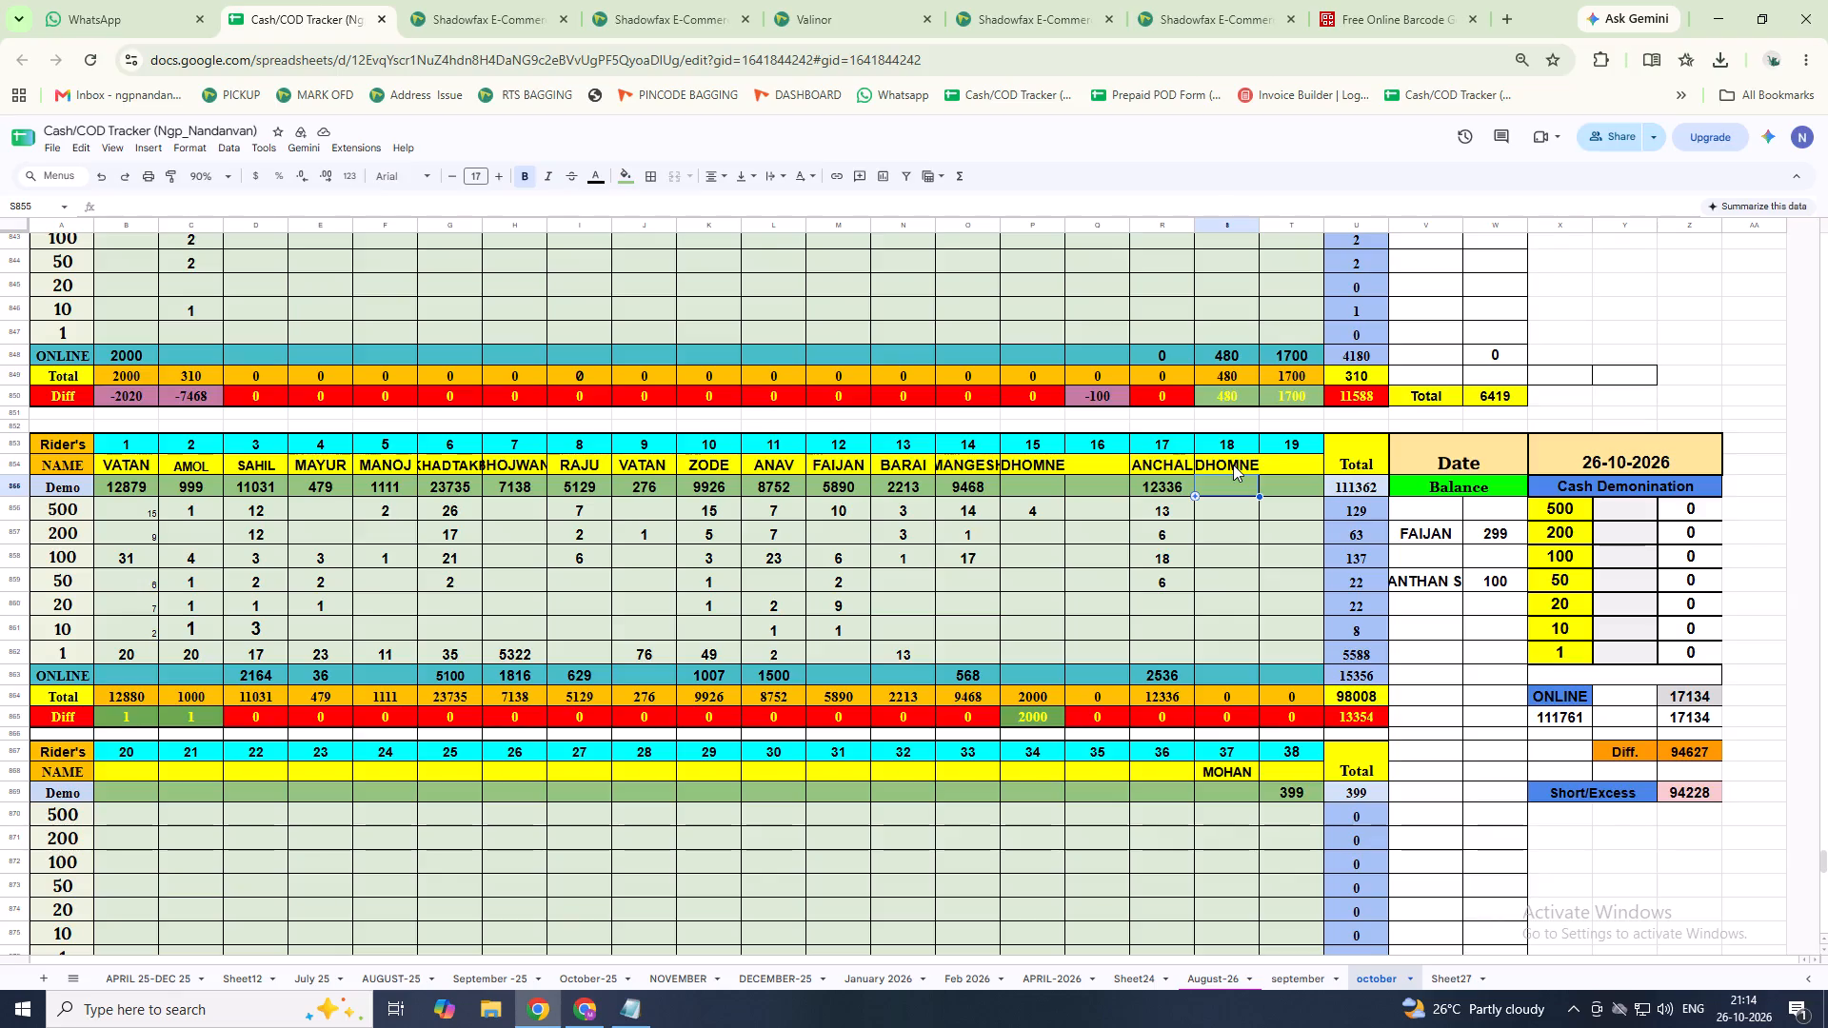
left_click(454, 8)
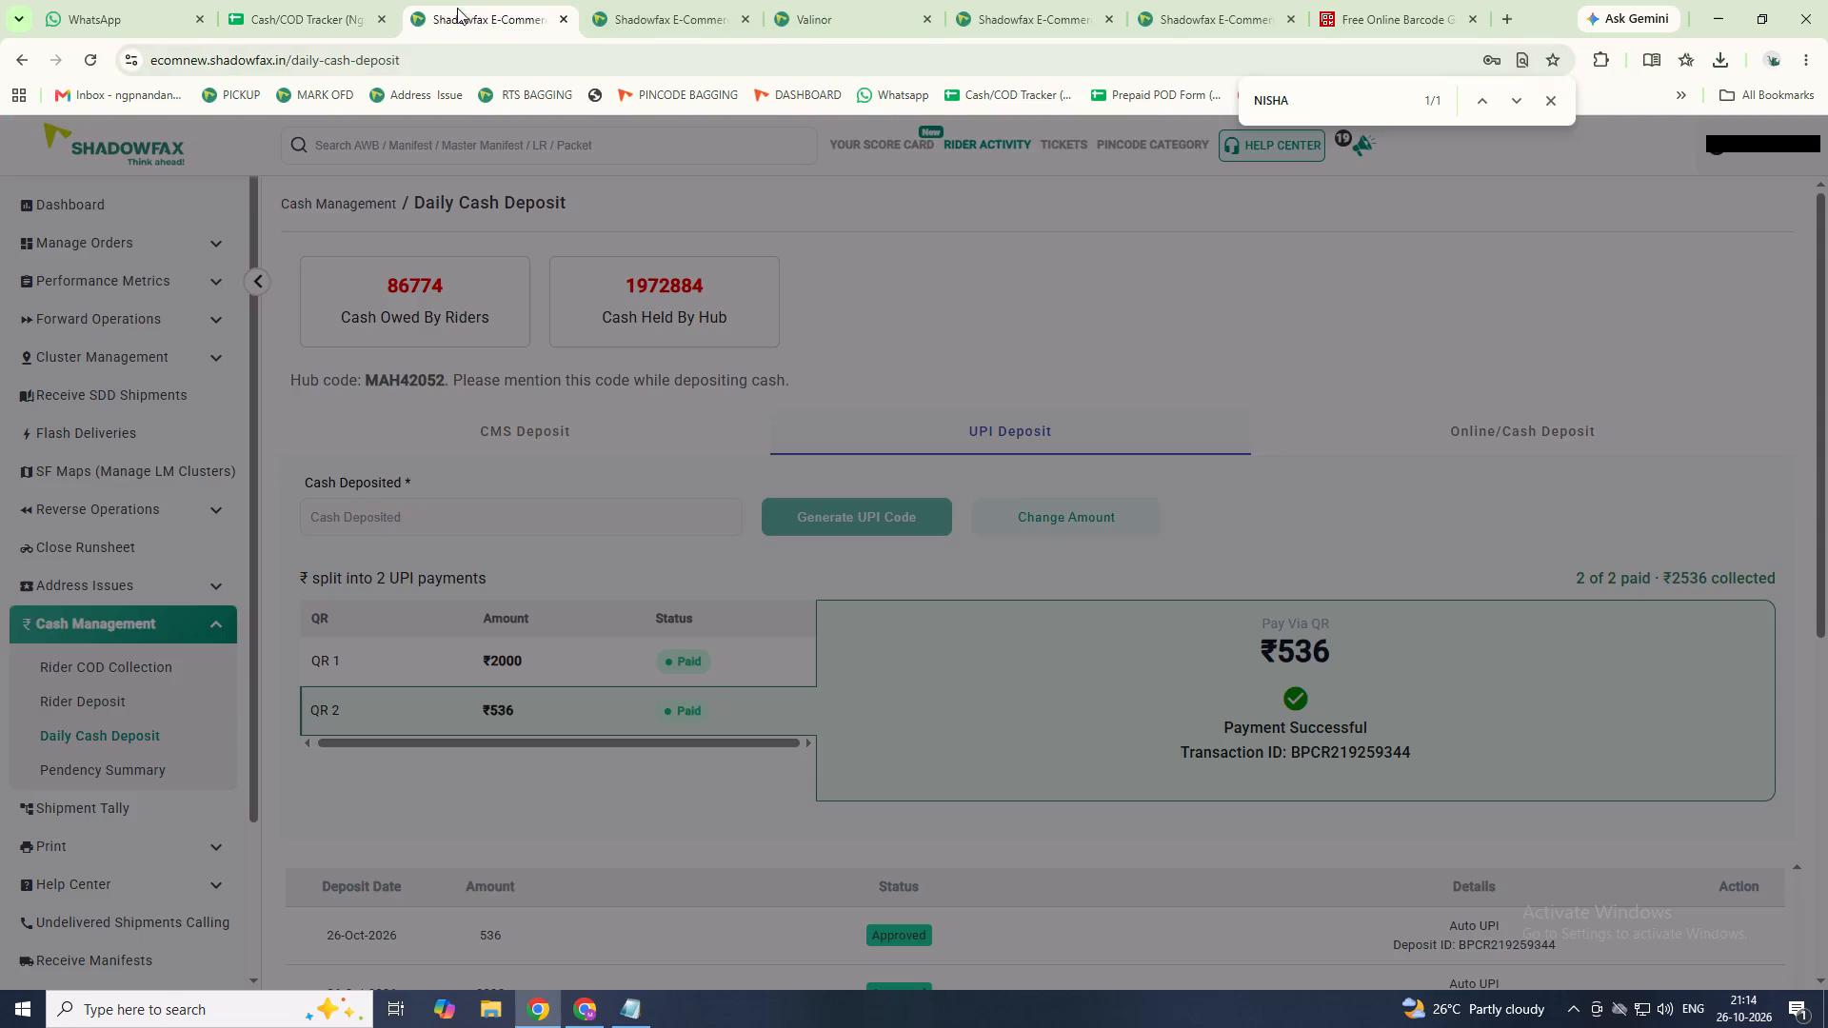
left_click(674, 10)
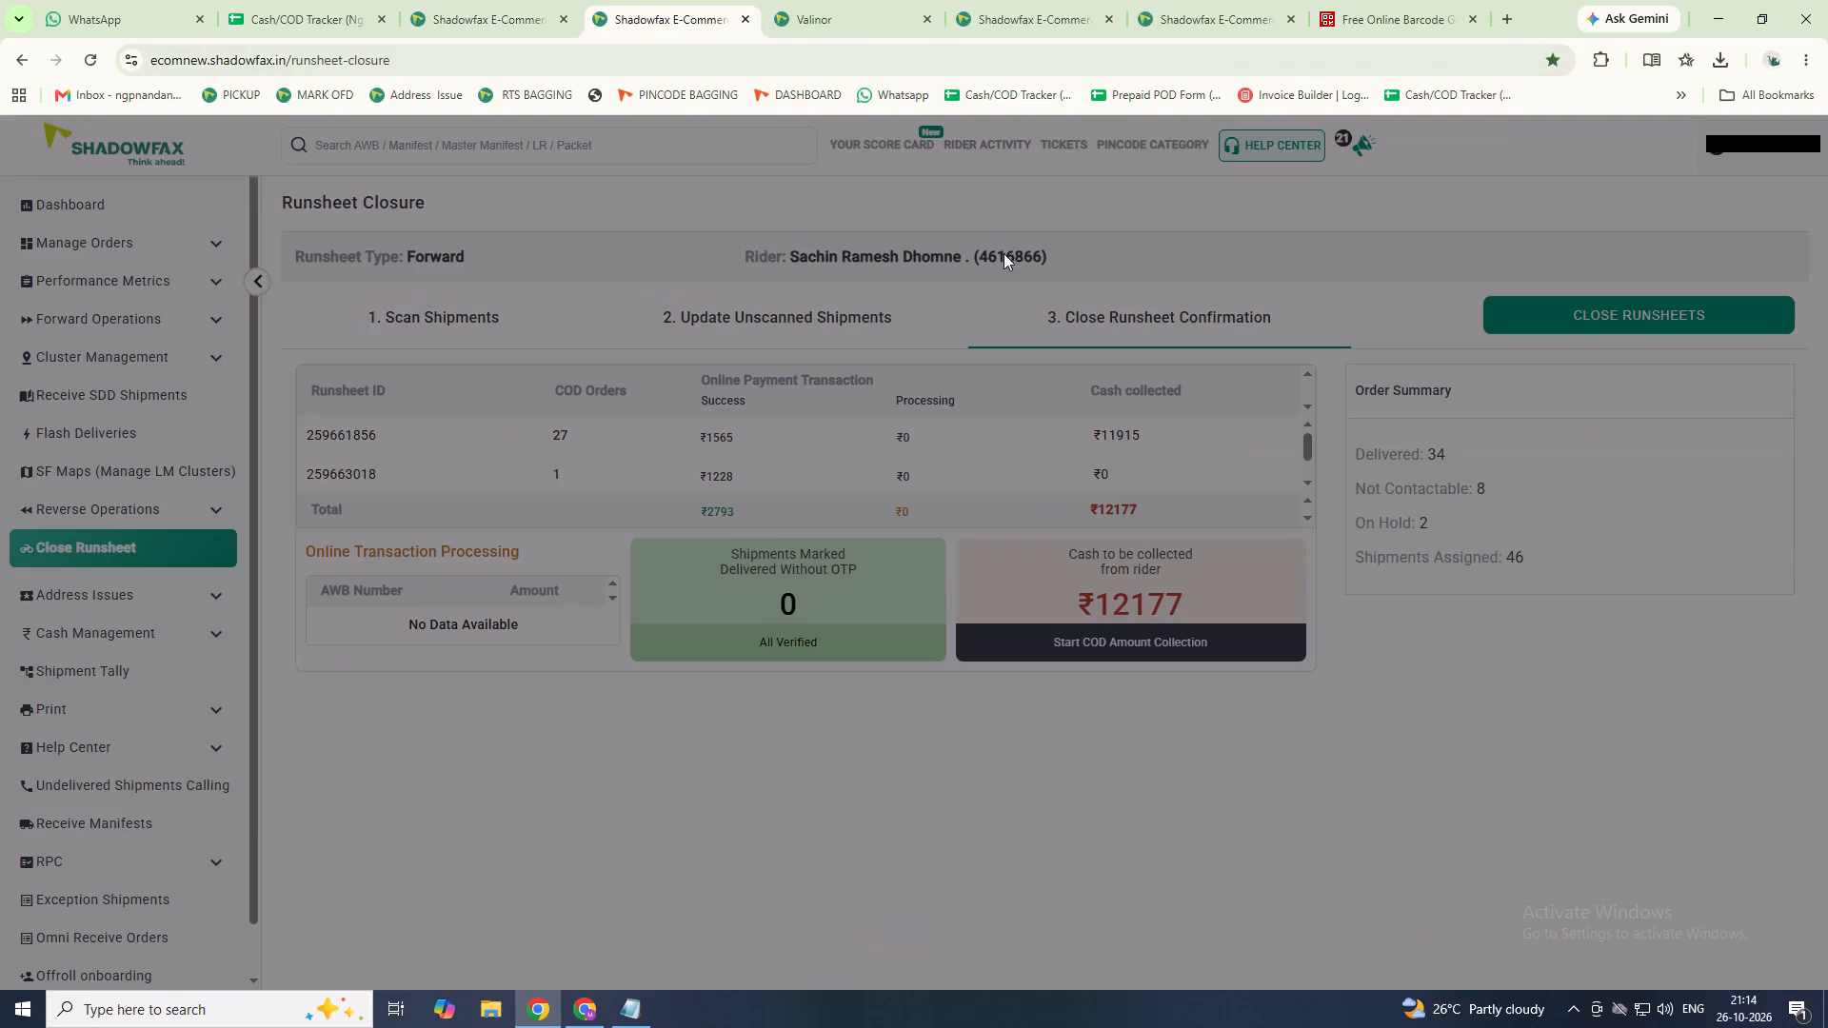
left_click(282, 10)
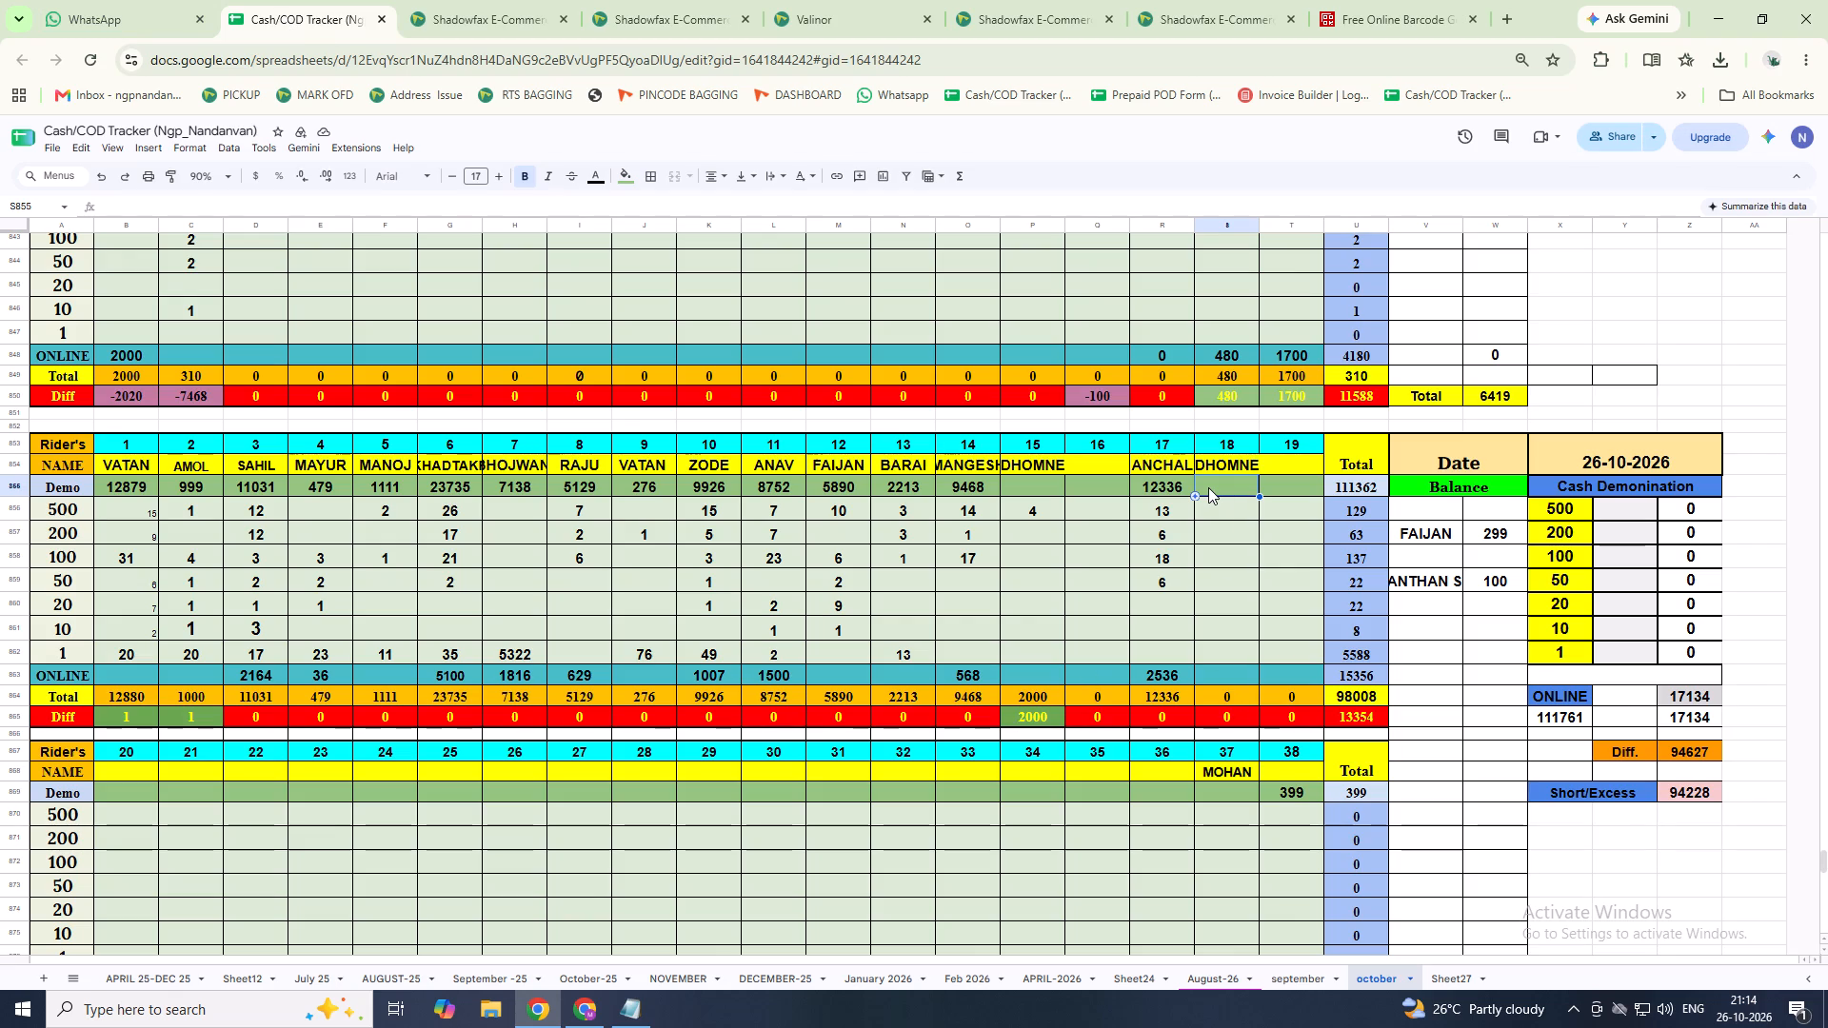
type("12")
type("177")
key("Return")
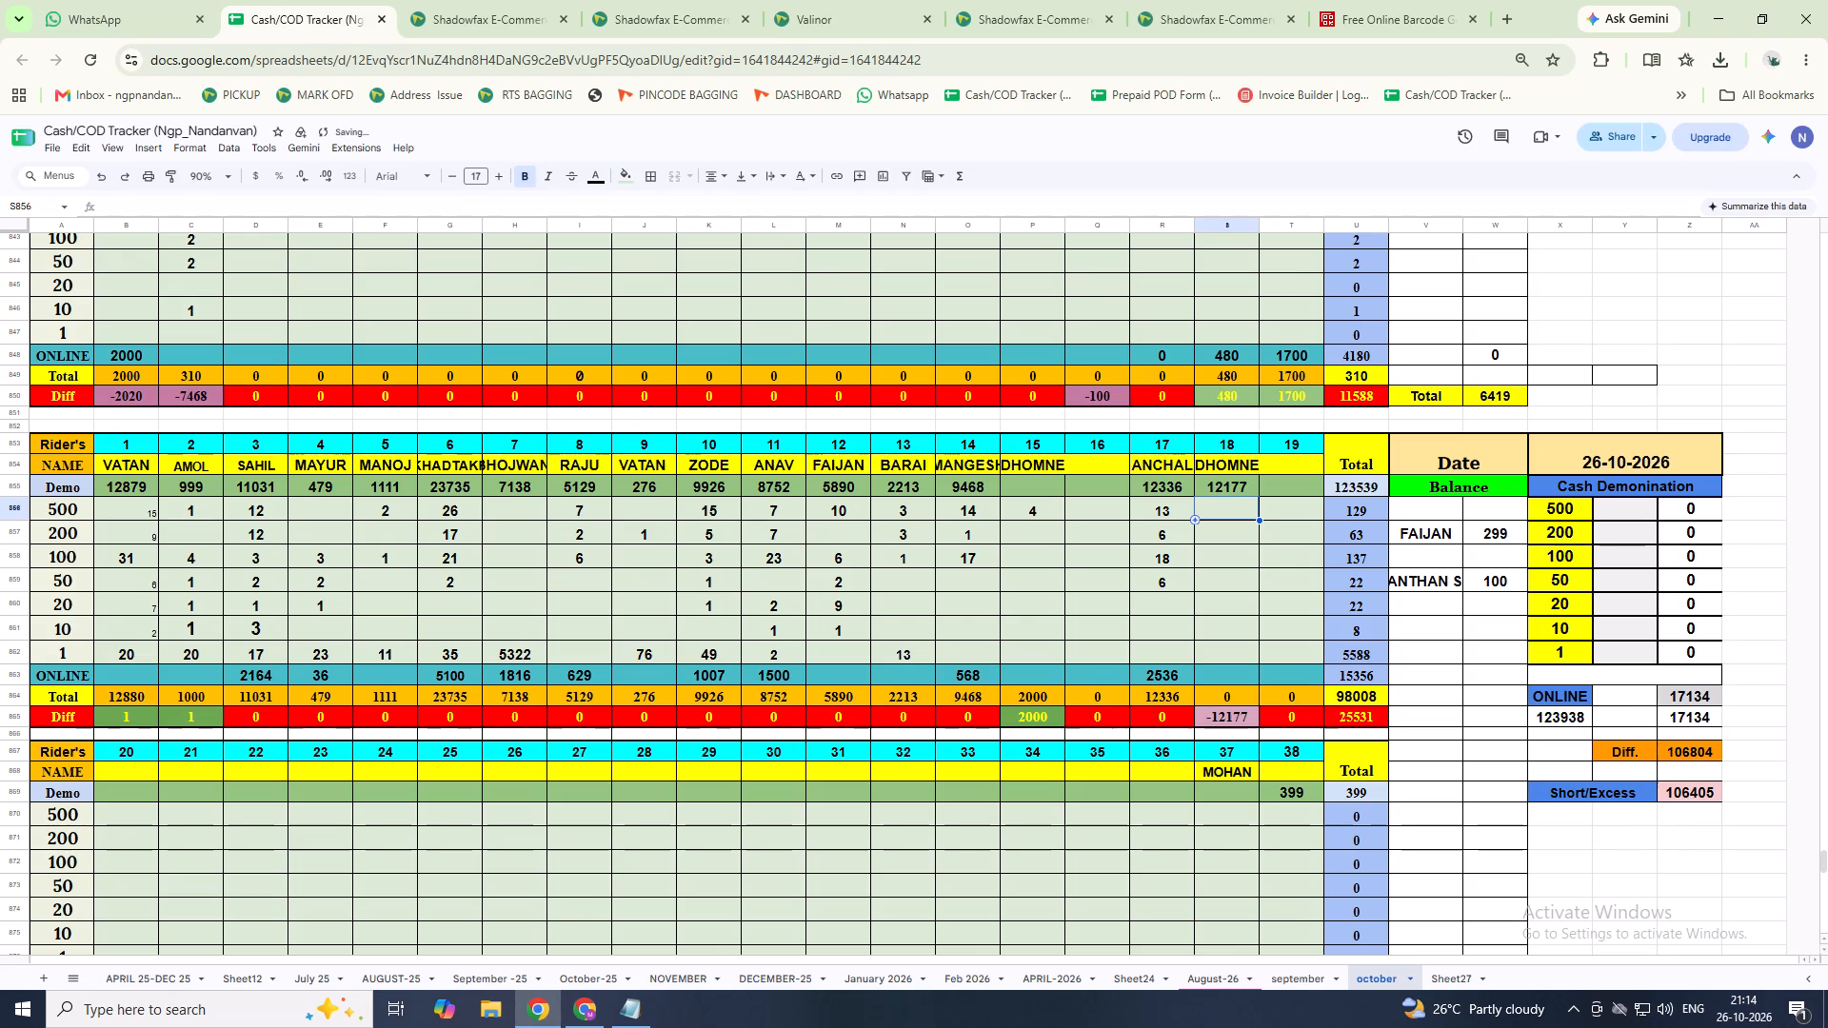
Recheck the cash to be collected on the runsheet closure and enter 12177 as the COD in DHOMNE's existing rider 15 column.
left_click(481, 10)
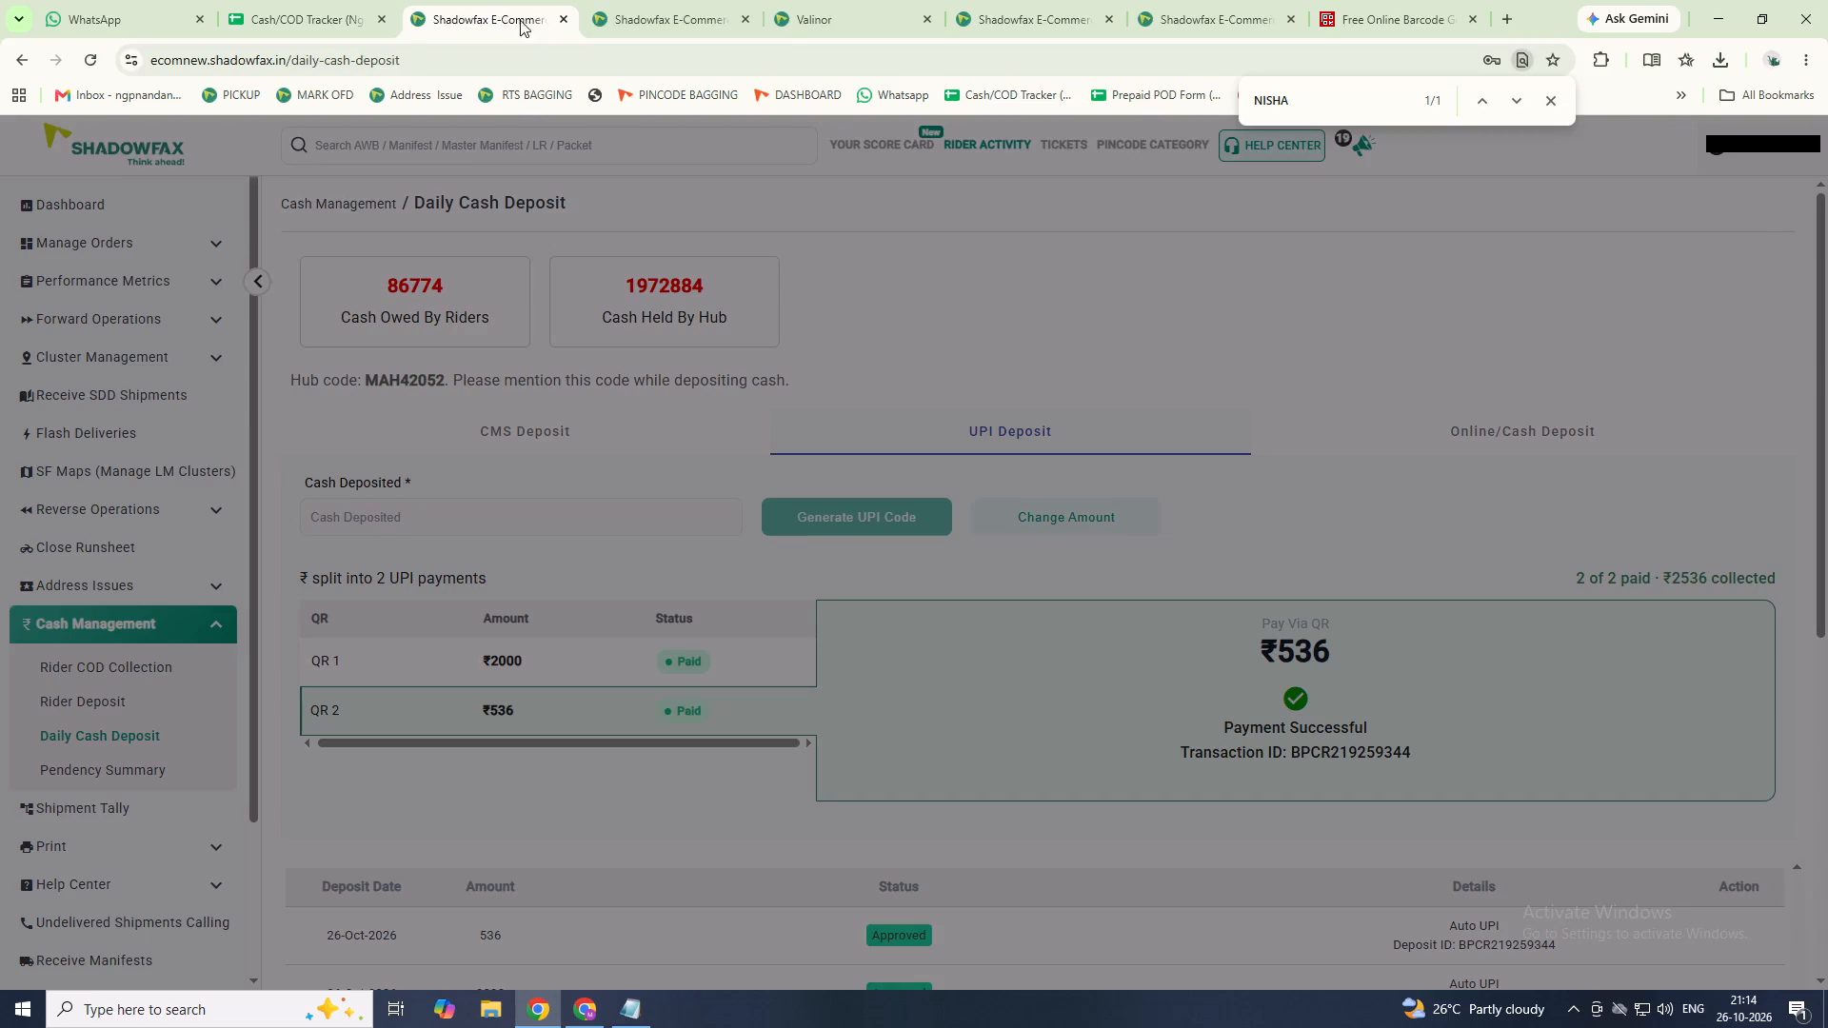
left_click(701, 31)
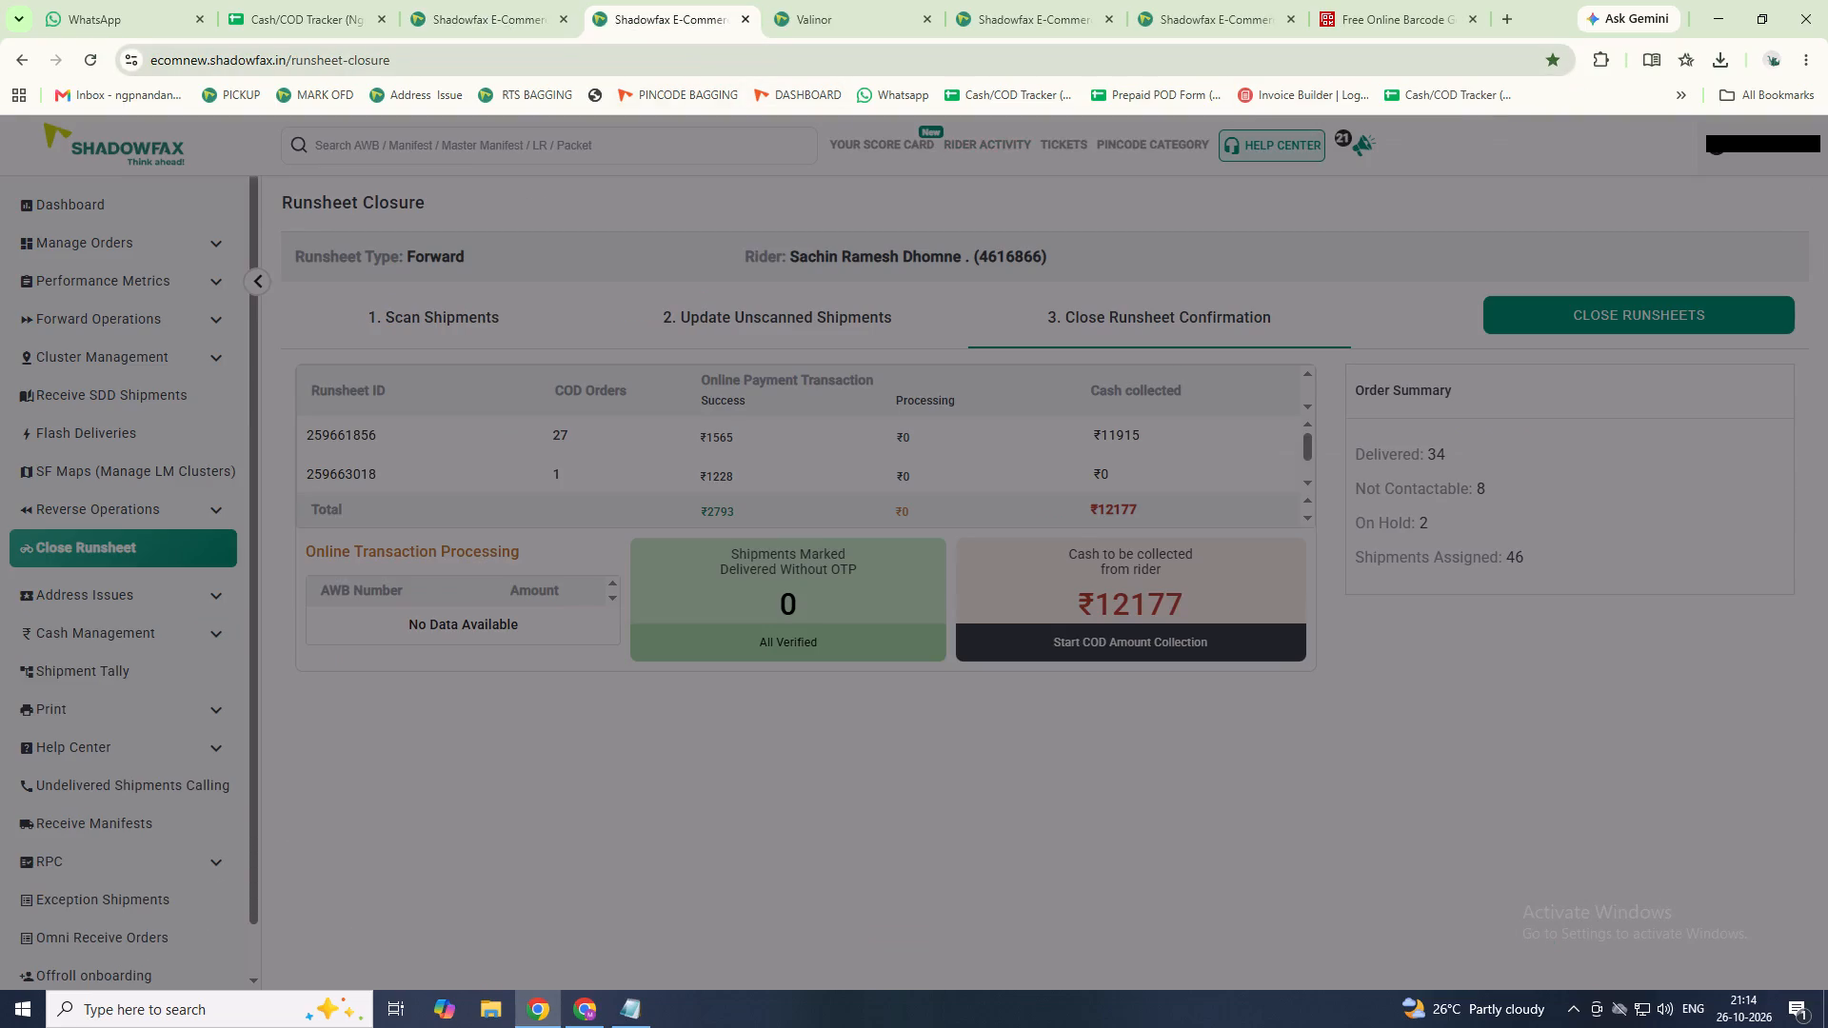
left_click(345, 9)
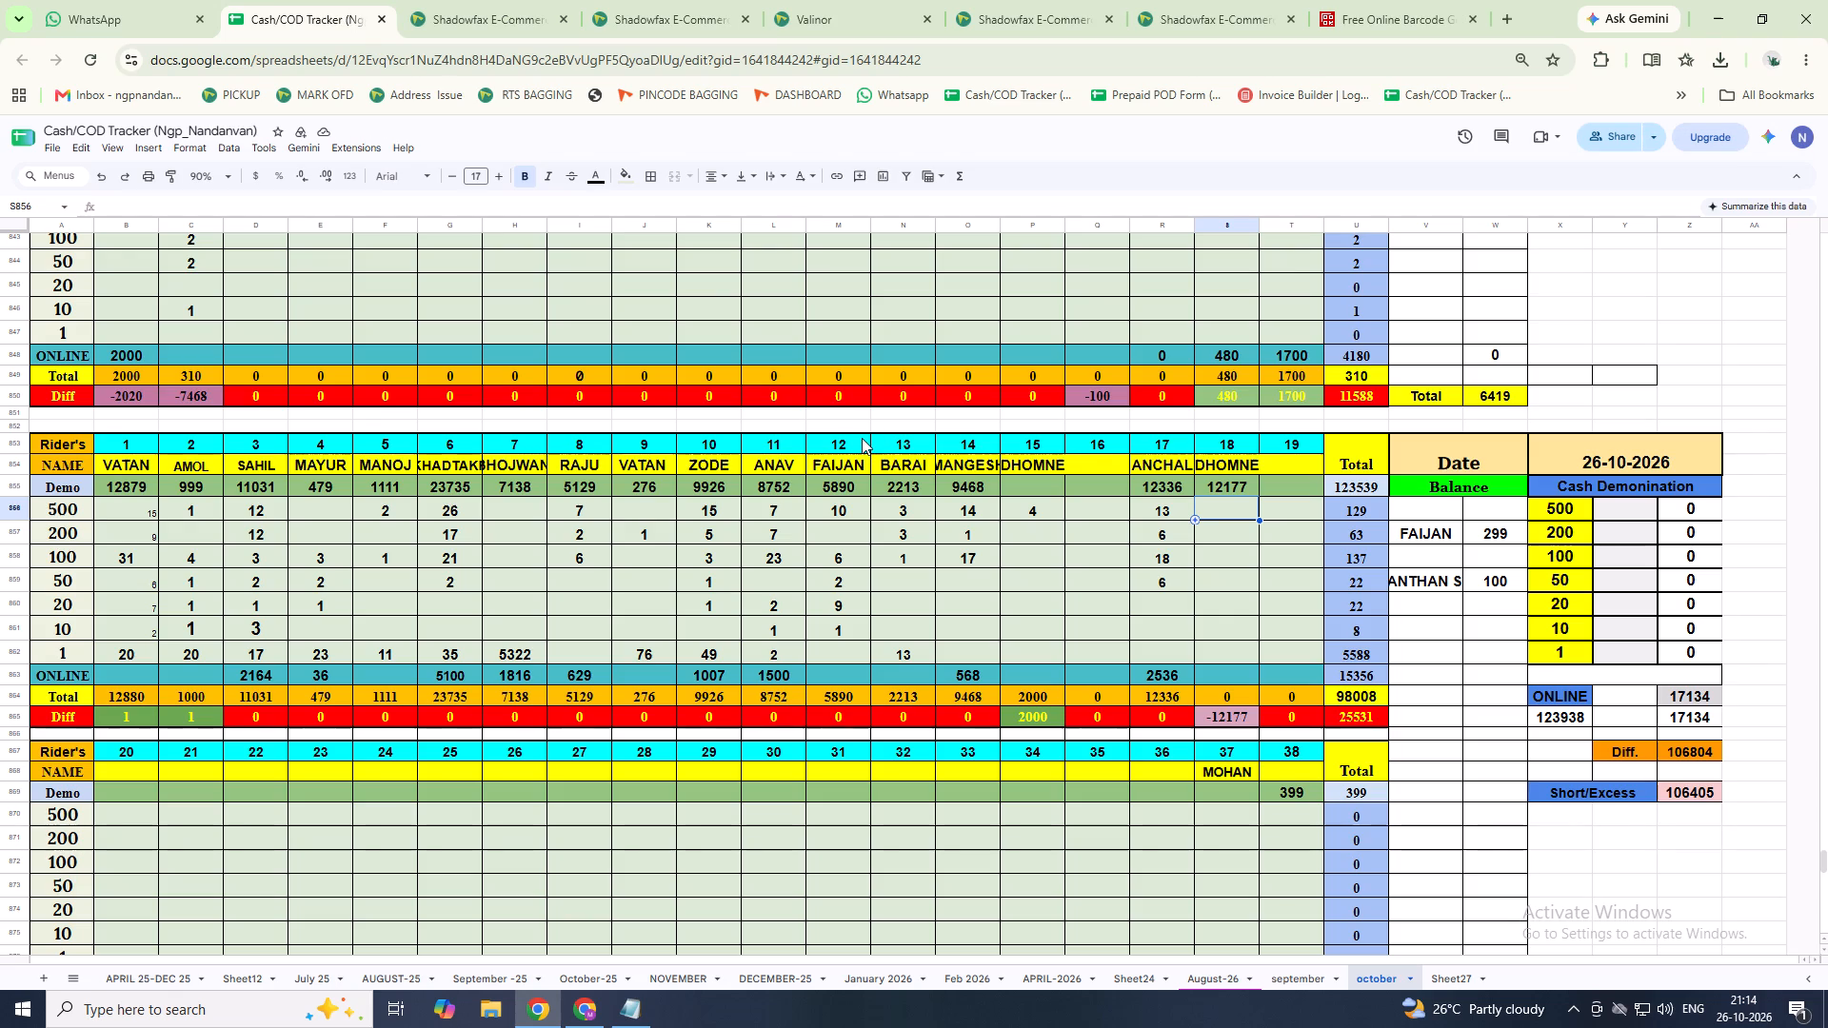
left_click(1041, 483)
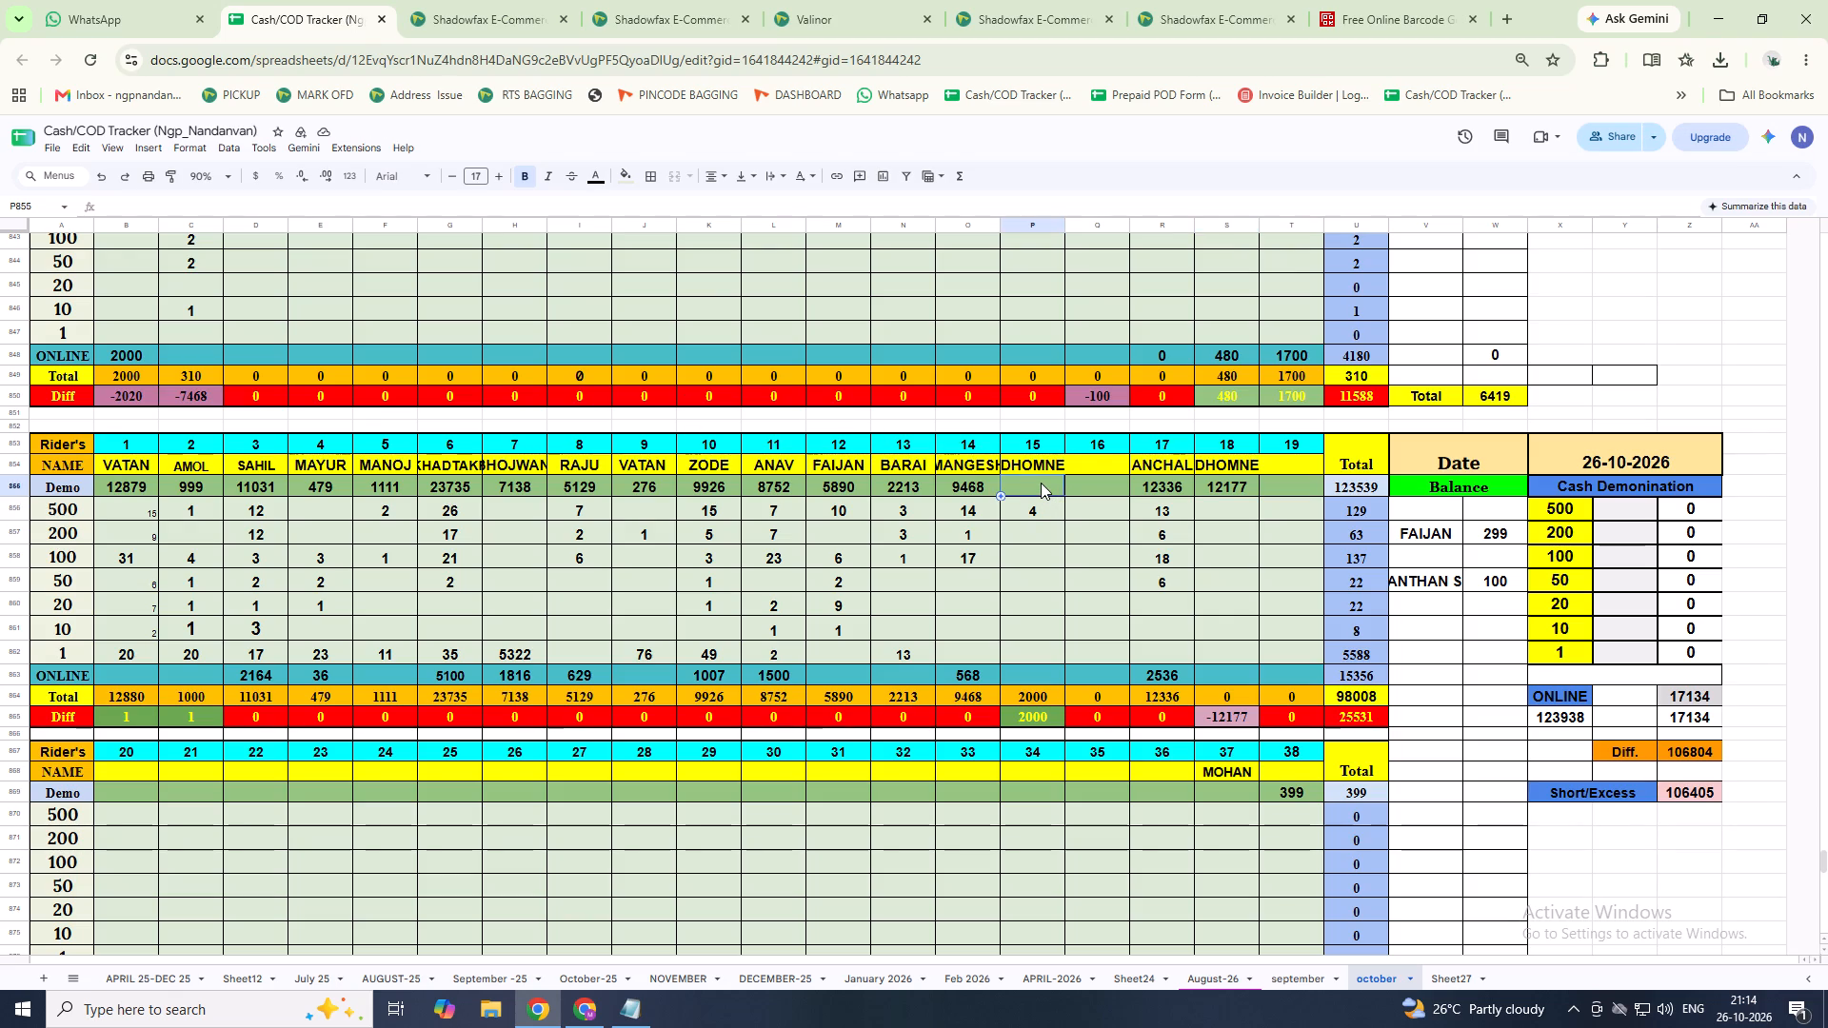
type("121")
type("77")
key("Return")
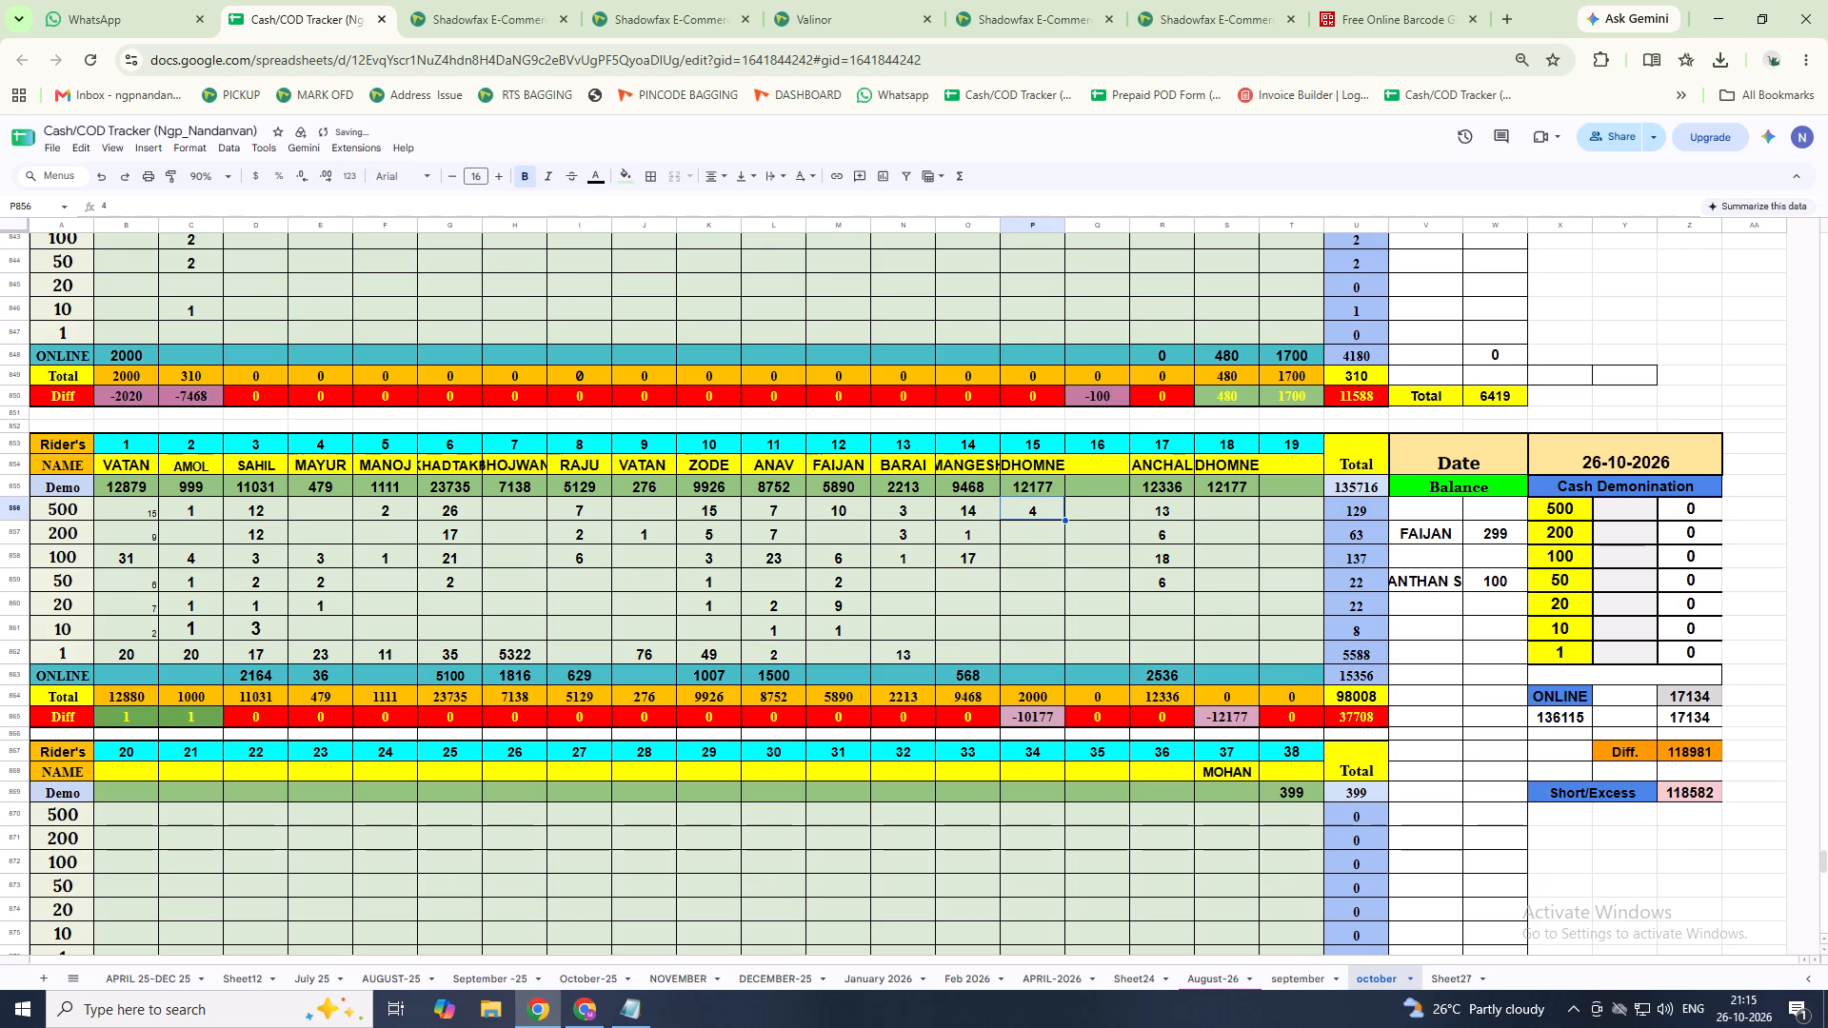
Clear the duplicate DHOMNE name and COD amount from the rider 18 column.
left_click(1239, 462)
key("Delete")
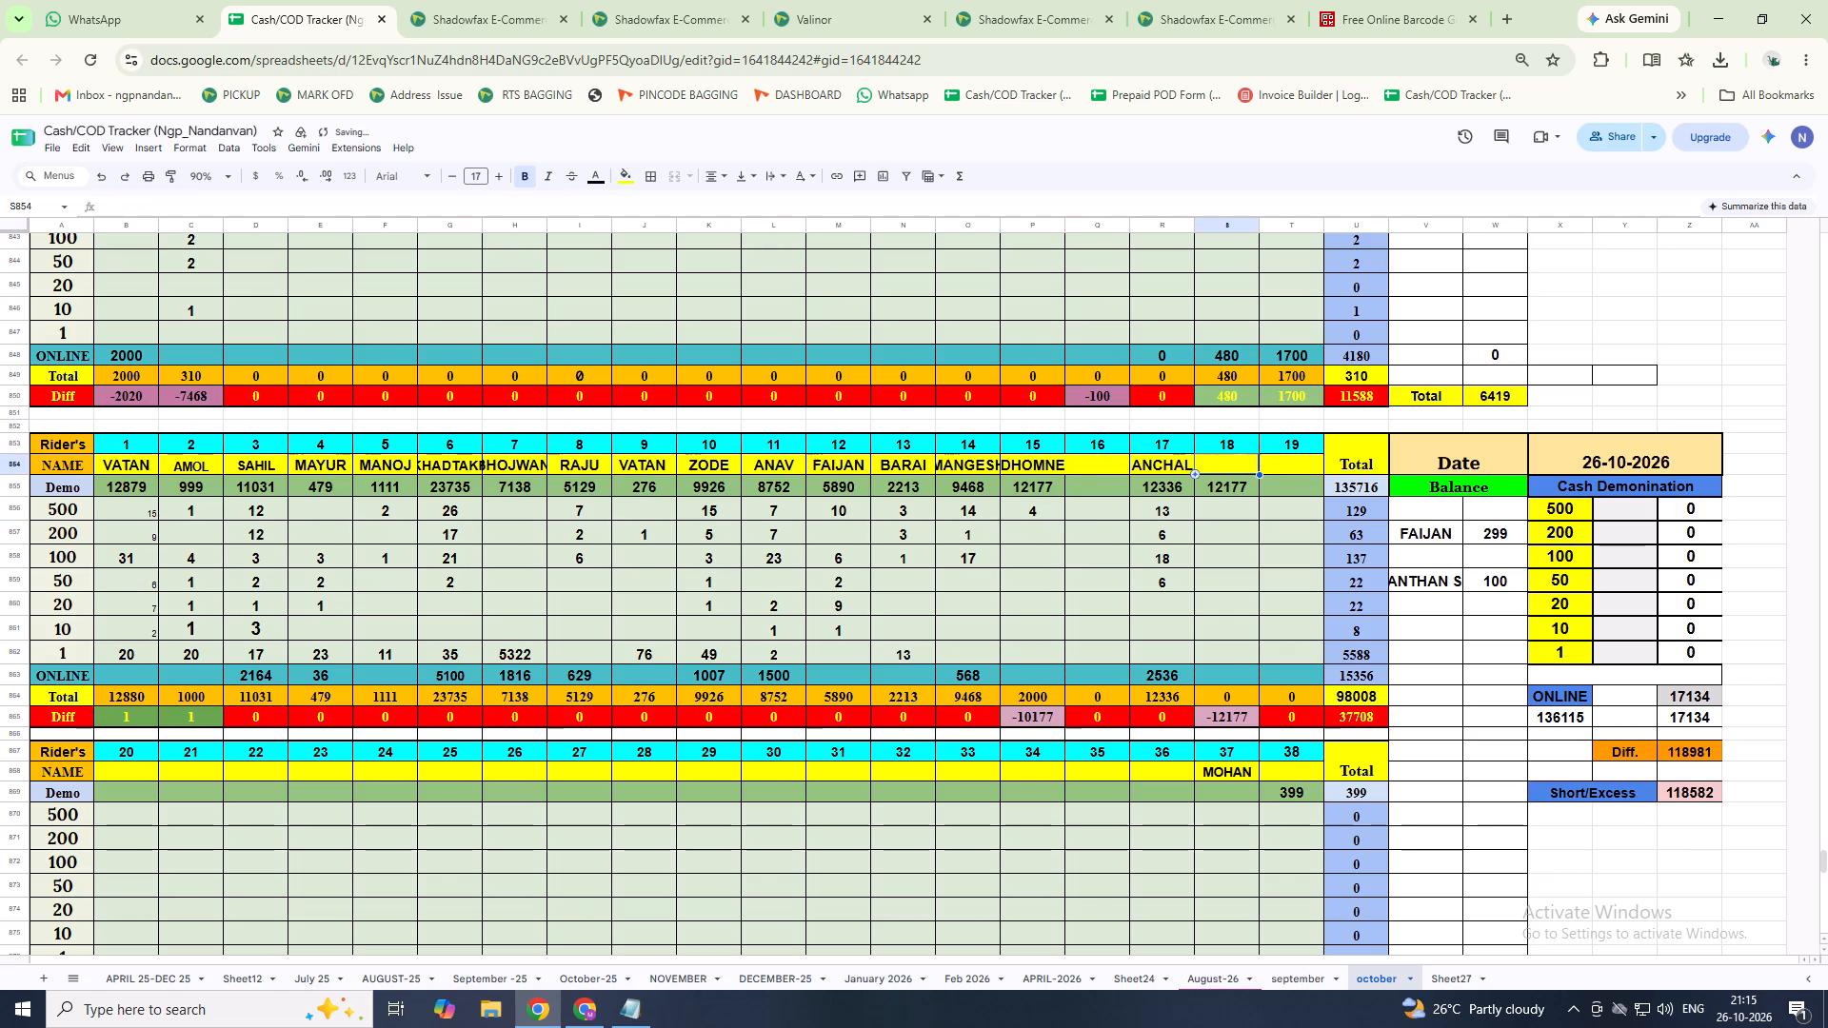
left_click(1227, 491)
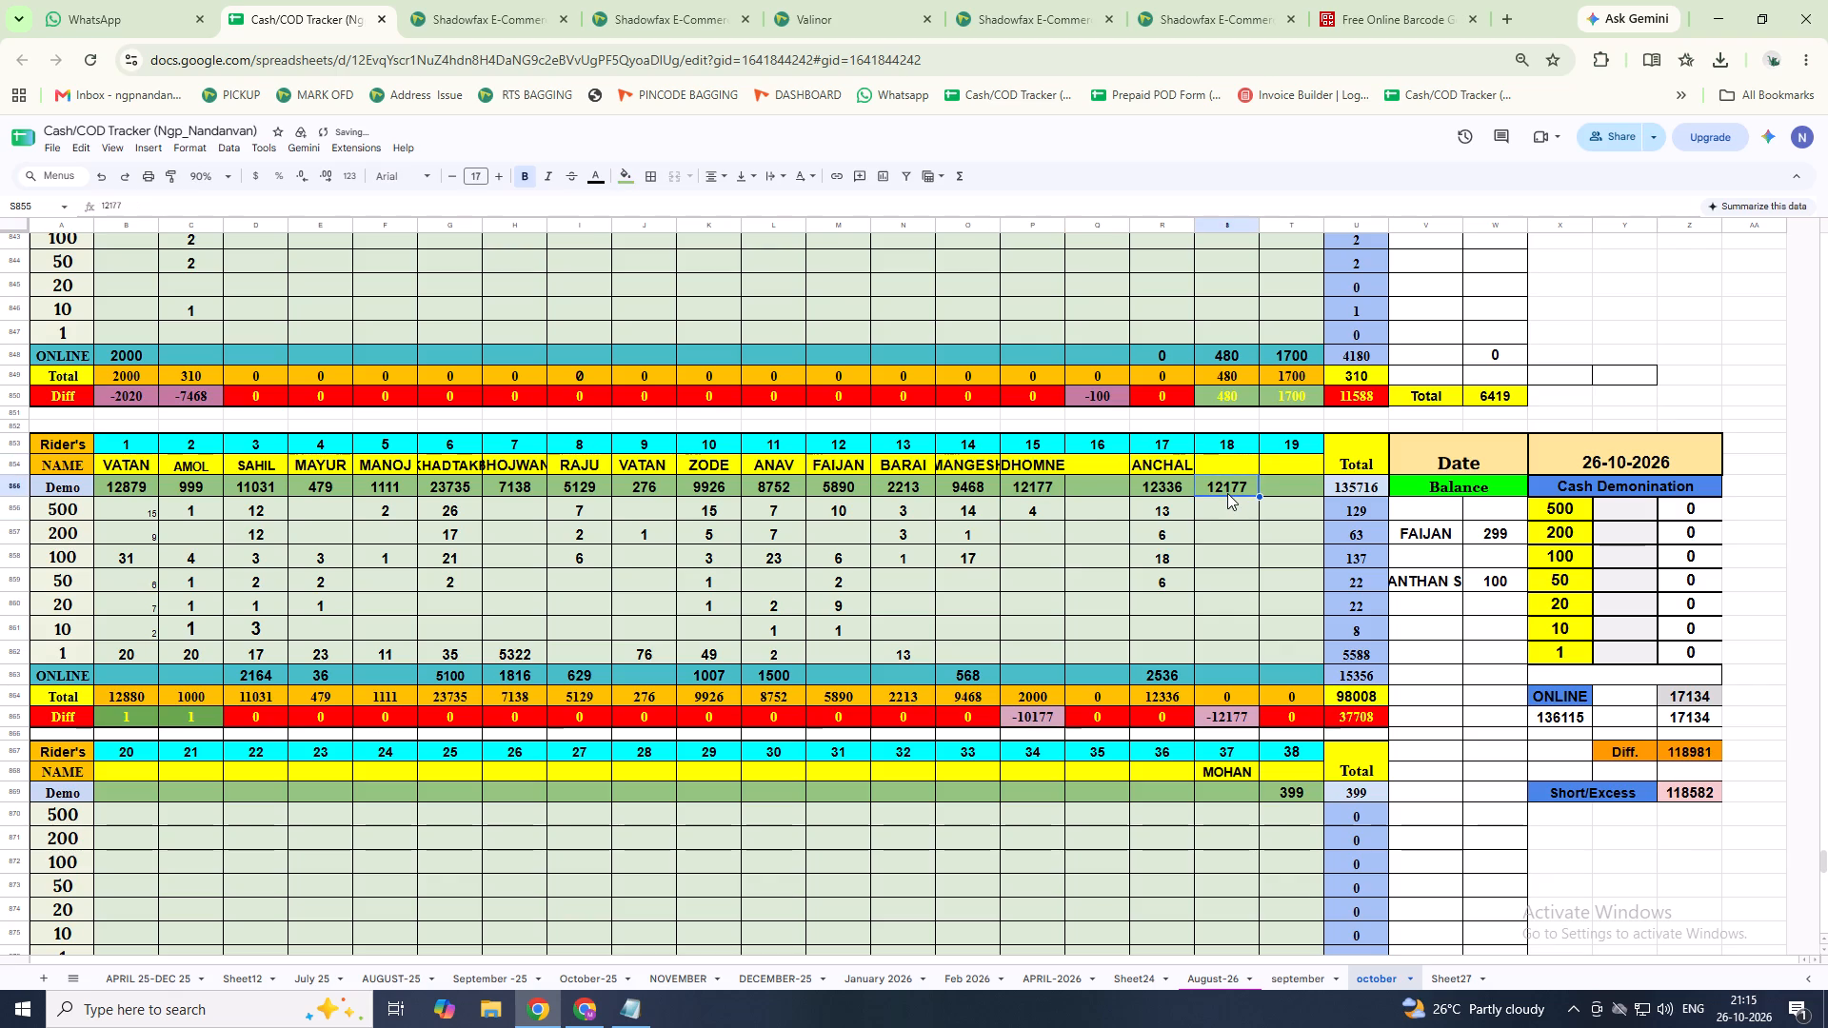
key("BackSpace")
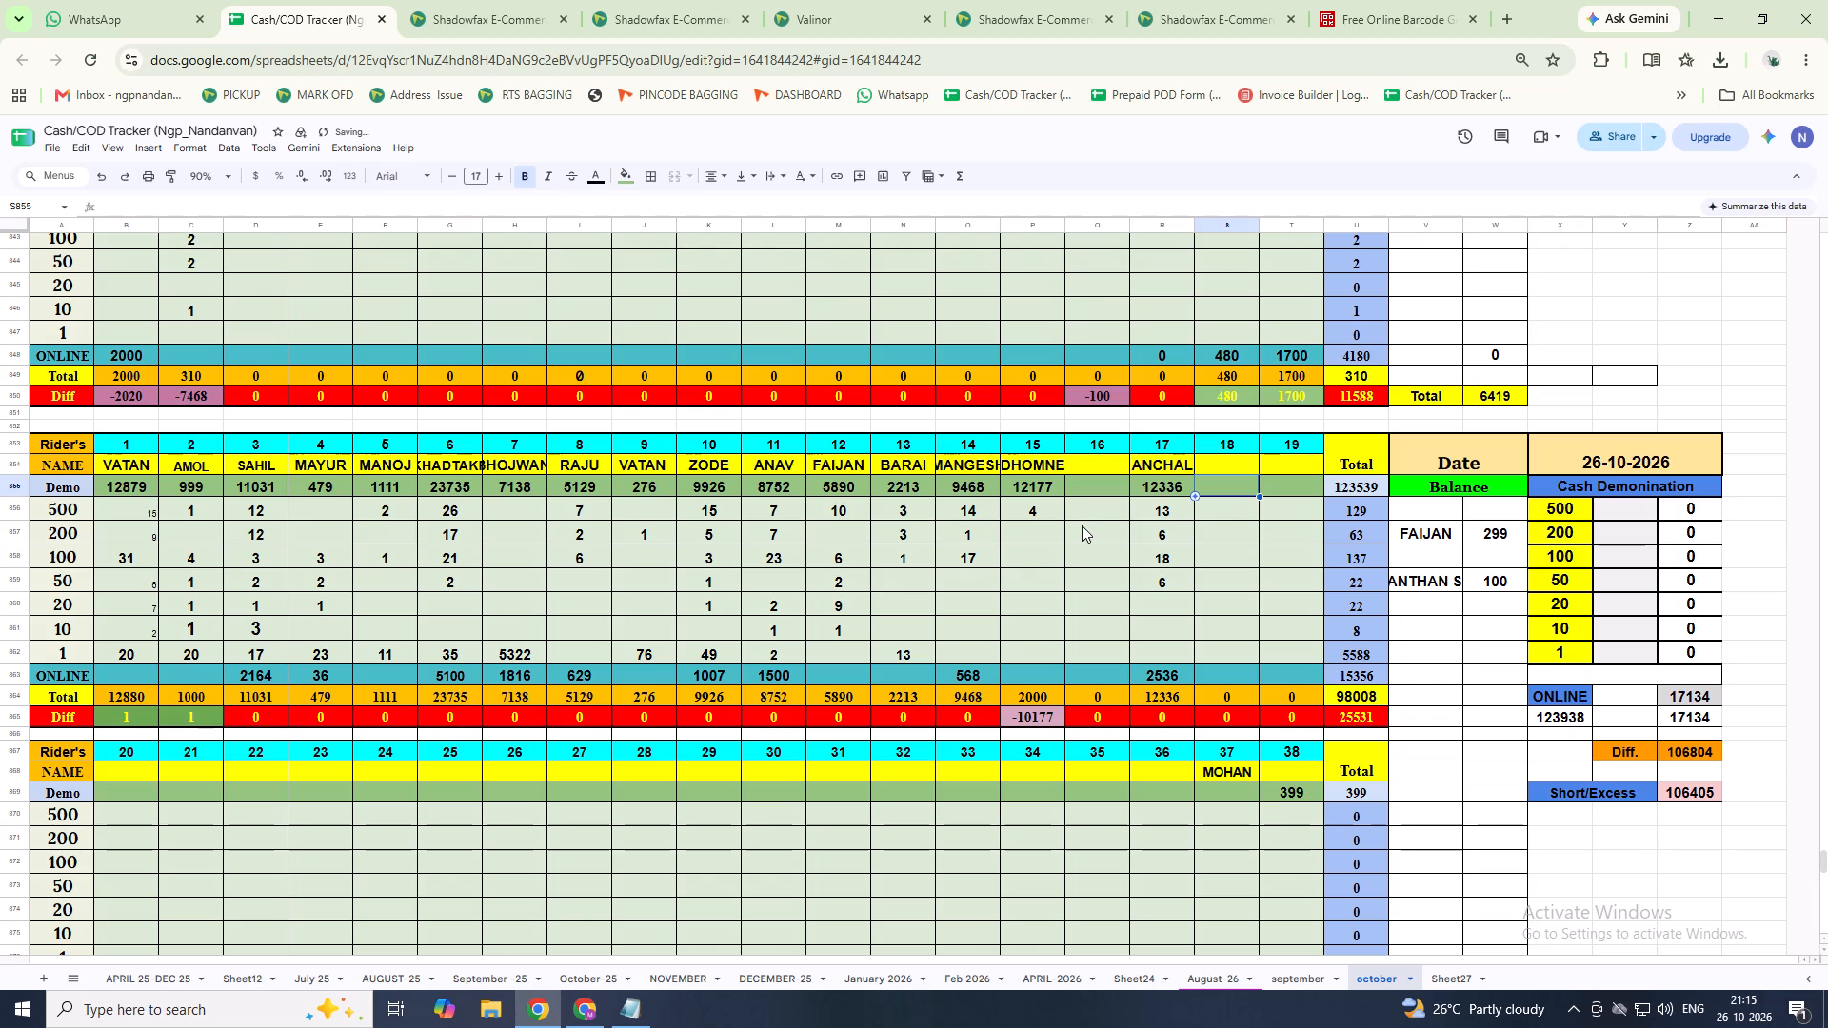
Record DHOMNE's cash denominations in the rider 15 column: 16 notes of 500, 2 of 200 and 3 of 100.
left_click(1039, 498)
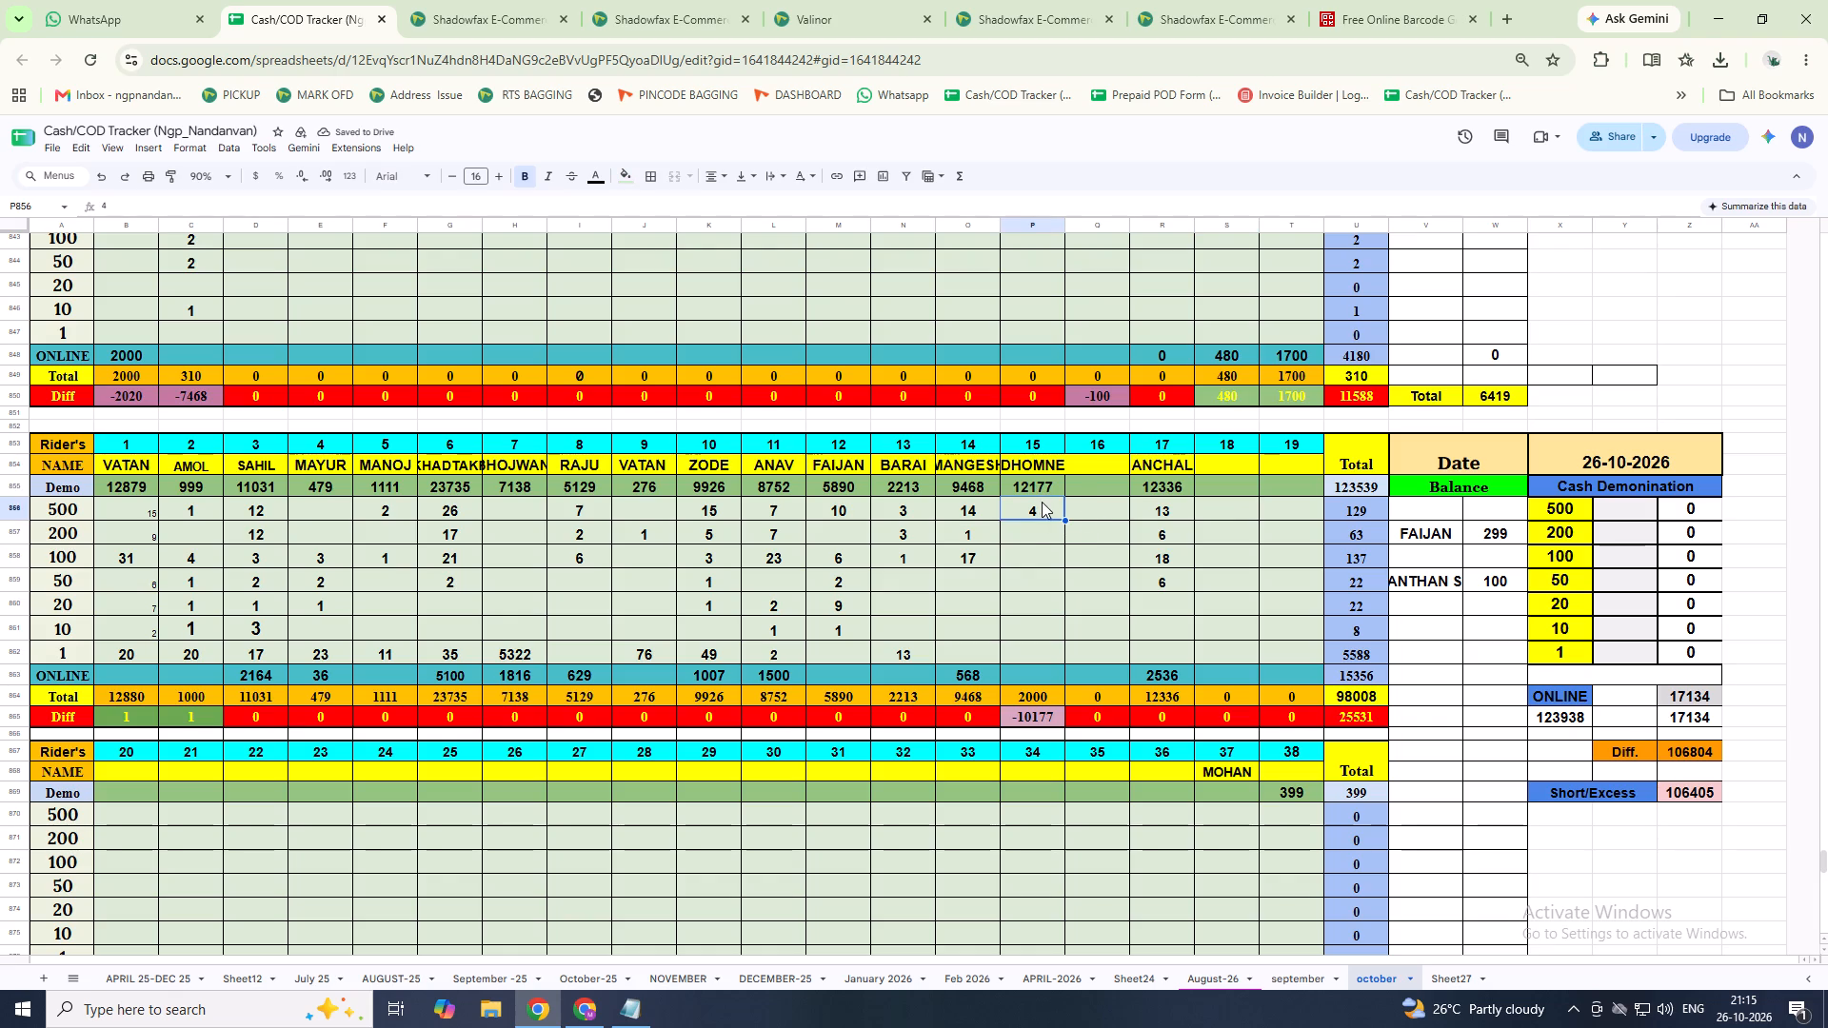
key("BackSpace")
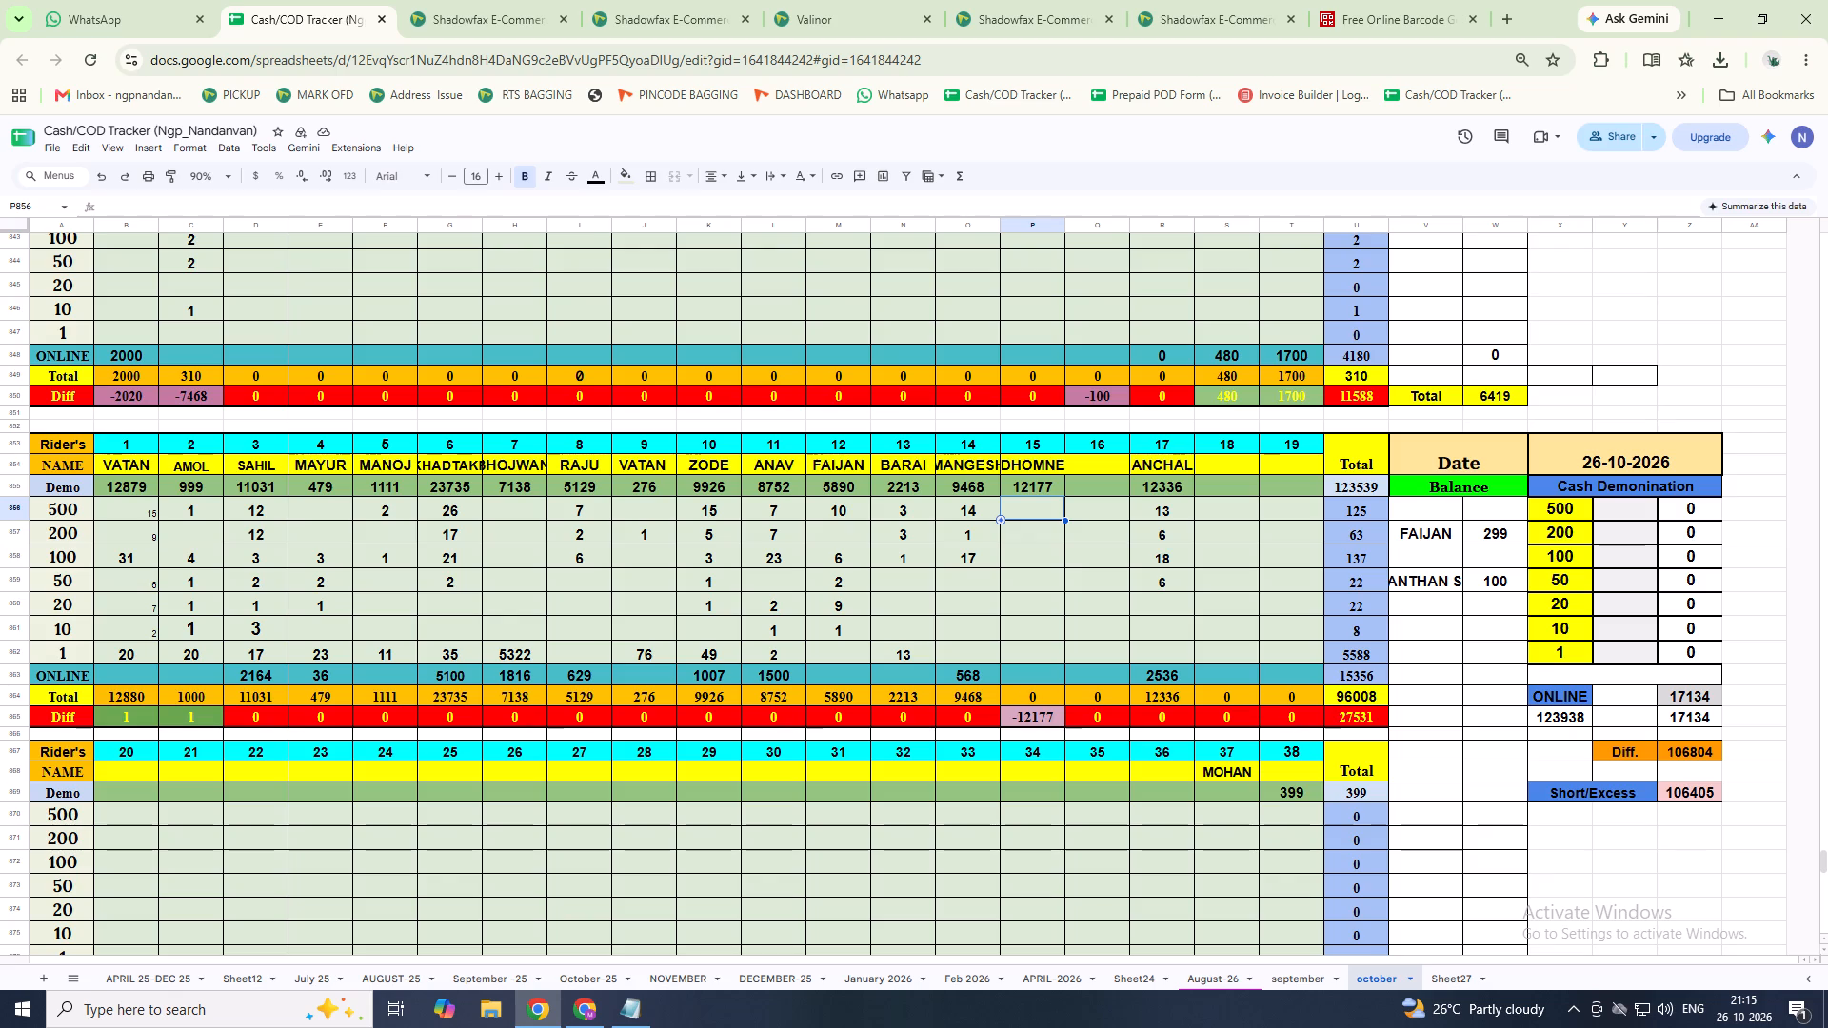
type("16")
key("Return")
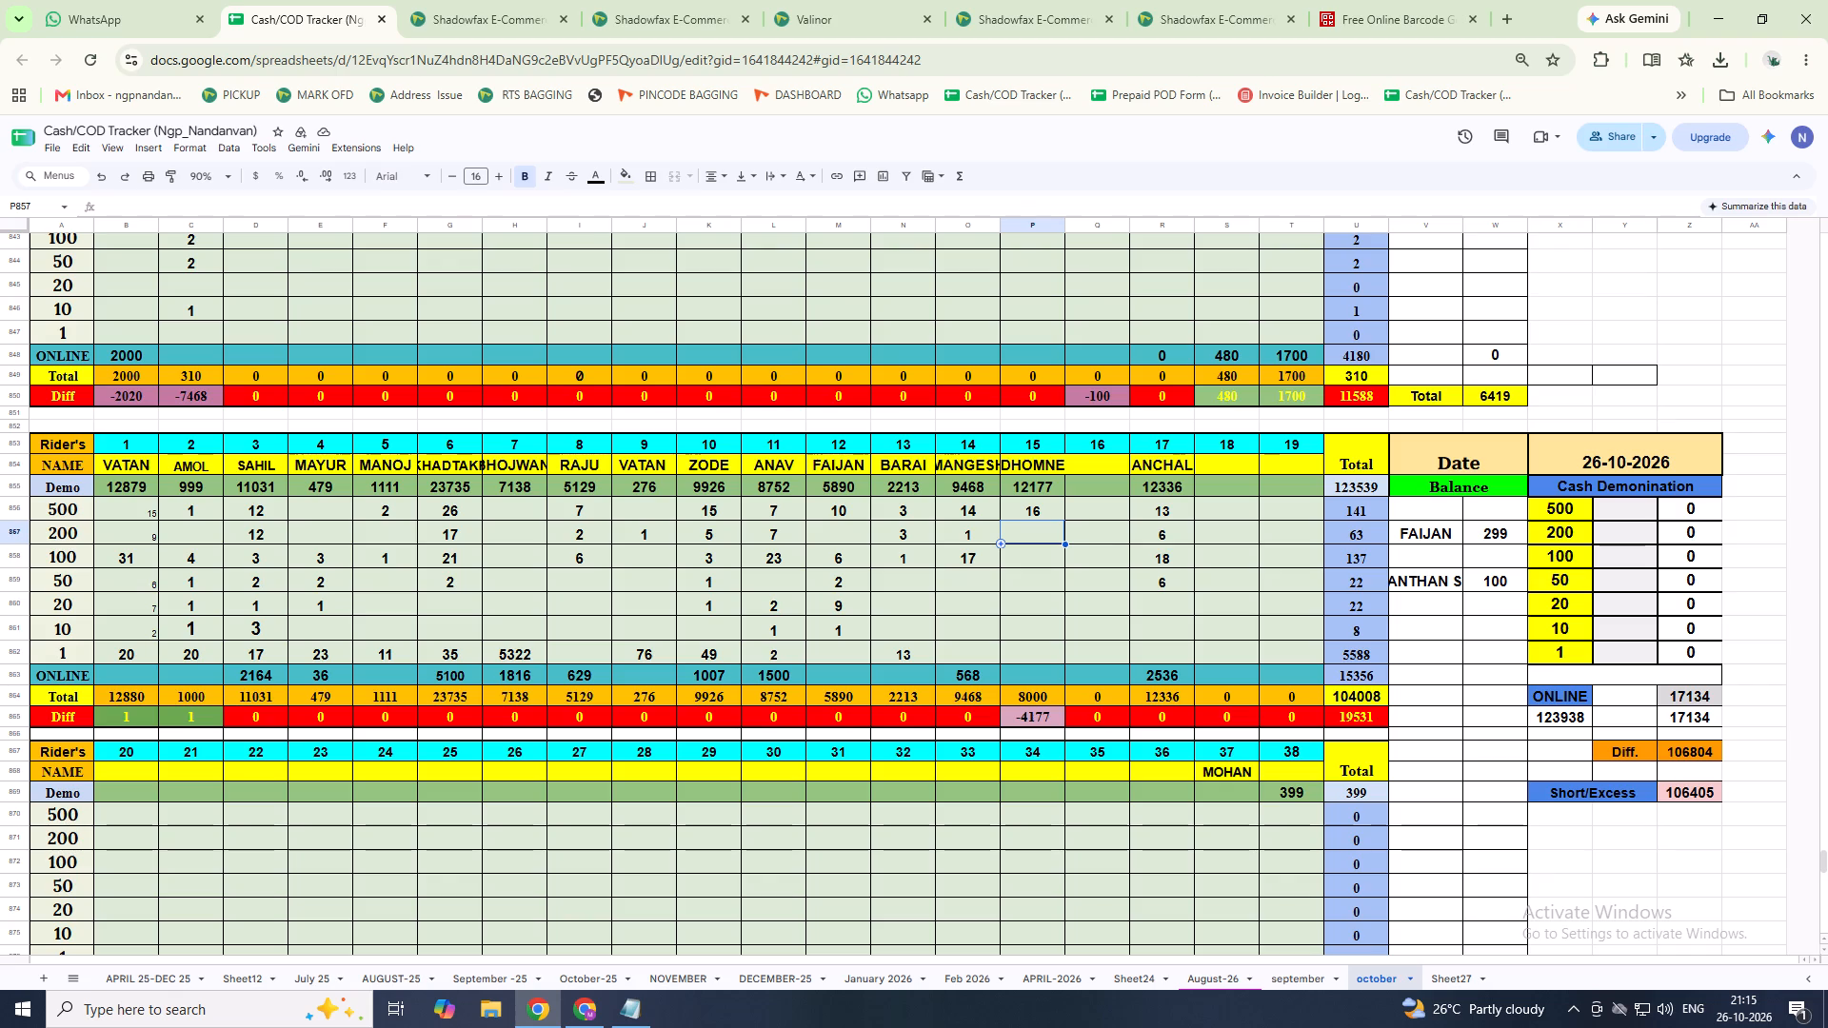
key("2")
key("Return")
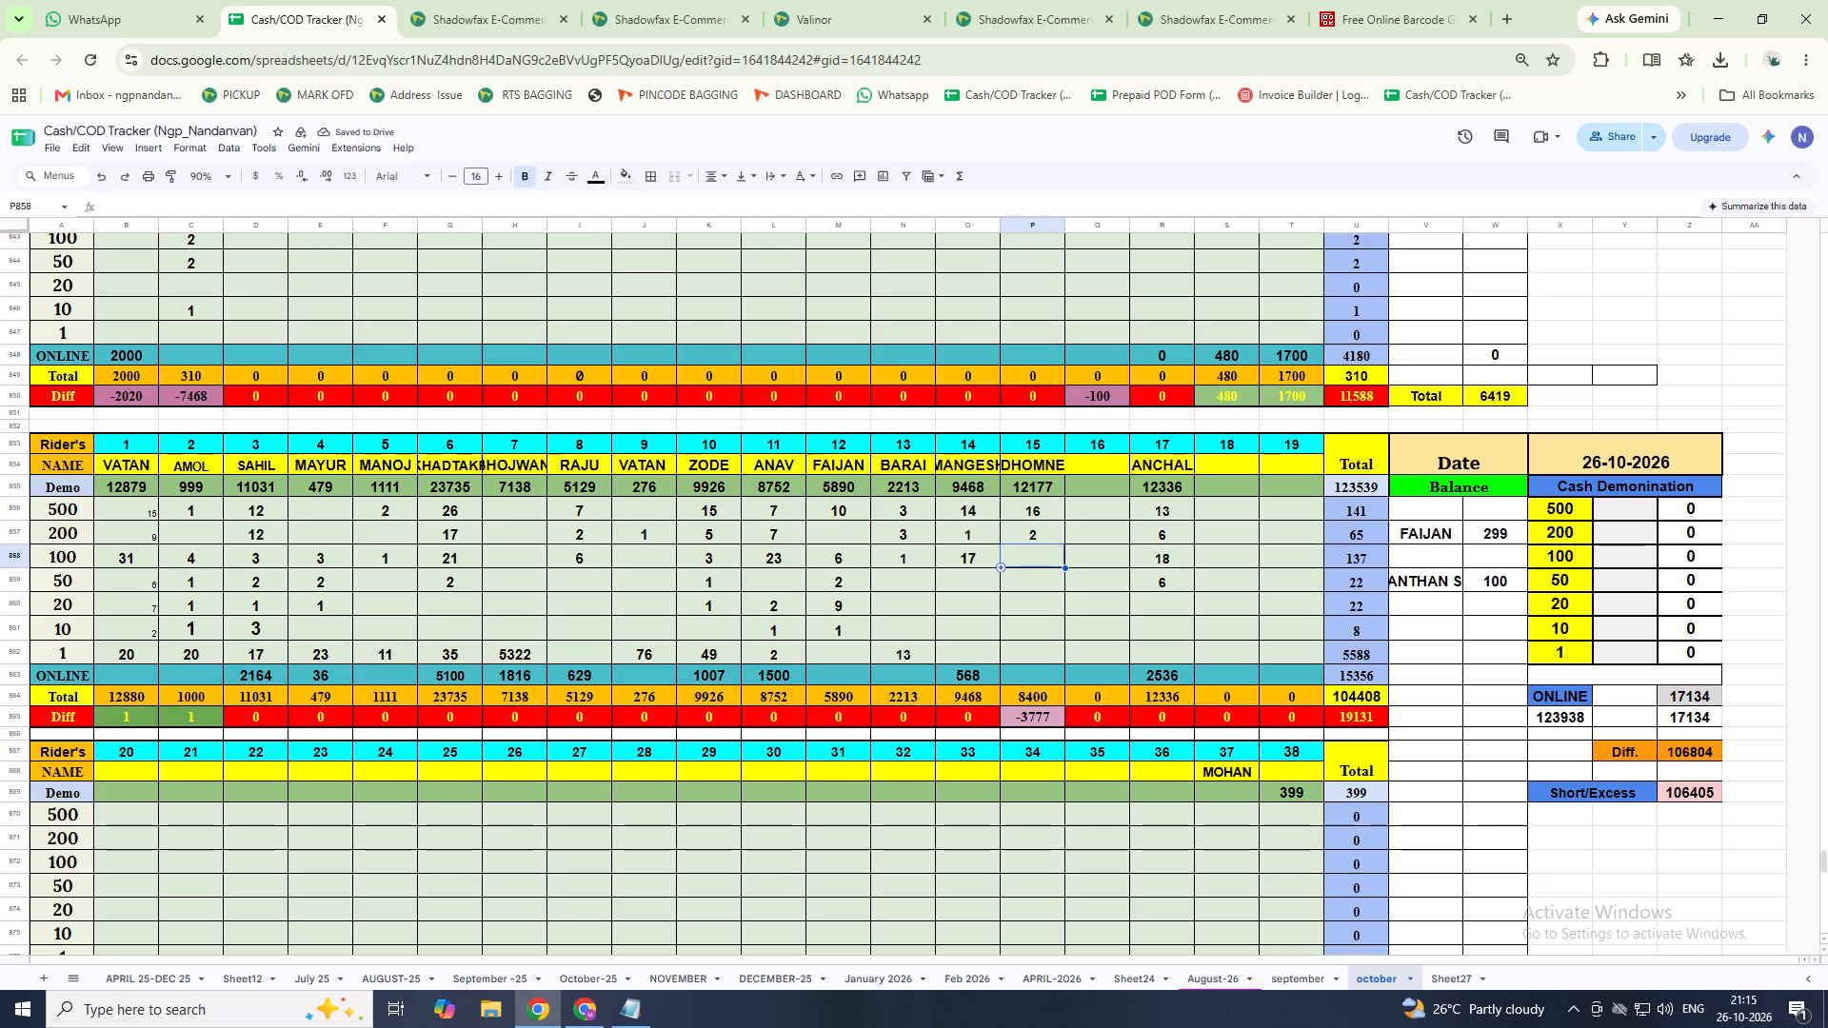
key("3")
key("Return")
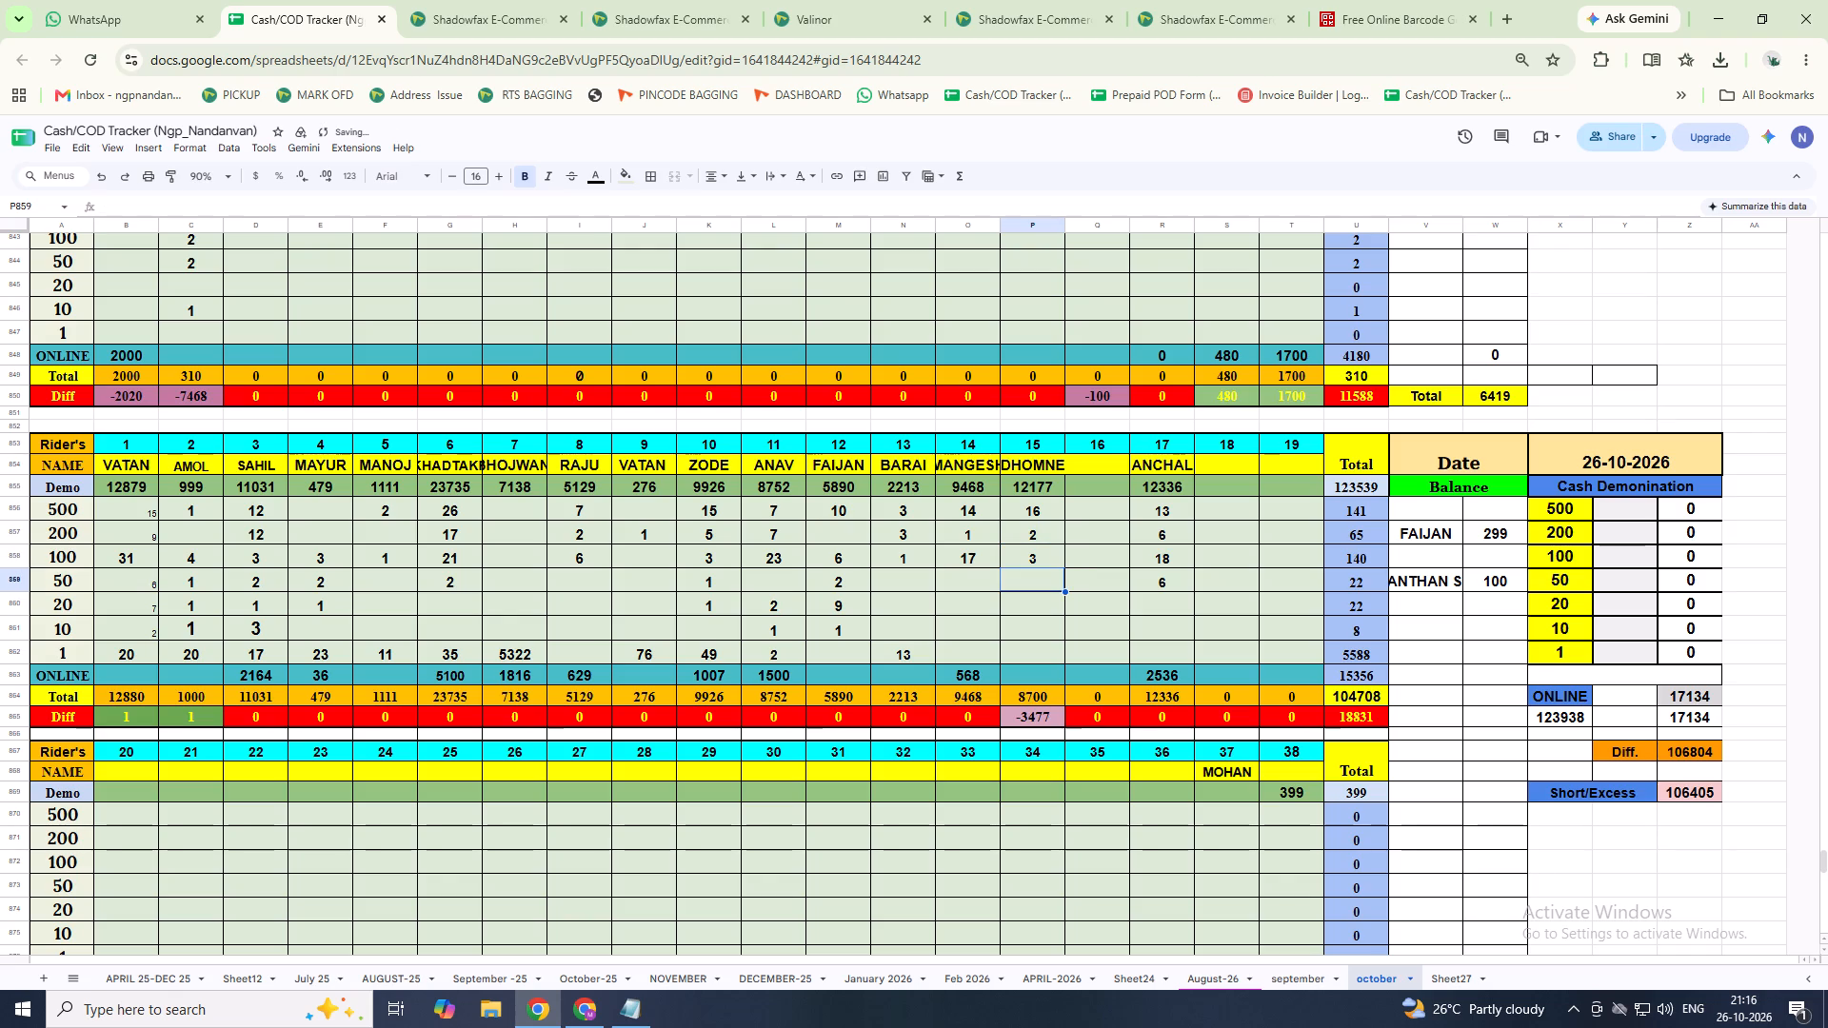
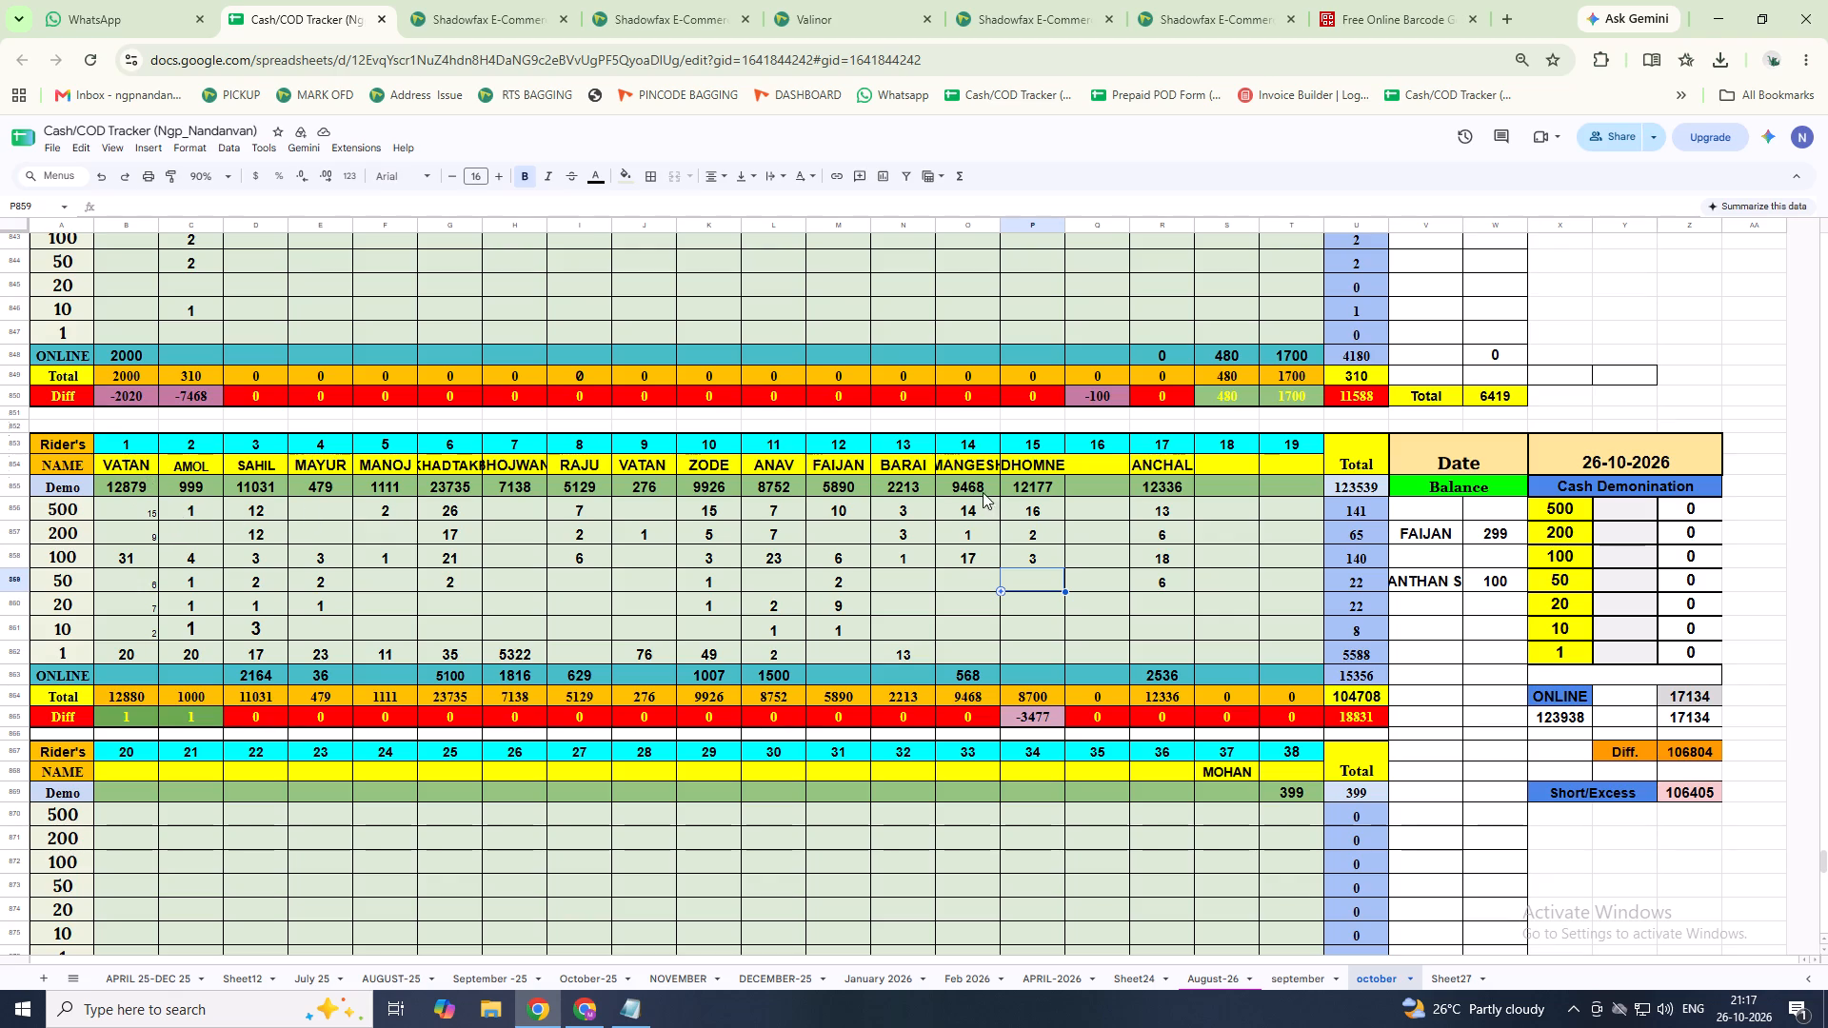
Correct DHOMNE's count of 500 notes in the rider 15 column to 12.
left_click(1058, 510)
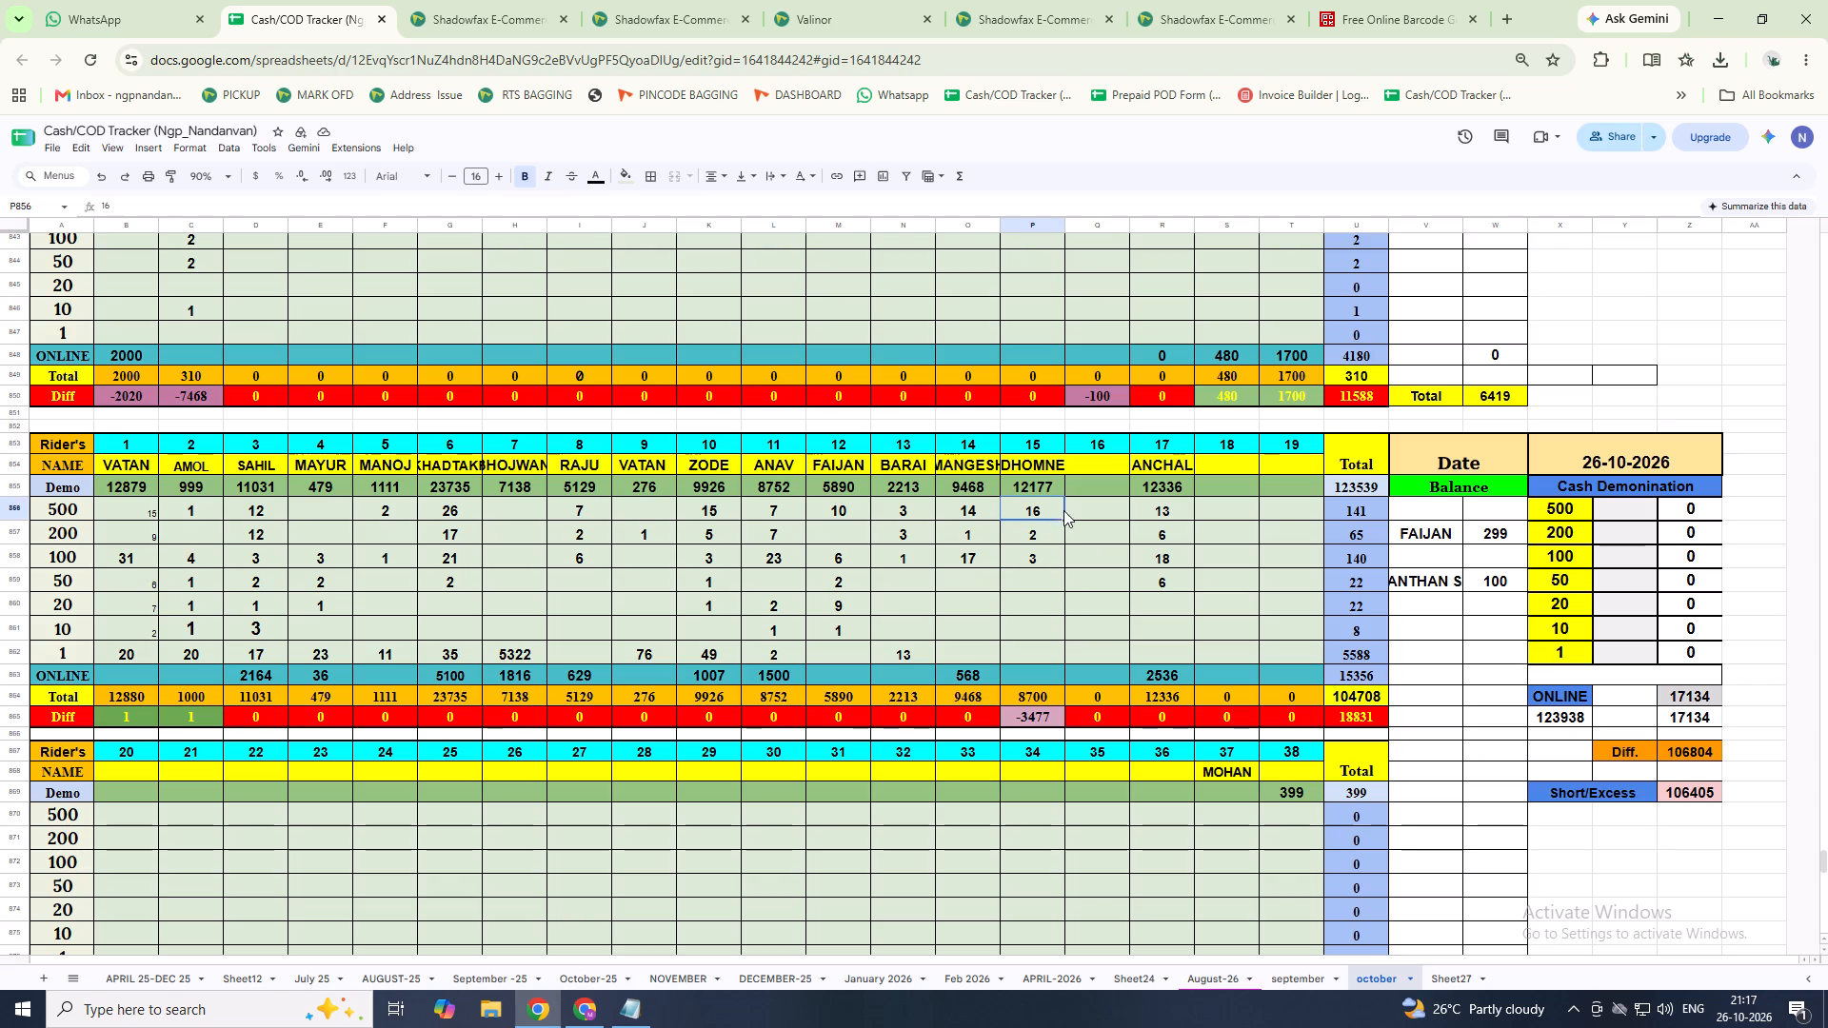
key("BackSpace")
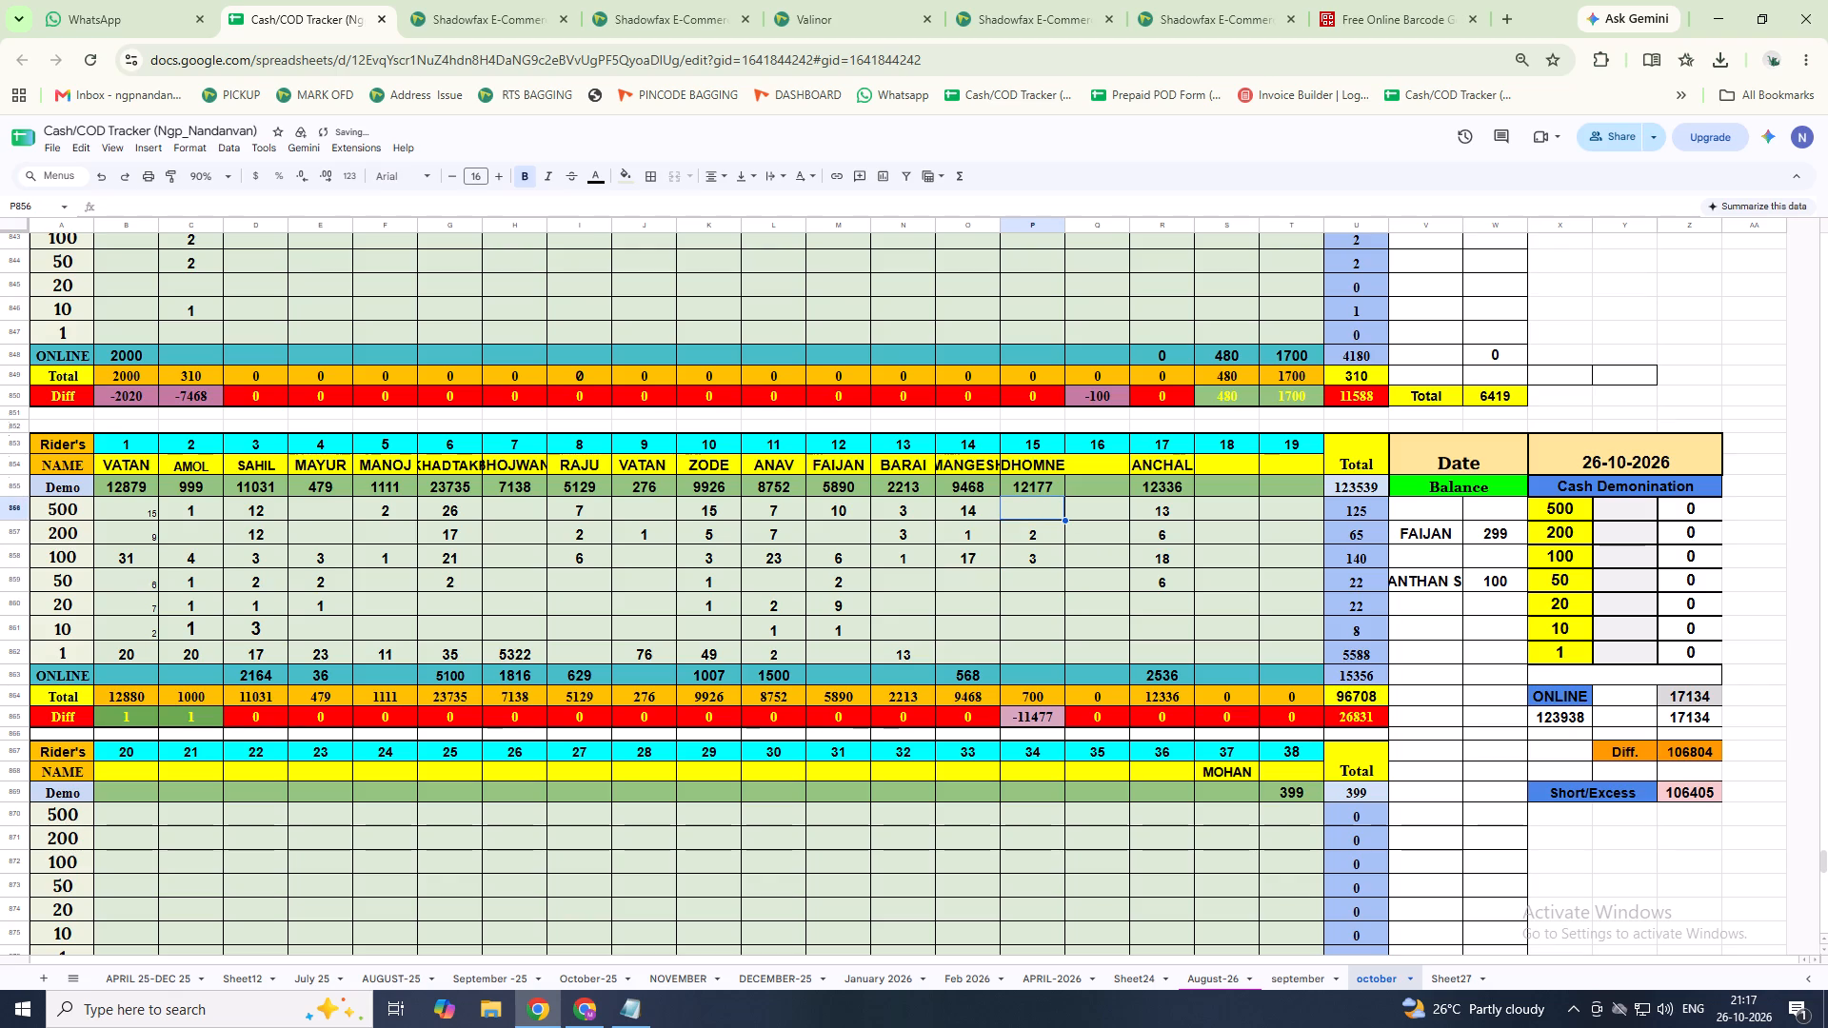
type("12")
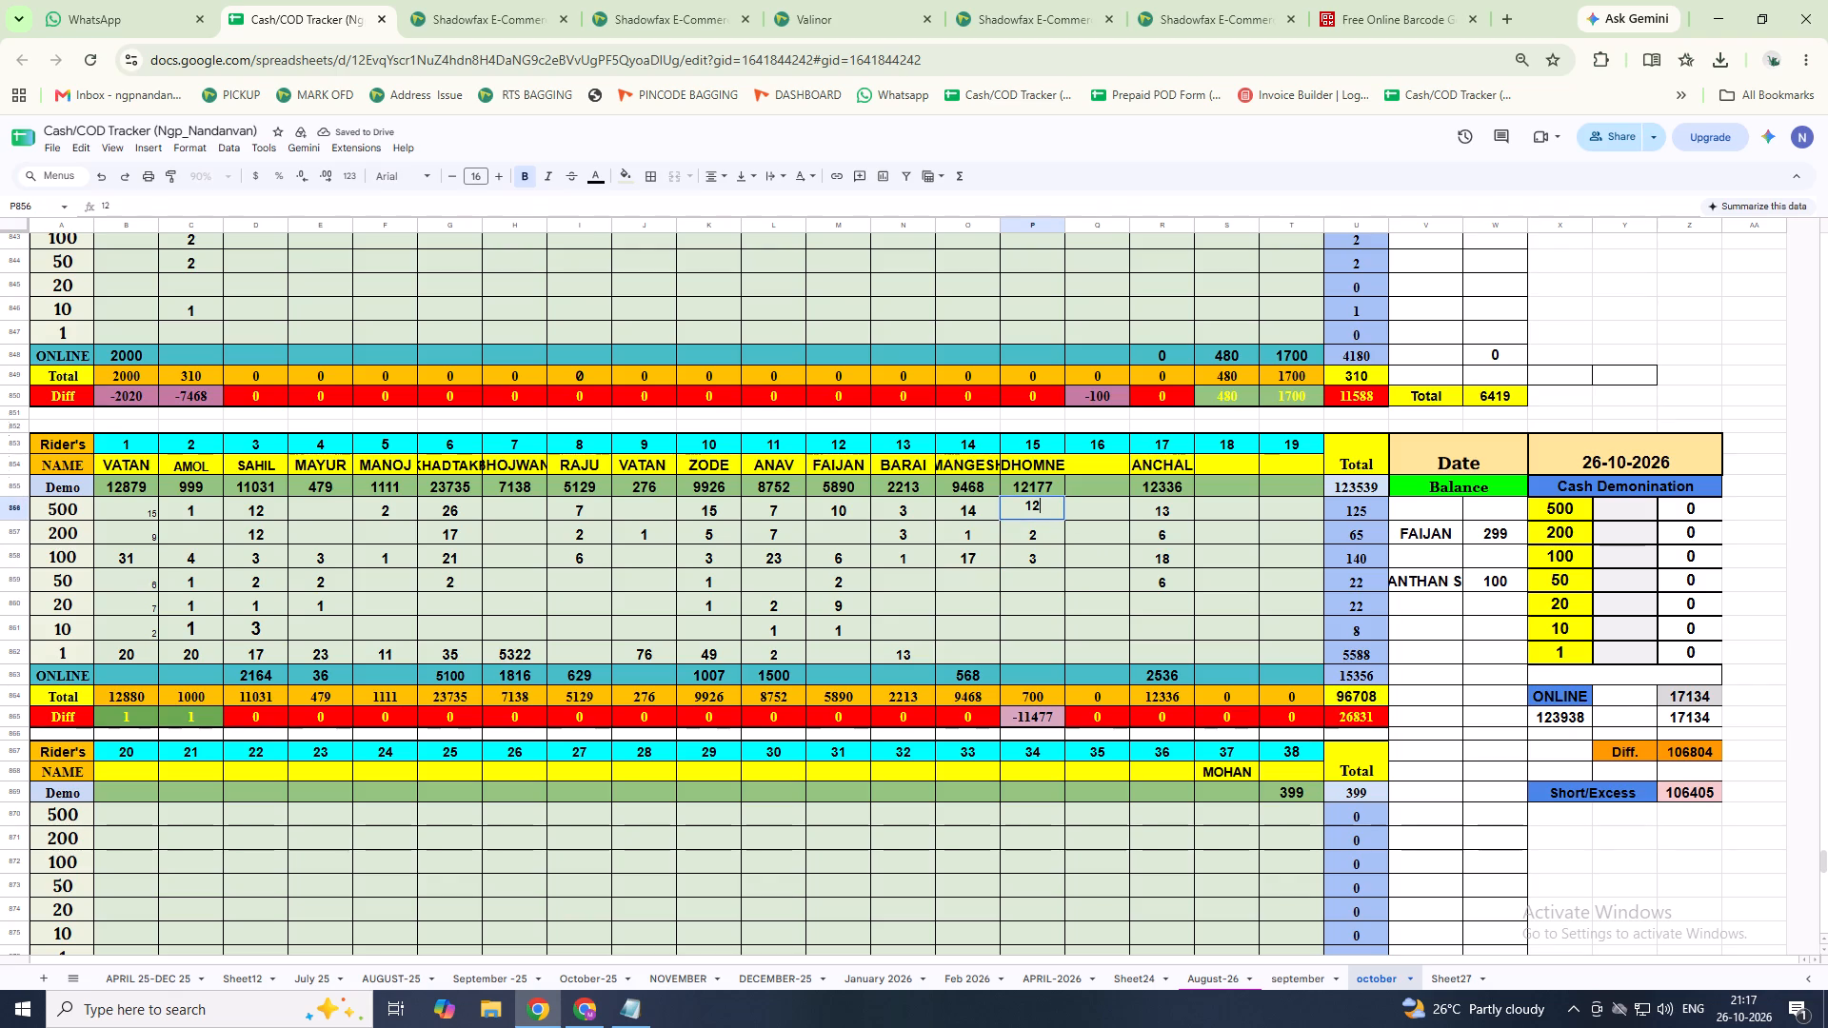
key("Return")
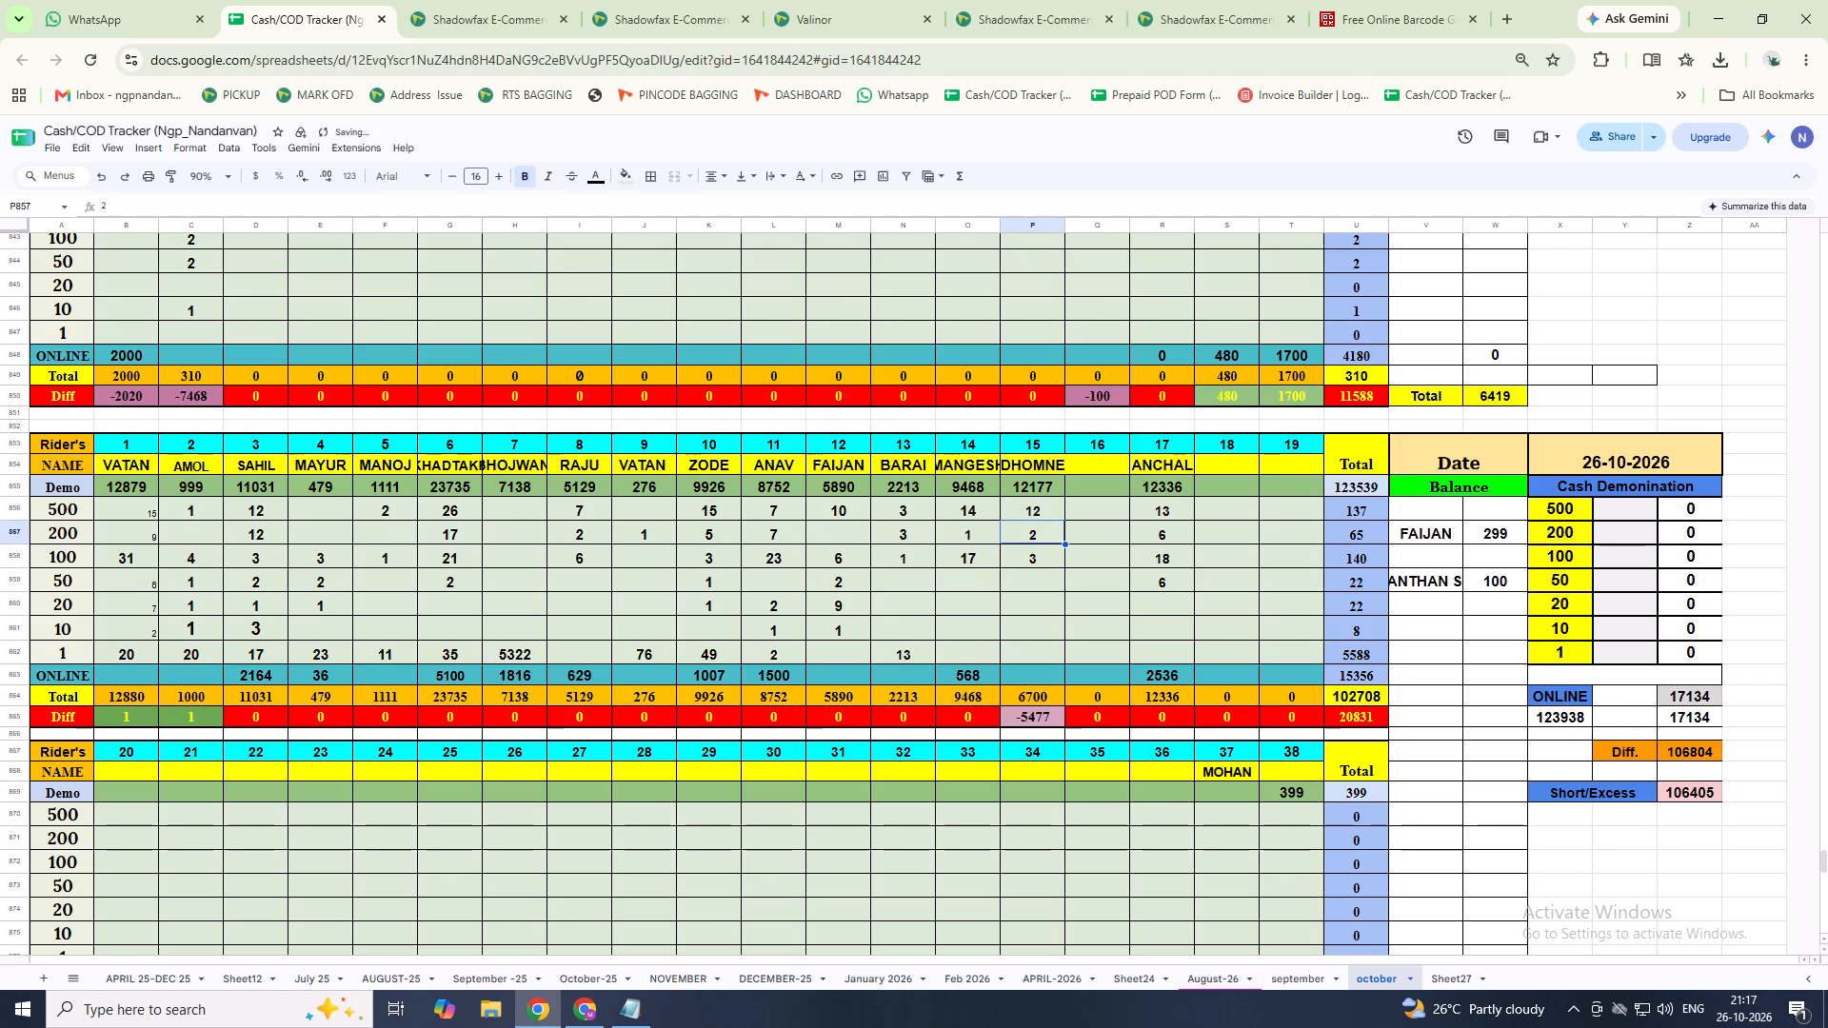
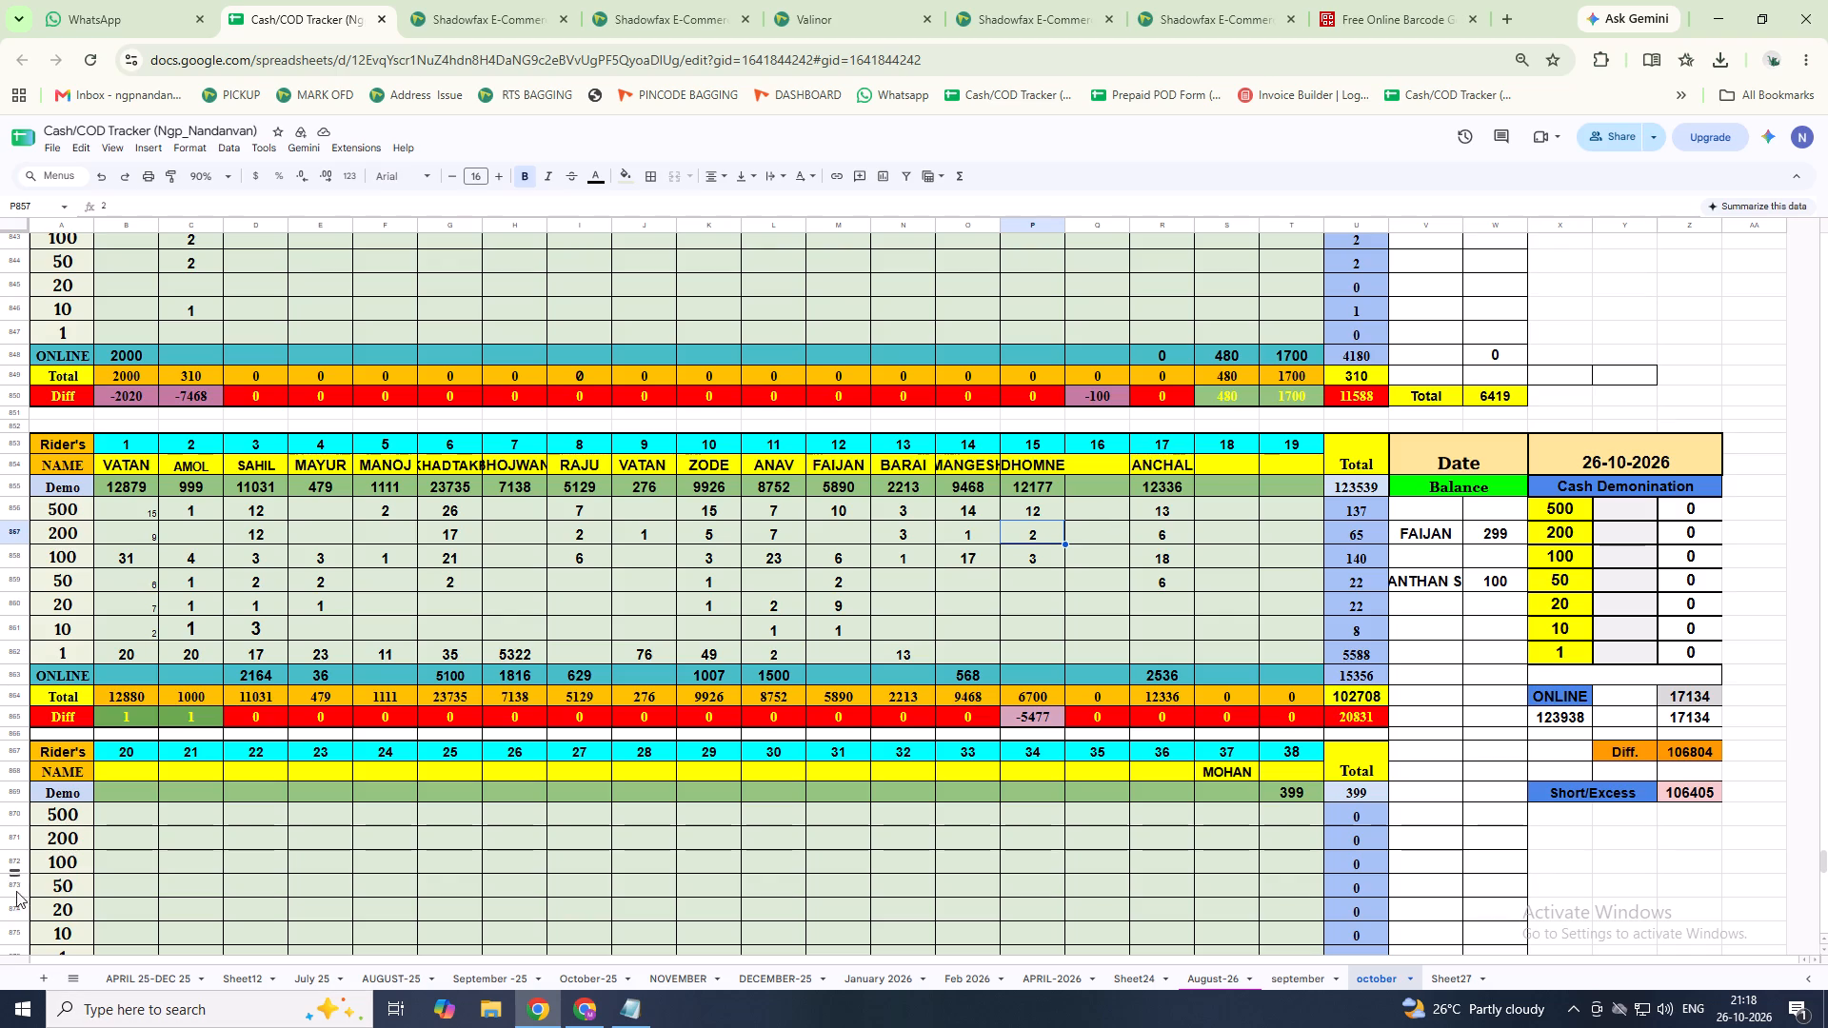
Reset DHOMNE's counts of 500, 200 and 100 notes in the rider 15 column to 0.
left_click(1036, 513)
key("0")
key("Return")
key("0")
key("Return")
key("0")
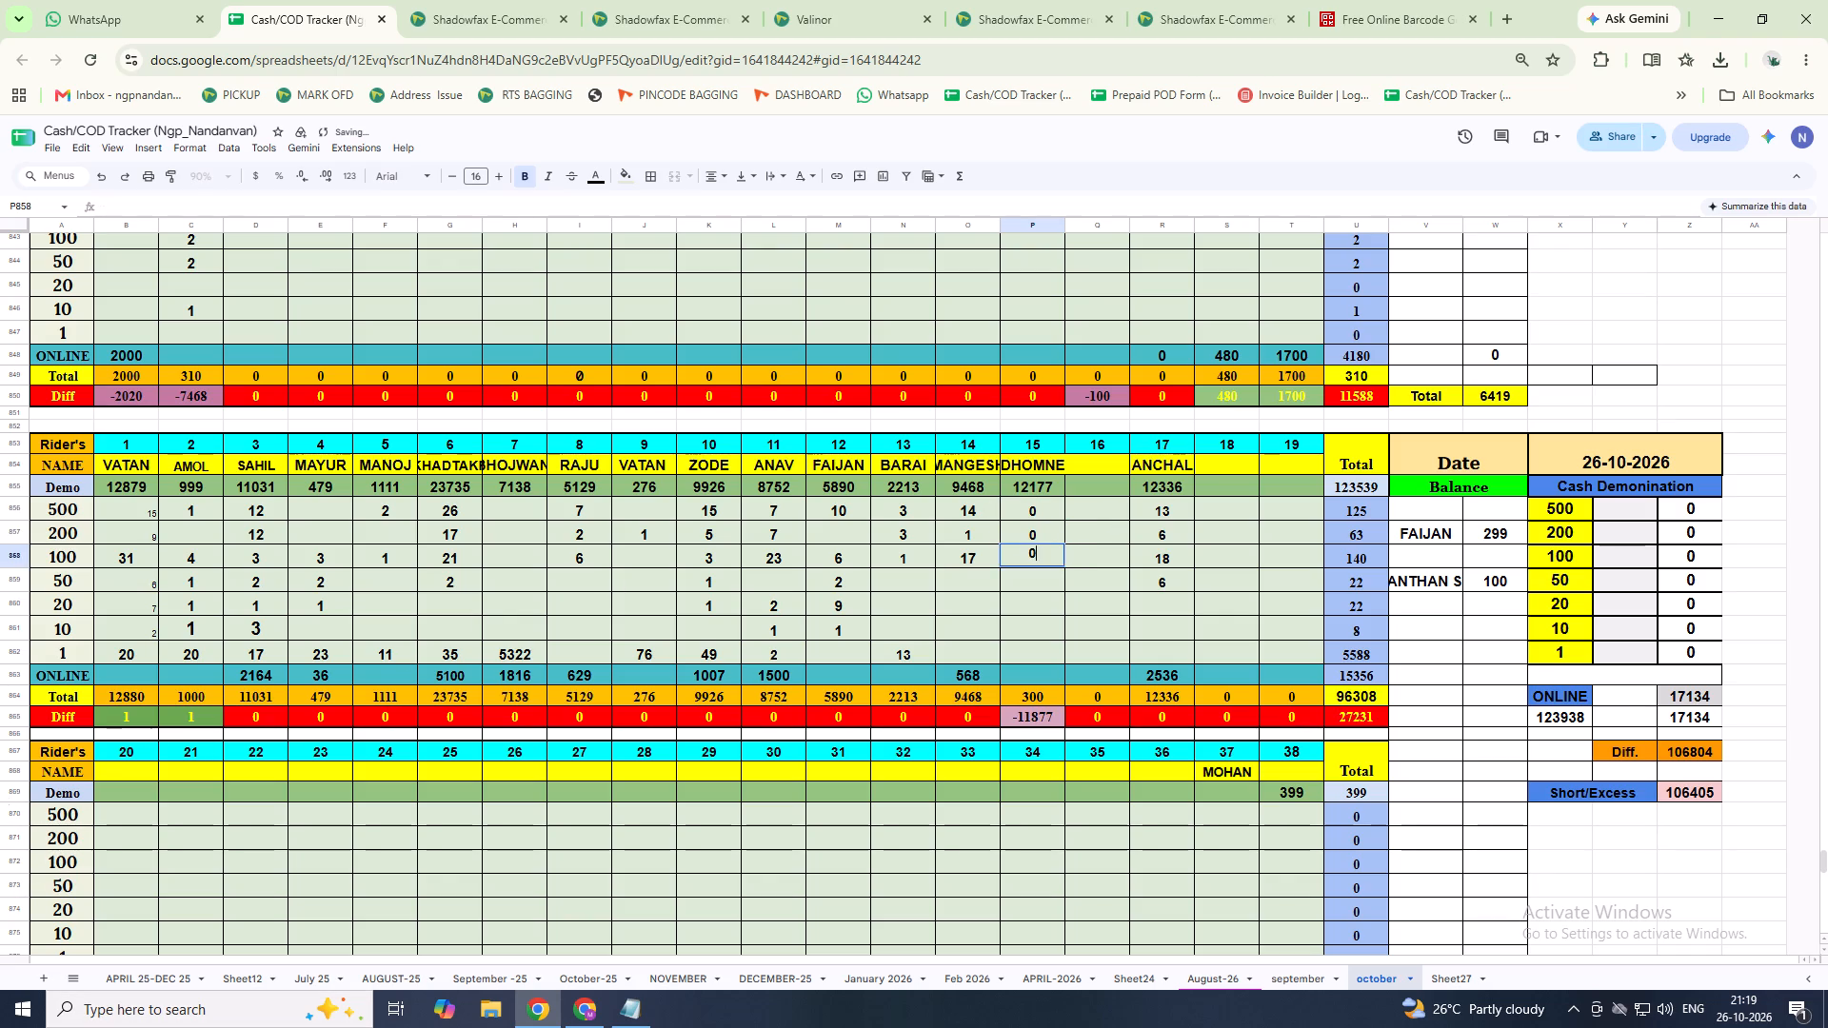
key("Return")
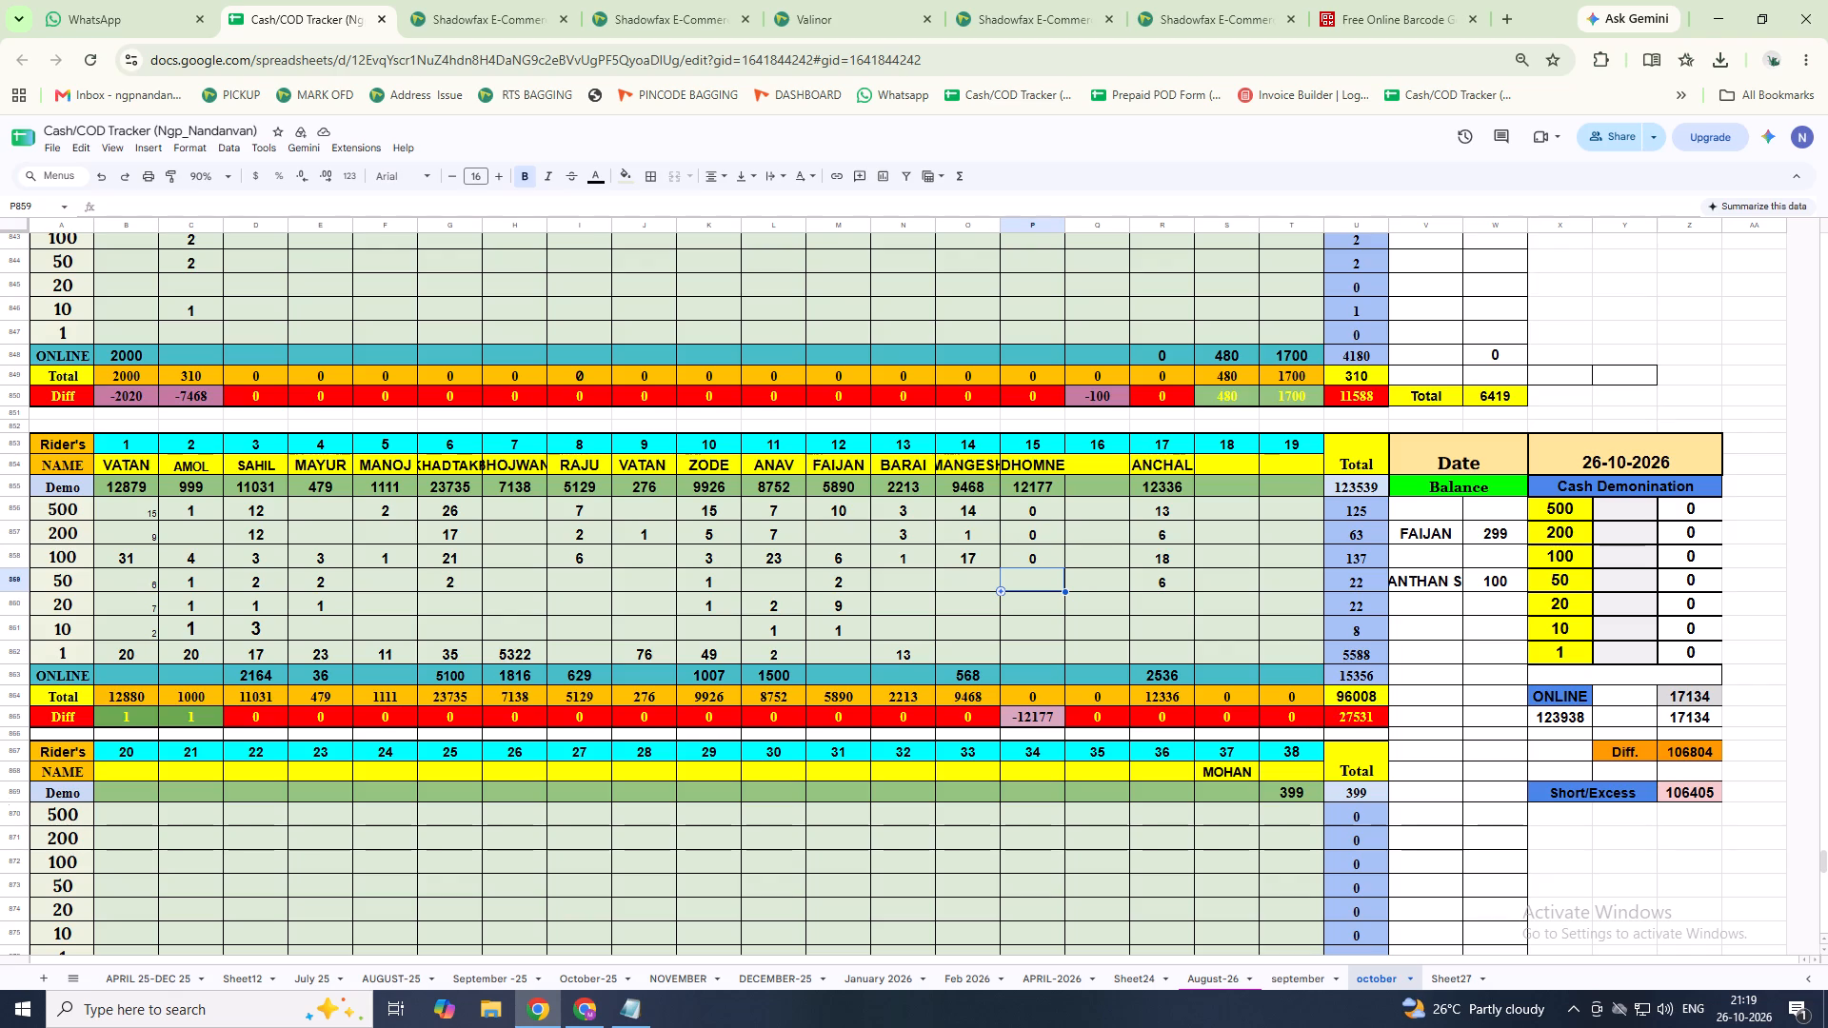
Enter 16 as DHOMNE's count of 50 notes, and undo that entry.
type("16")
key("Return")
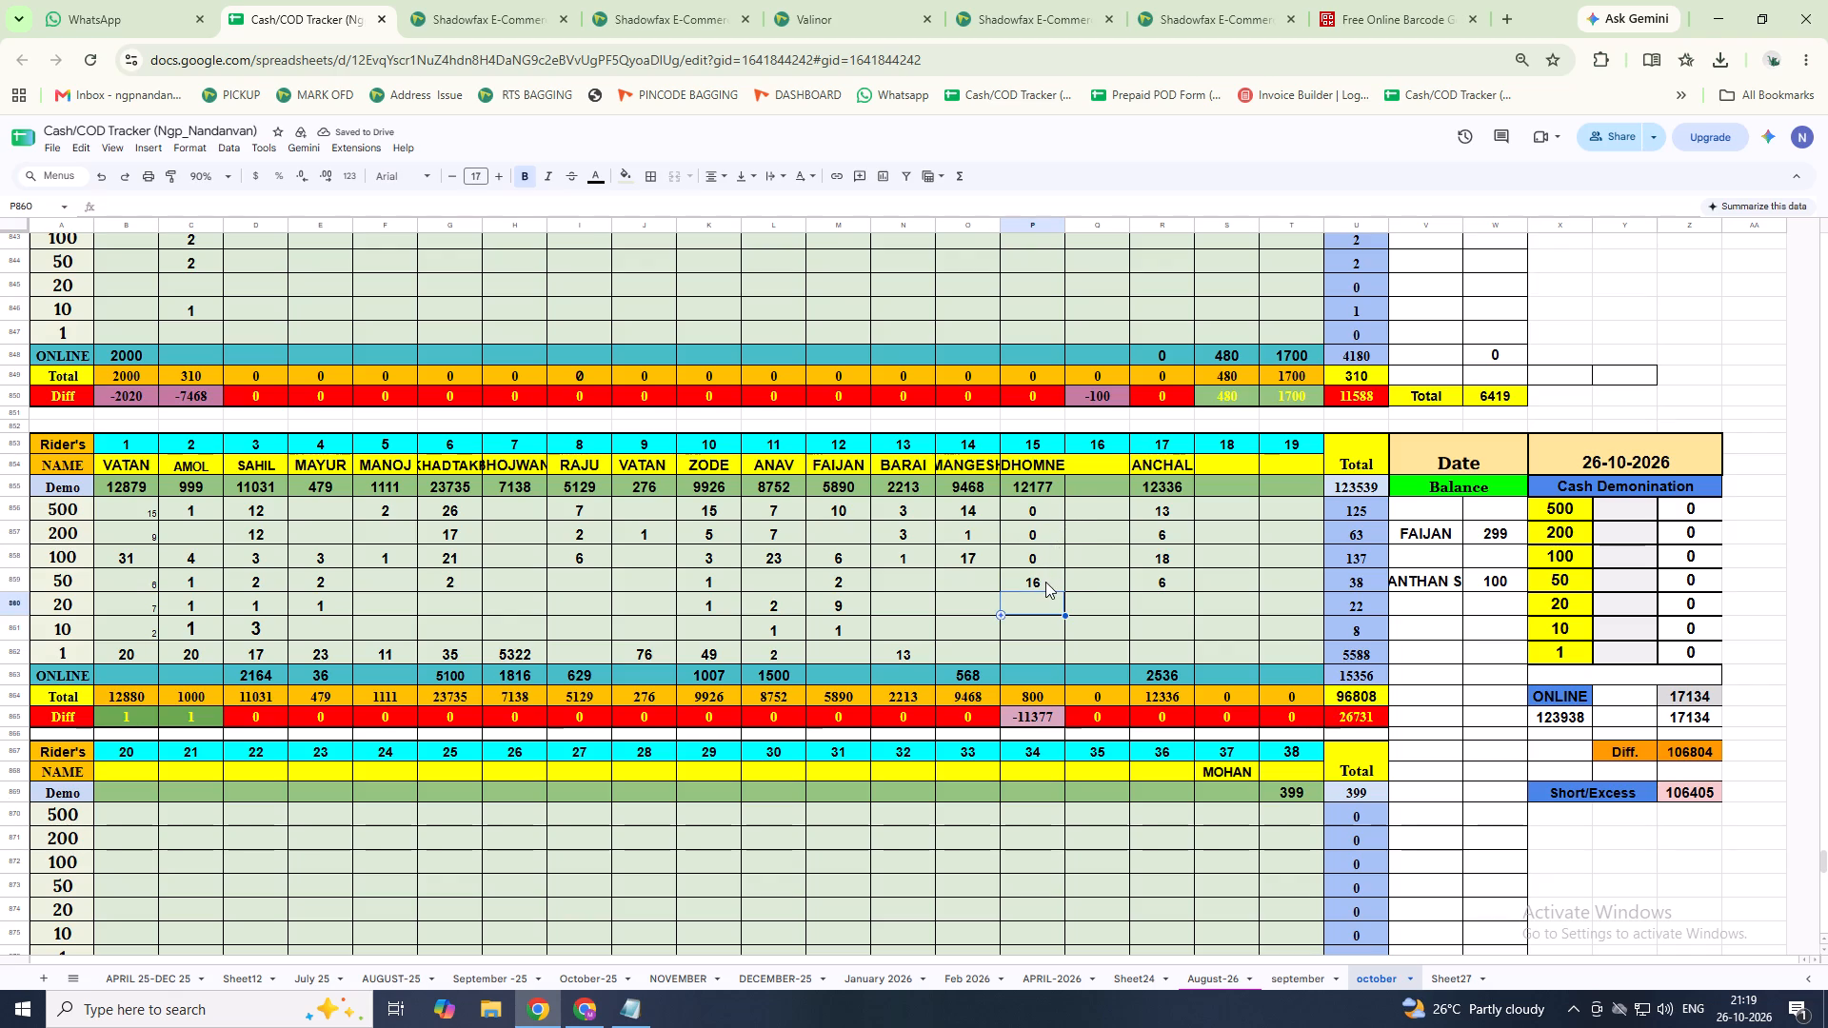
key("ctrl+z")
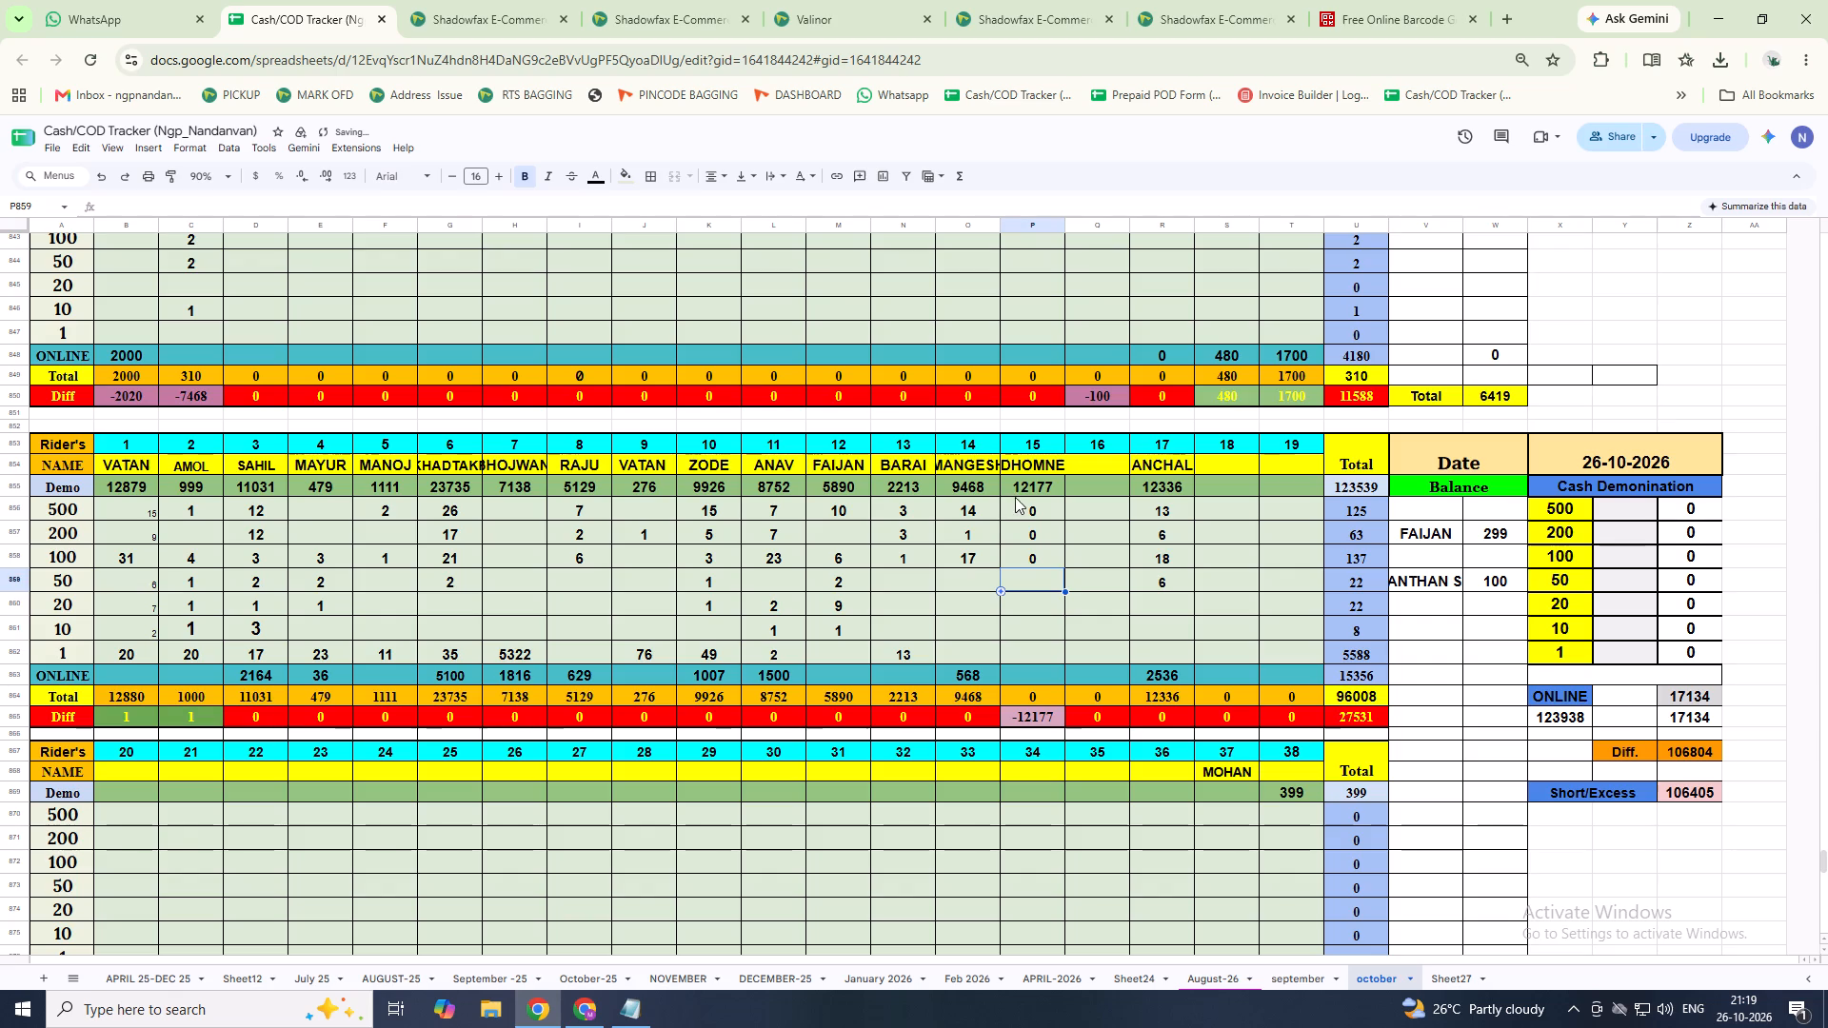
Set DHOMNE's note counts in the rider 15 column to 16 for 500, 2 for 200 and 3 for 100.
left_click(1027, 498)
type("16")
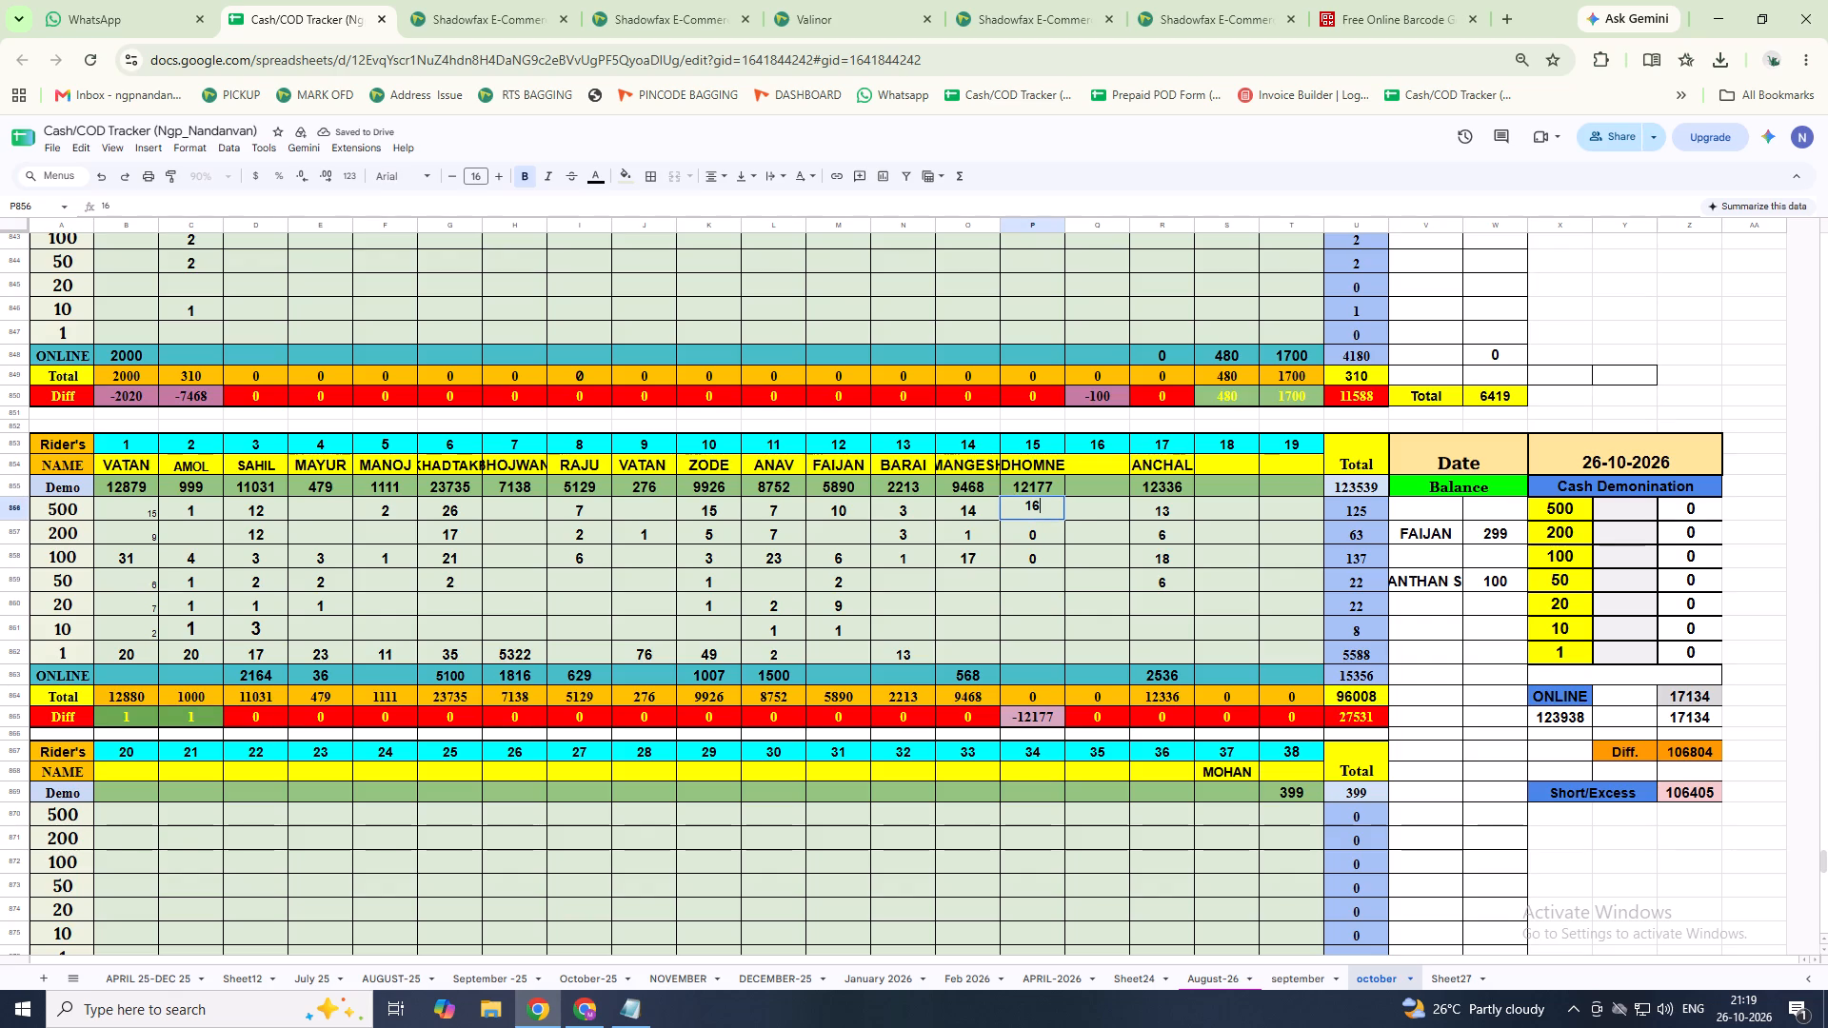
key("Return")
key("2")
key("Return")
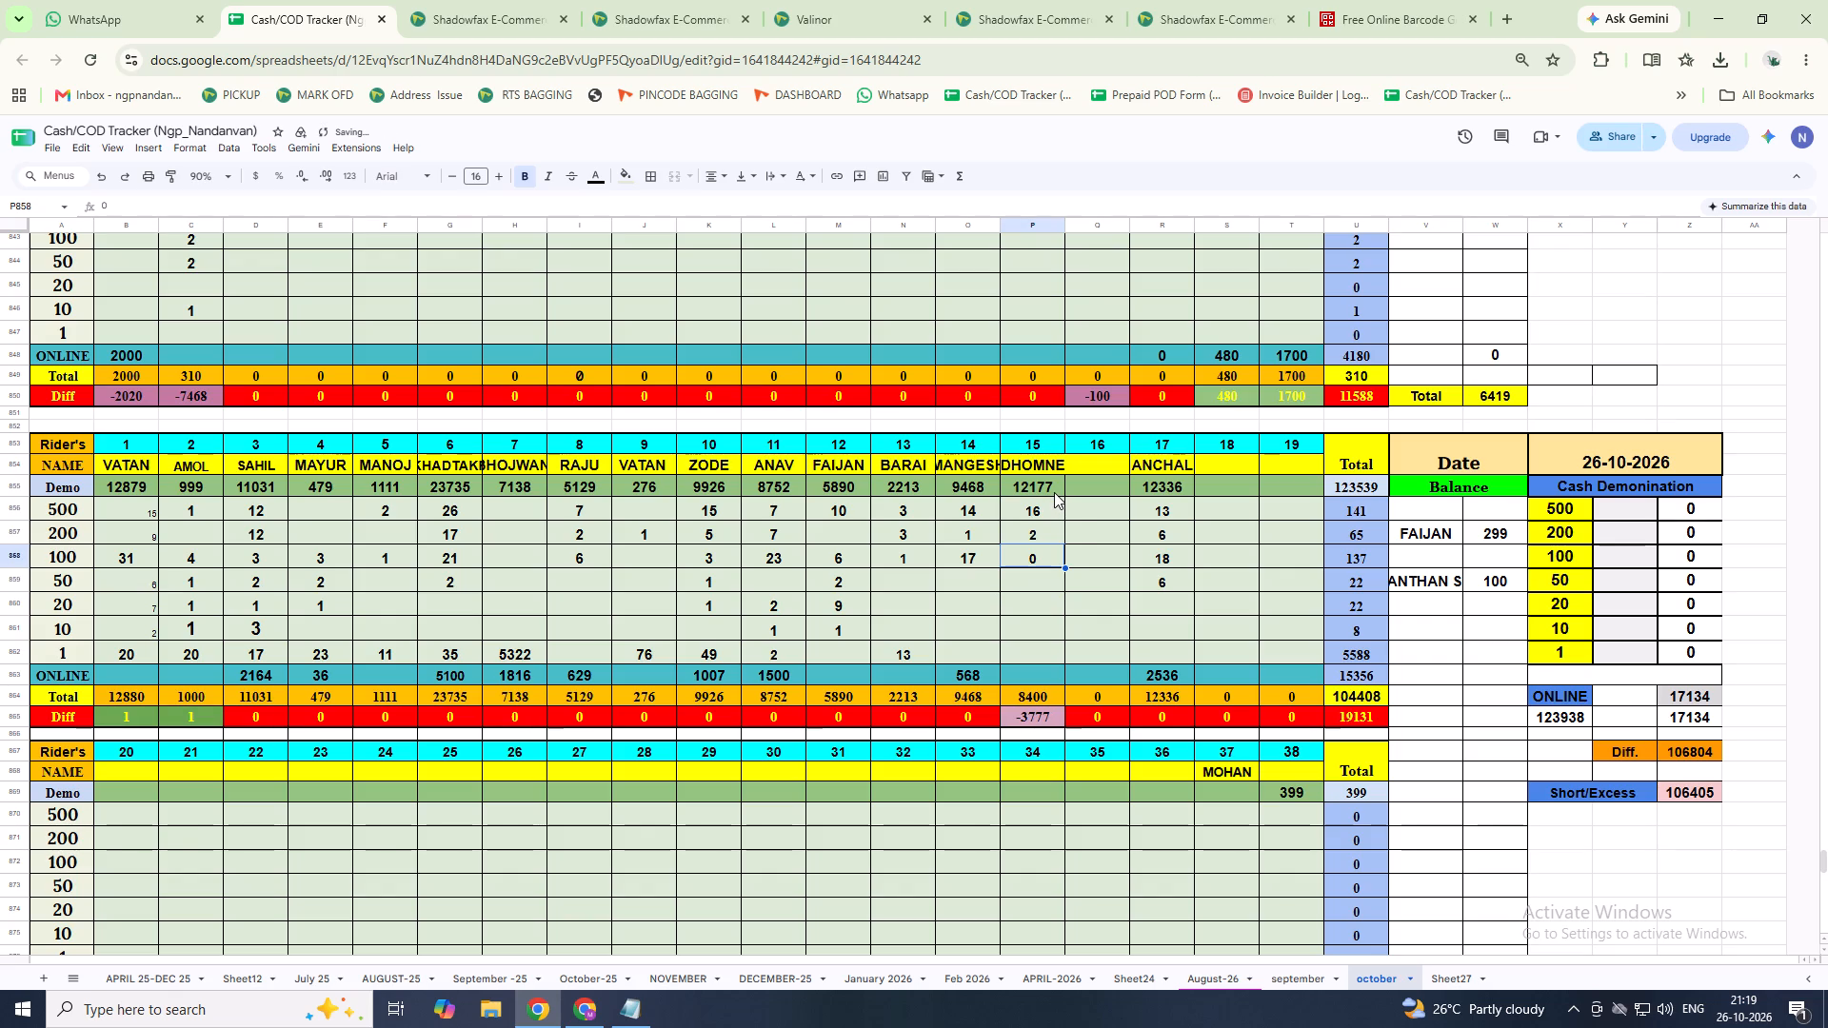
key("3")
key("Return")
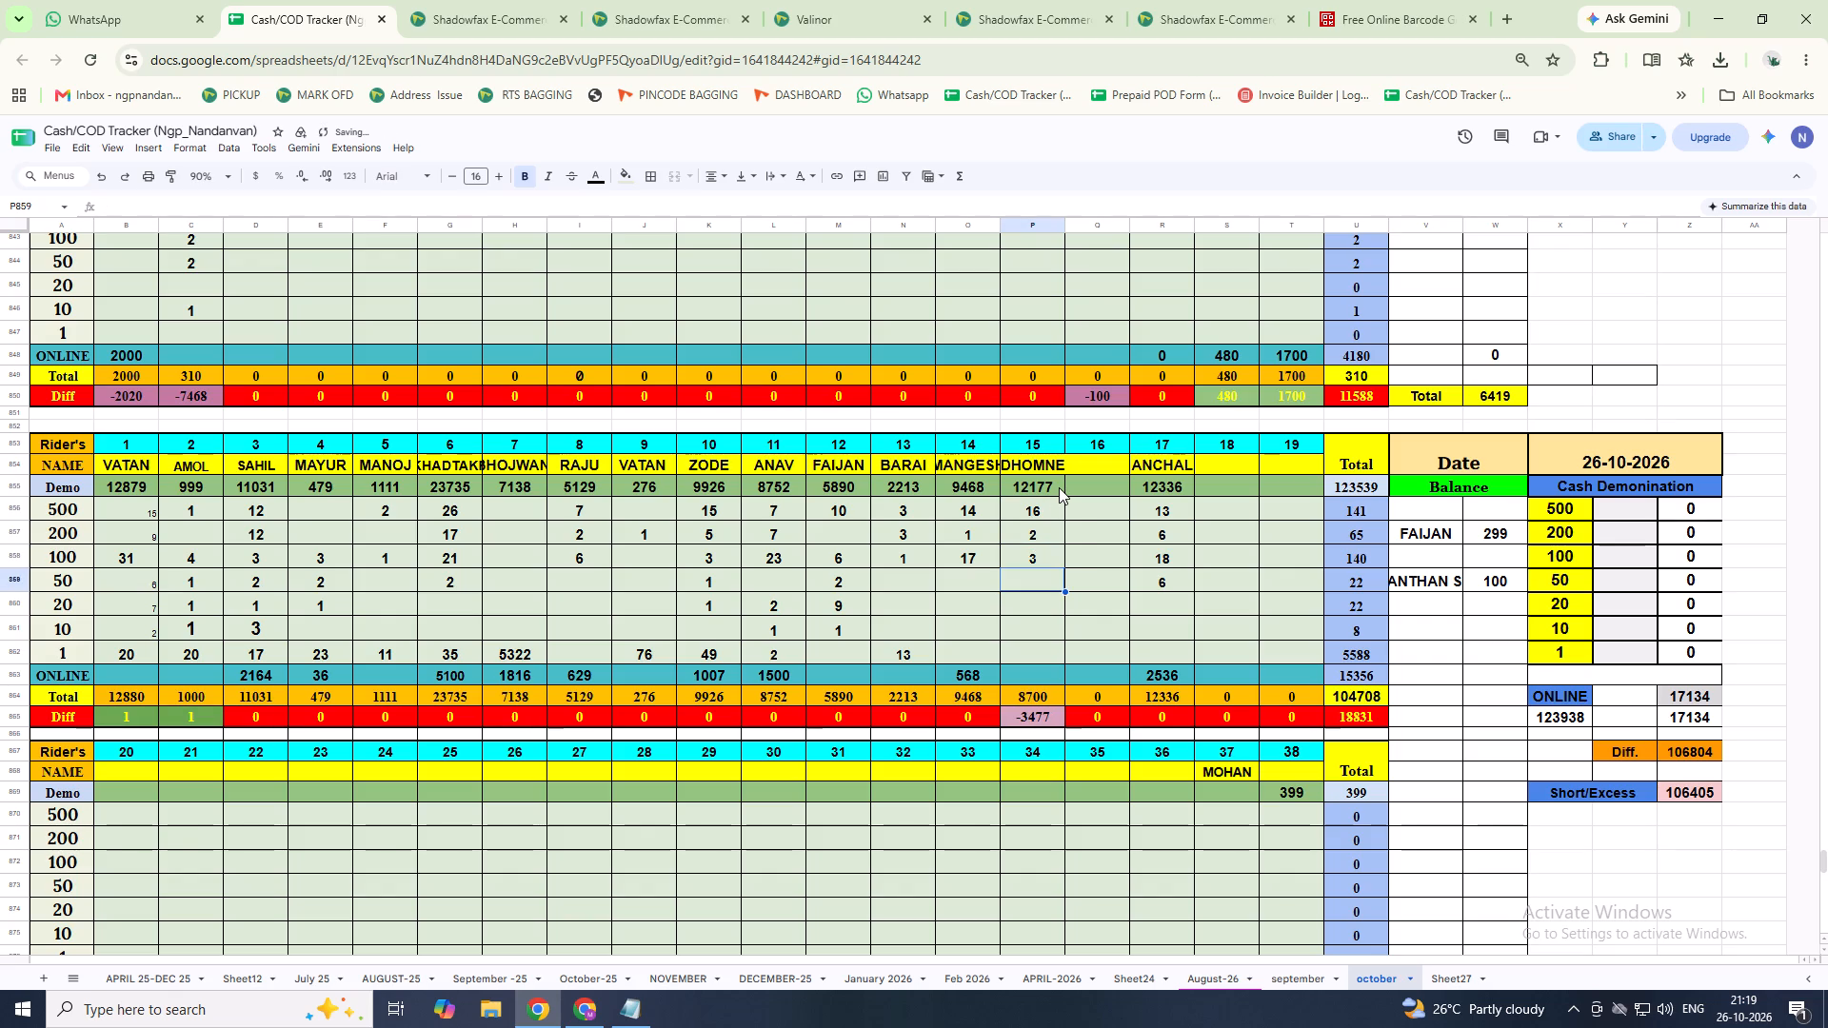
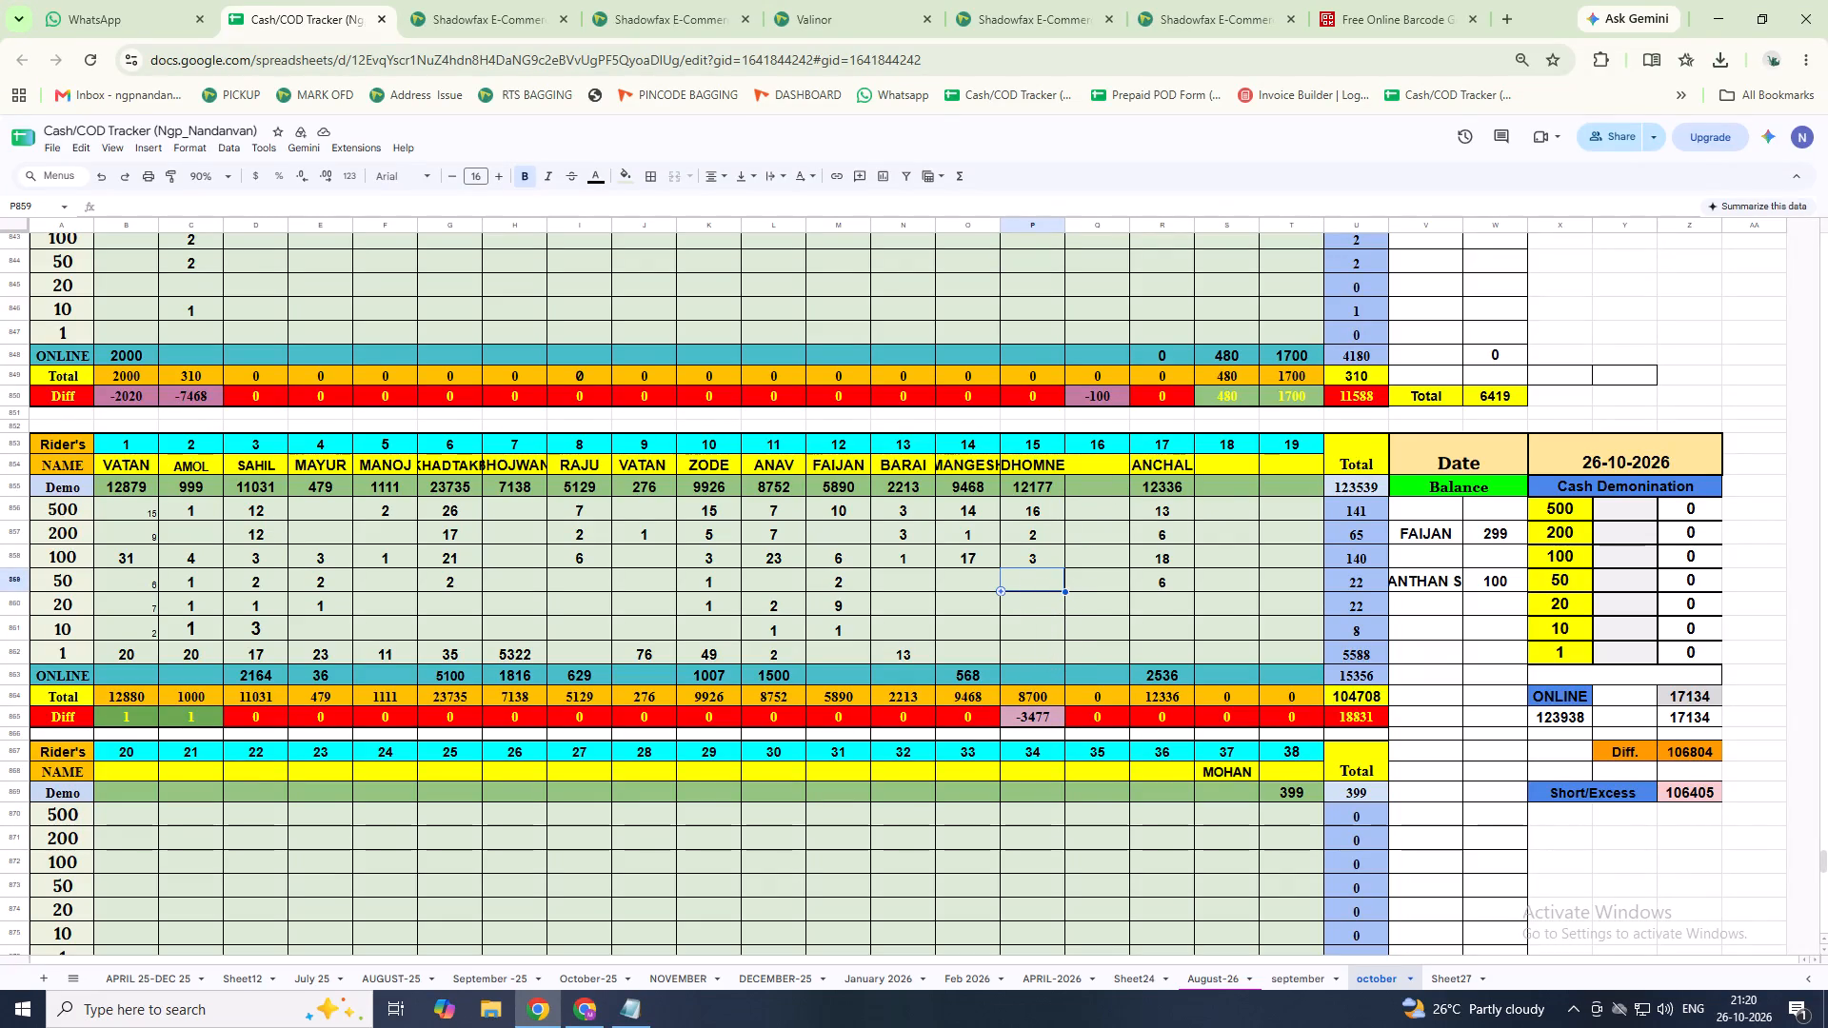
Set DHOMNE's count of 100 notes in the rider 15 column to 2 and the count in the 1 row to 77.
left_click(1038, 557)
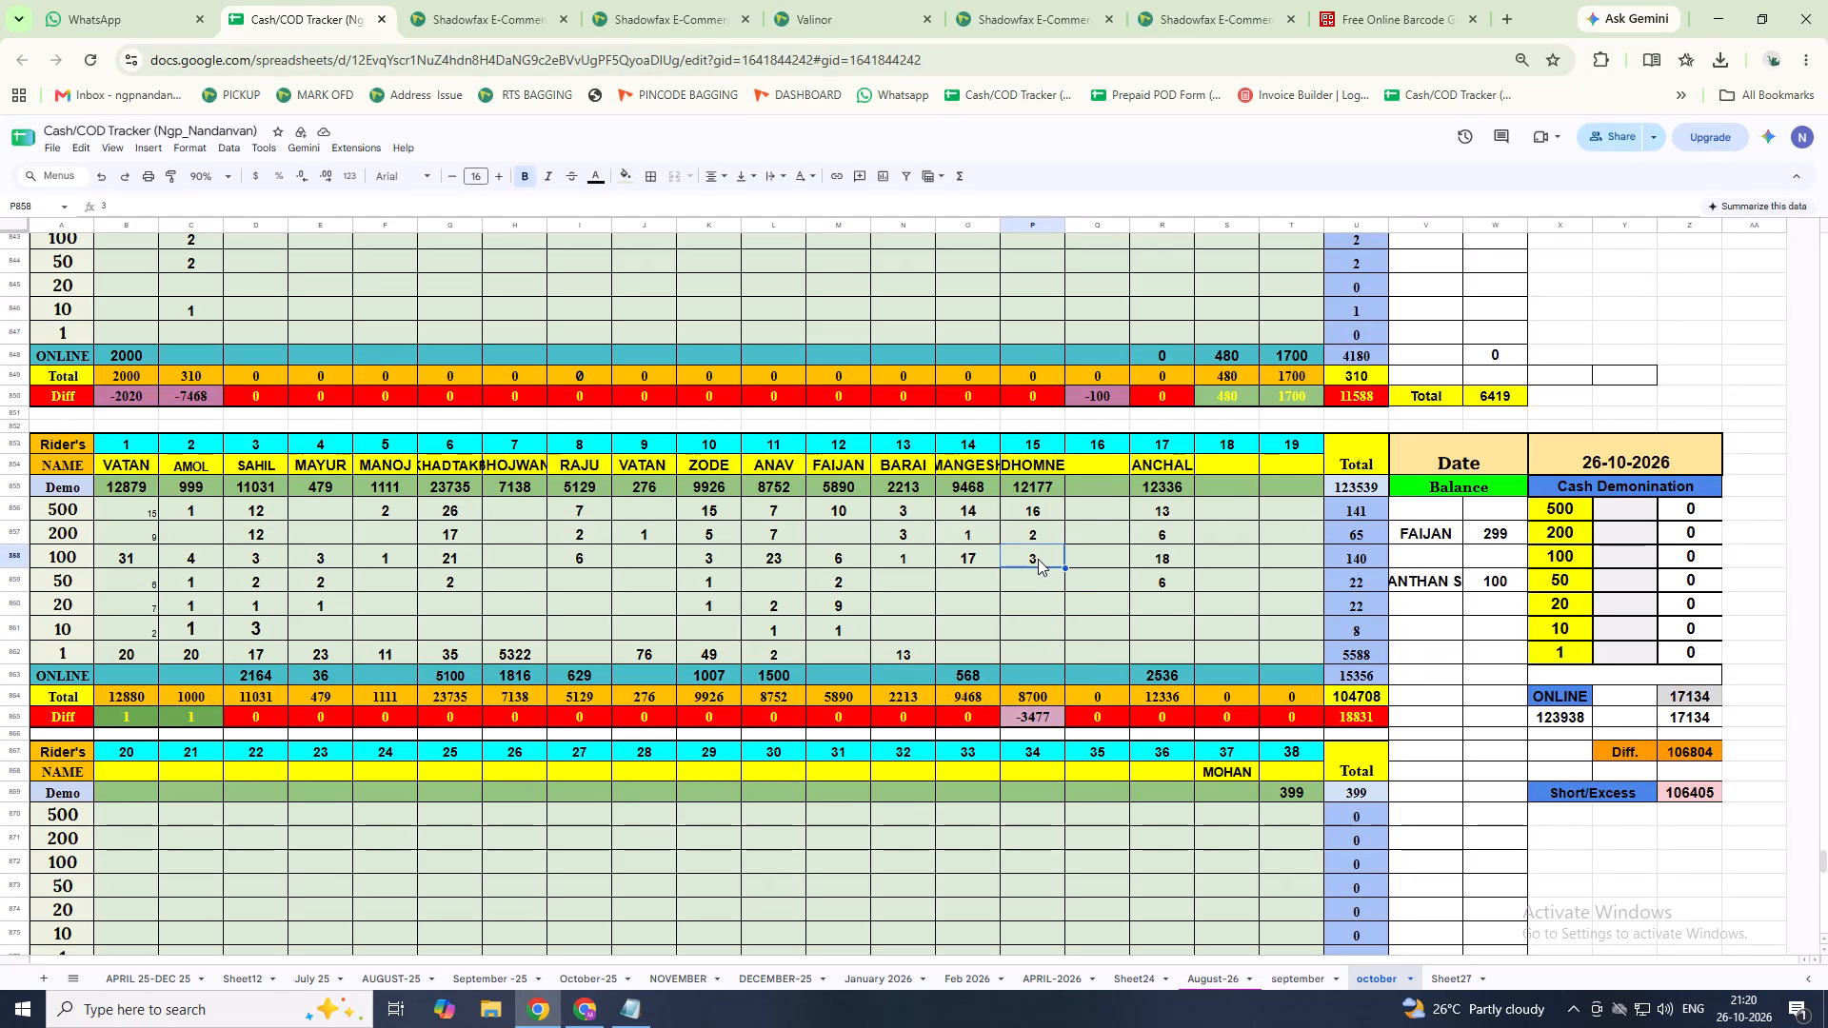
key("BackSpace")
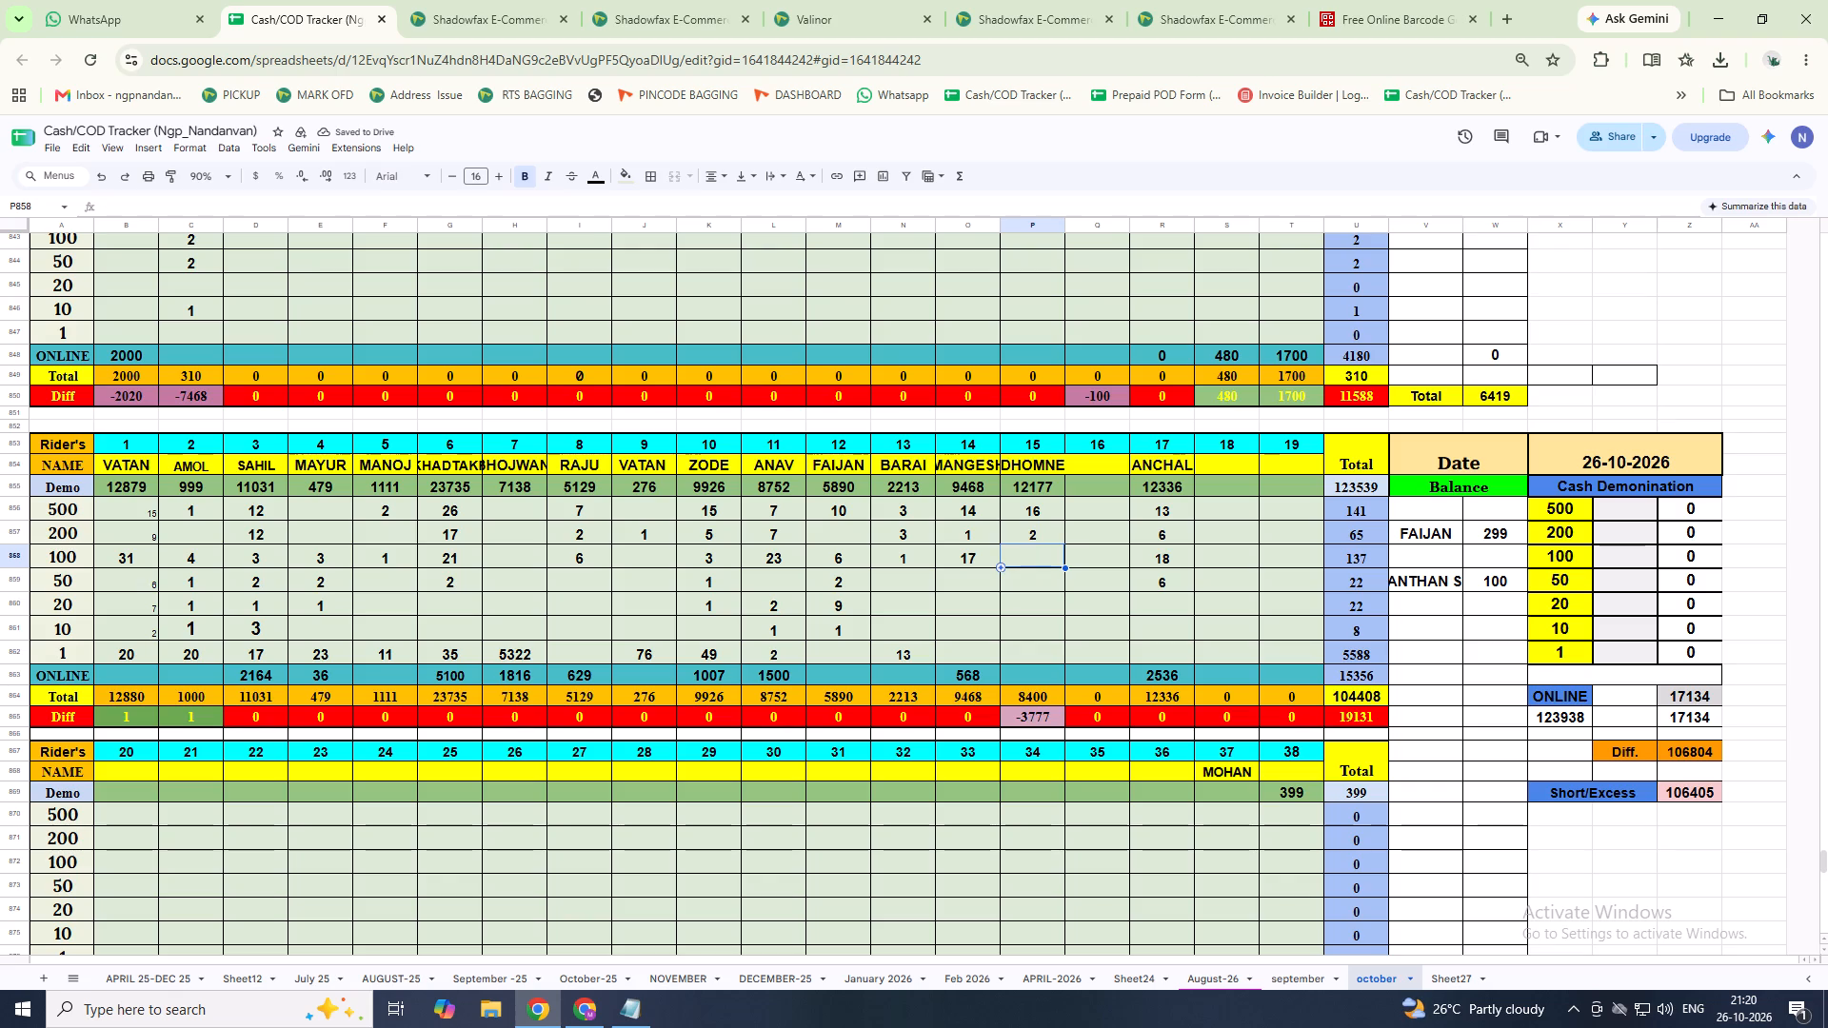
key("2")
key("Return")
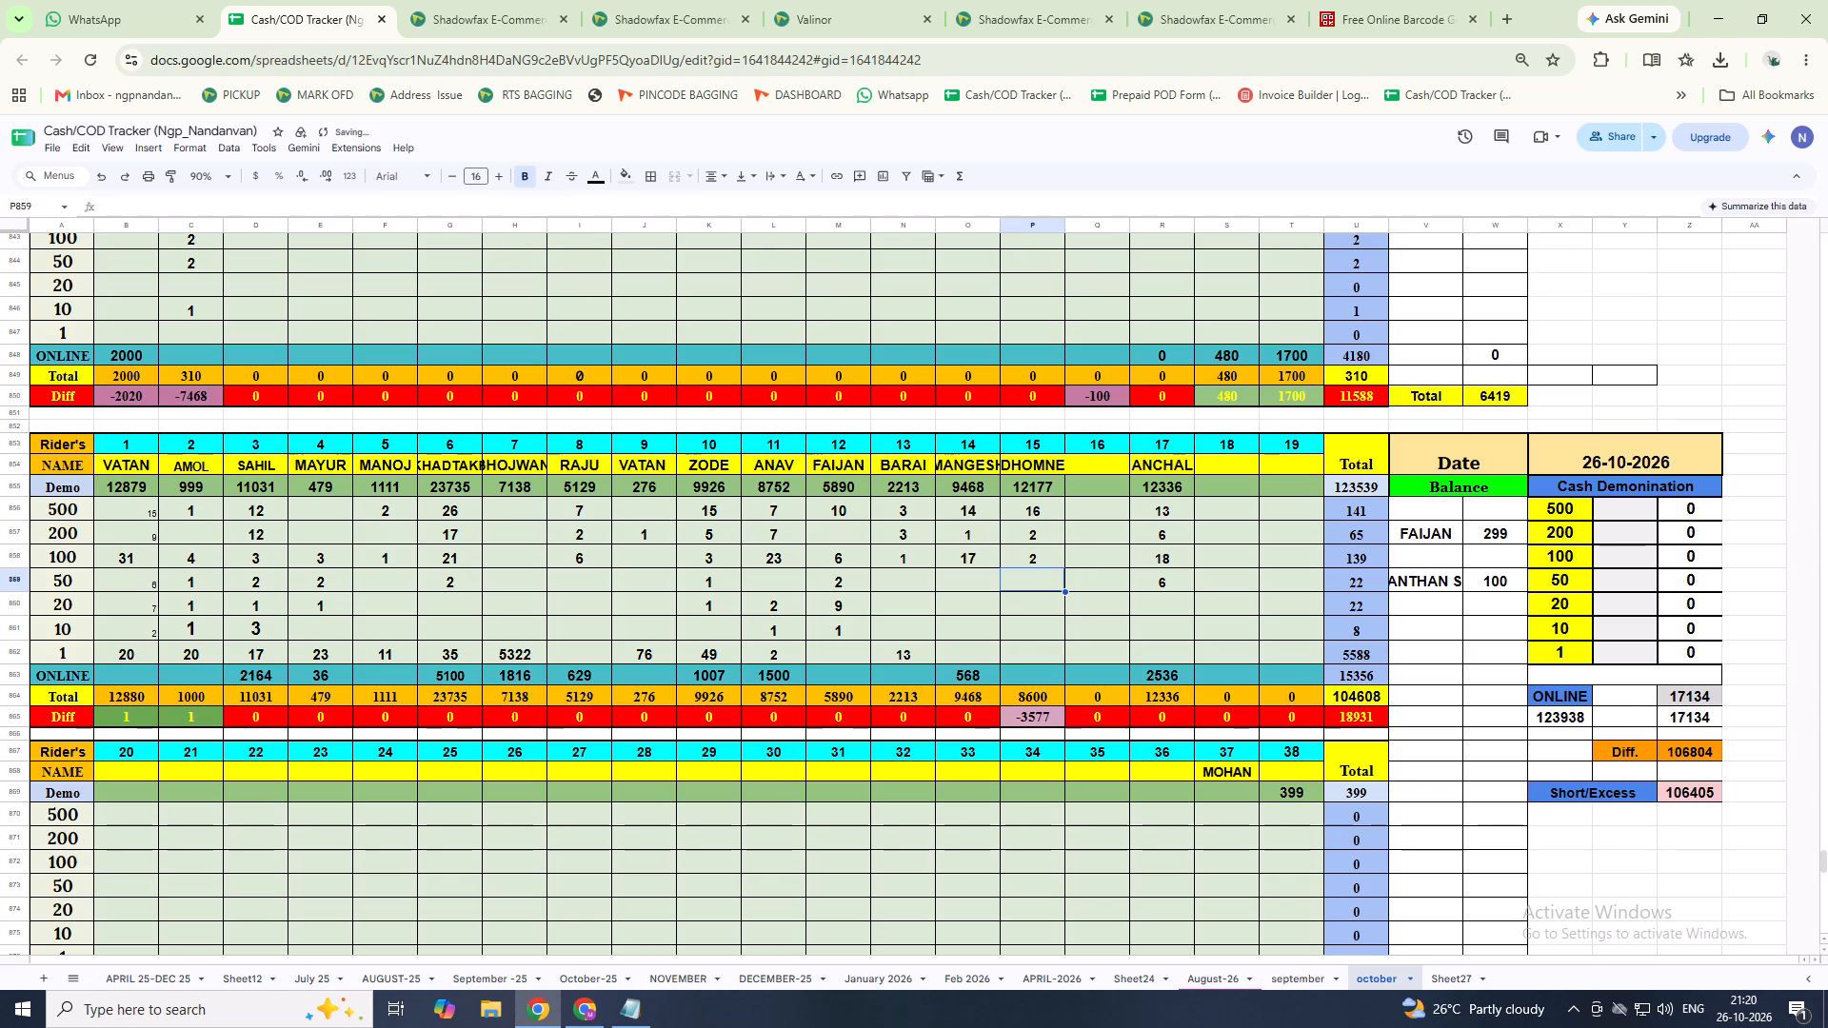
left_click(1038, 656)
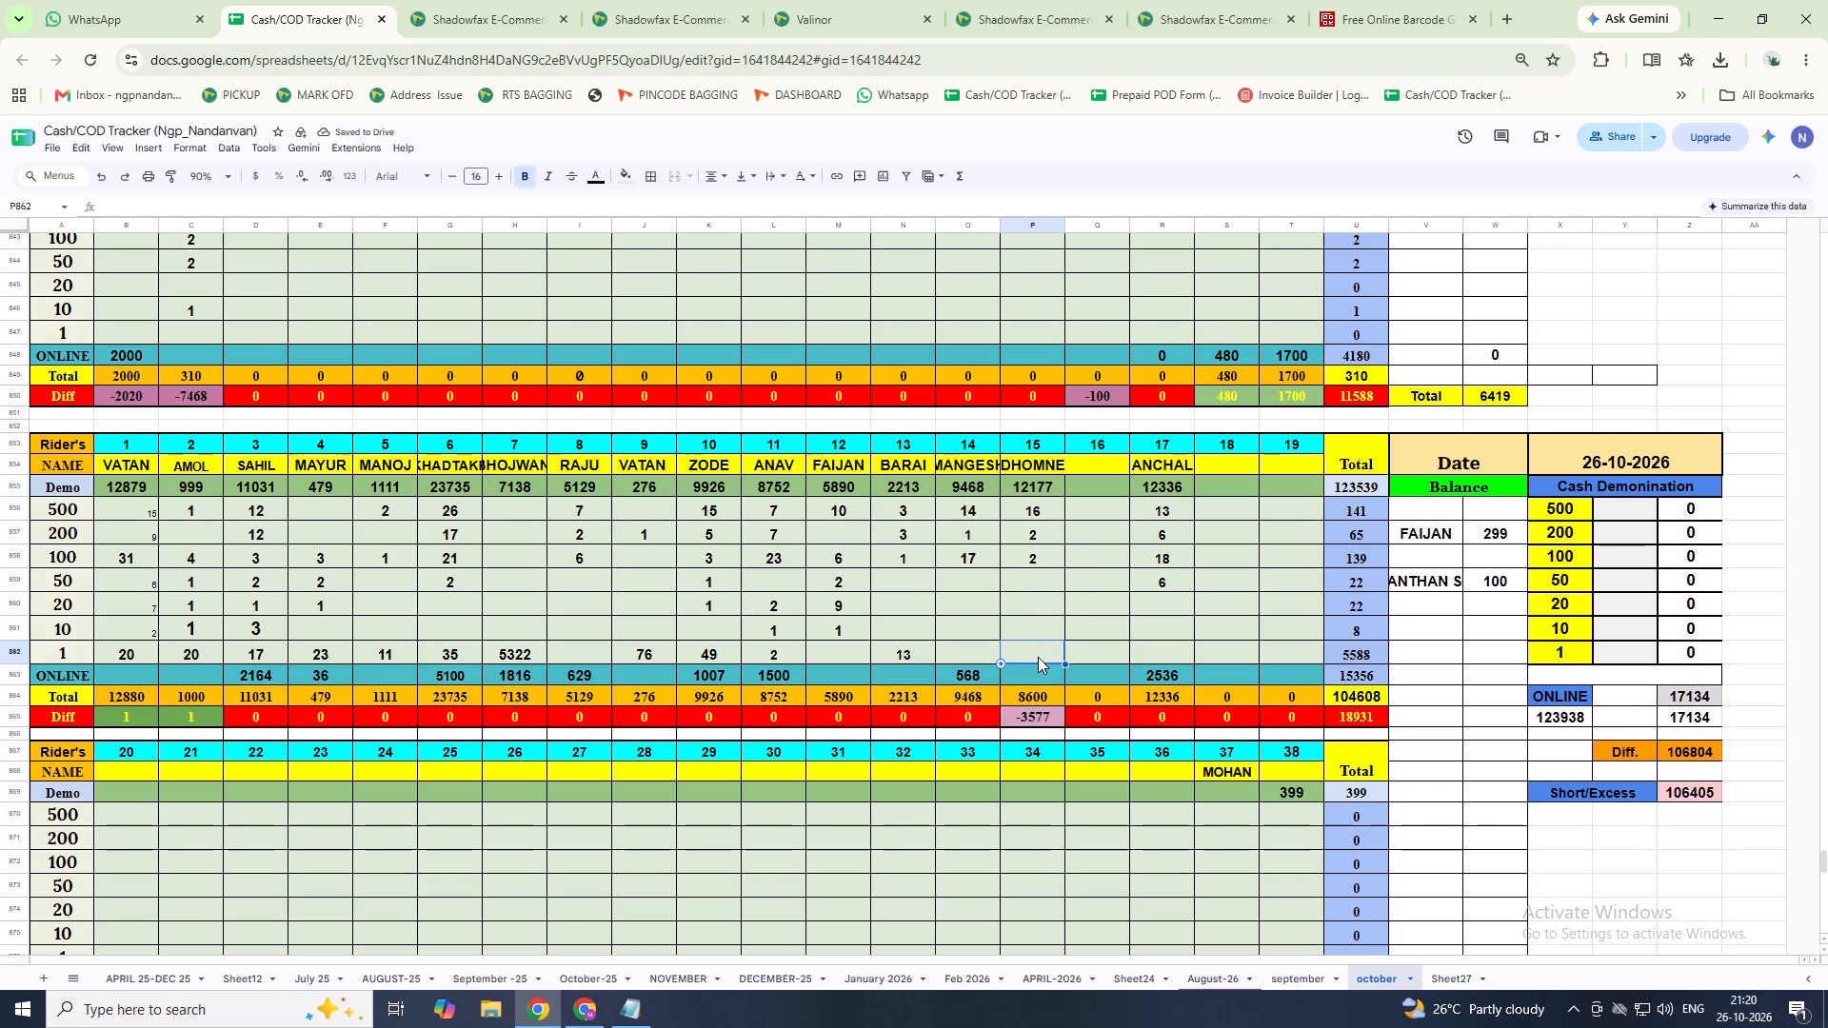
type("77")
key("Return")
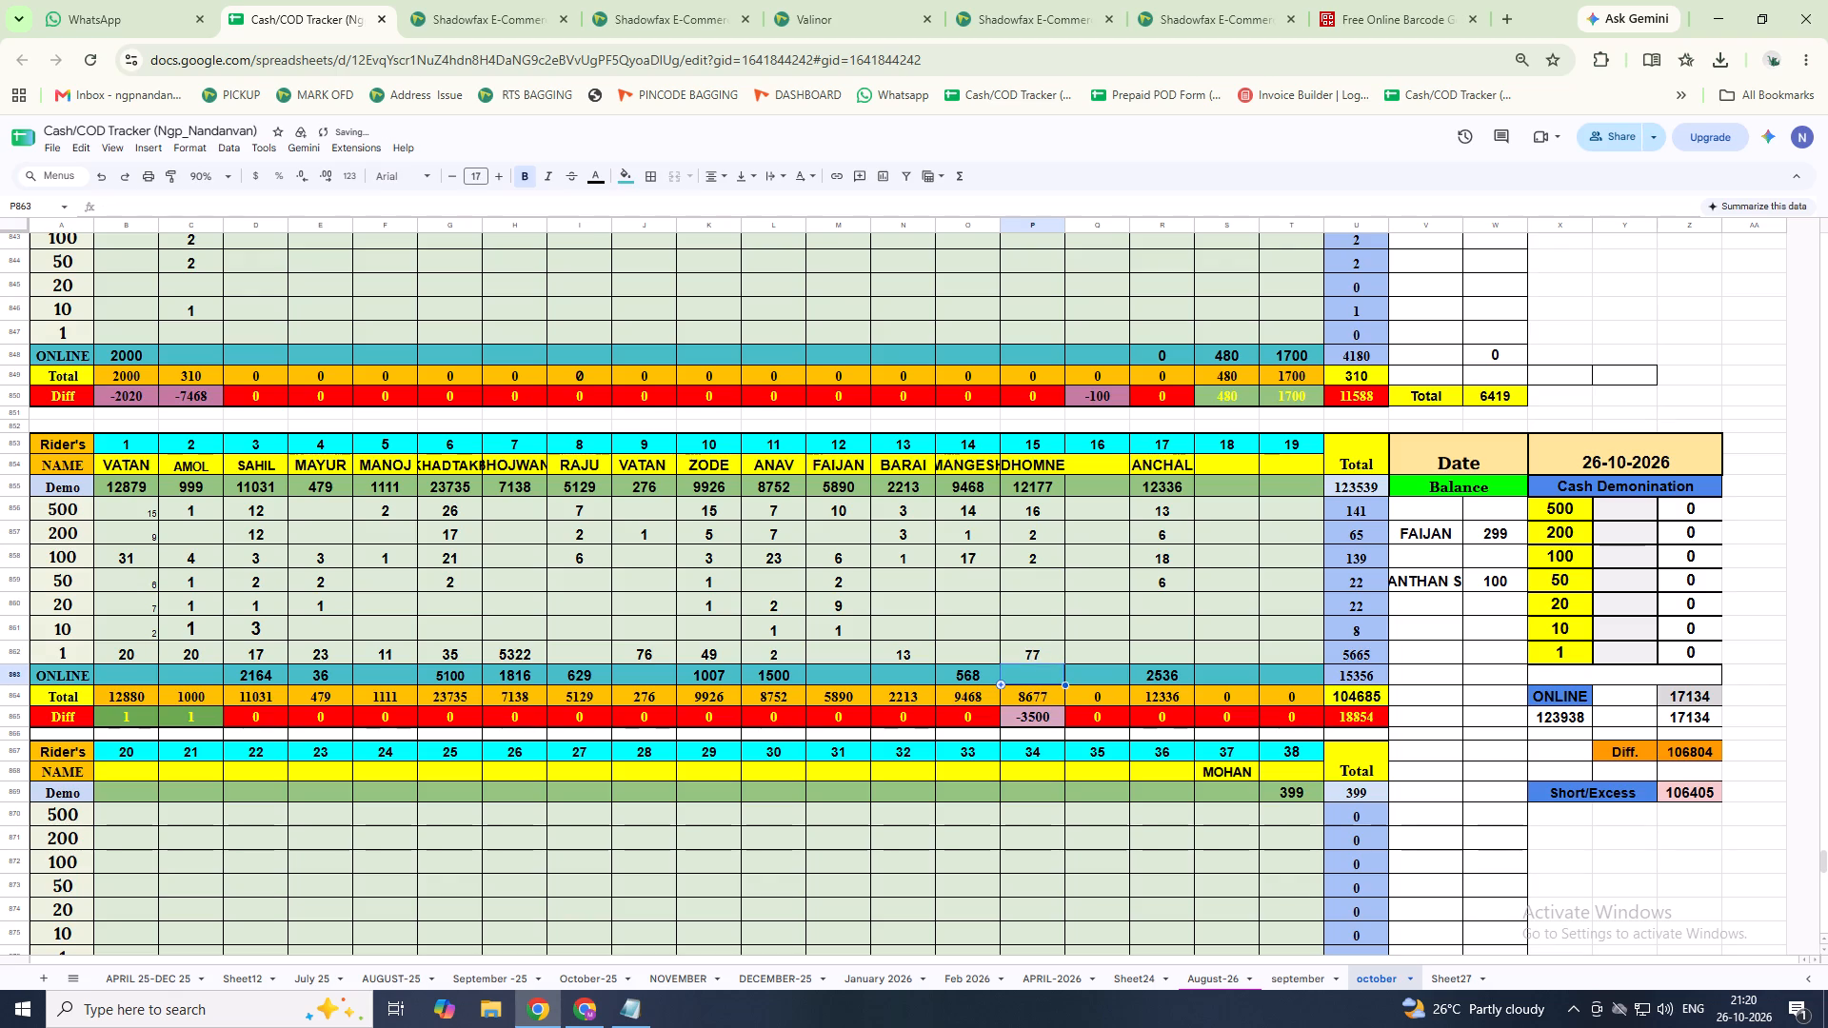
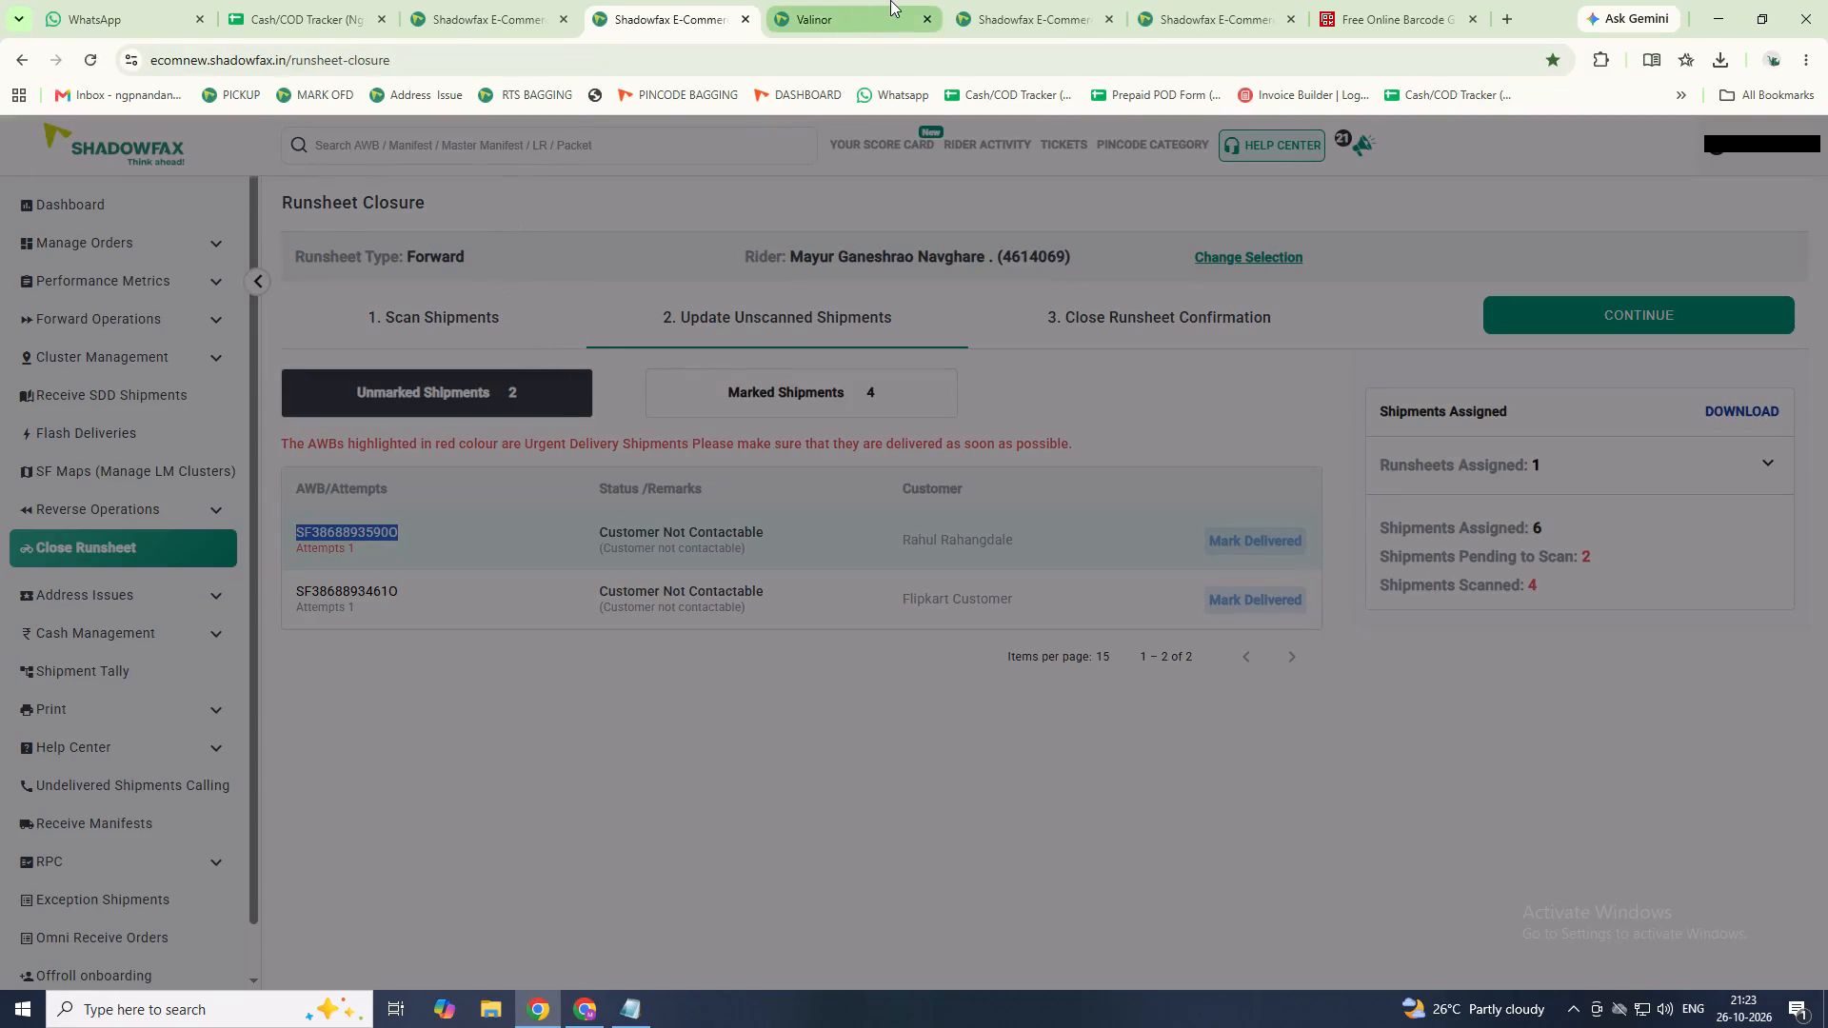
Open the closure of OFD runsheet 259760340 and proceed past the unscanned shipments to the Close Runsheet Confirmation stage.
left_click(1000, 4)
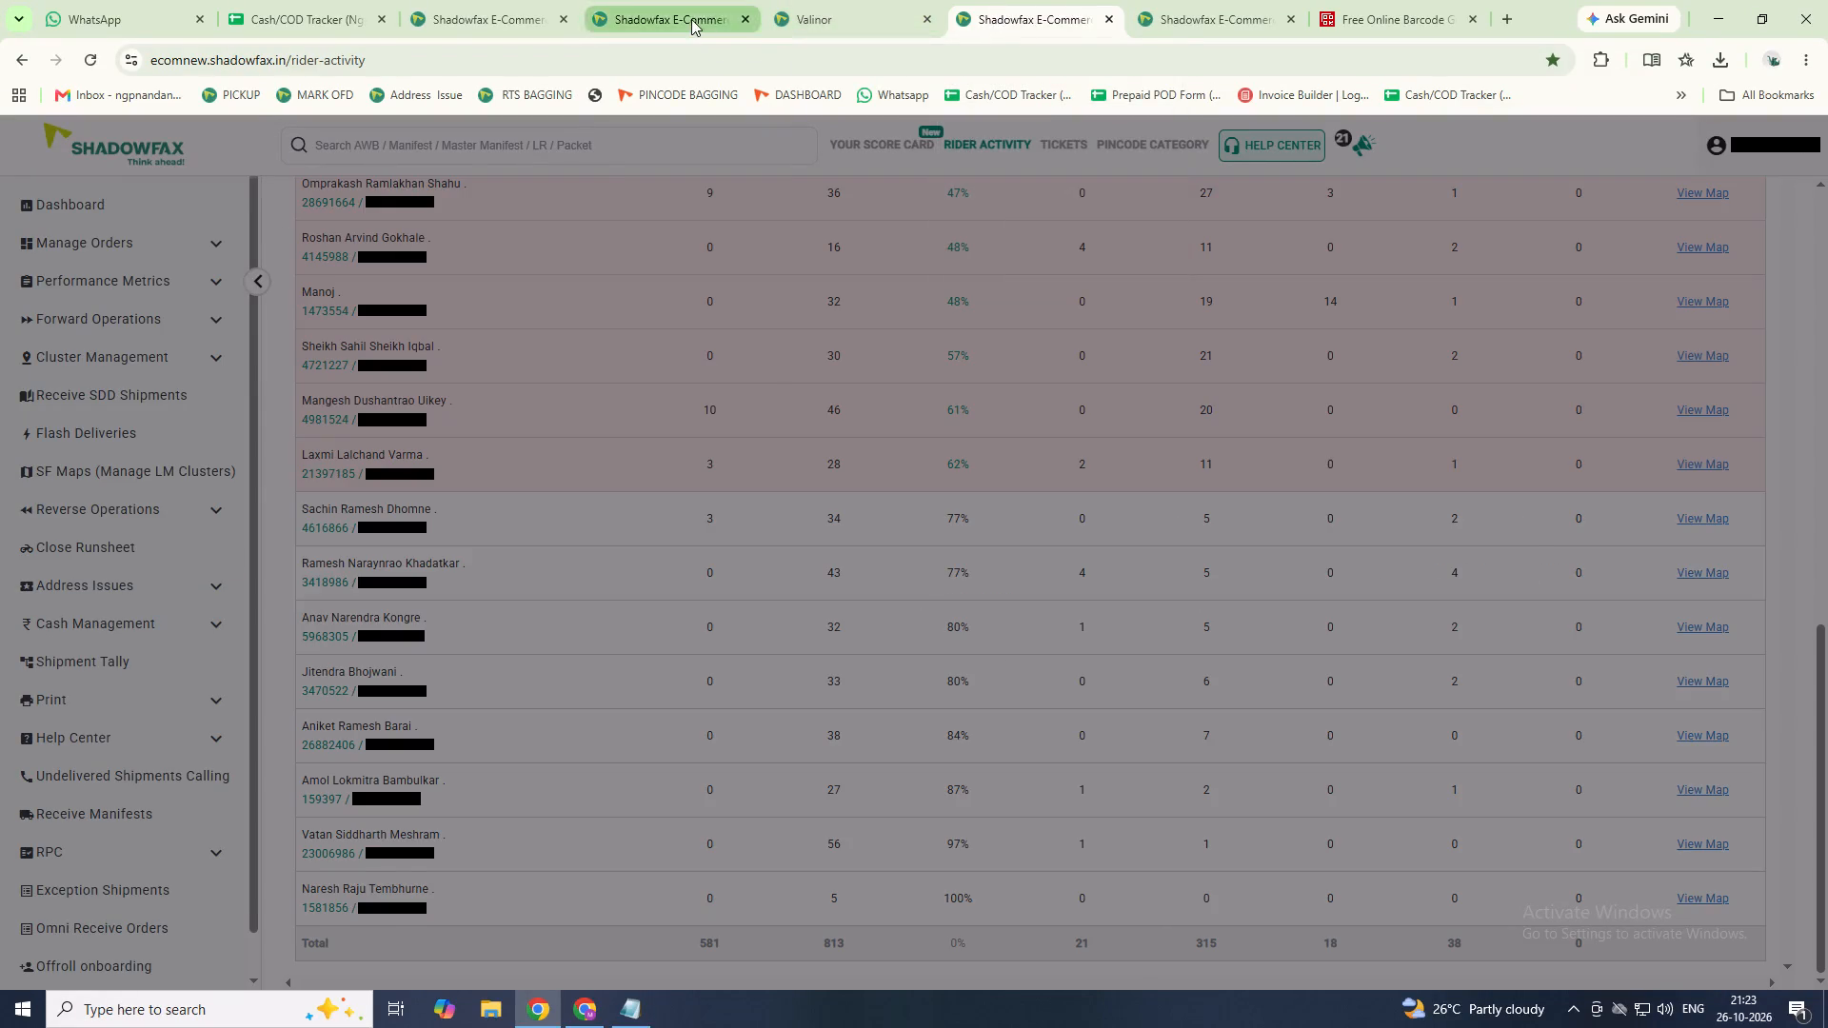
left_click(691, 19)
left_click(126, 196)
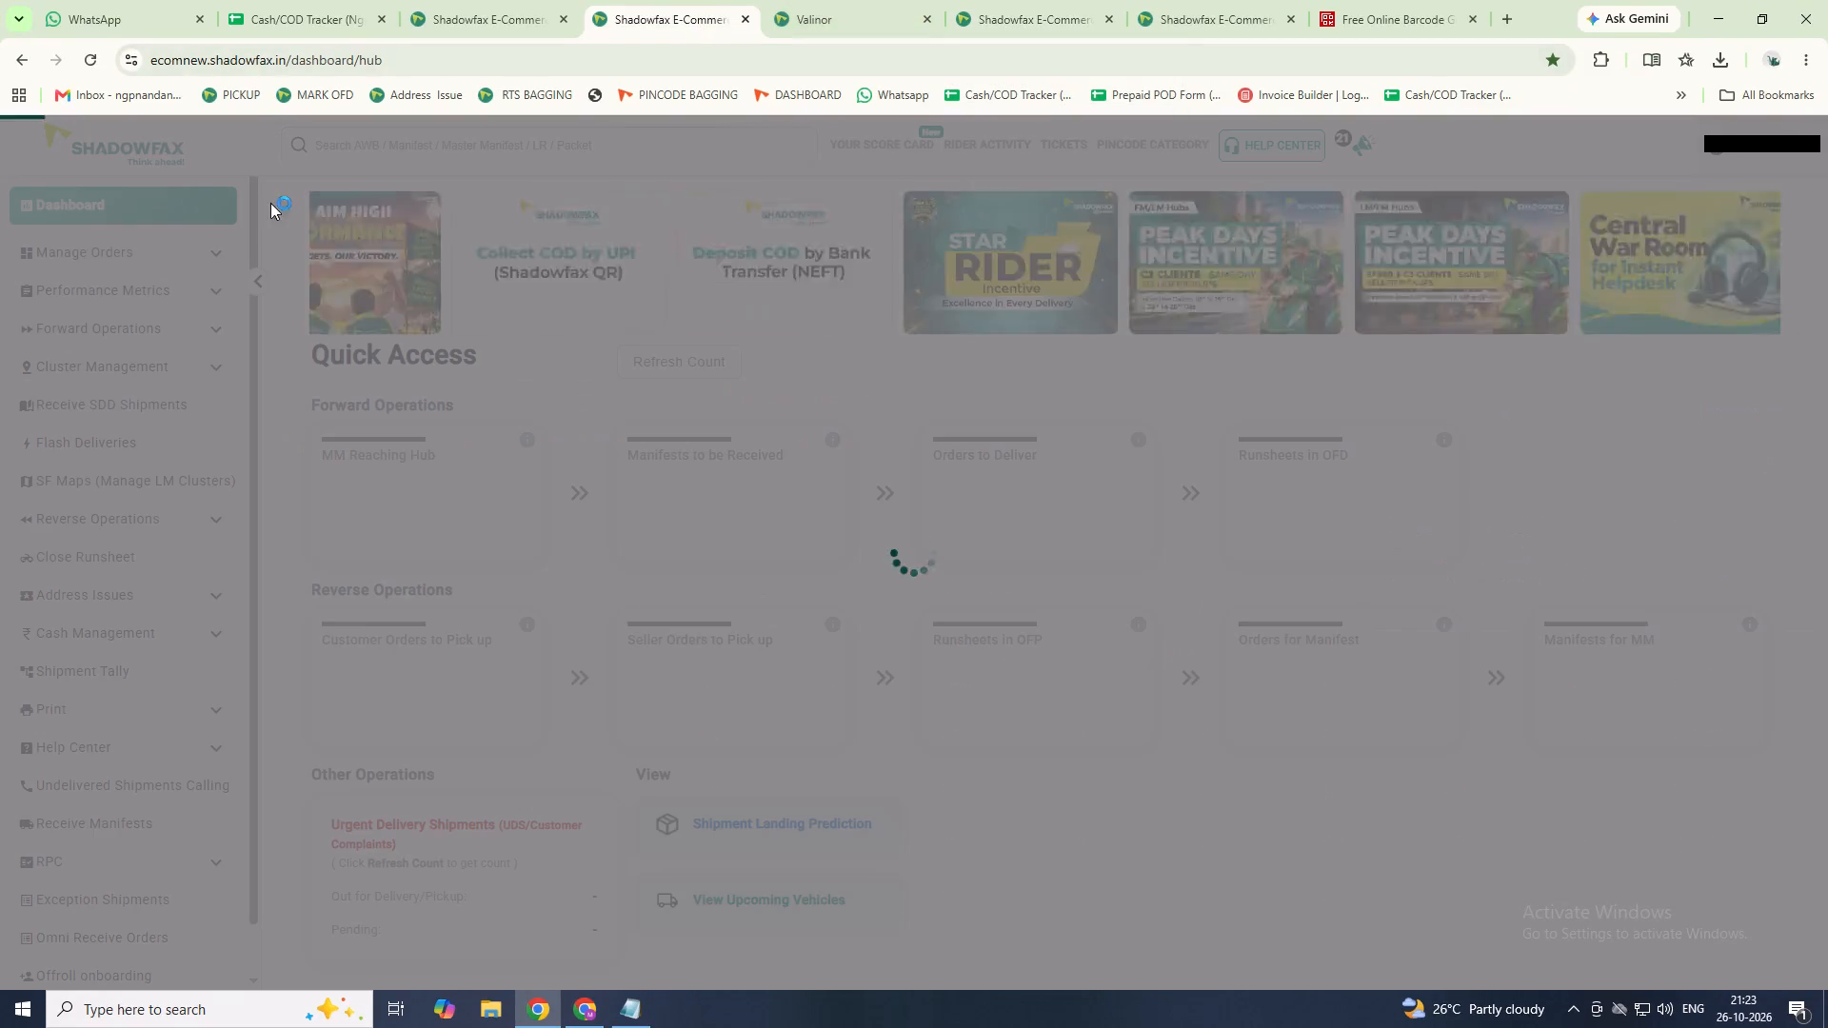
left_click(1308, 445)
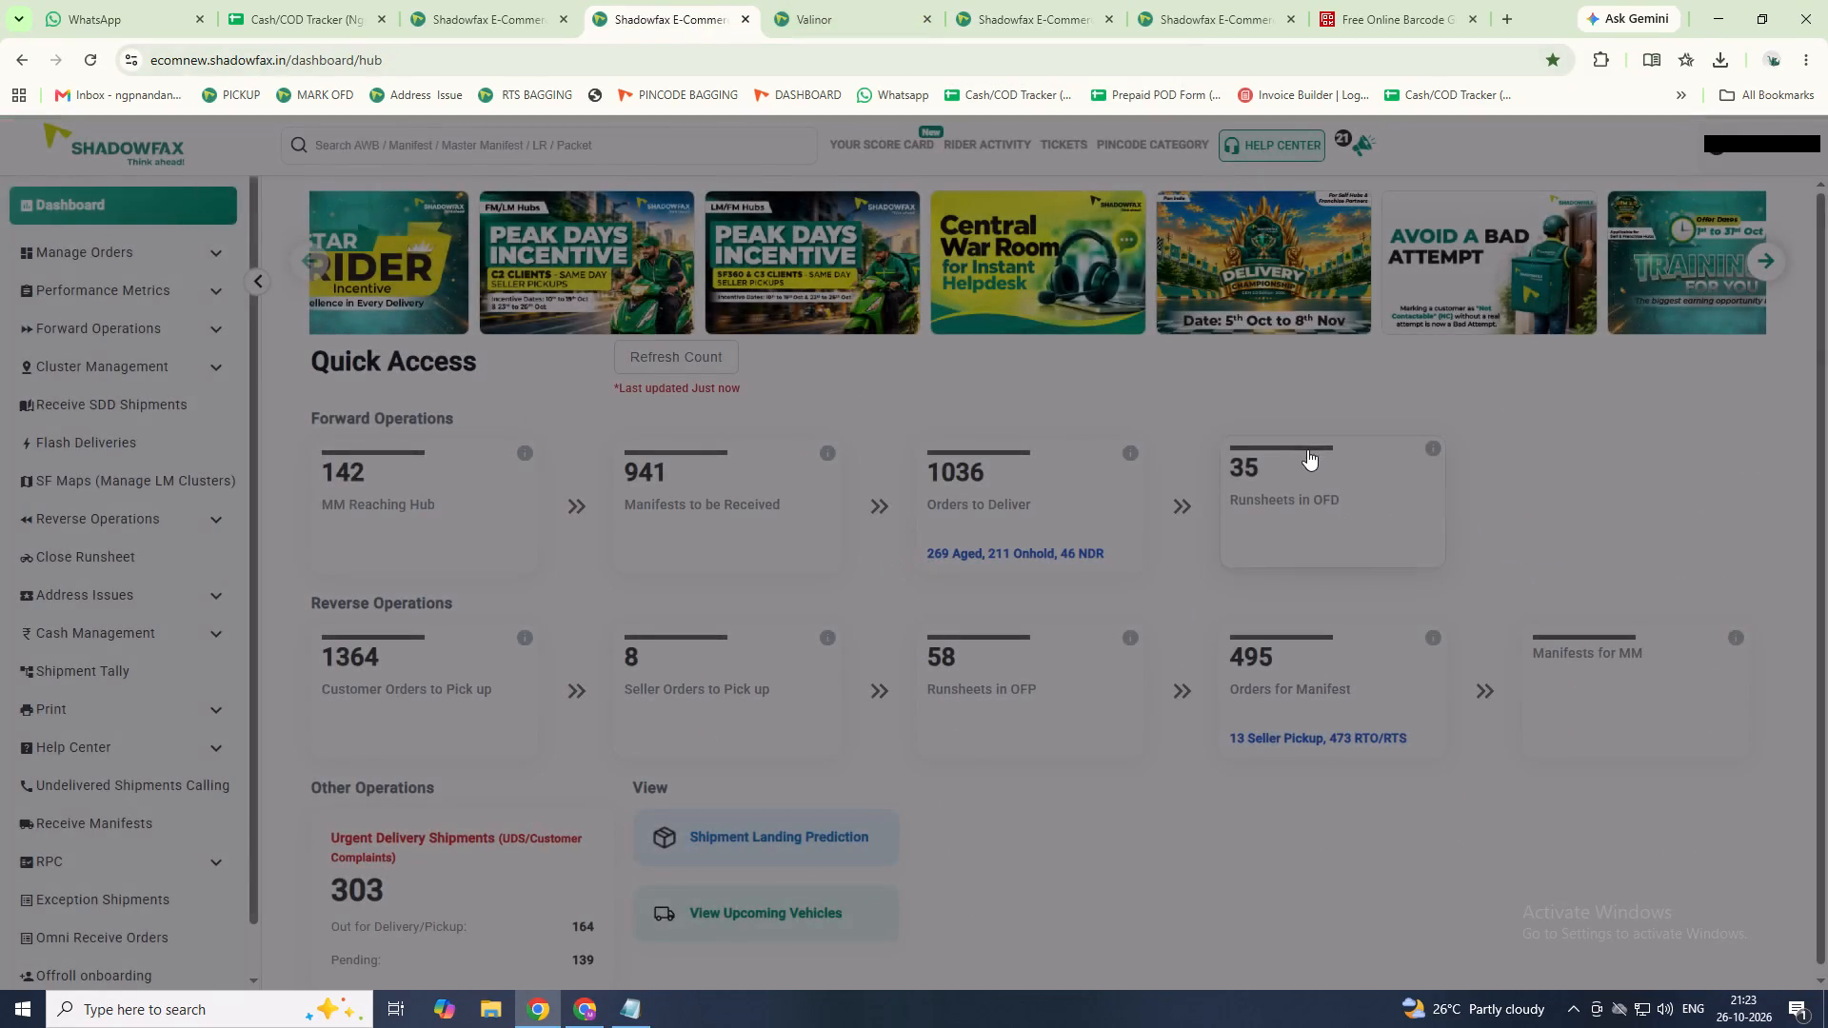
left_click(1307, 449)
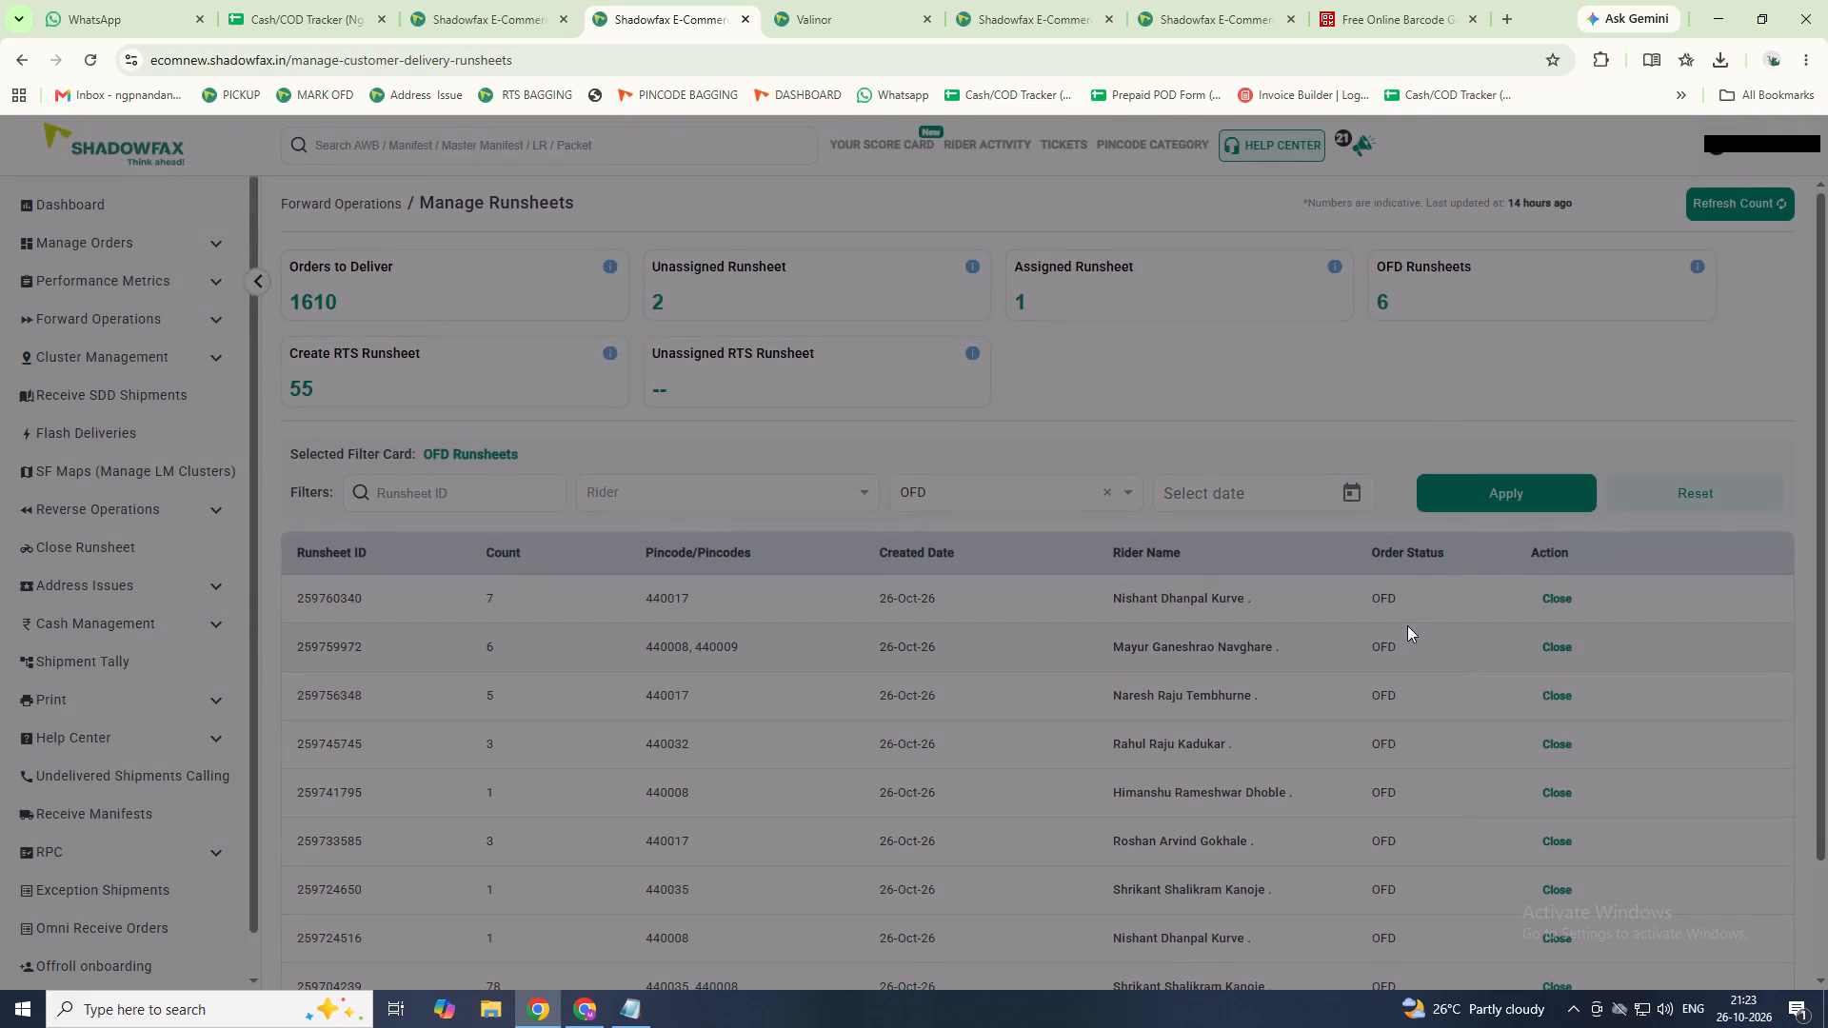
left_click(1541, 601)
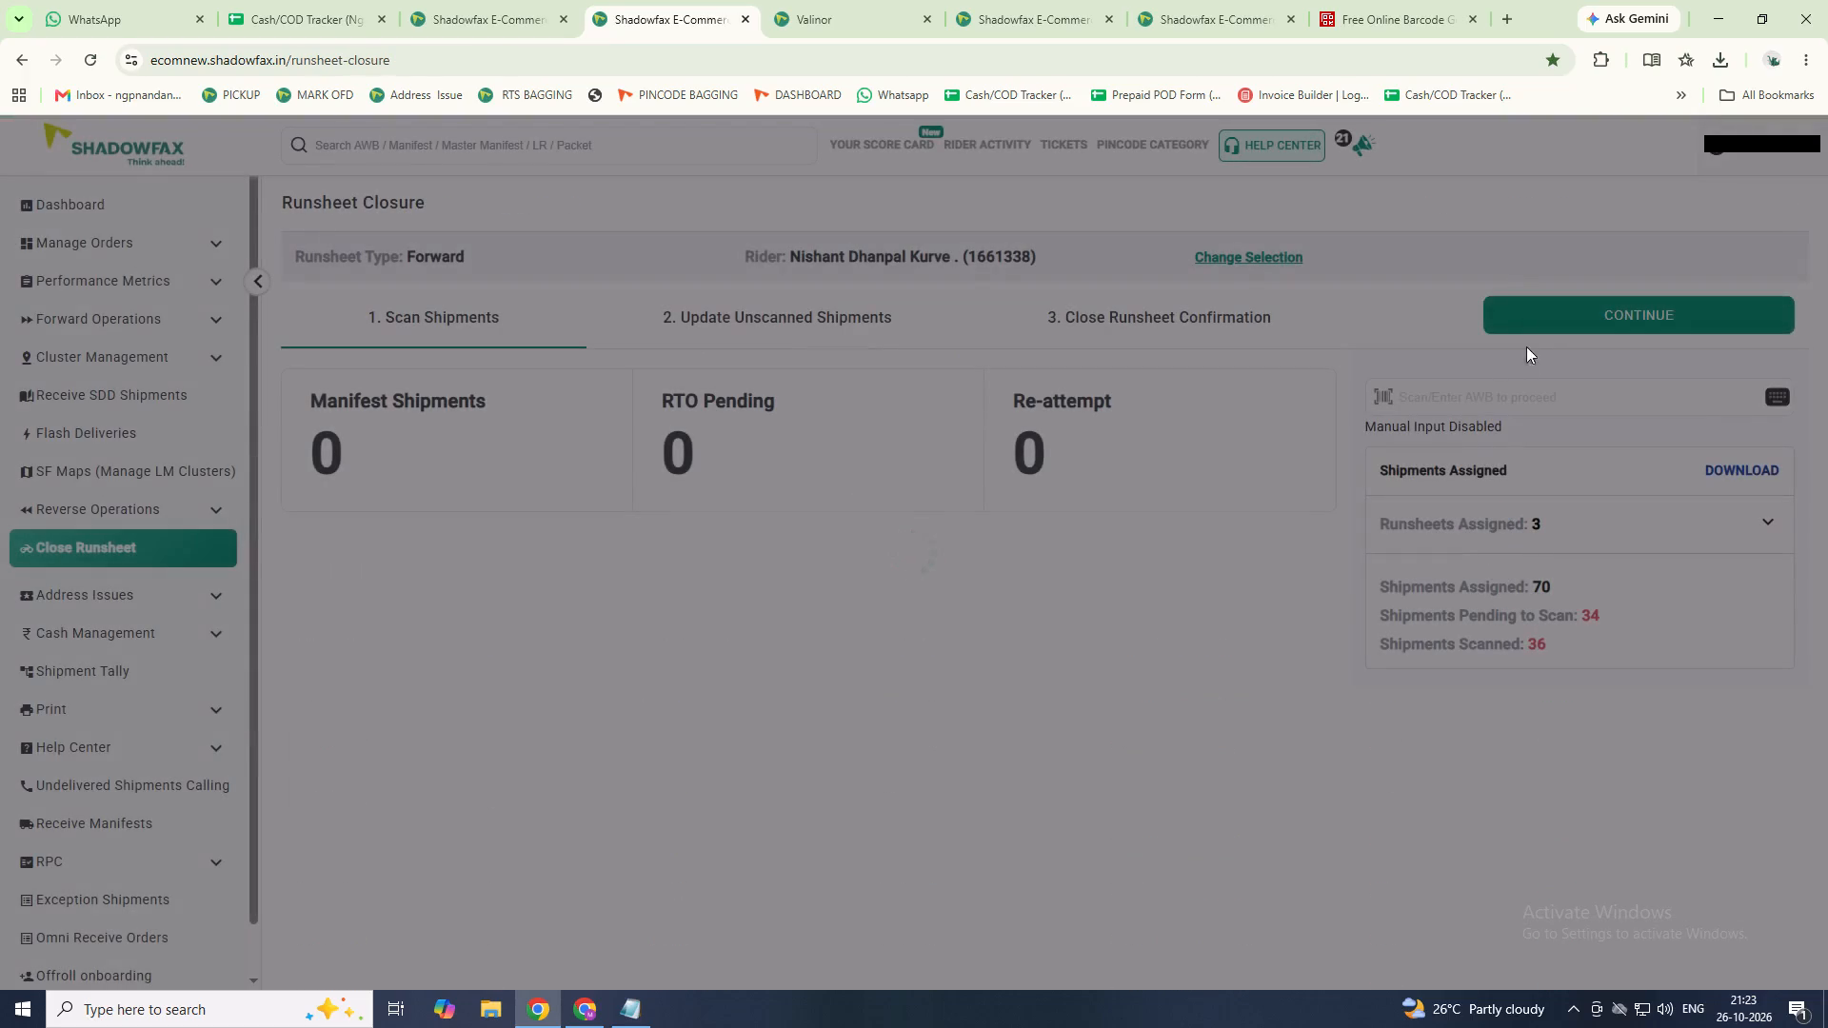
left_click(1538, 322)
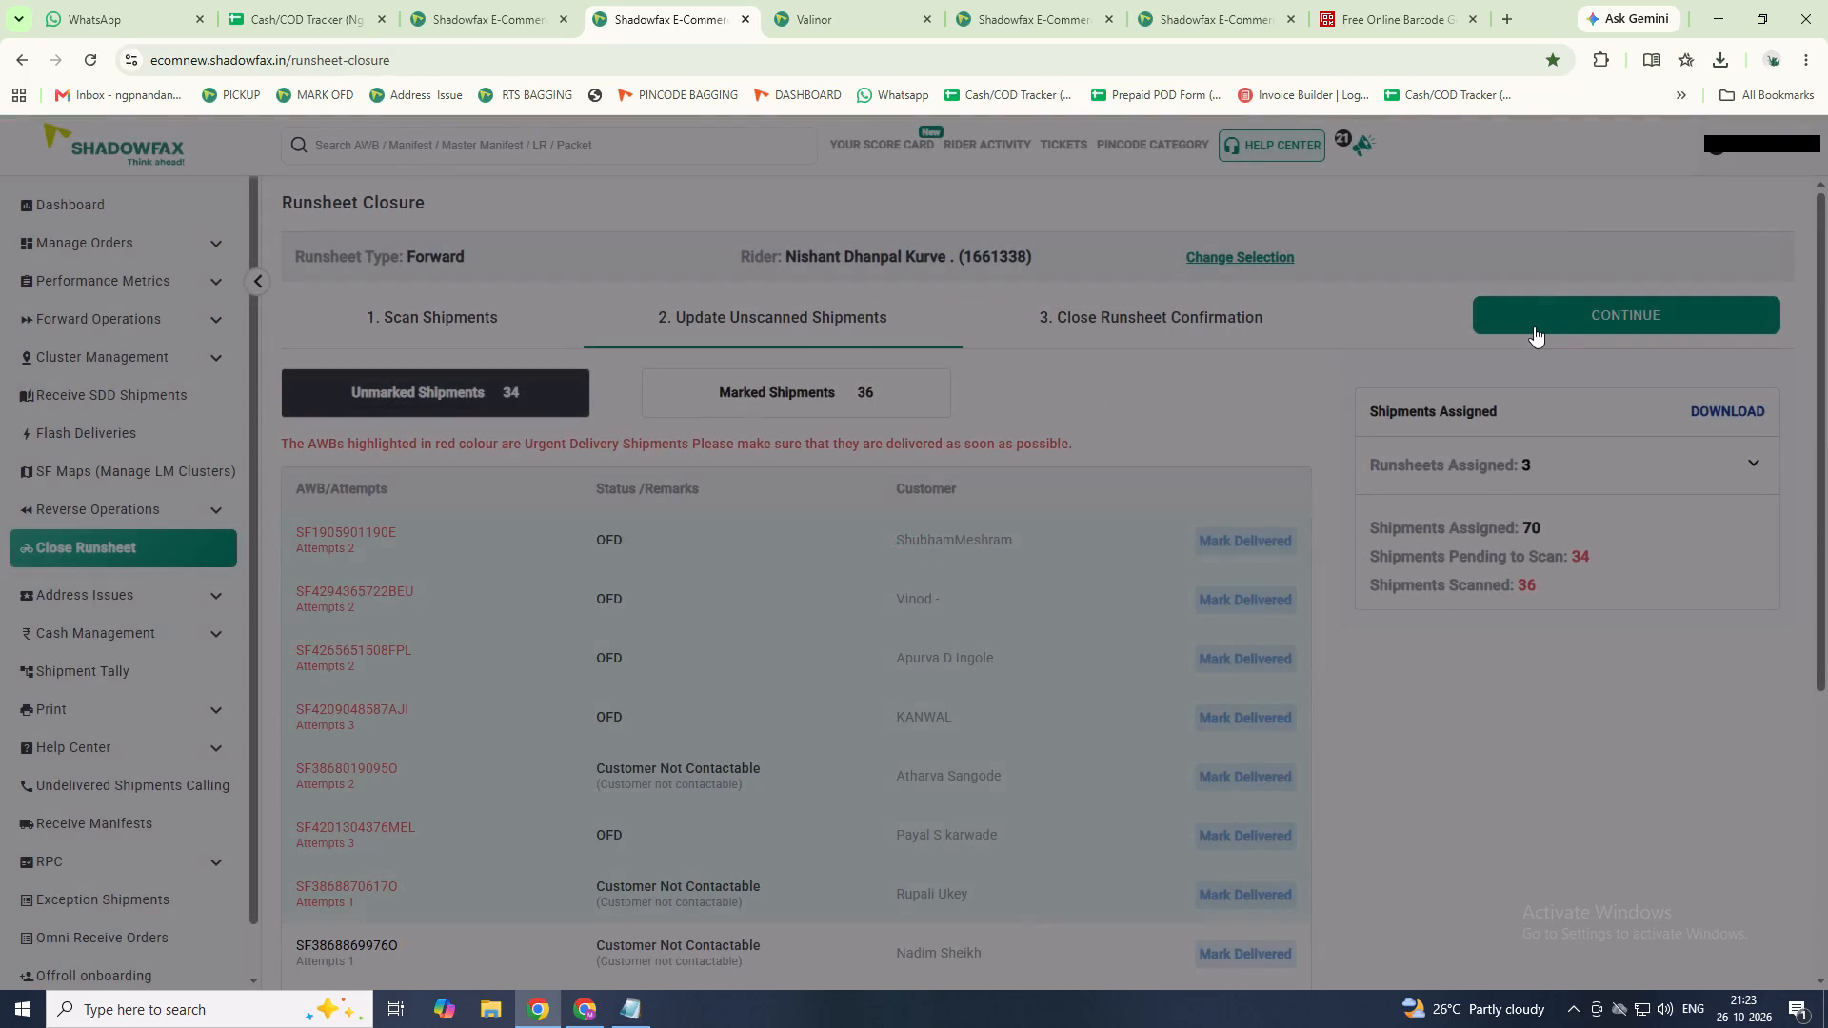
left_click(1533, 326)
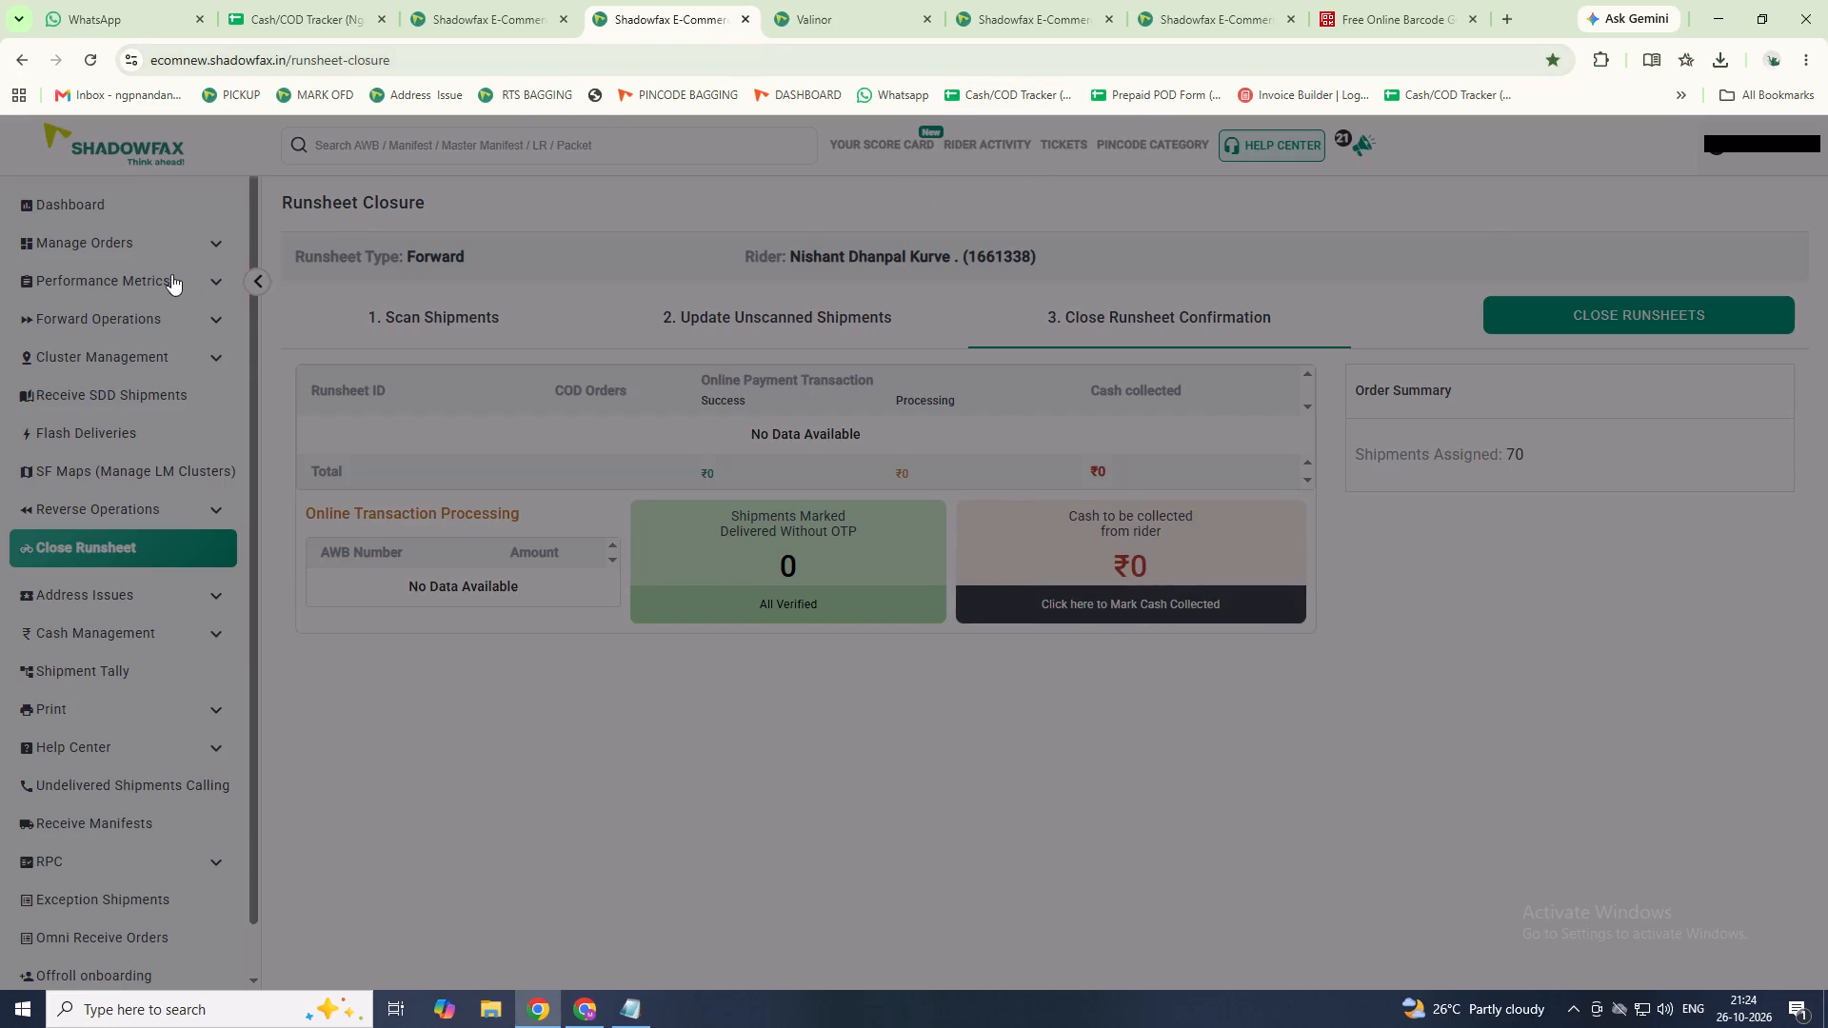
Return to the list of OFD runsheets and look through the riders with open runsheets.
left_click(135, 200)
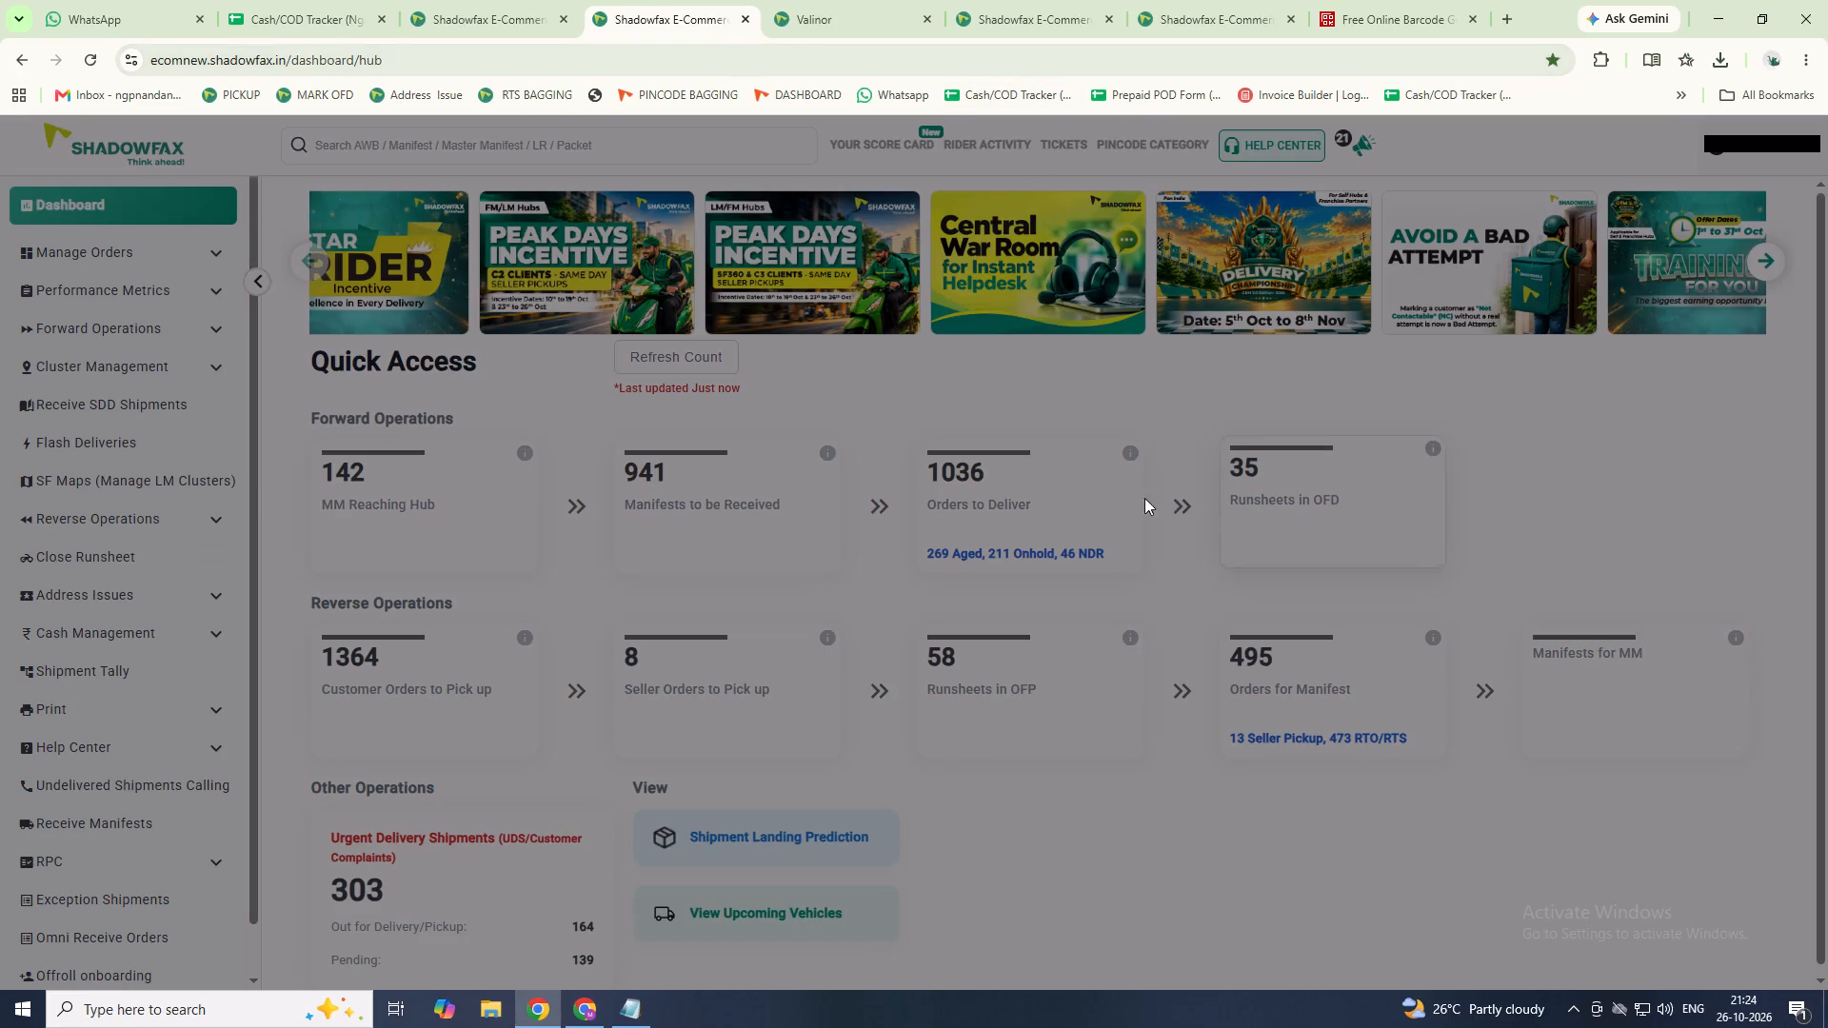
left_click(1359, 510)
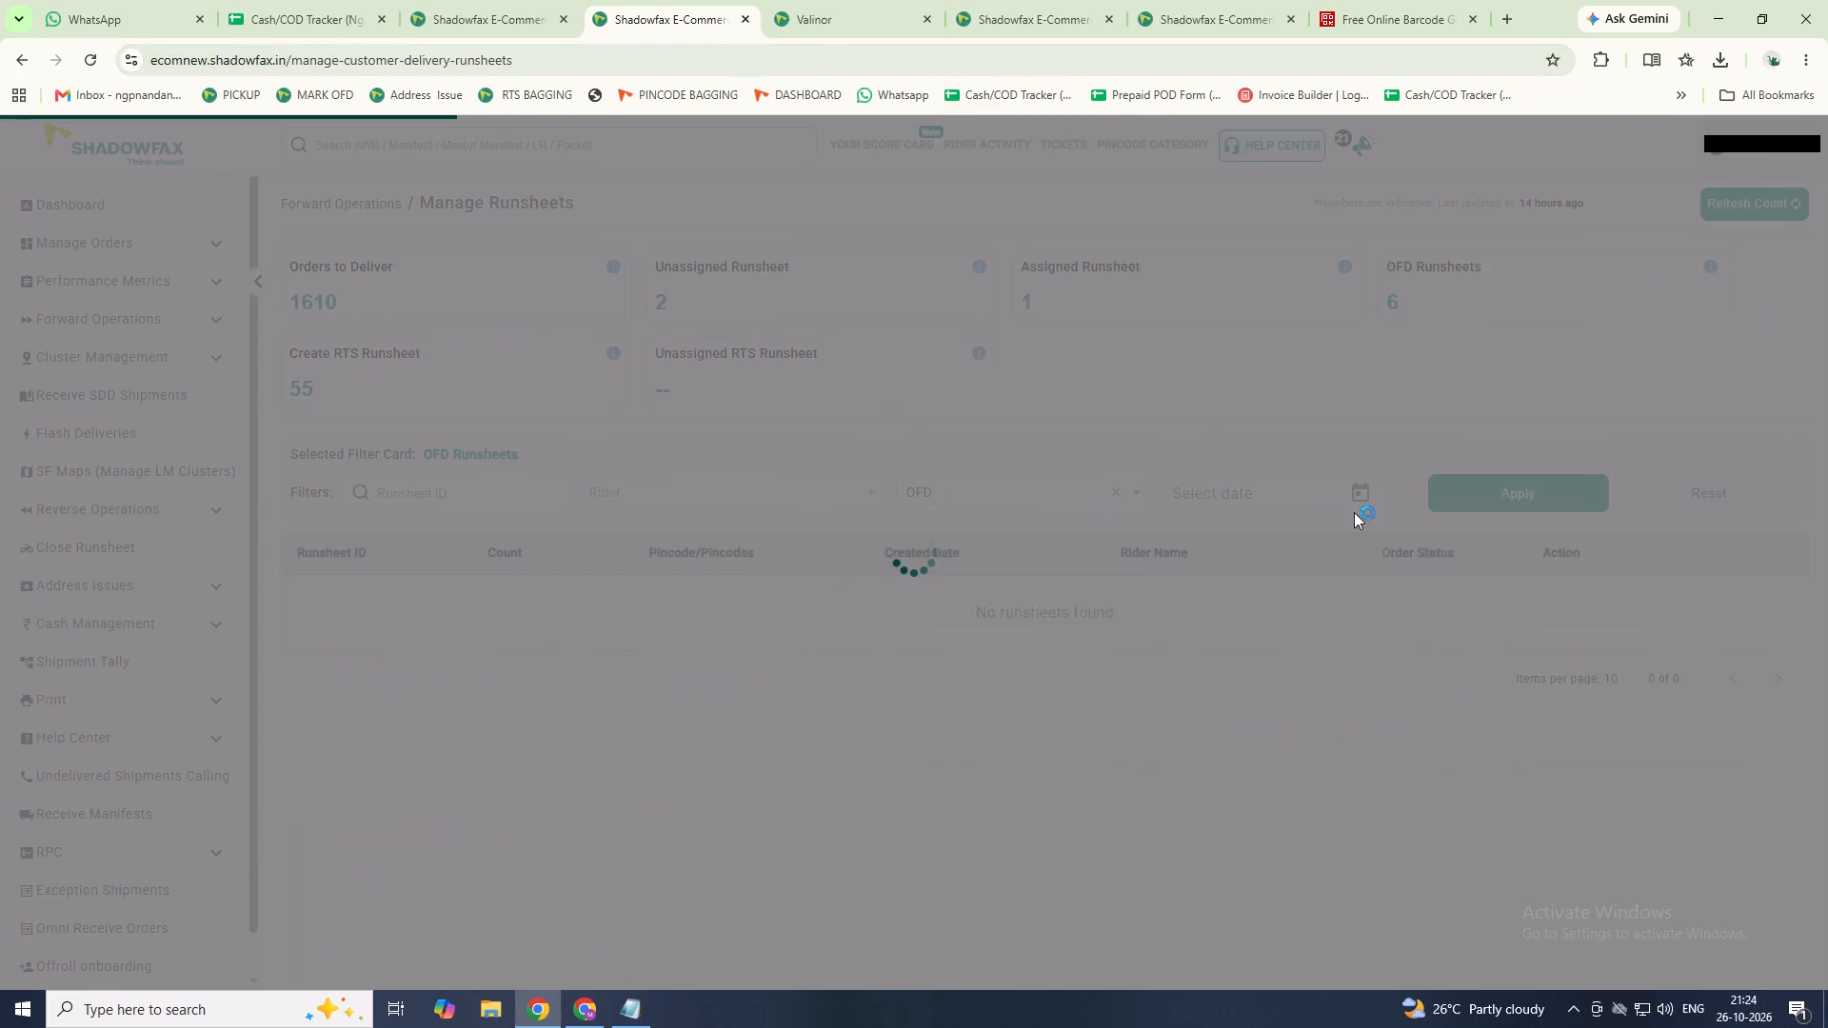
scroll(1241, 632, "down", 3)
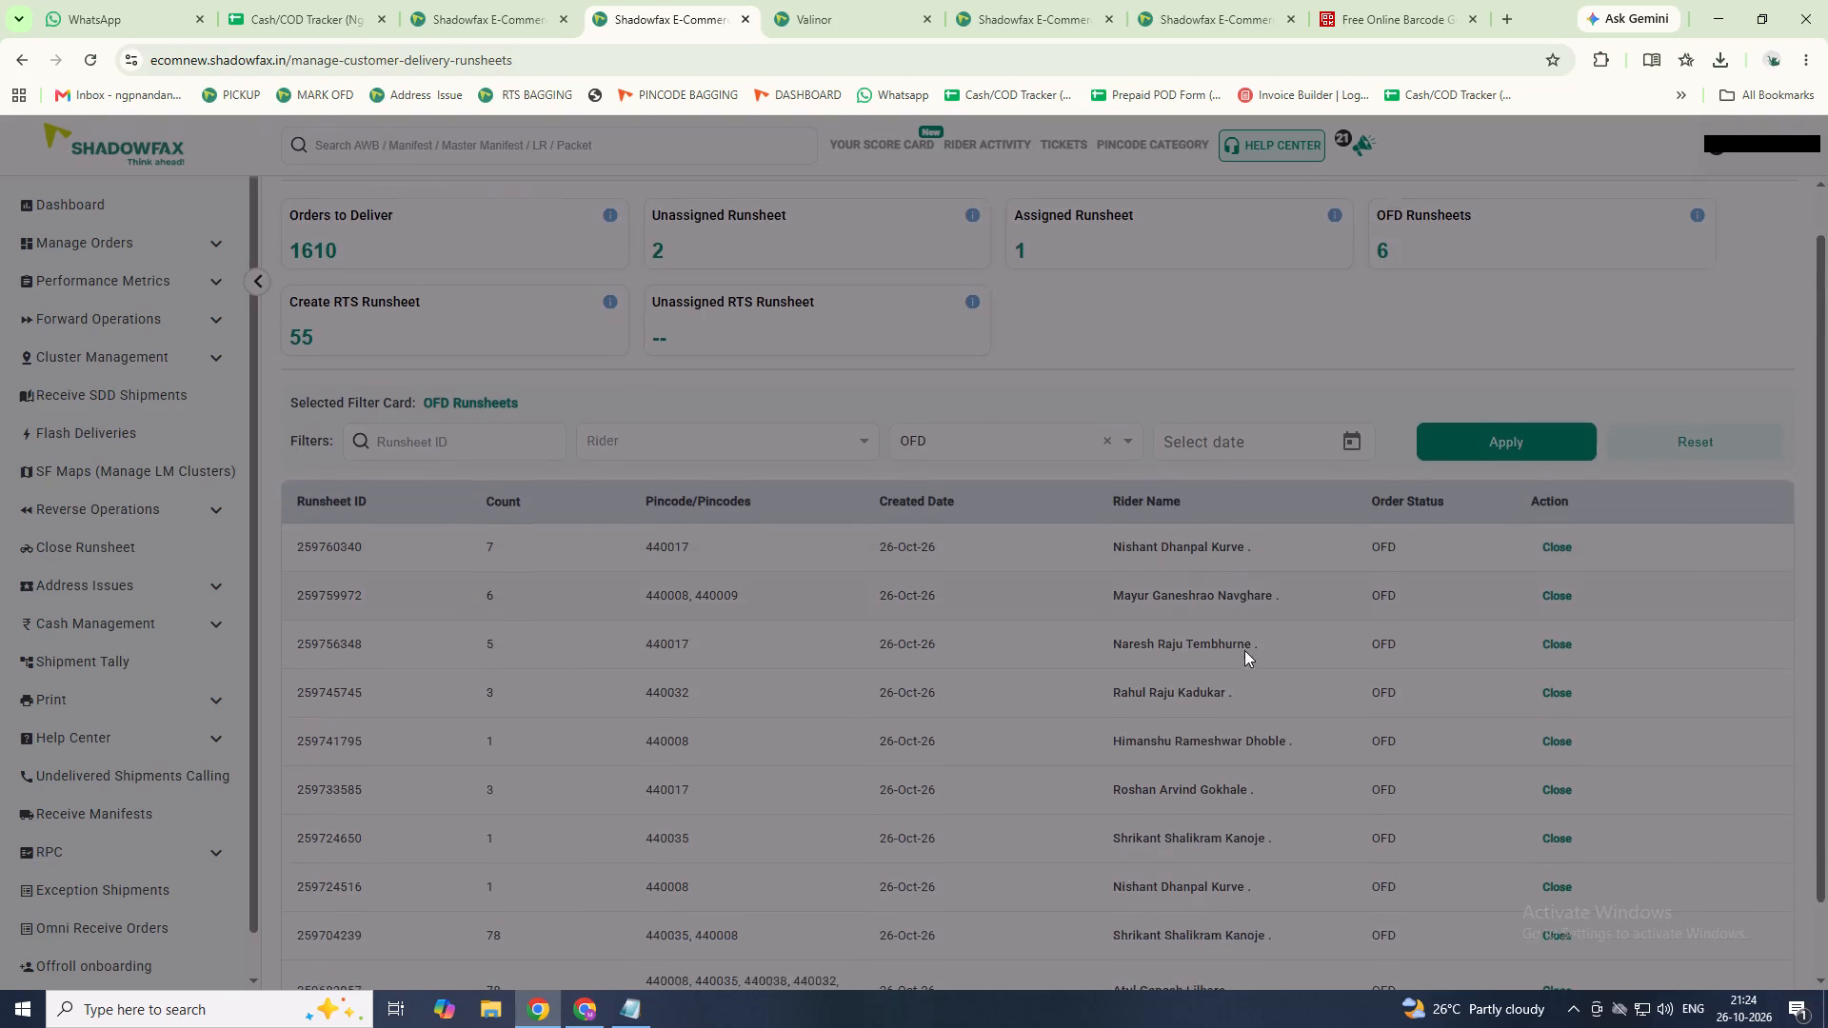
scroll(1244, 650, "down", 5)
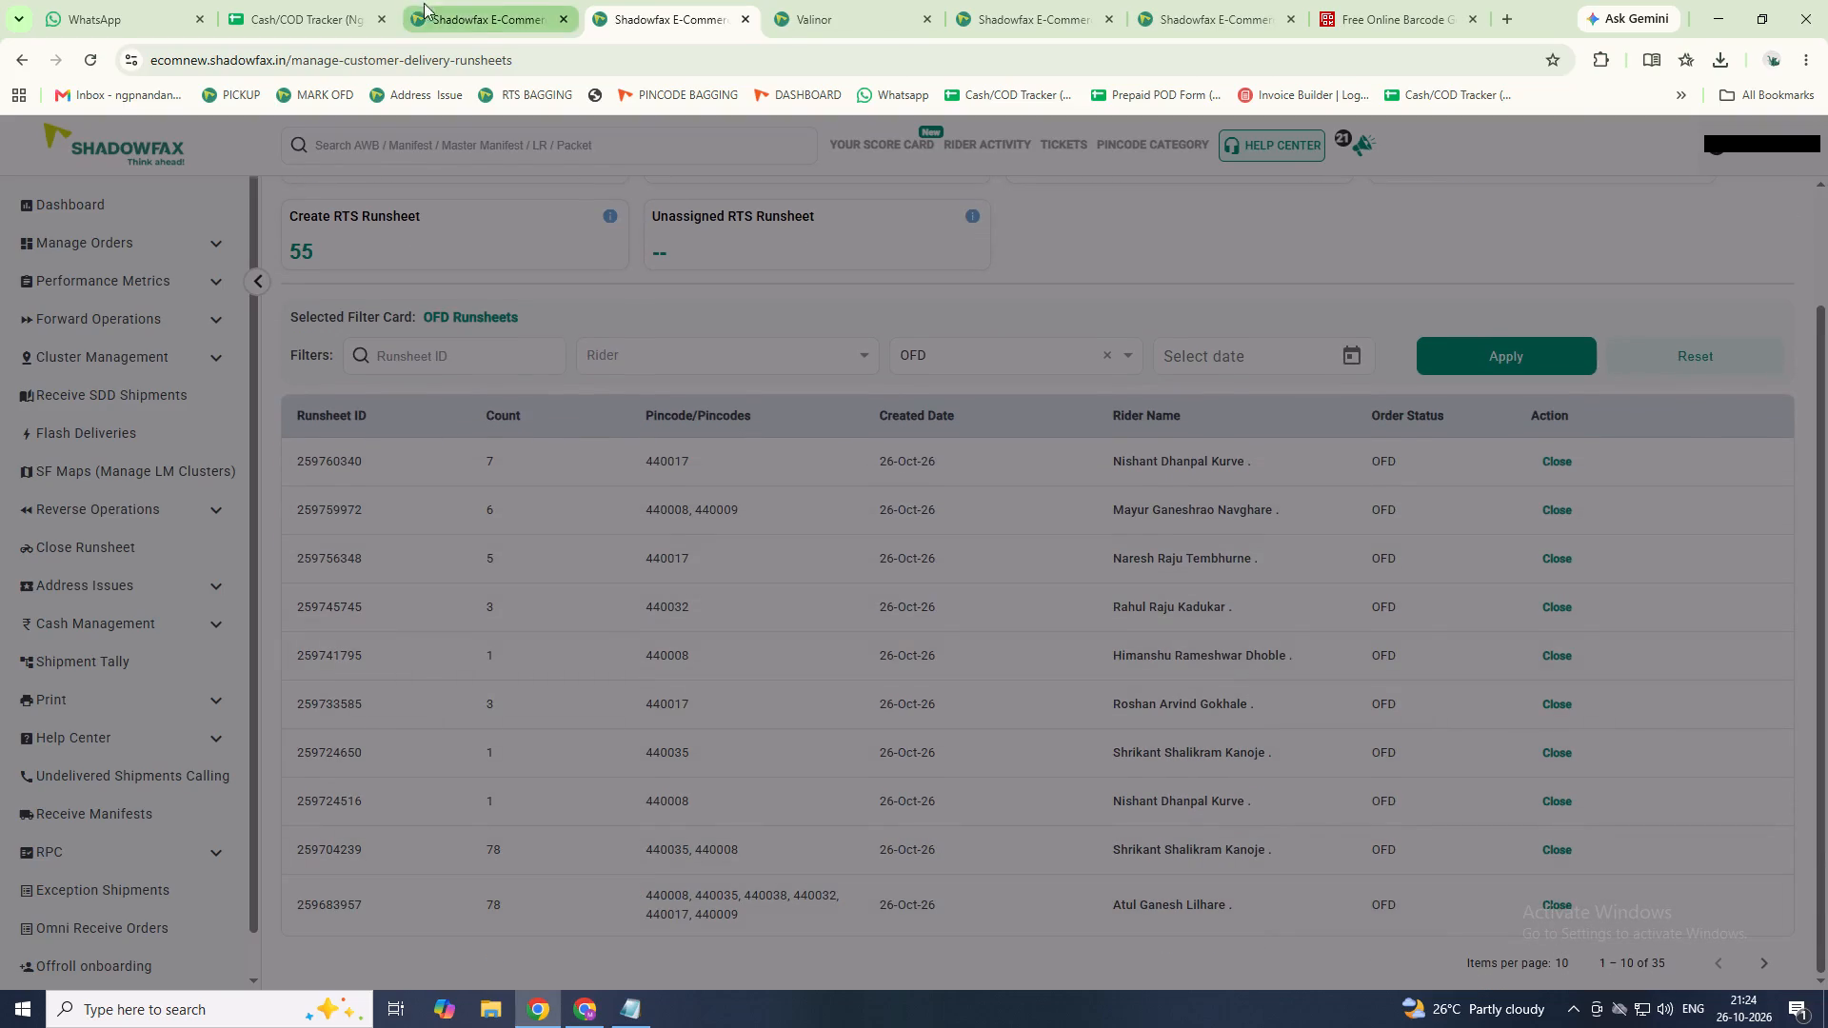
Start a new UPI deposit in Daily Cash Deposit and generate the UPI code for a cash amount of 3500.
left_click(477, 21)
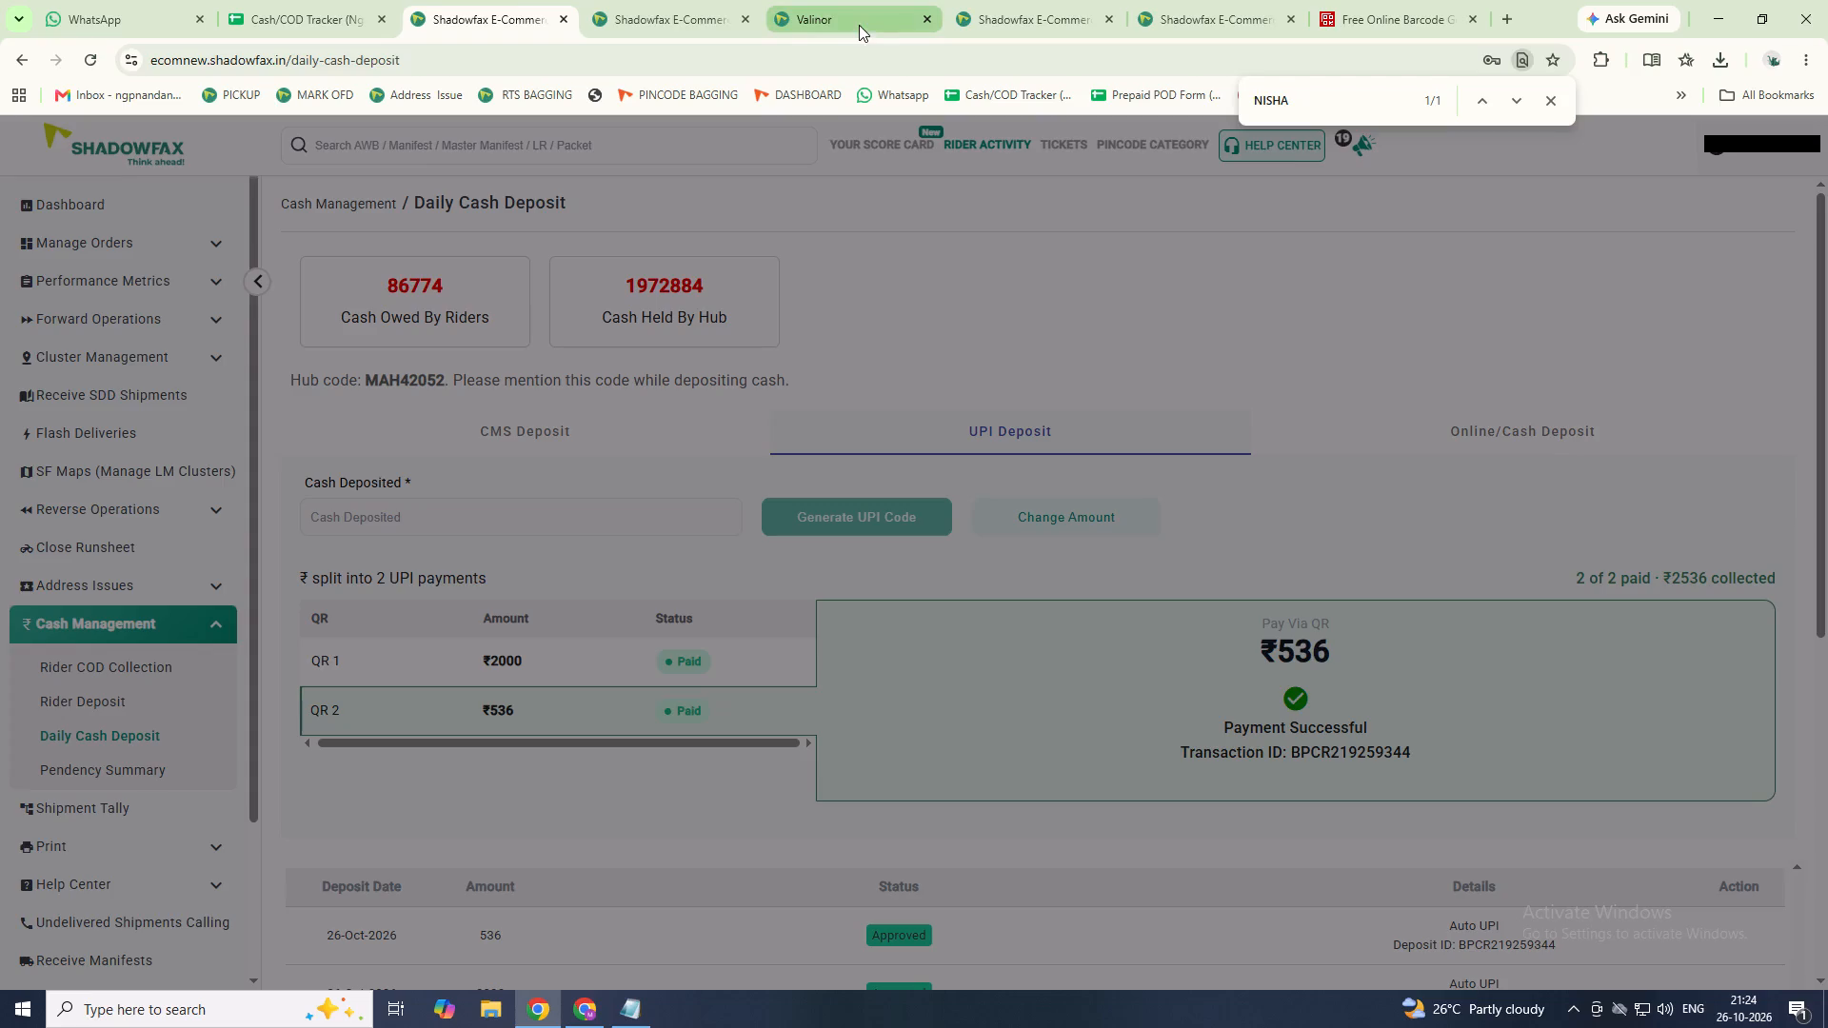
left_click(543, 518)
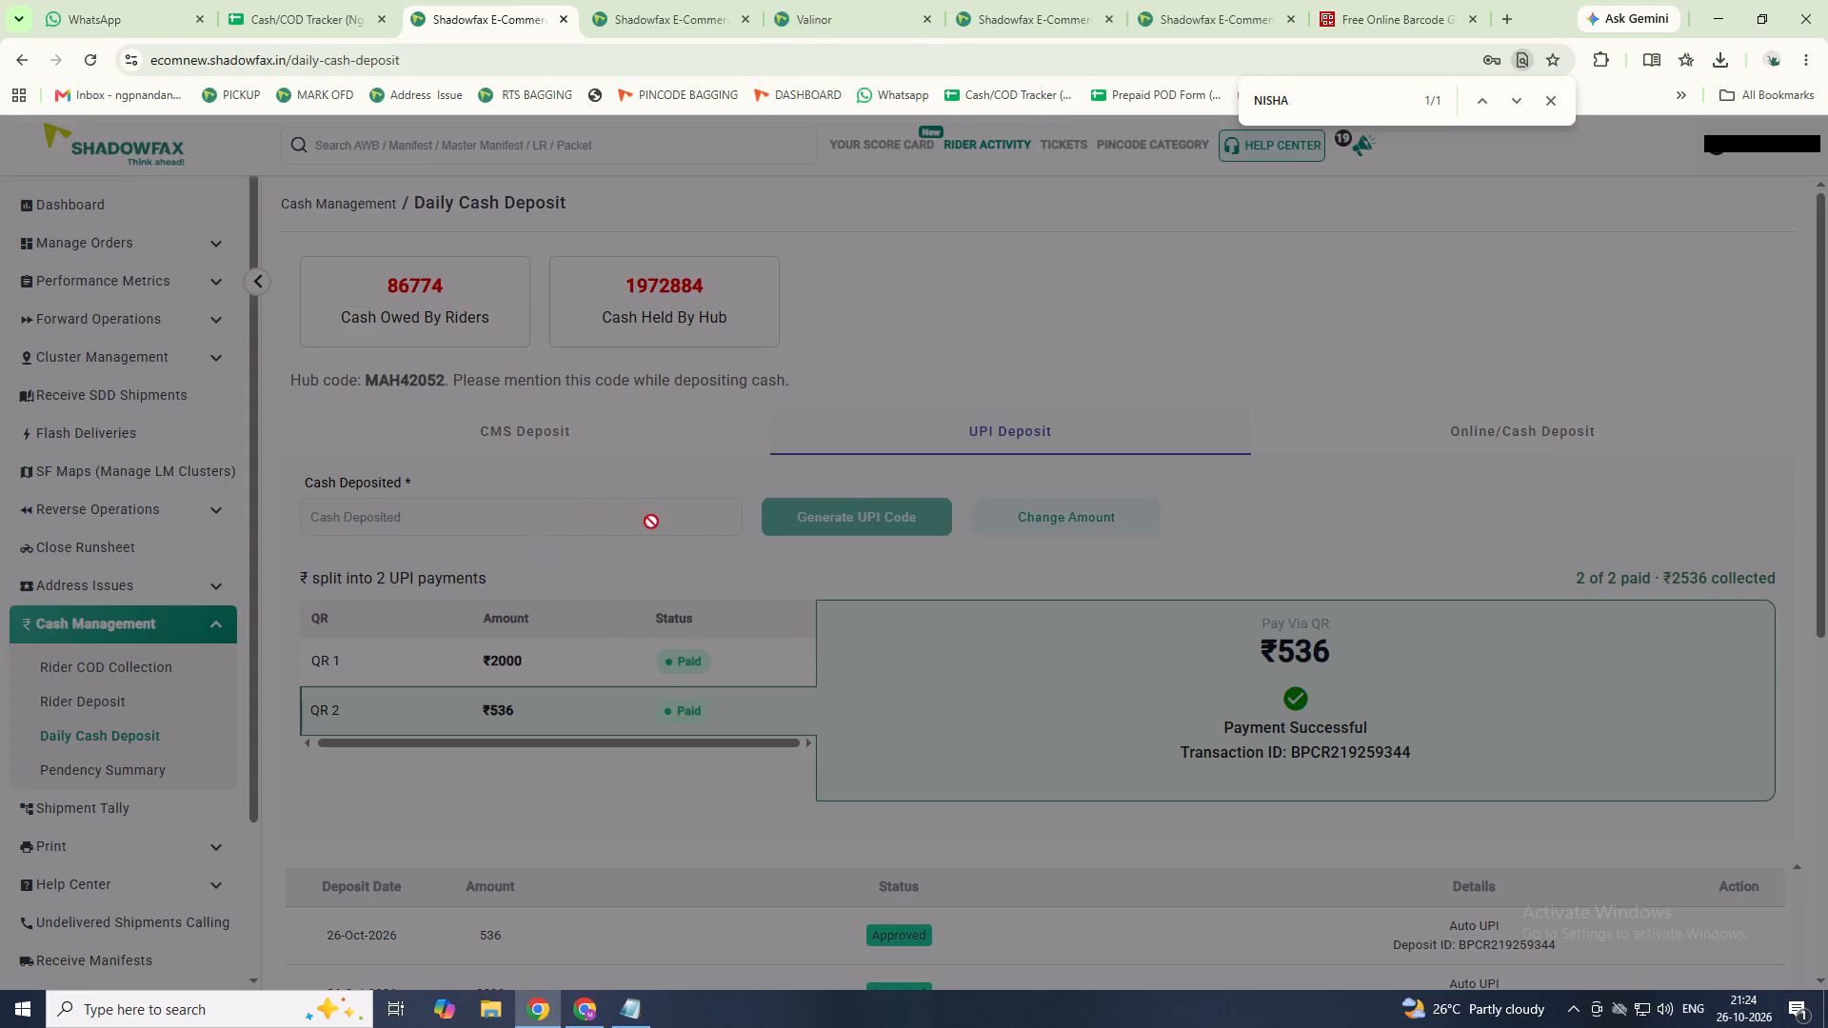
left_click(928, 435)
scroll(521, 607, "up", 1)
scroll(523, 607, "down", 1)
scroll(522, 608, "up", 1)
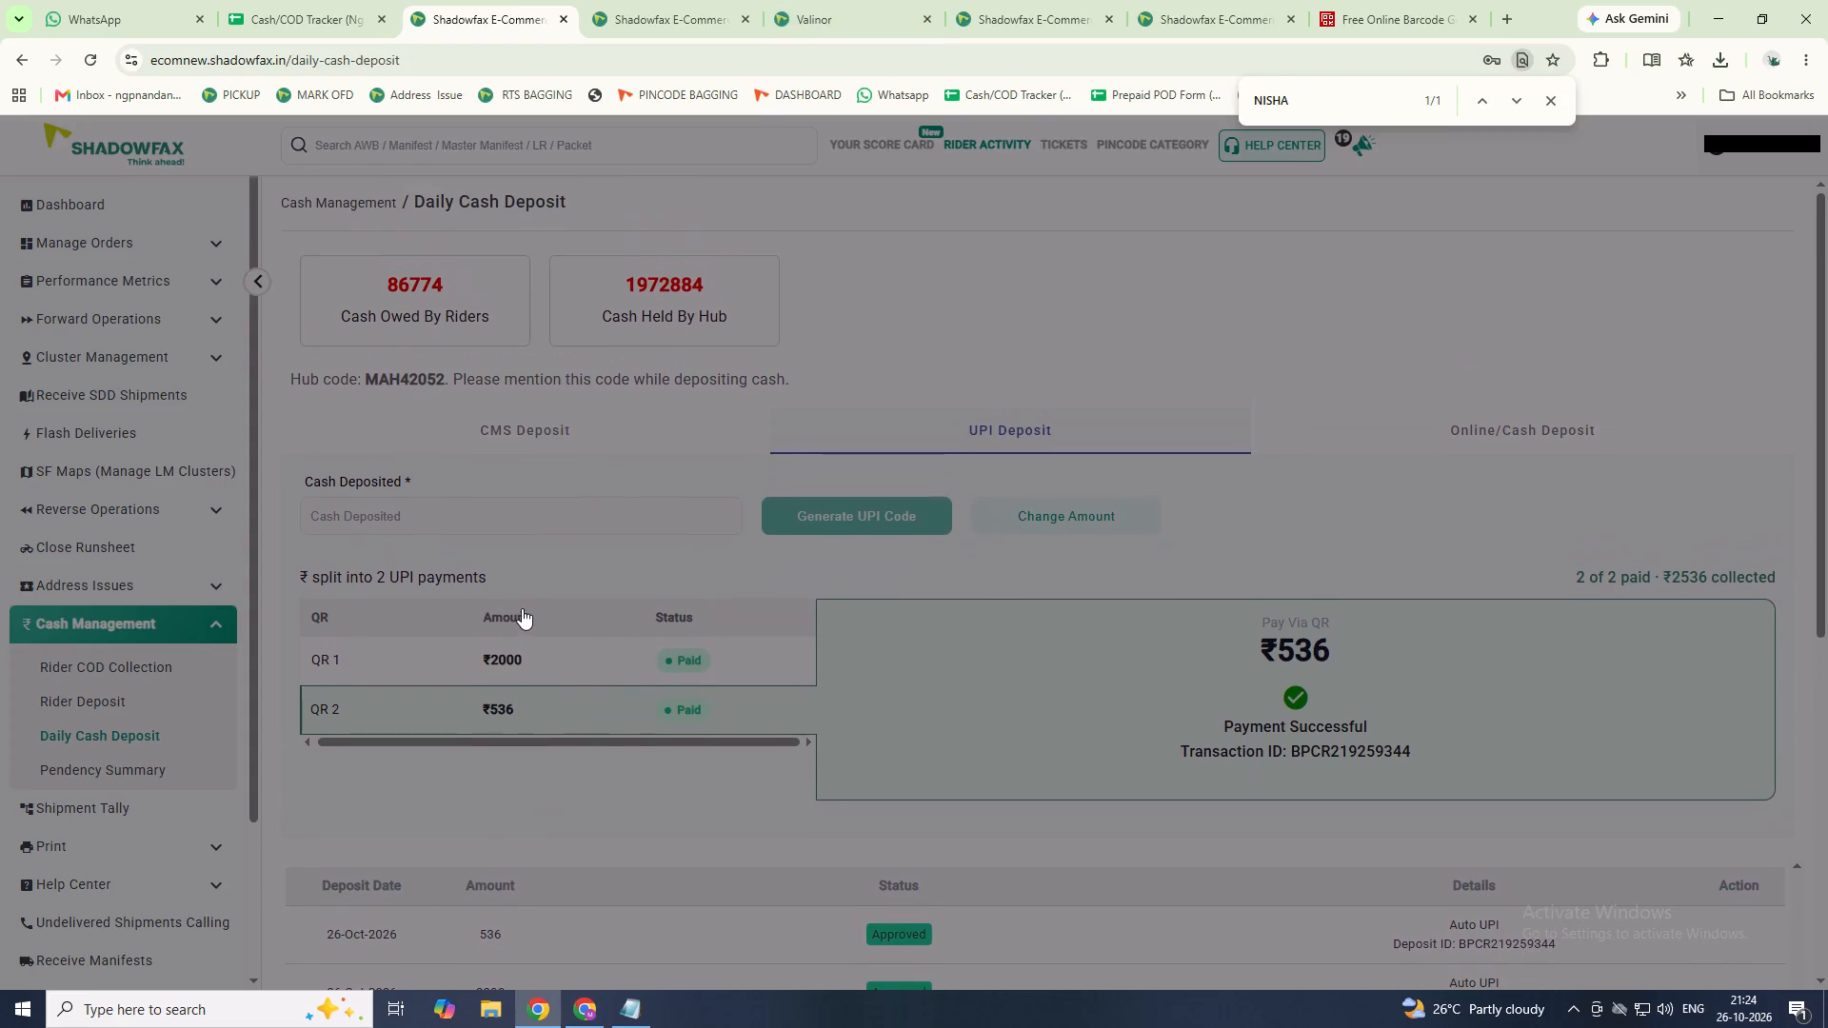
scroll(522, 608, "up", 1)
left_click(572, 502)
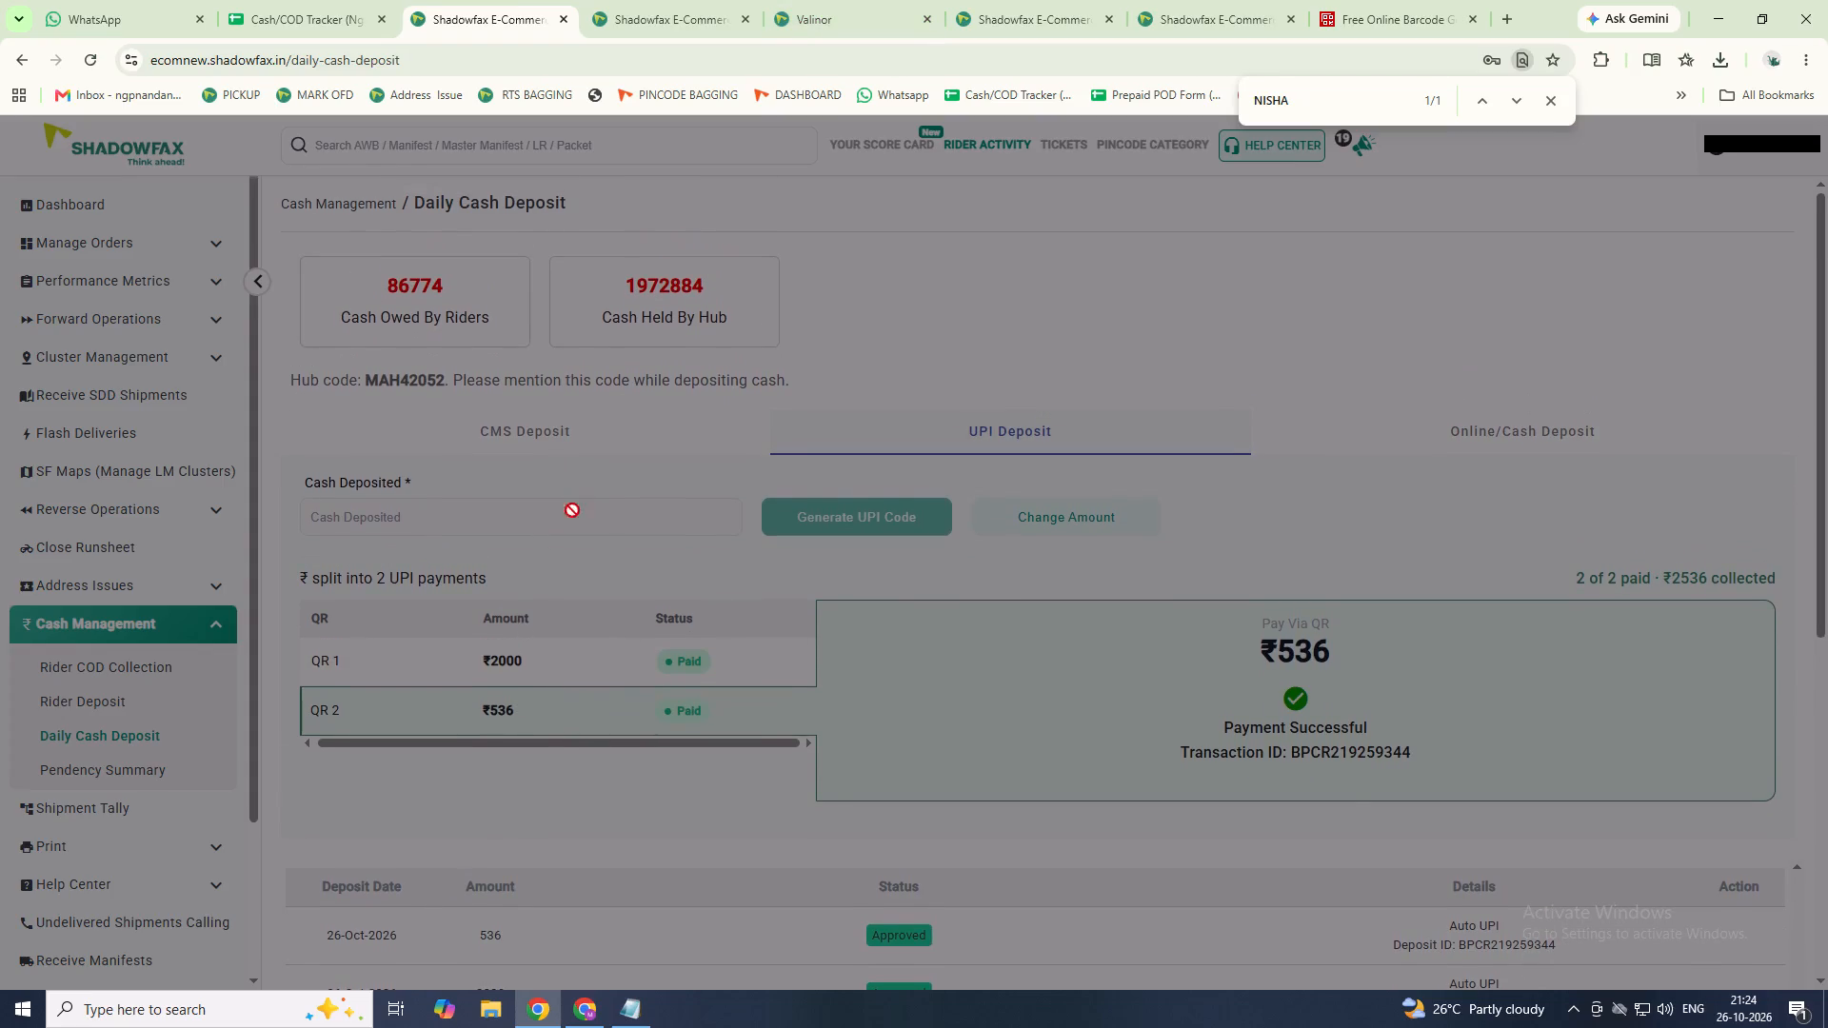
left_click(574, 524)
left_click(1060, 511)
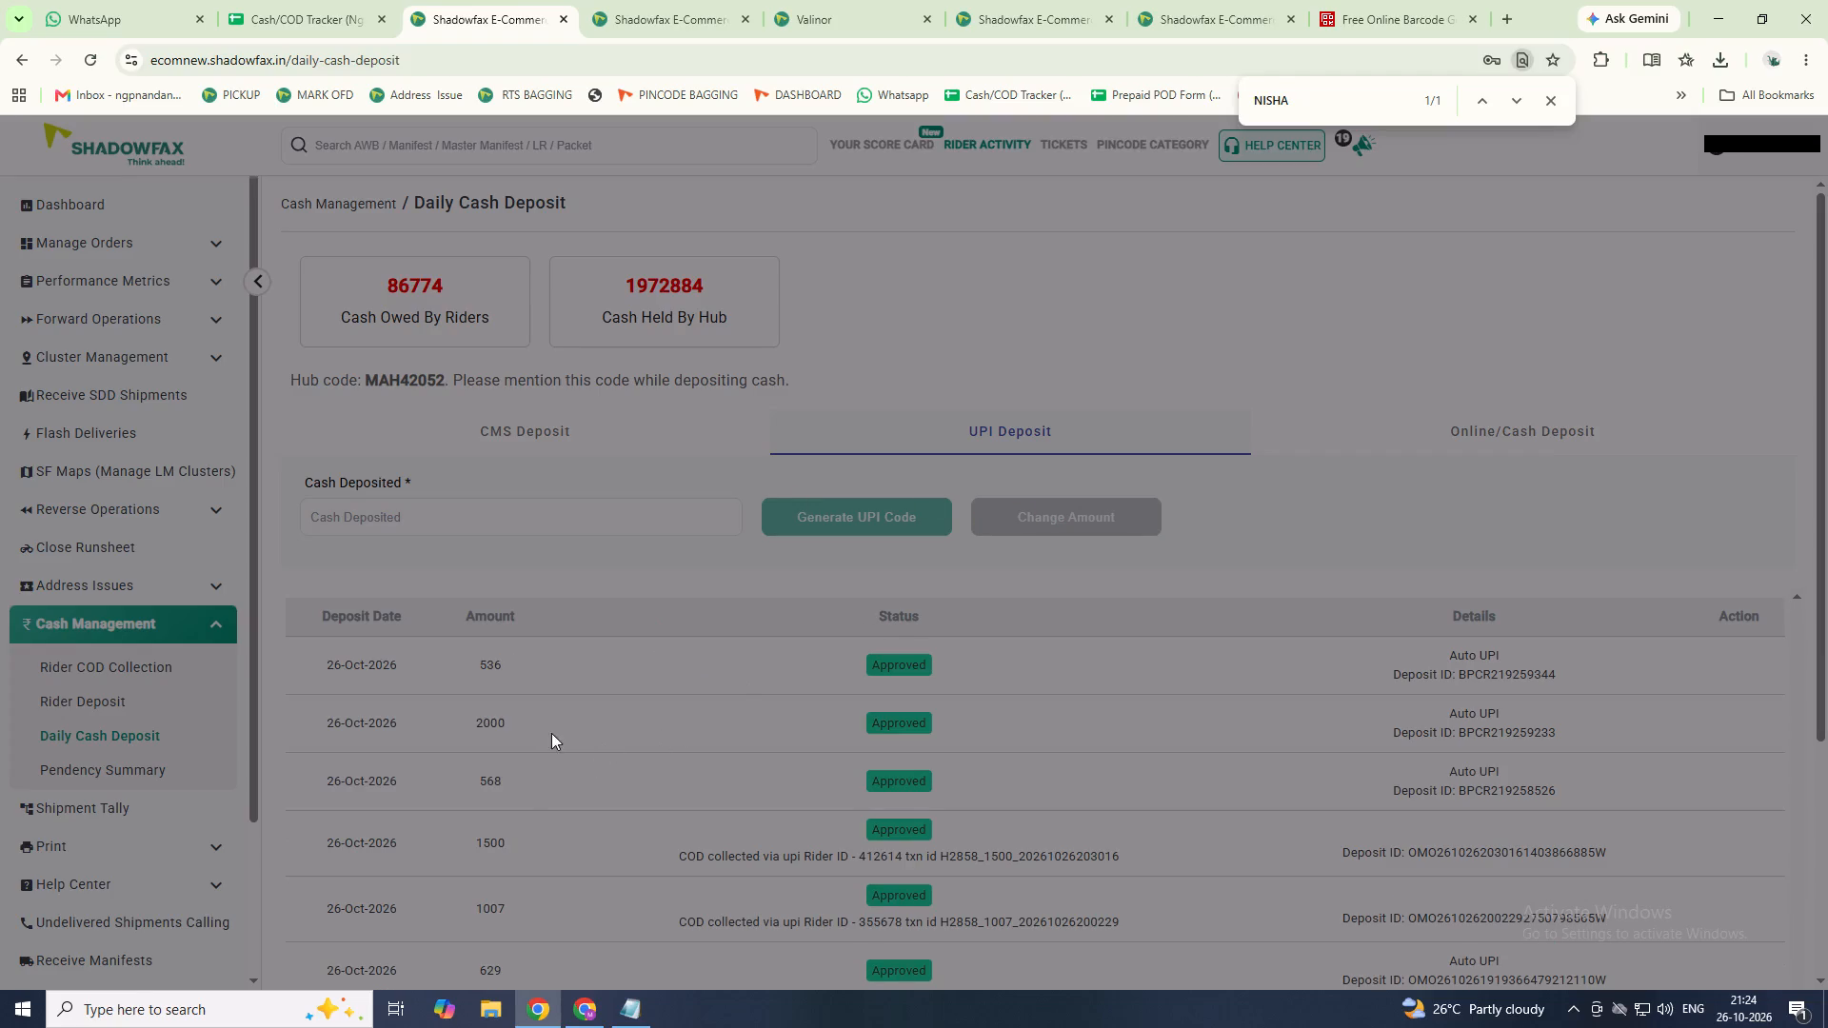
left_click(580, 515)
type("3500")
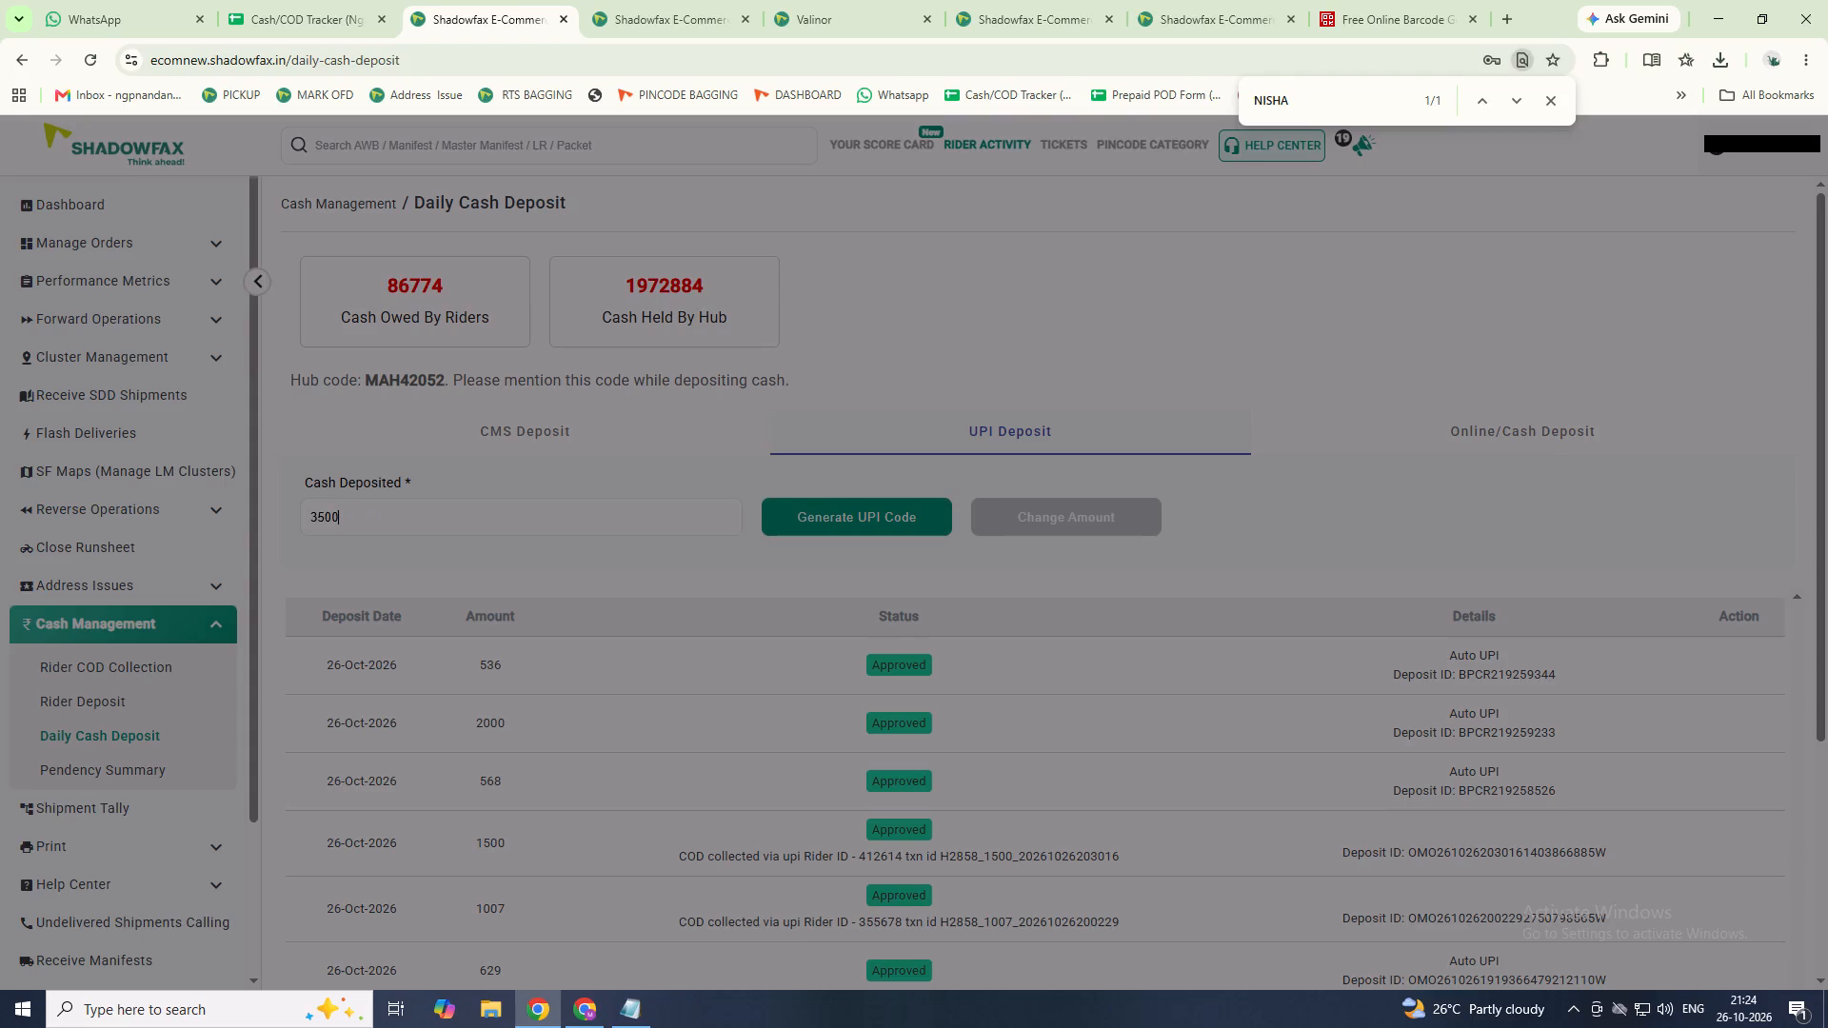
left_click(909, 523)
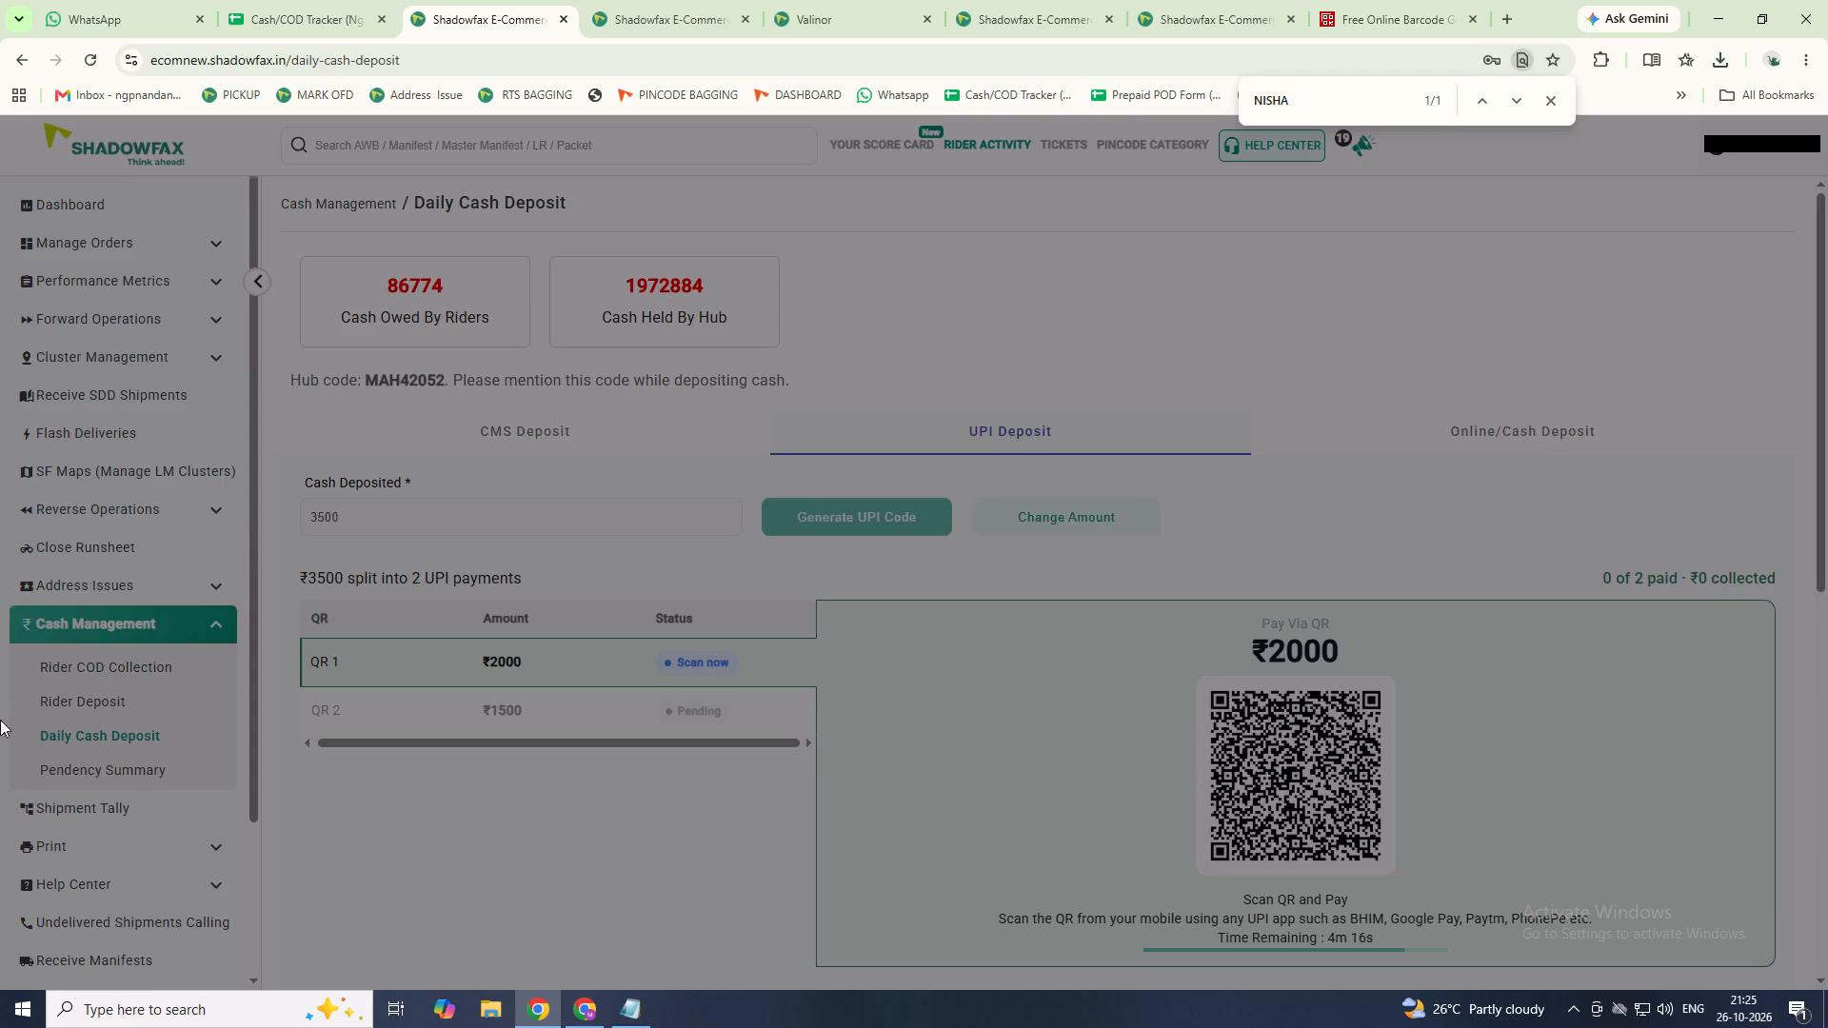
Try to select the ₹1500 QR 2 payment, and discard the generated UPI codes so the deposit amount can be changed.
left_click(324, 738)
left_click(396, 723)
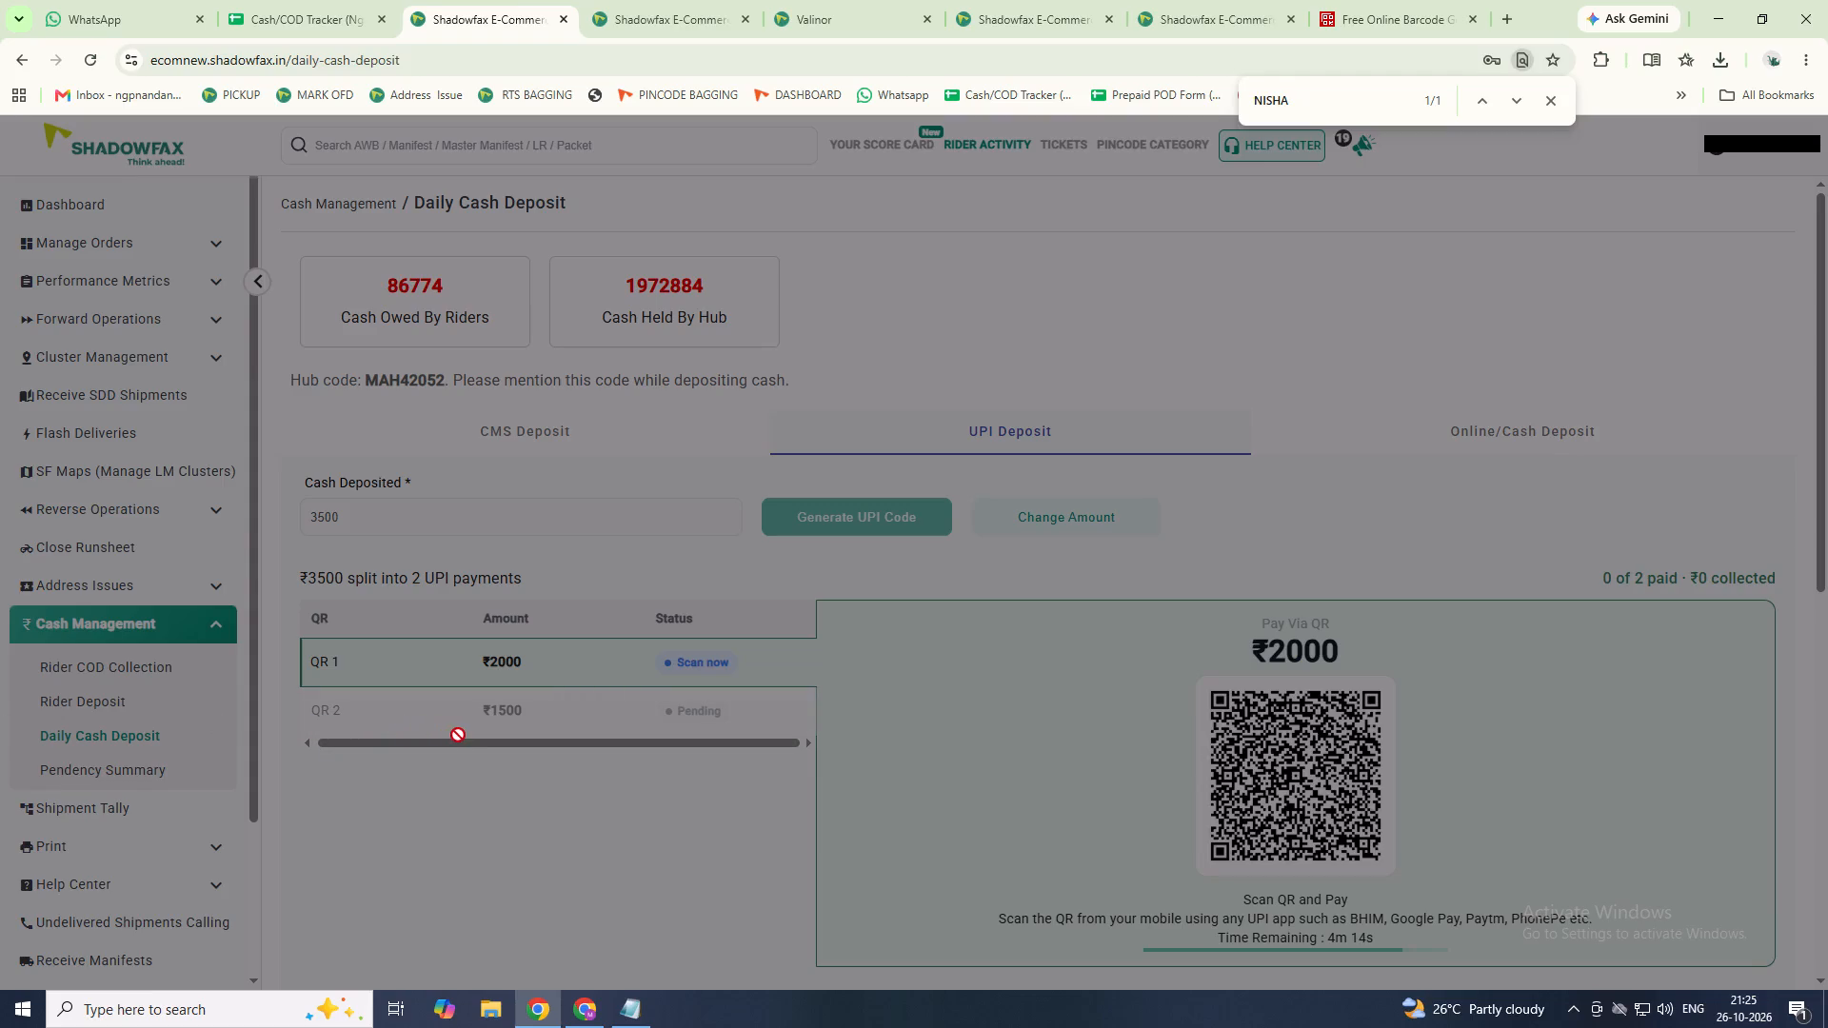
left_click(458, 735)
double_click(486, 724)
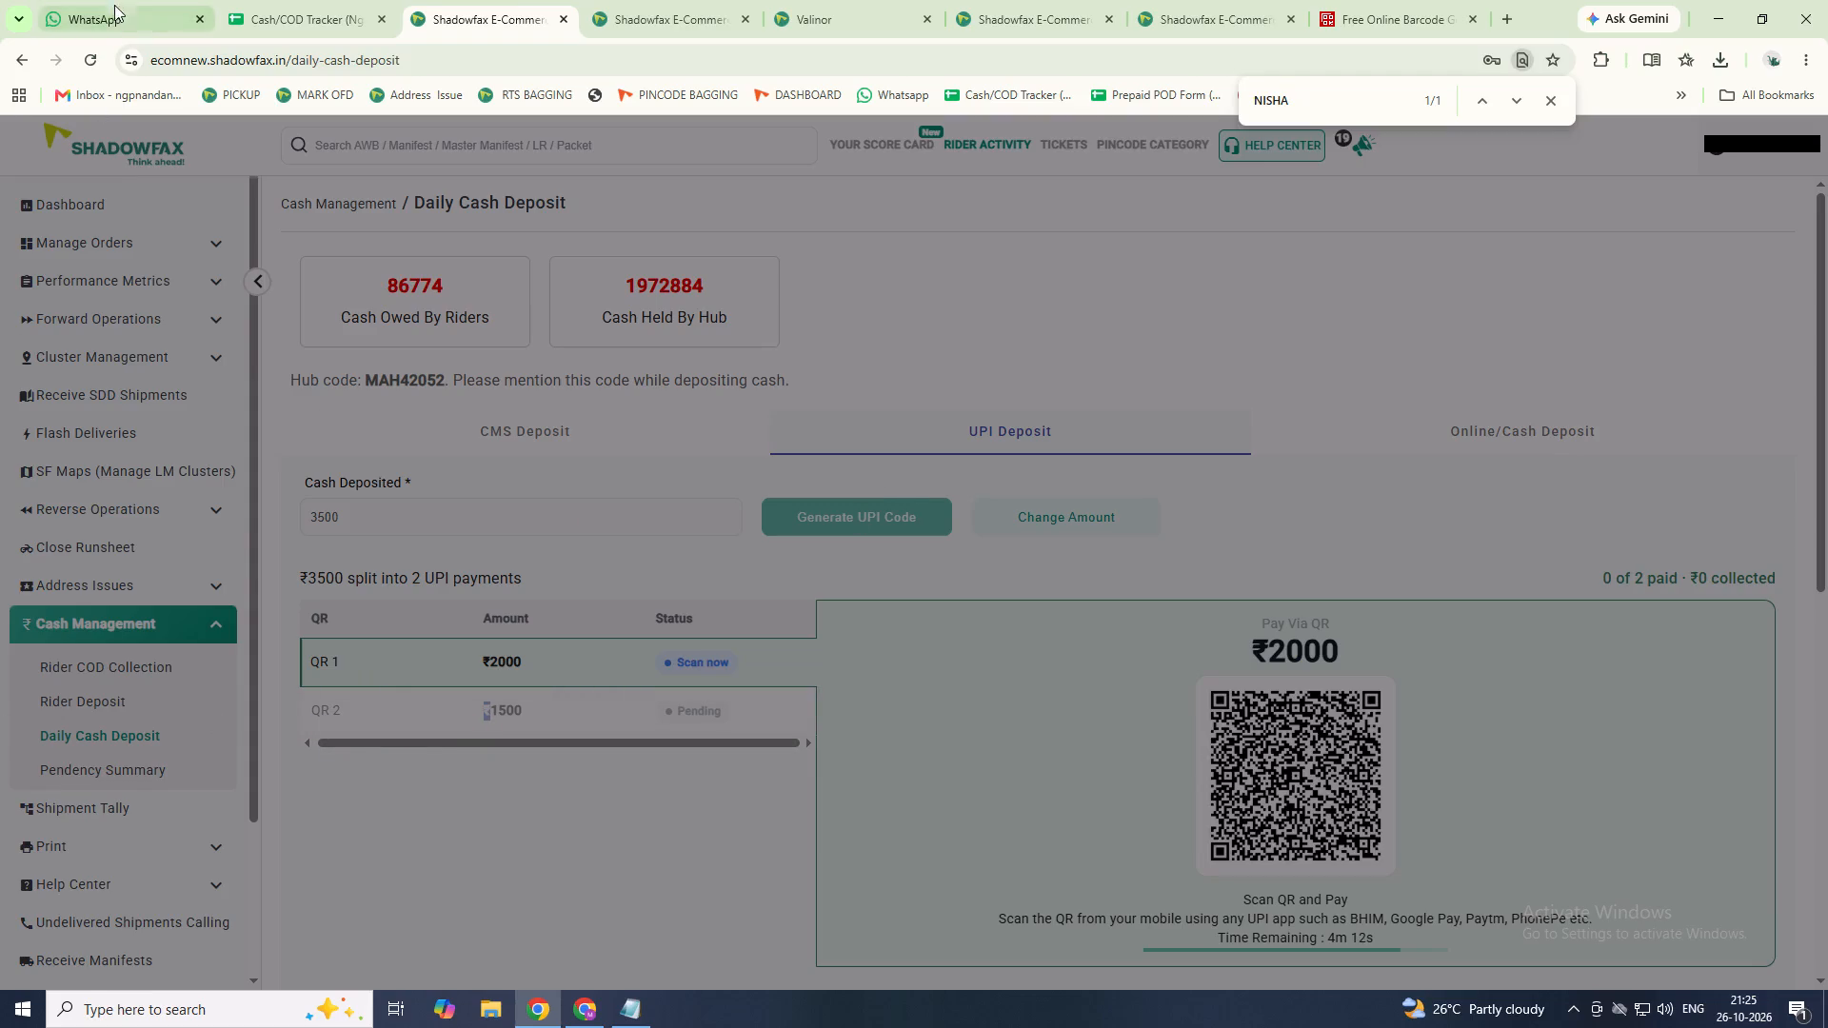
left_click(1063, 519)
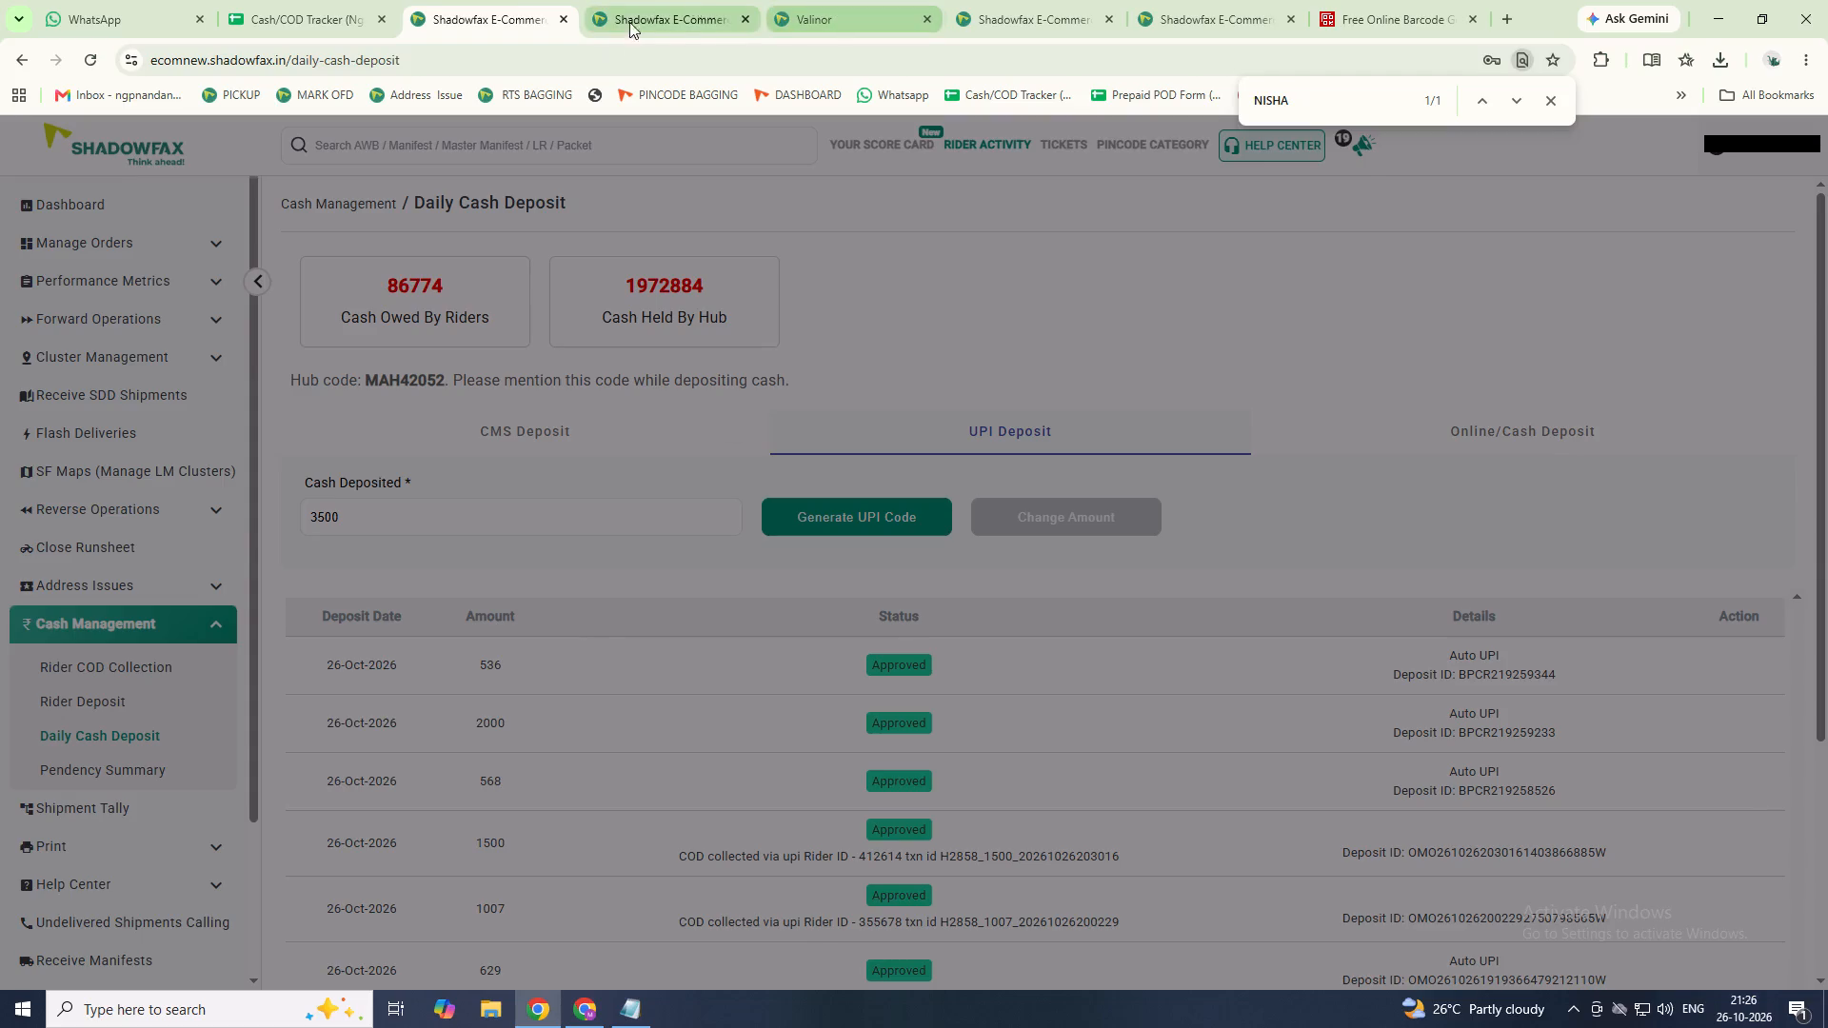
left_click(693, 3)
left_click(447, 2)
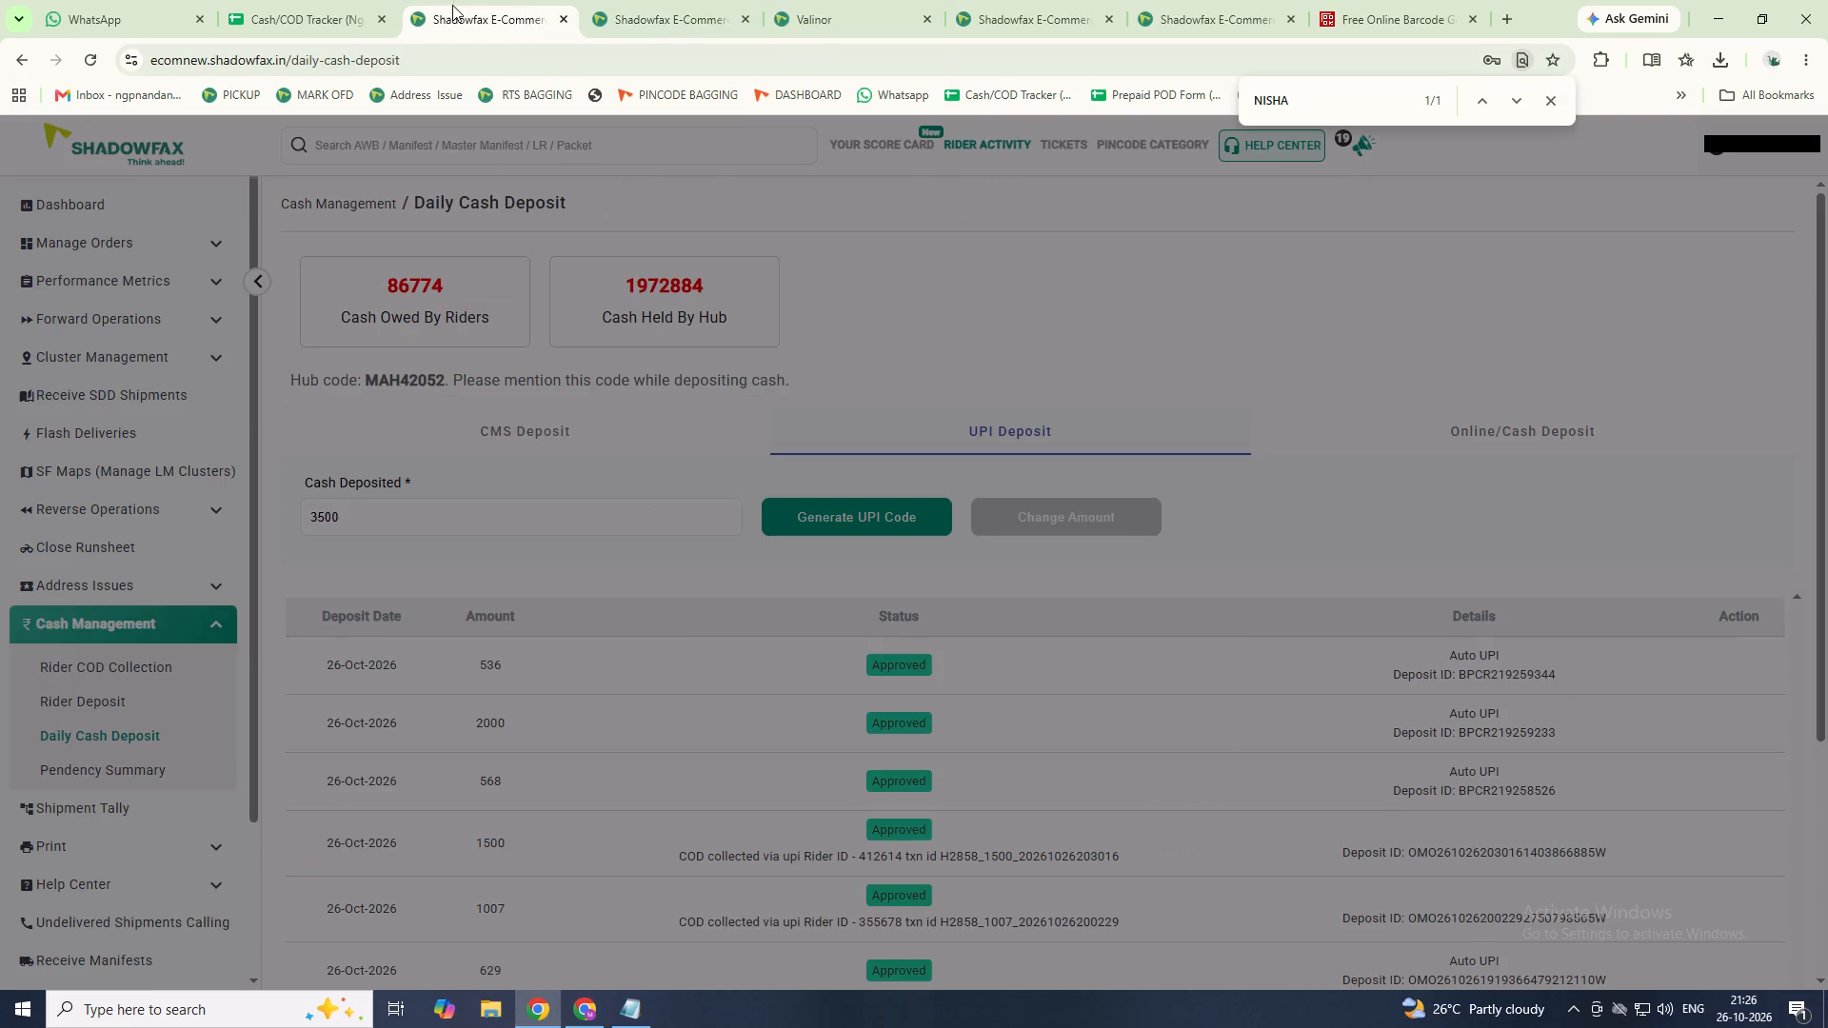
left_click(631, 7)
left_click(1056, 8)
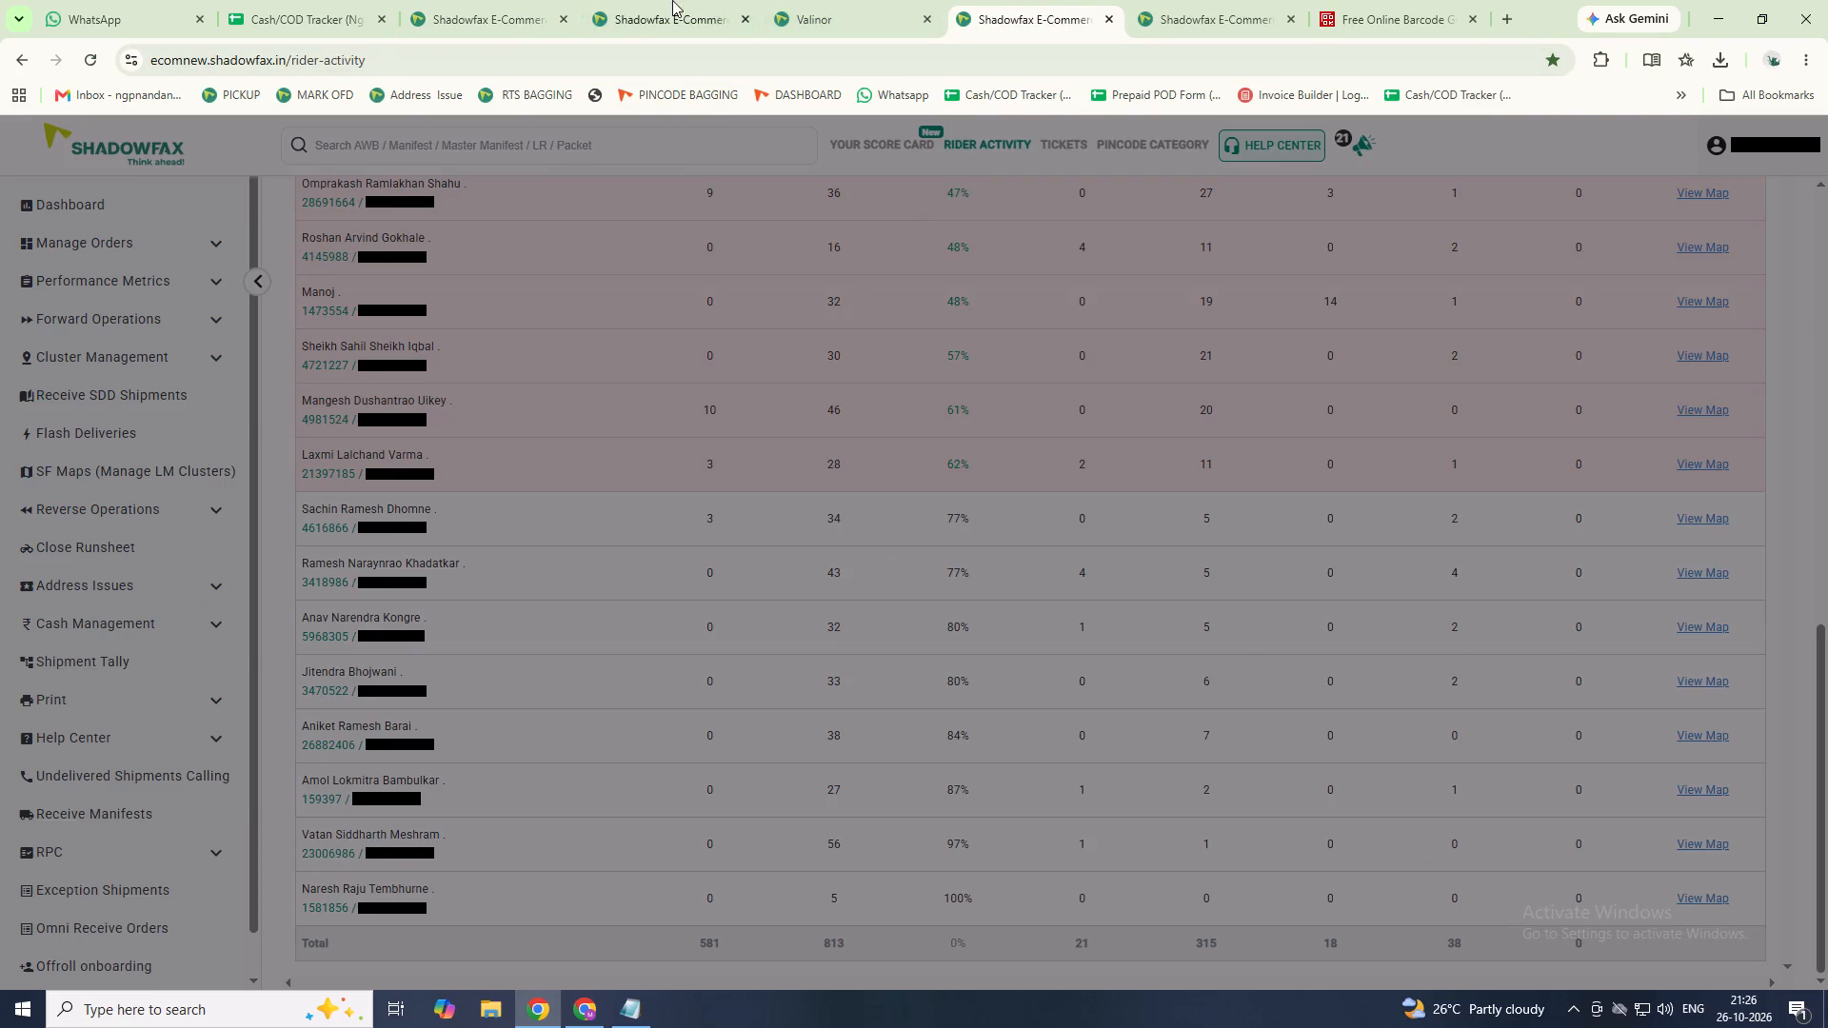
Open the forward runsheet closure for rider KADU and proceed past the unscanned shipments to the Close Runsheet Confirmation stage.
left_click(1214, 4)
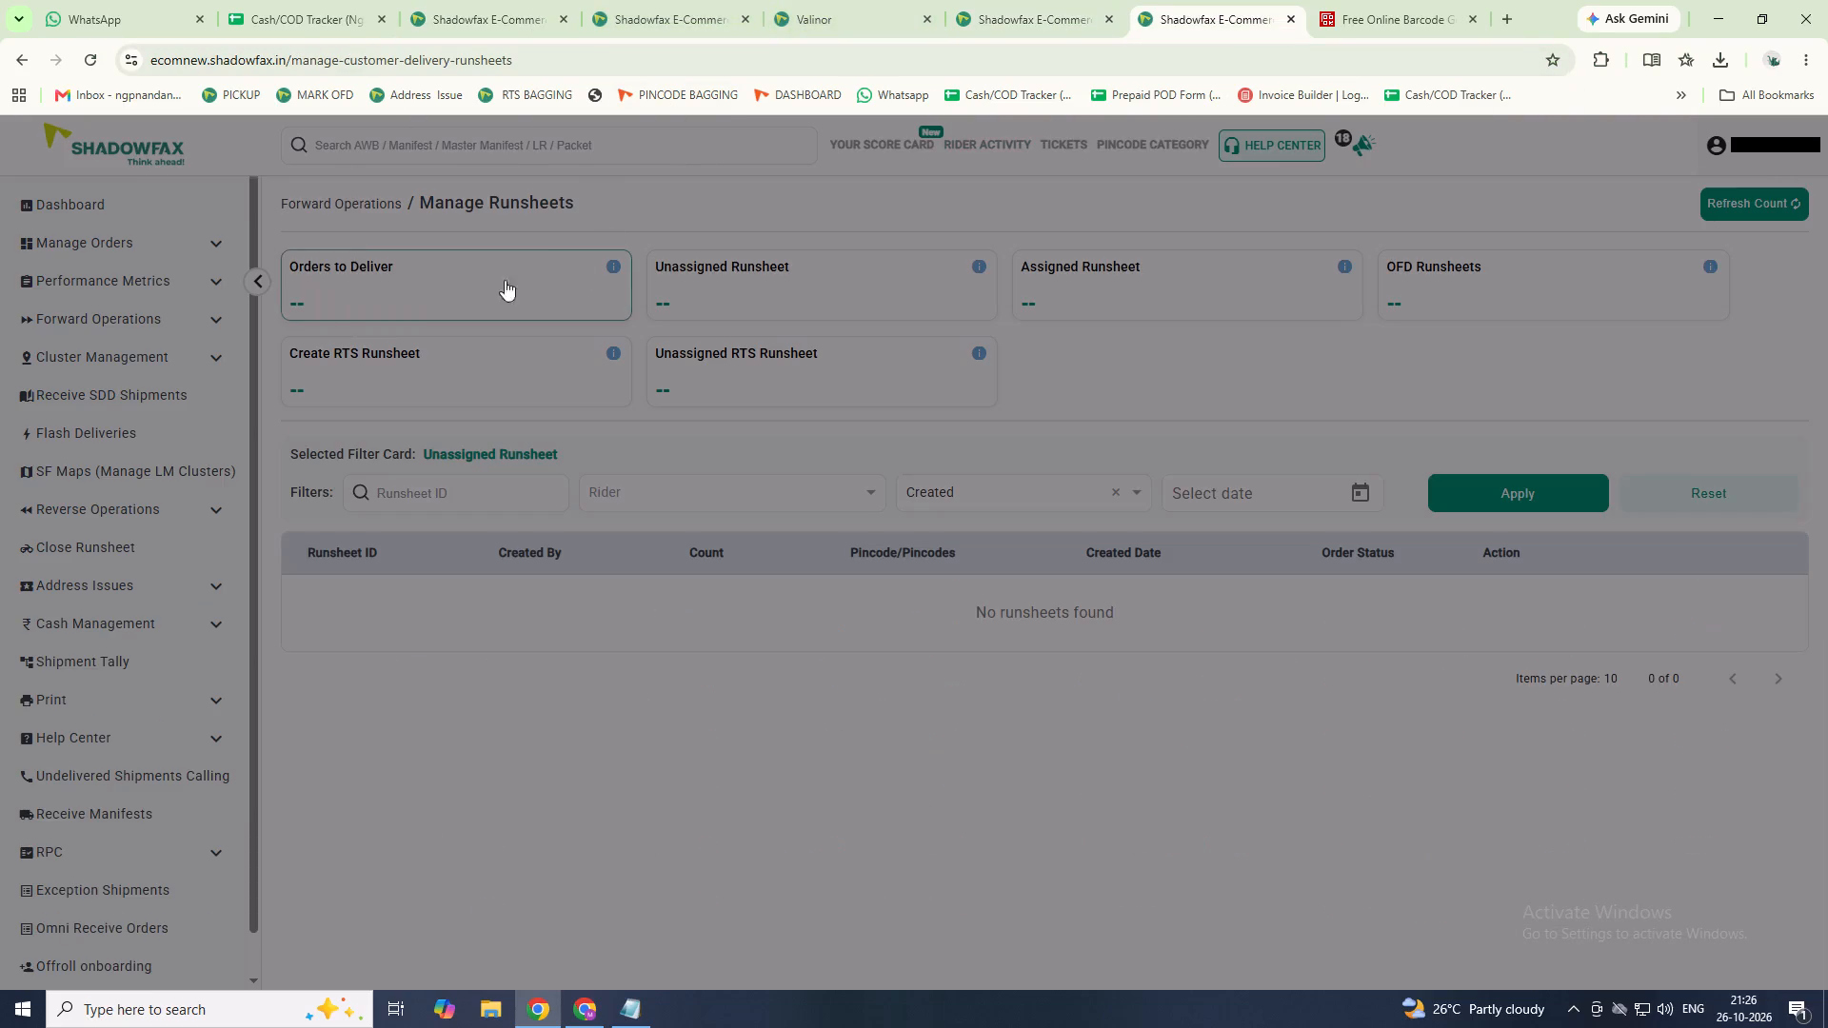
left_click(144, 544)
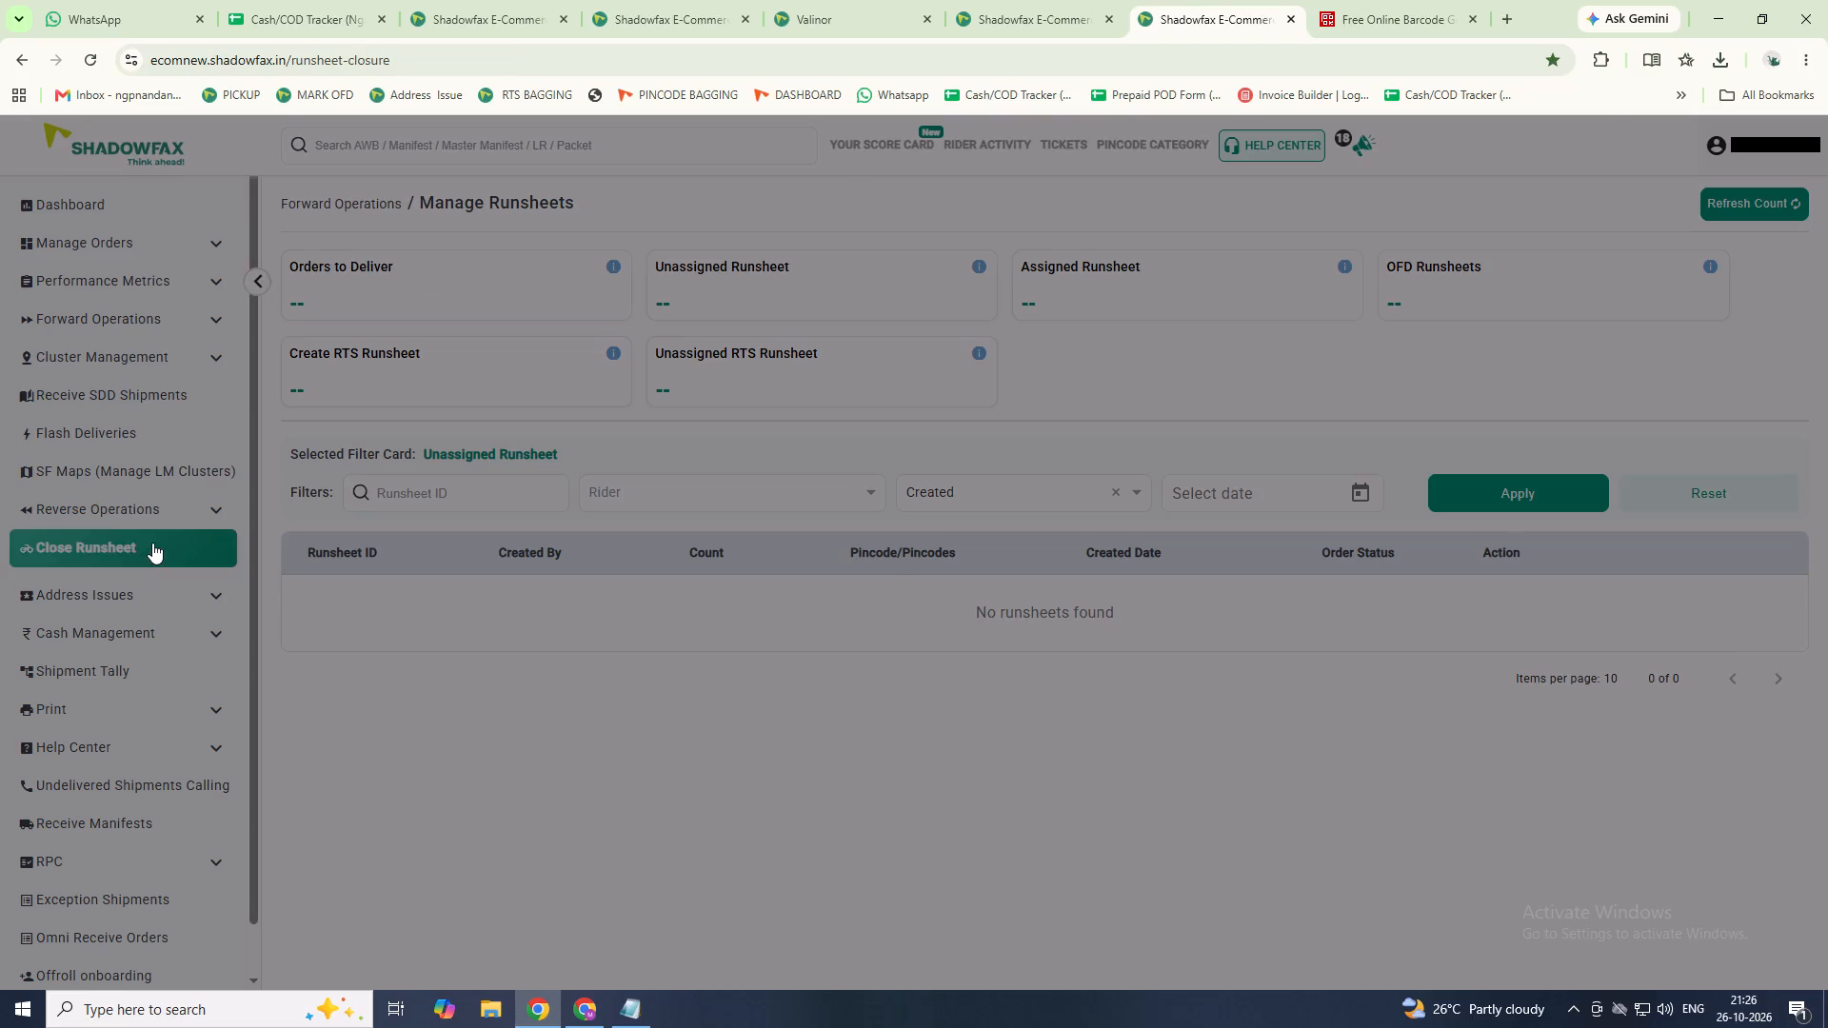
left_click(637, 298)
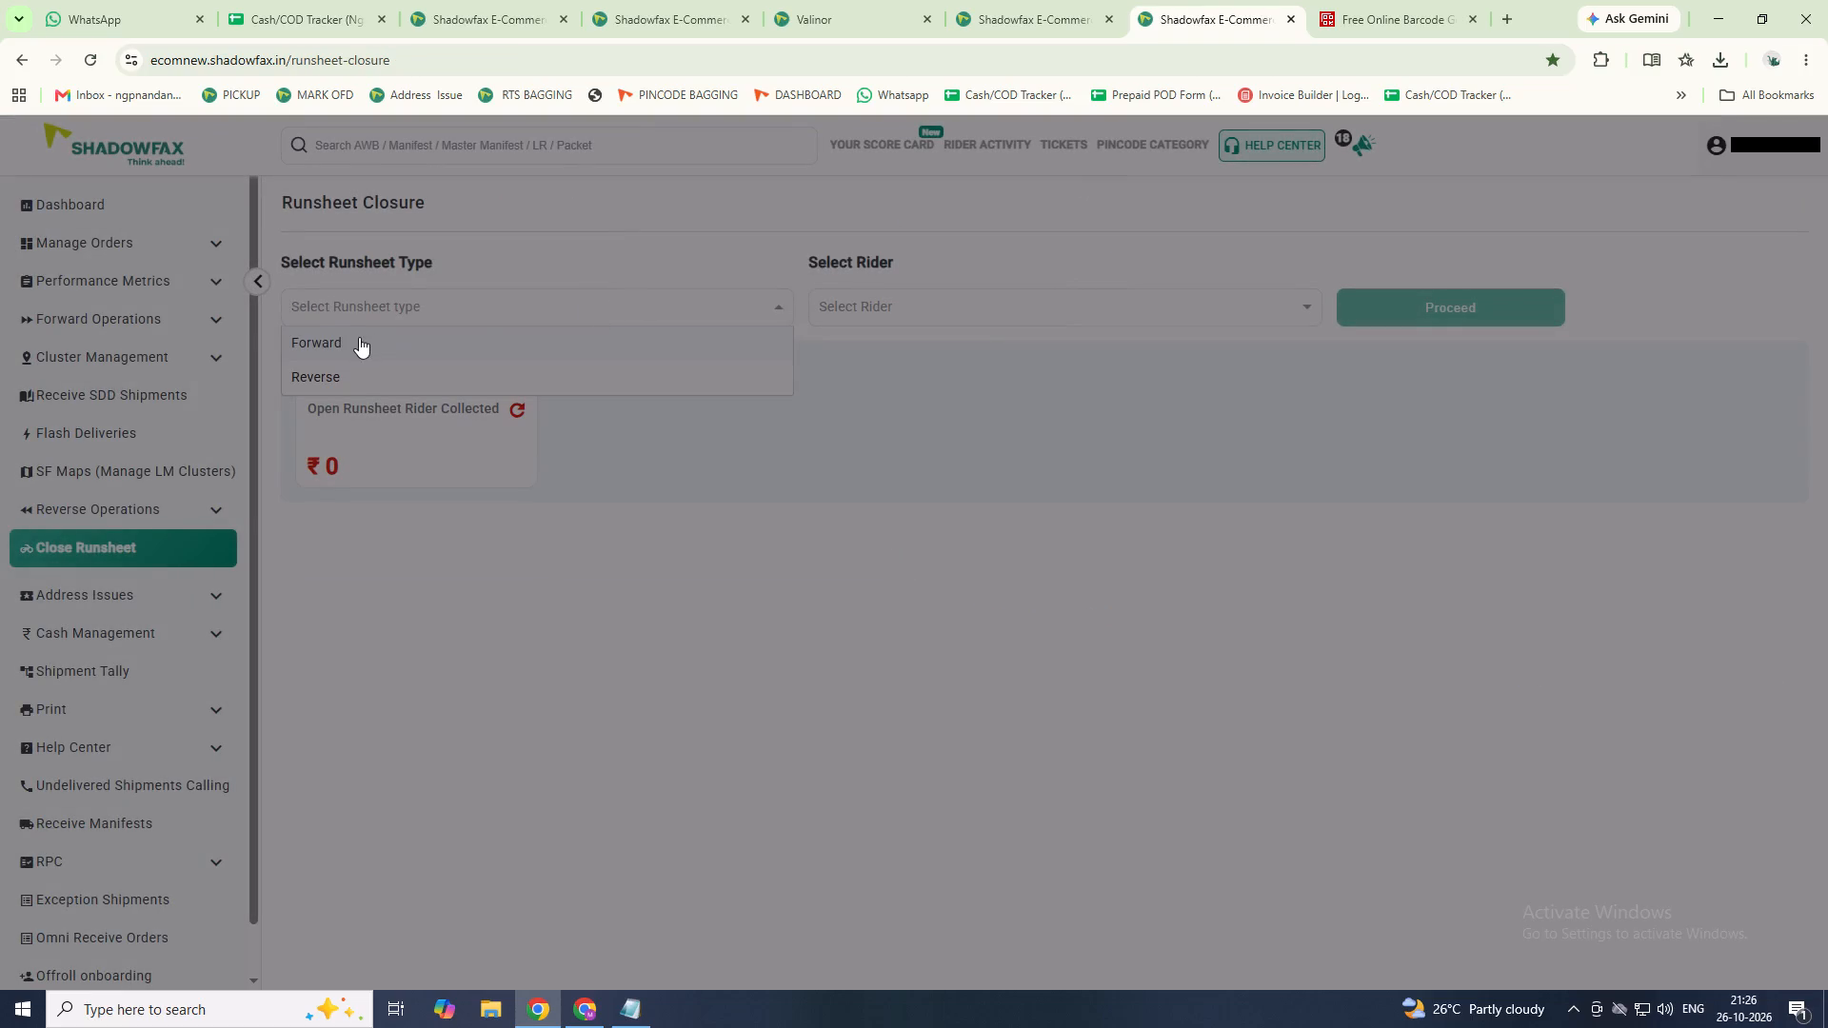
left_click(359, 337)
left_click_drag(988, 303, 988, 316)
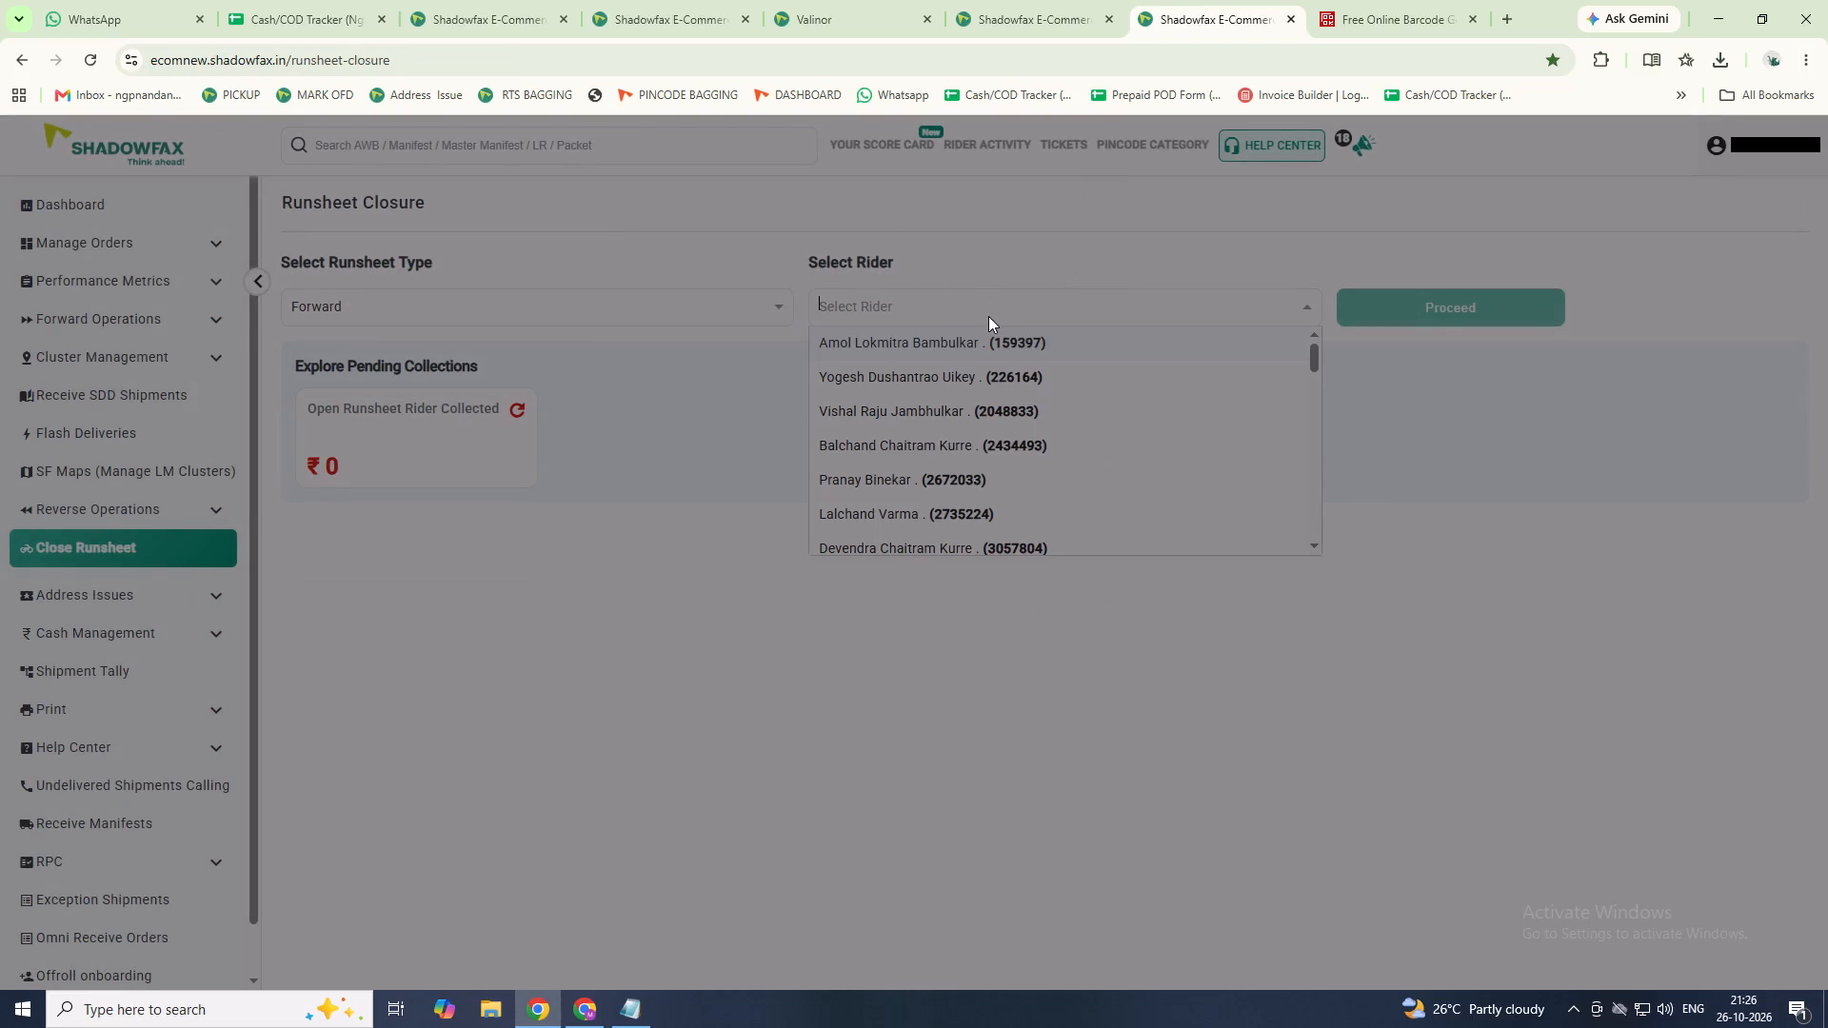
type("KADU")
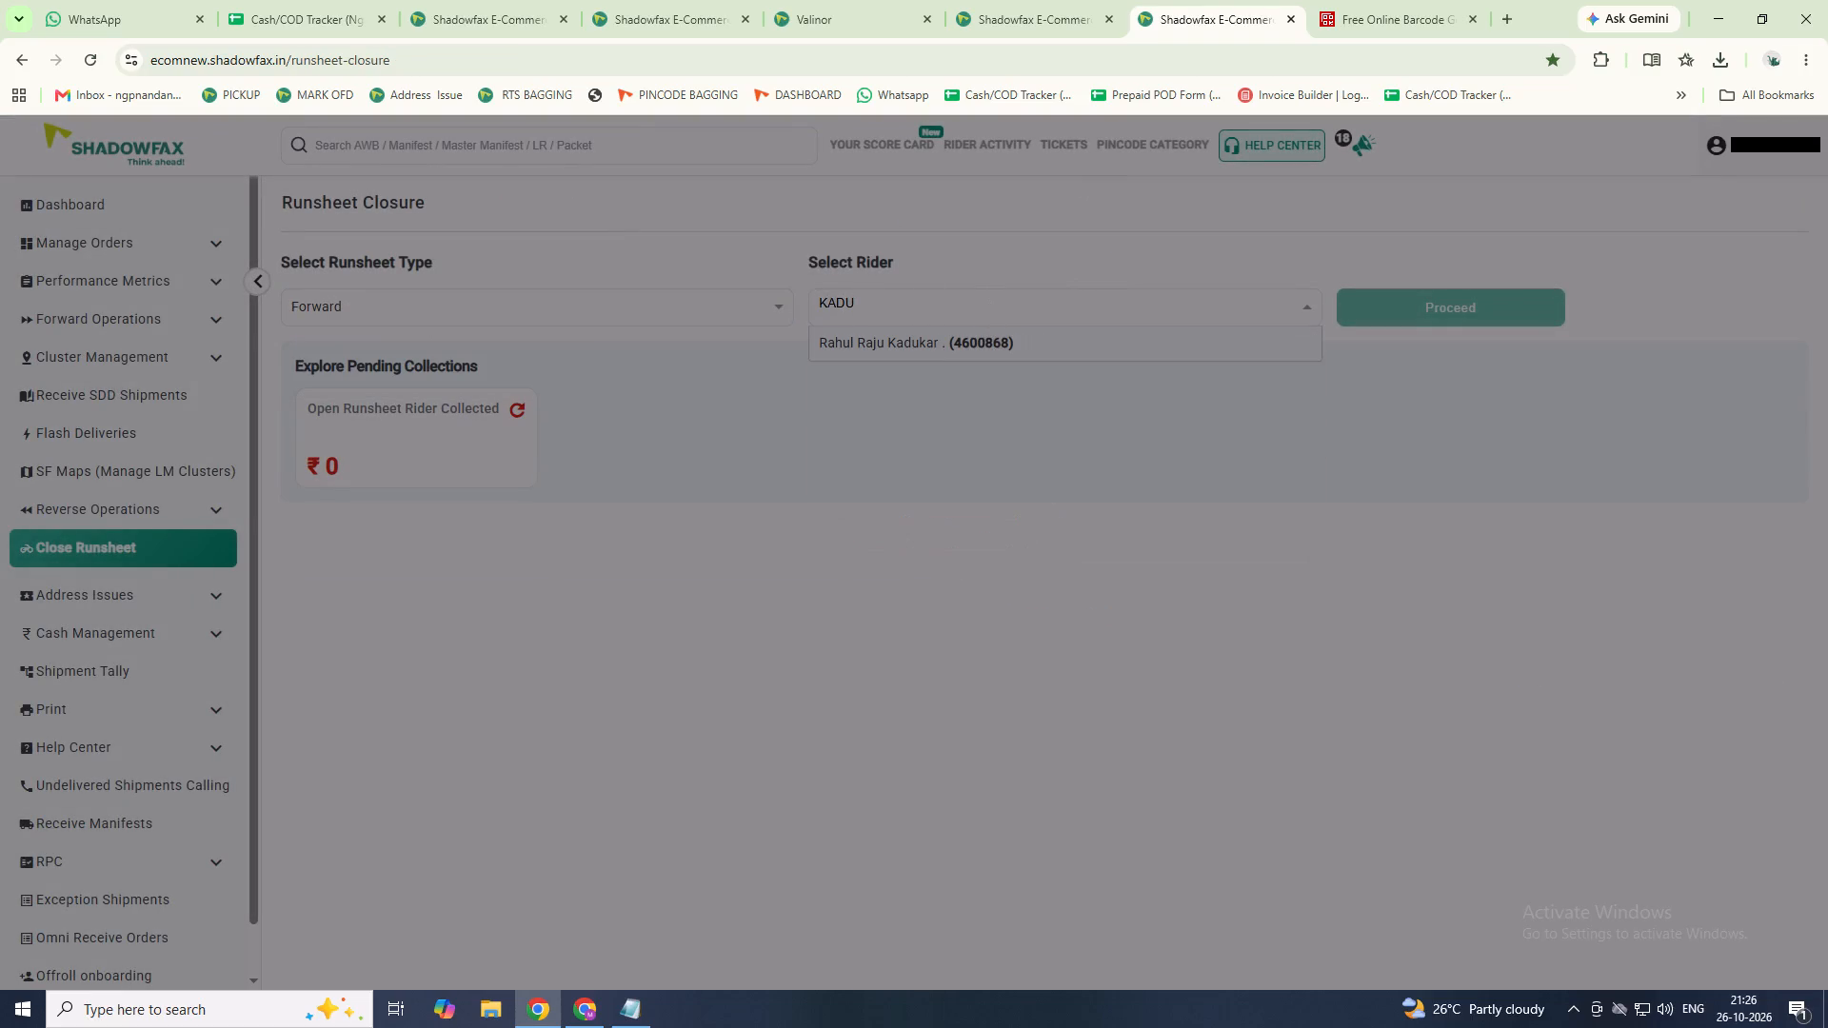
left_click(996, 363)
left_click(1492, 303)
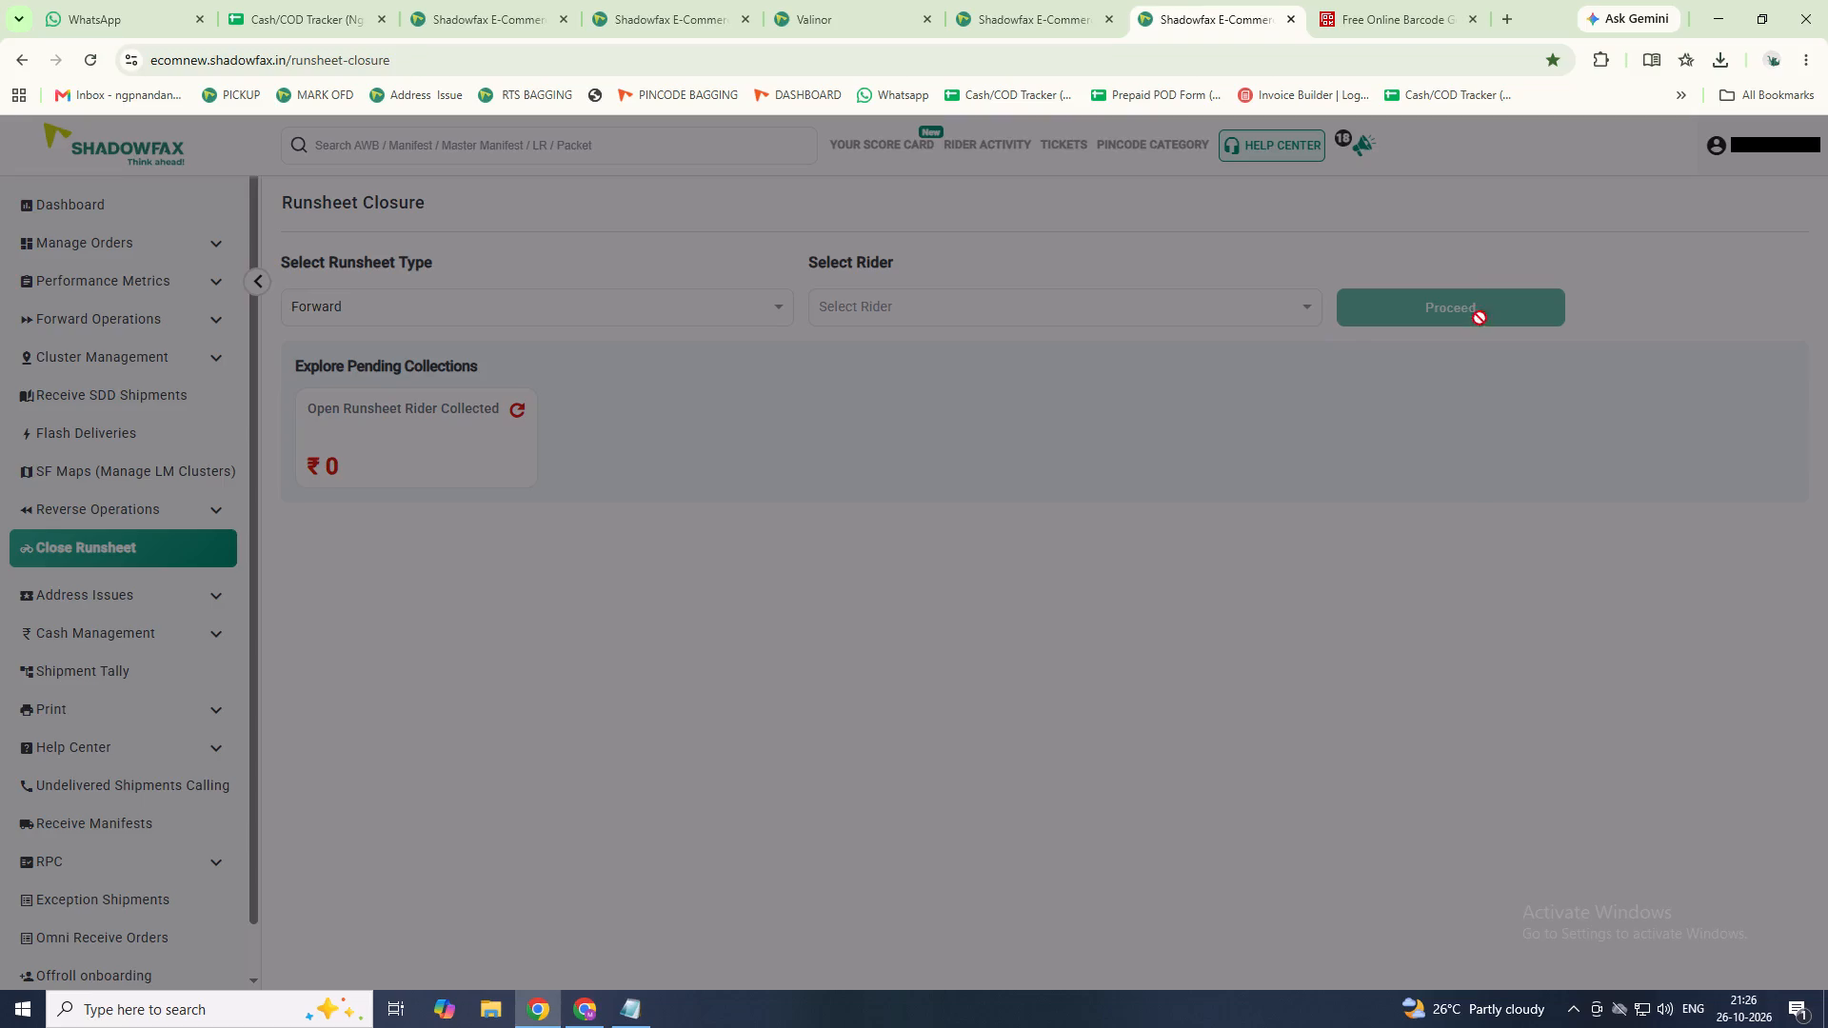
left_click(1149, 316)
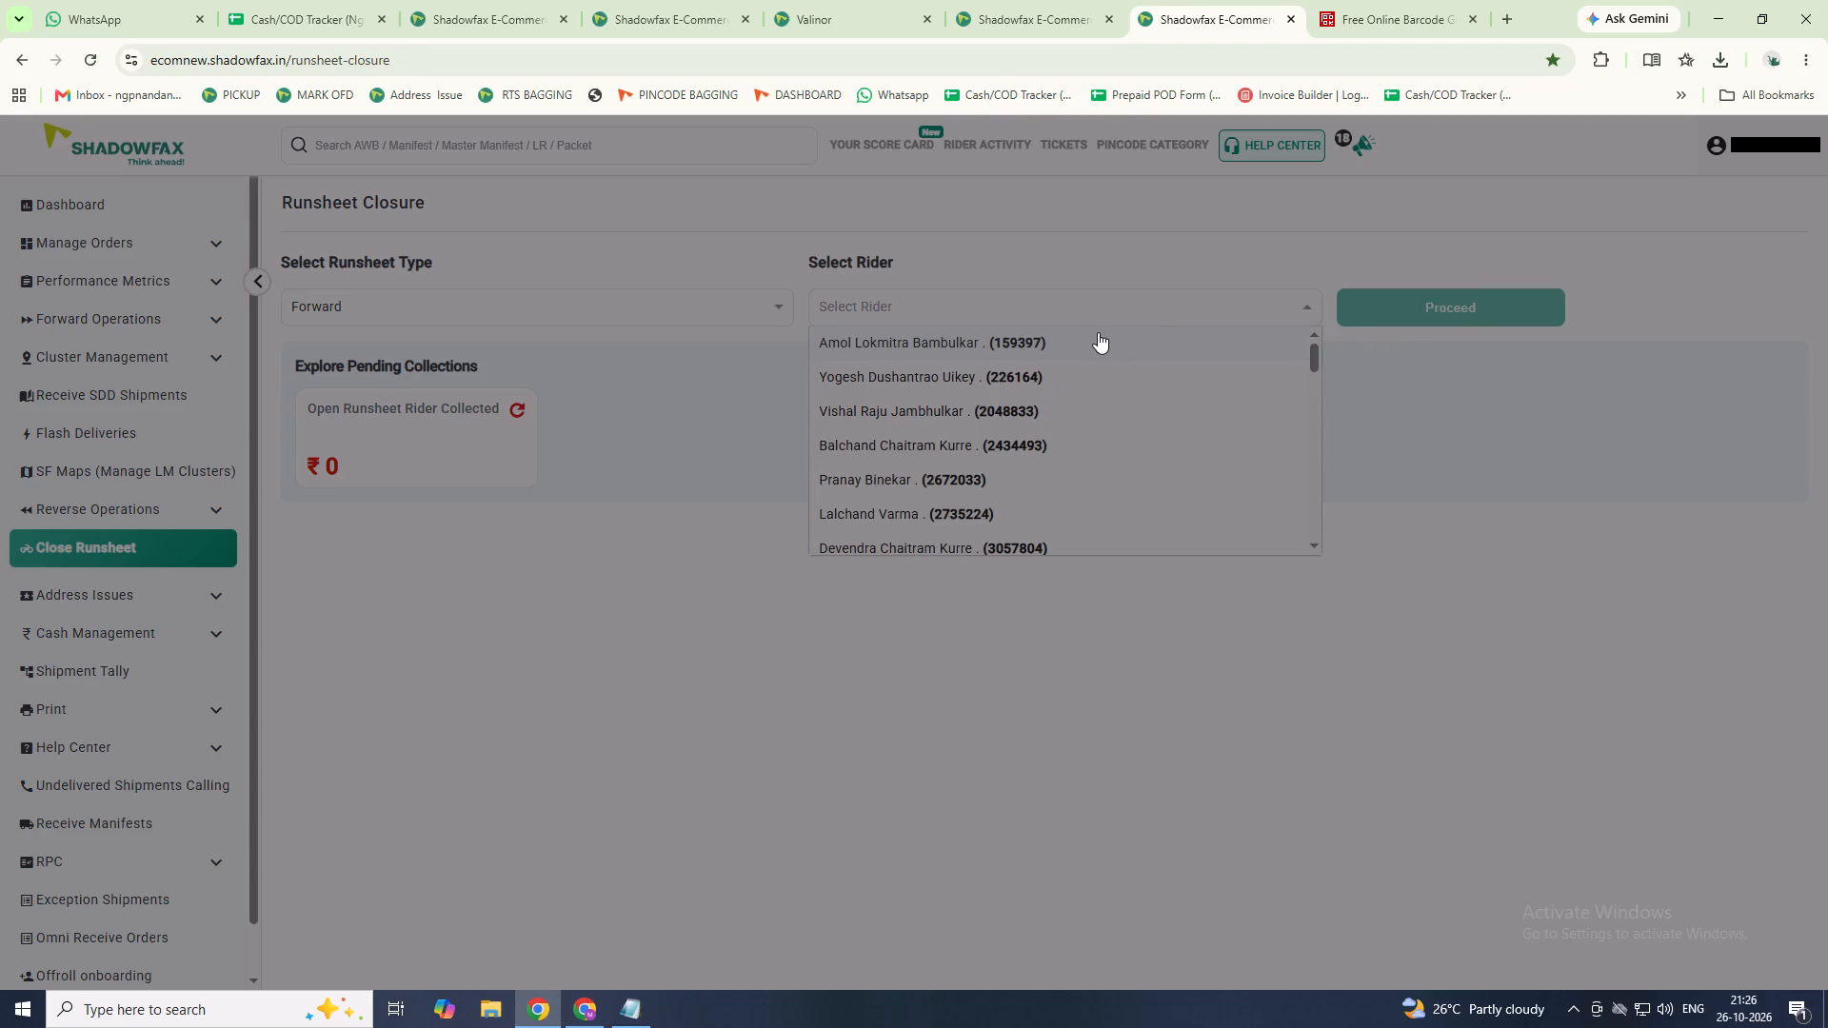
type("KADU")
left_click(1083, 357)
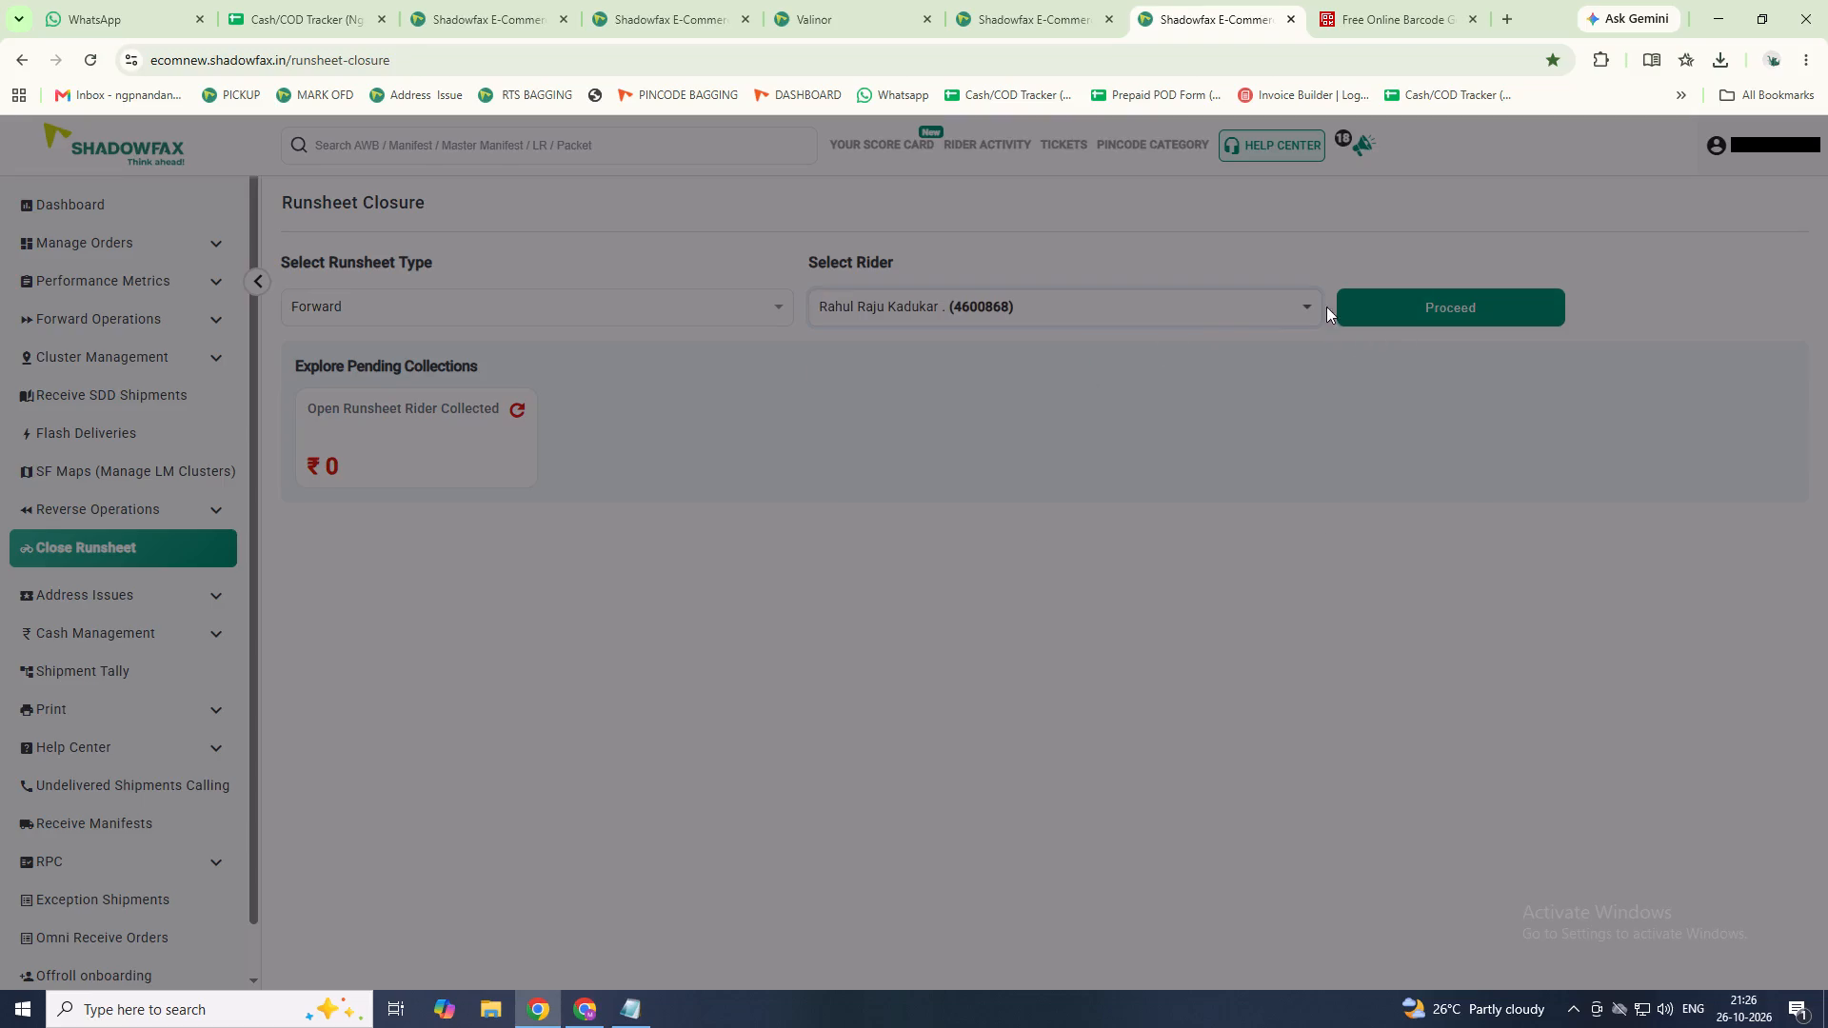
left_click(1460, 305)
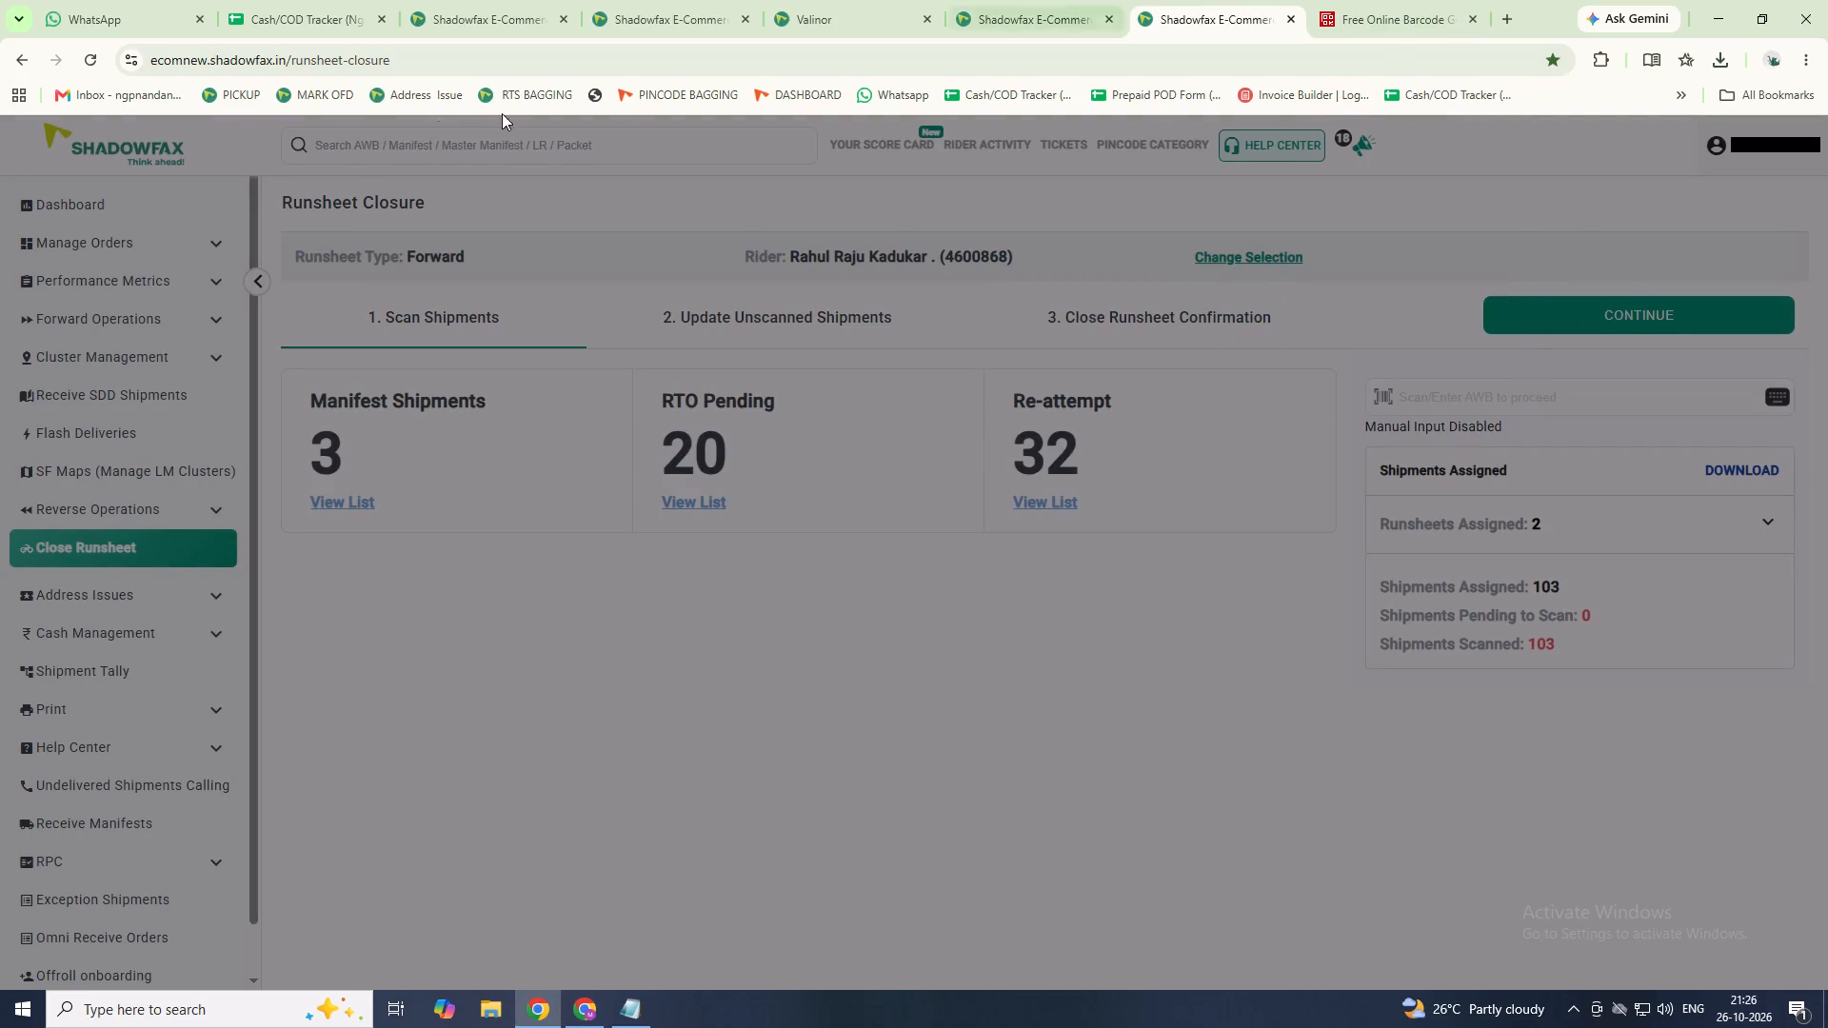
left_click(1626, 324)
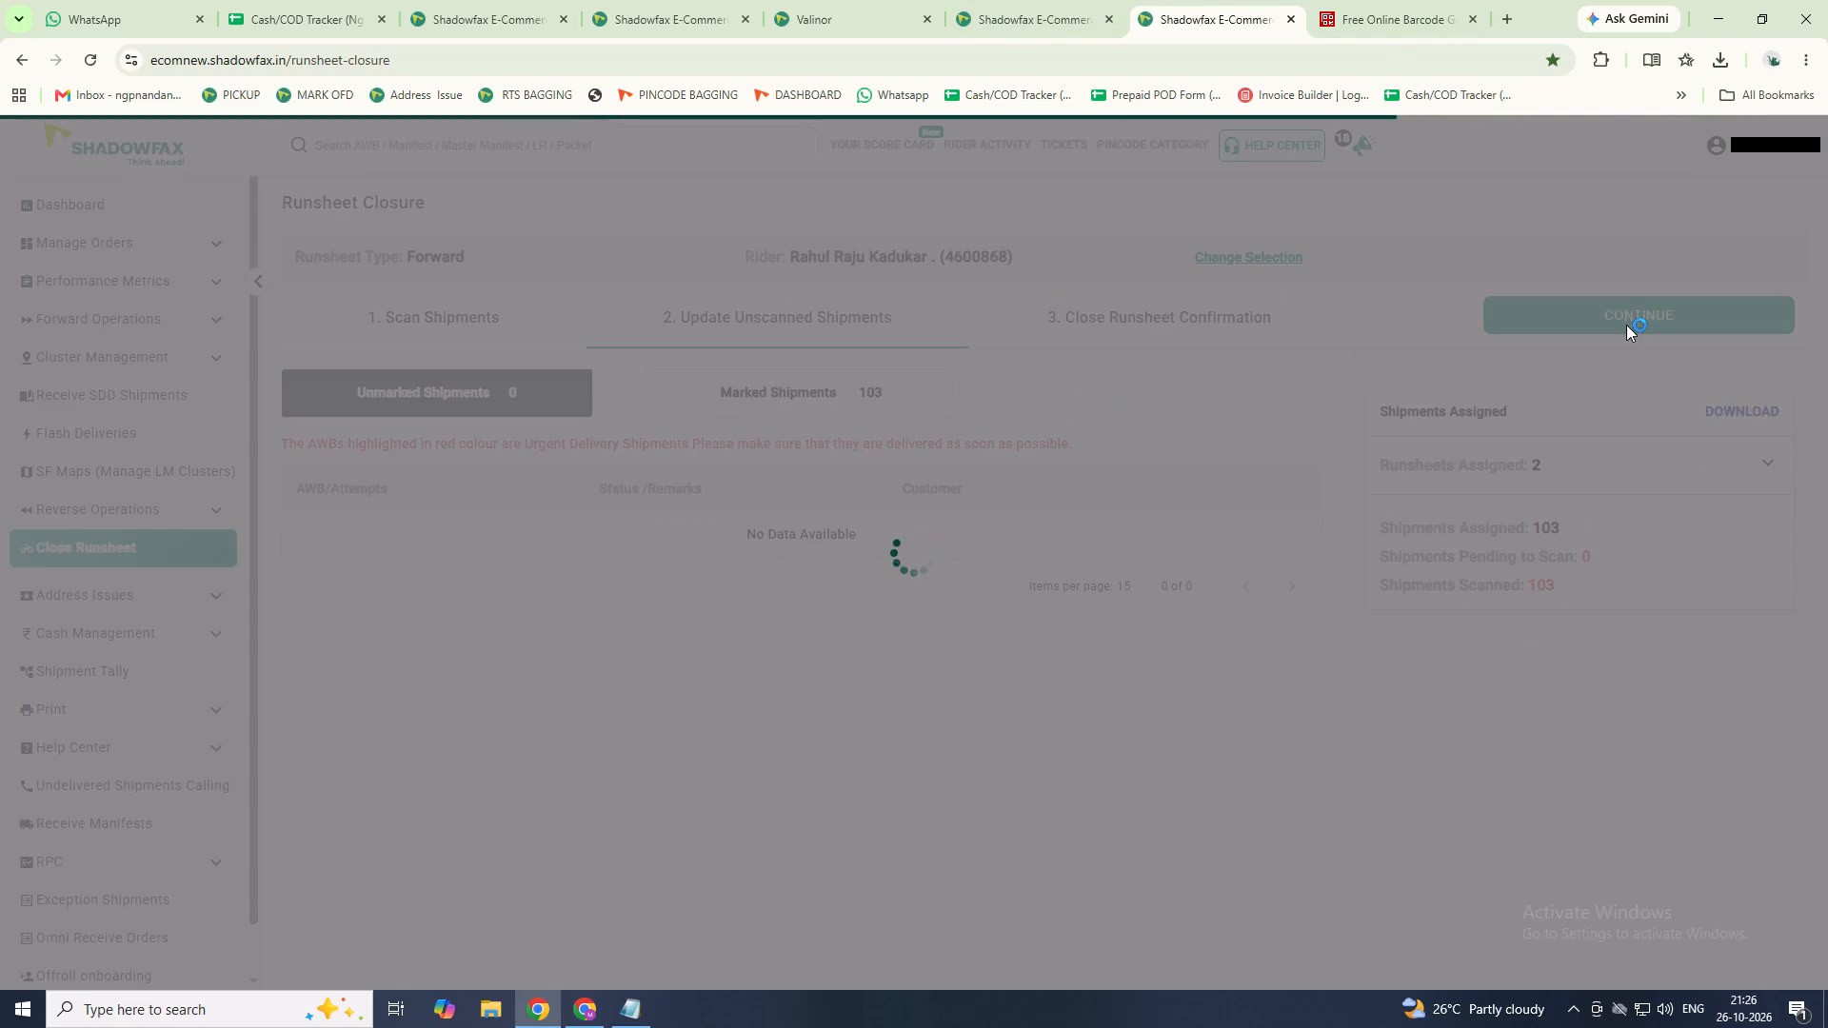
left_click(1626, 325)
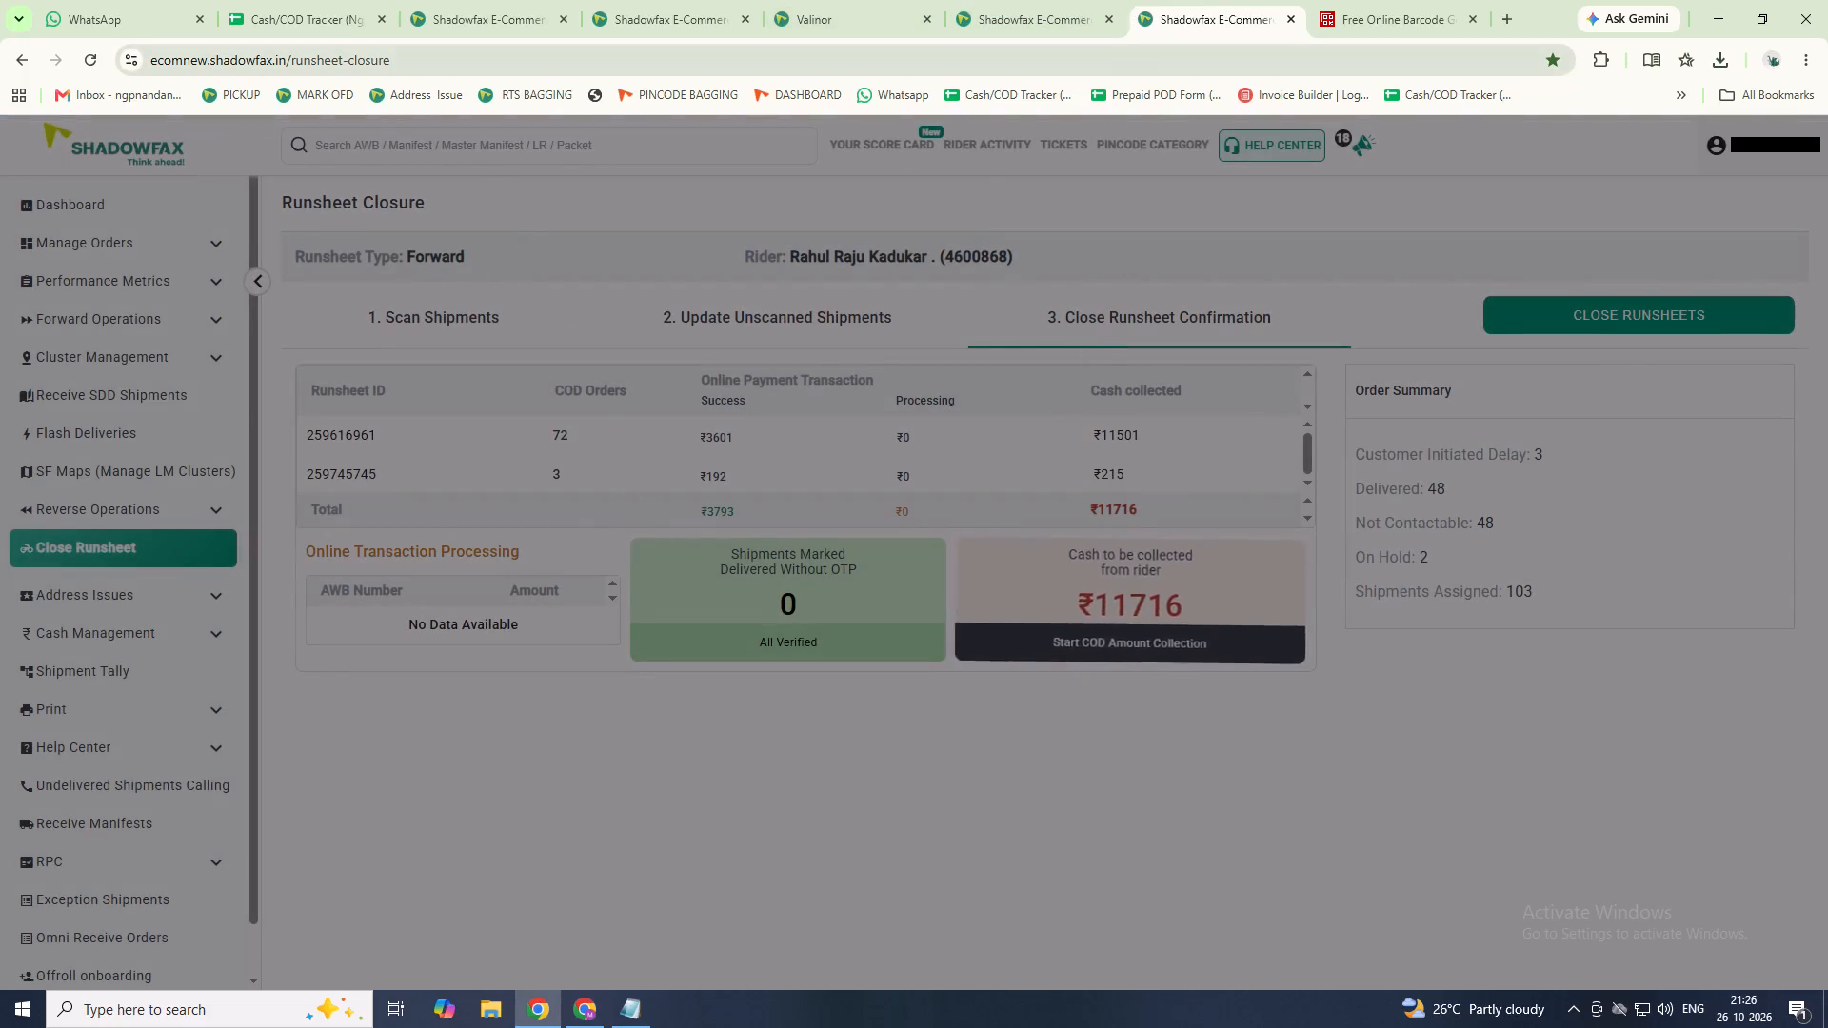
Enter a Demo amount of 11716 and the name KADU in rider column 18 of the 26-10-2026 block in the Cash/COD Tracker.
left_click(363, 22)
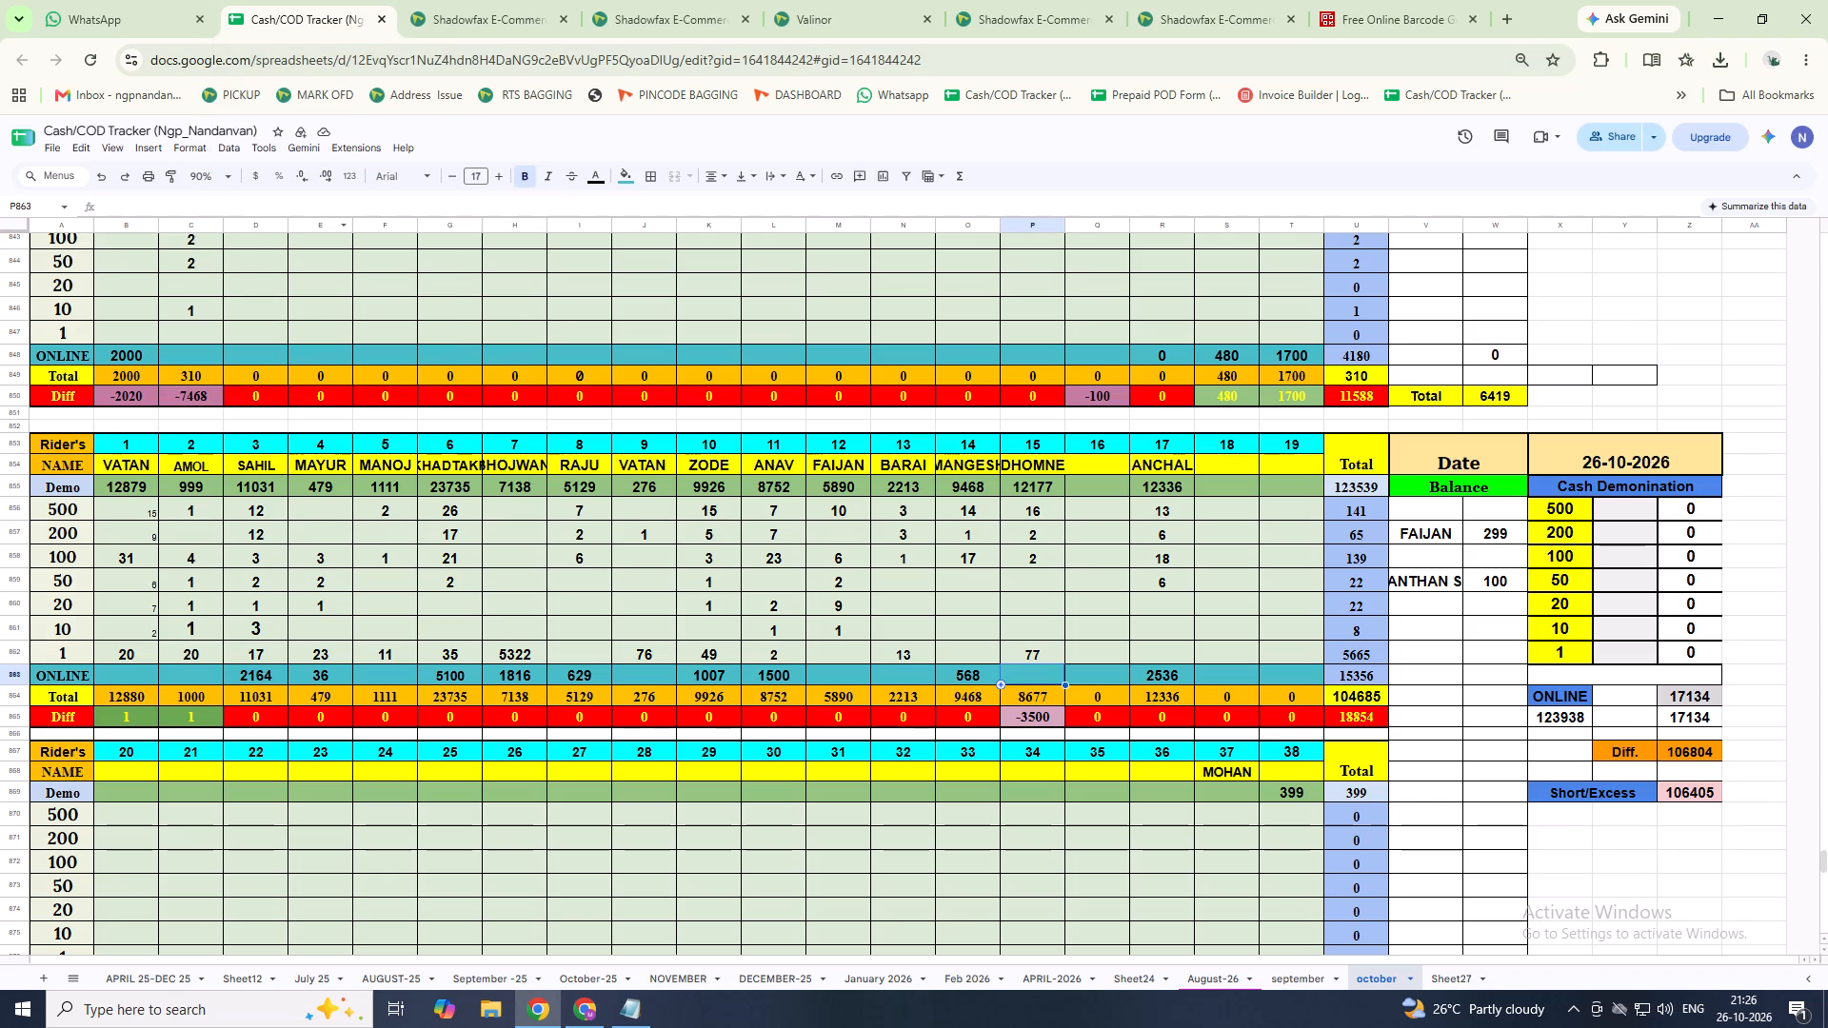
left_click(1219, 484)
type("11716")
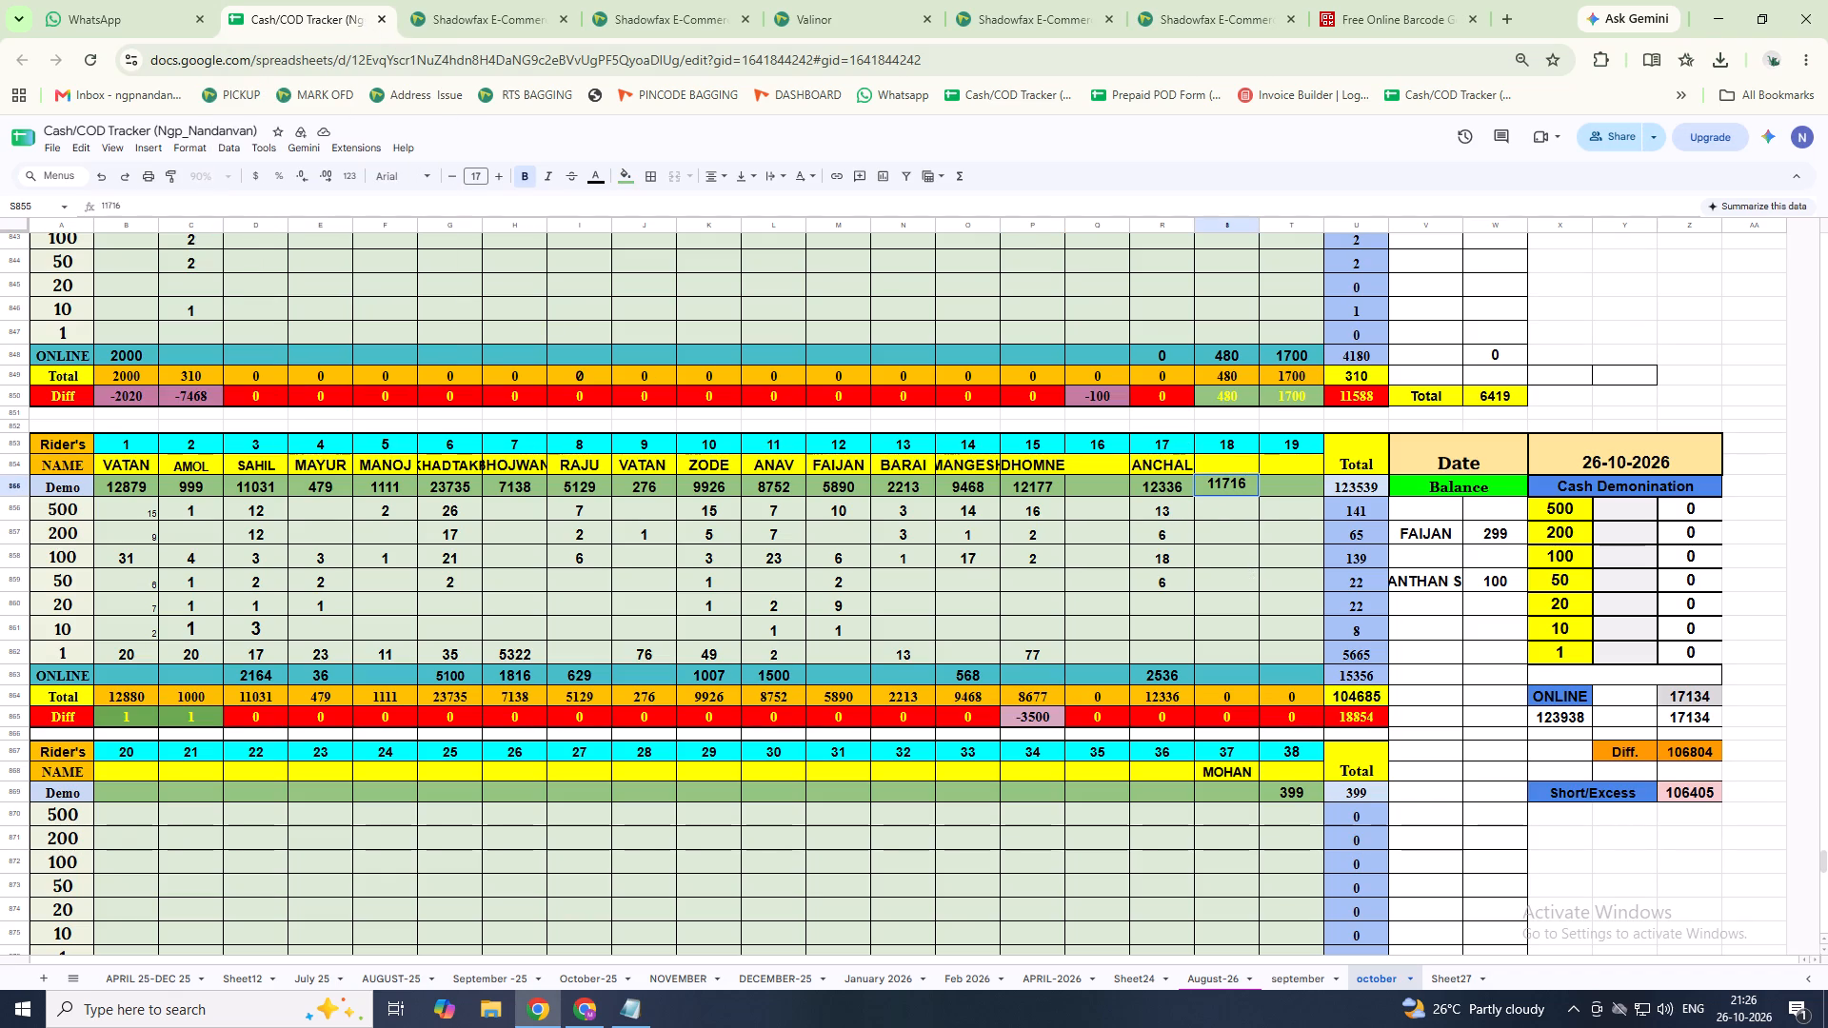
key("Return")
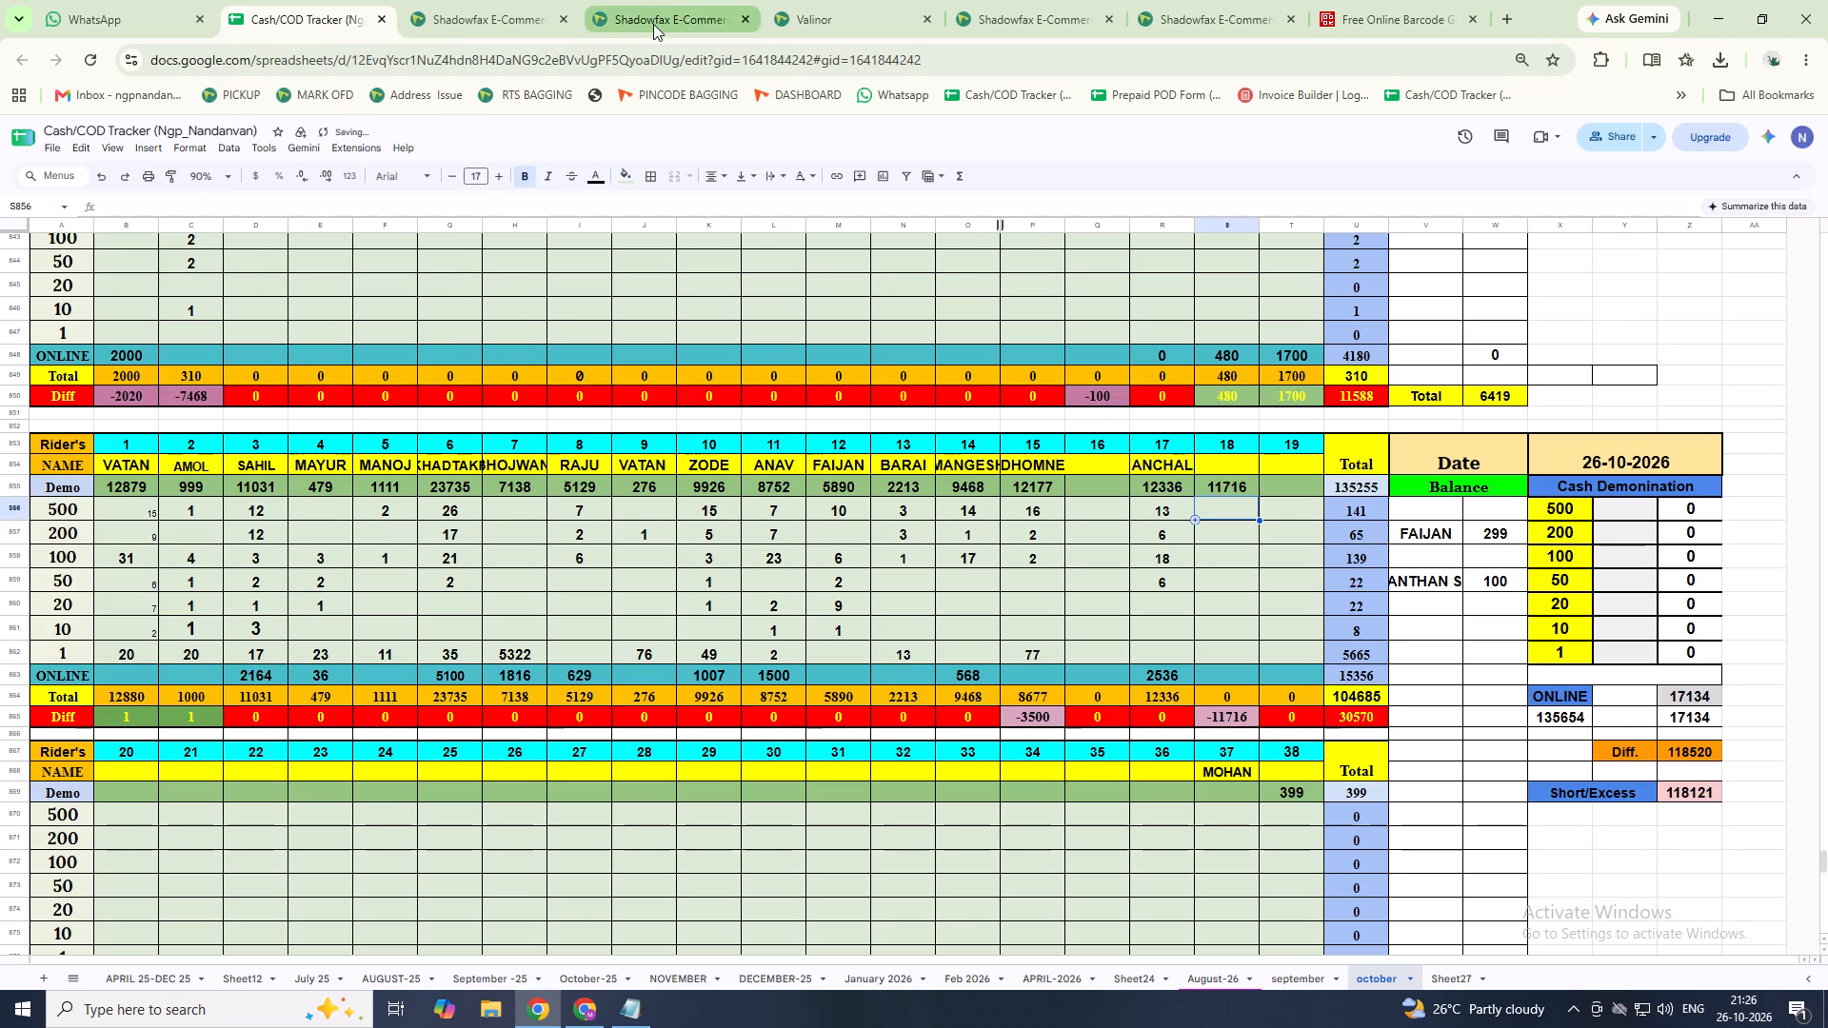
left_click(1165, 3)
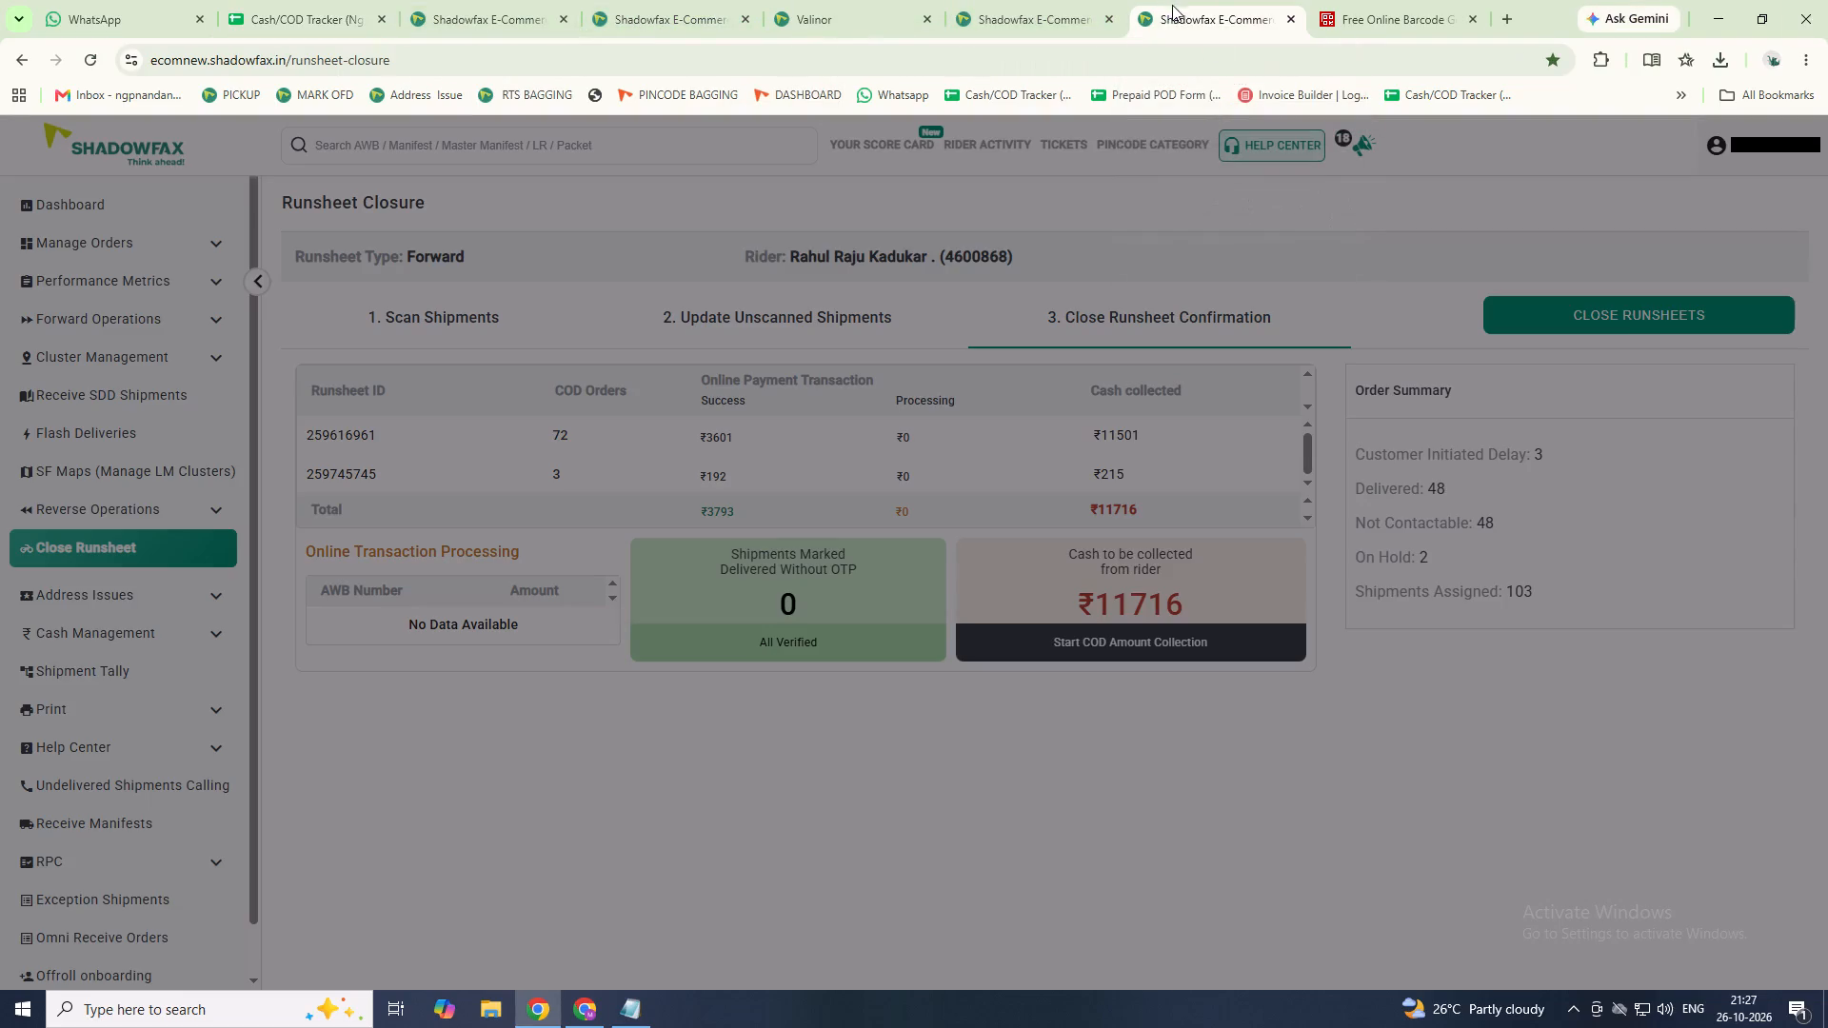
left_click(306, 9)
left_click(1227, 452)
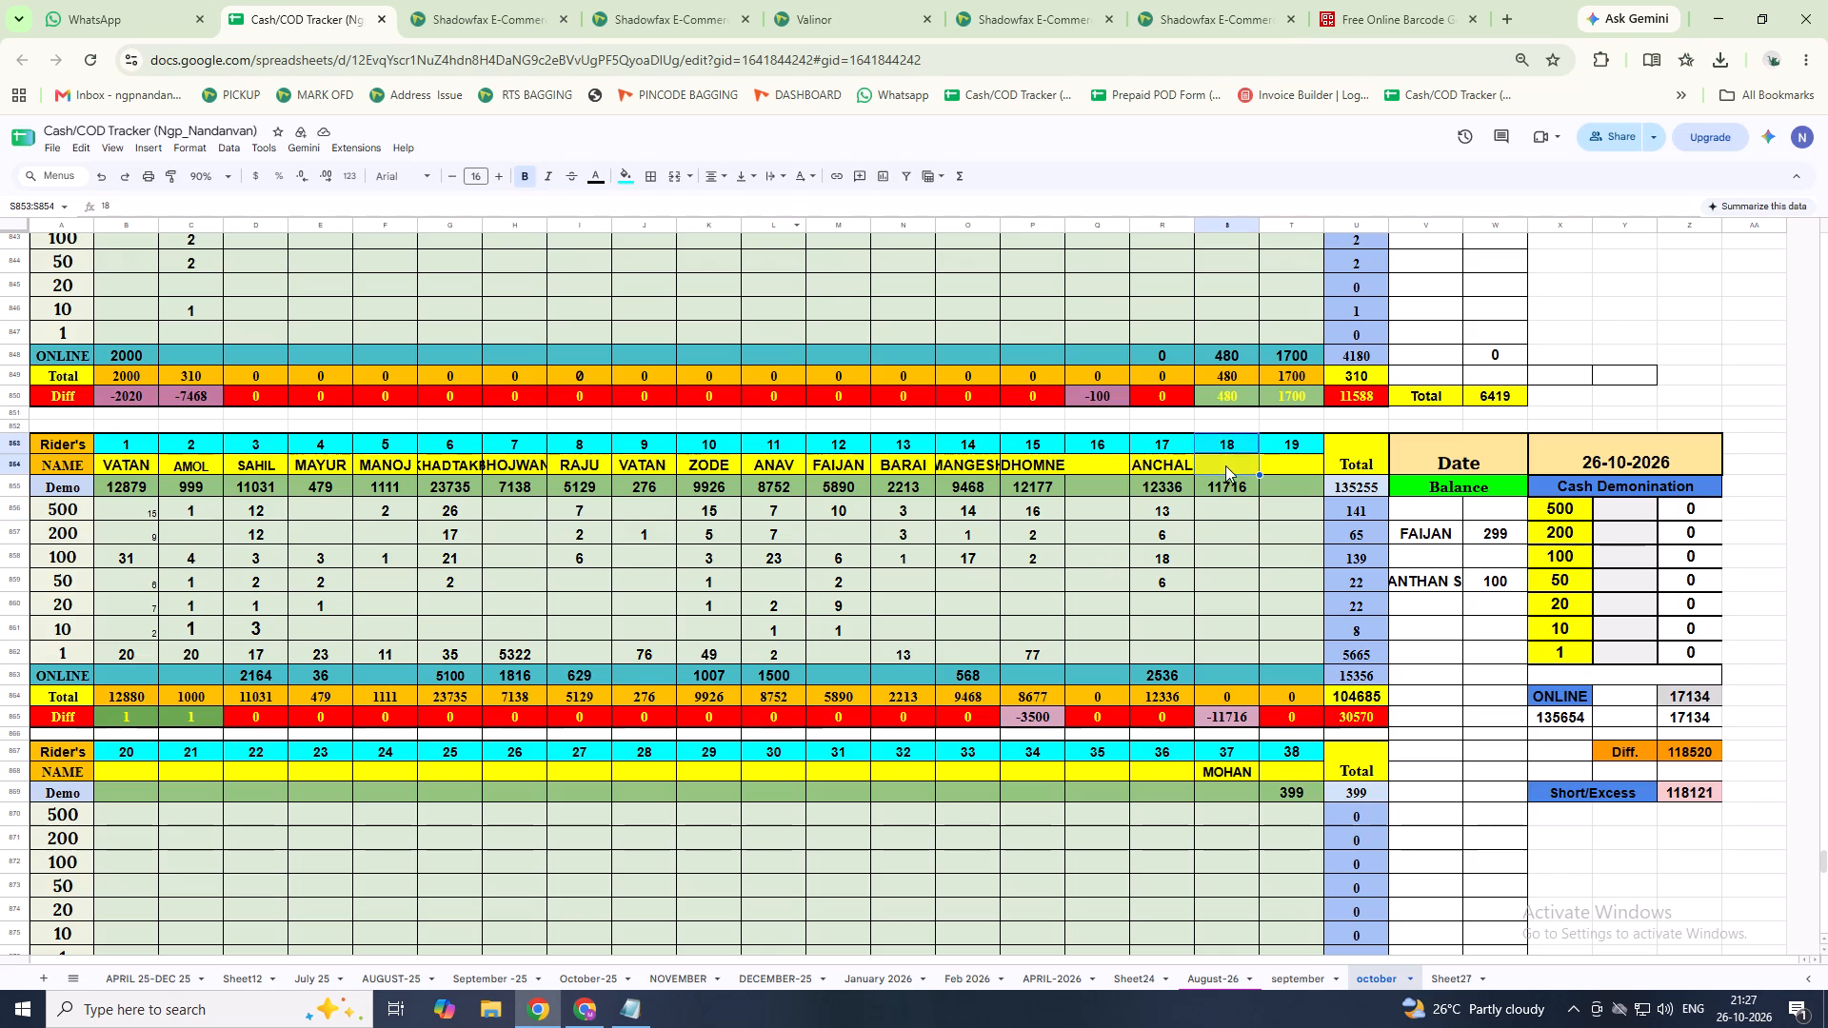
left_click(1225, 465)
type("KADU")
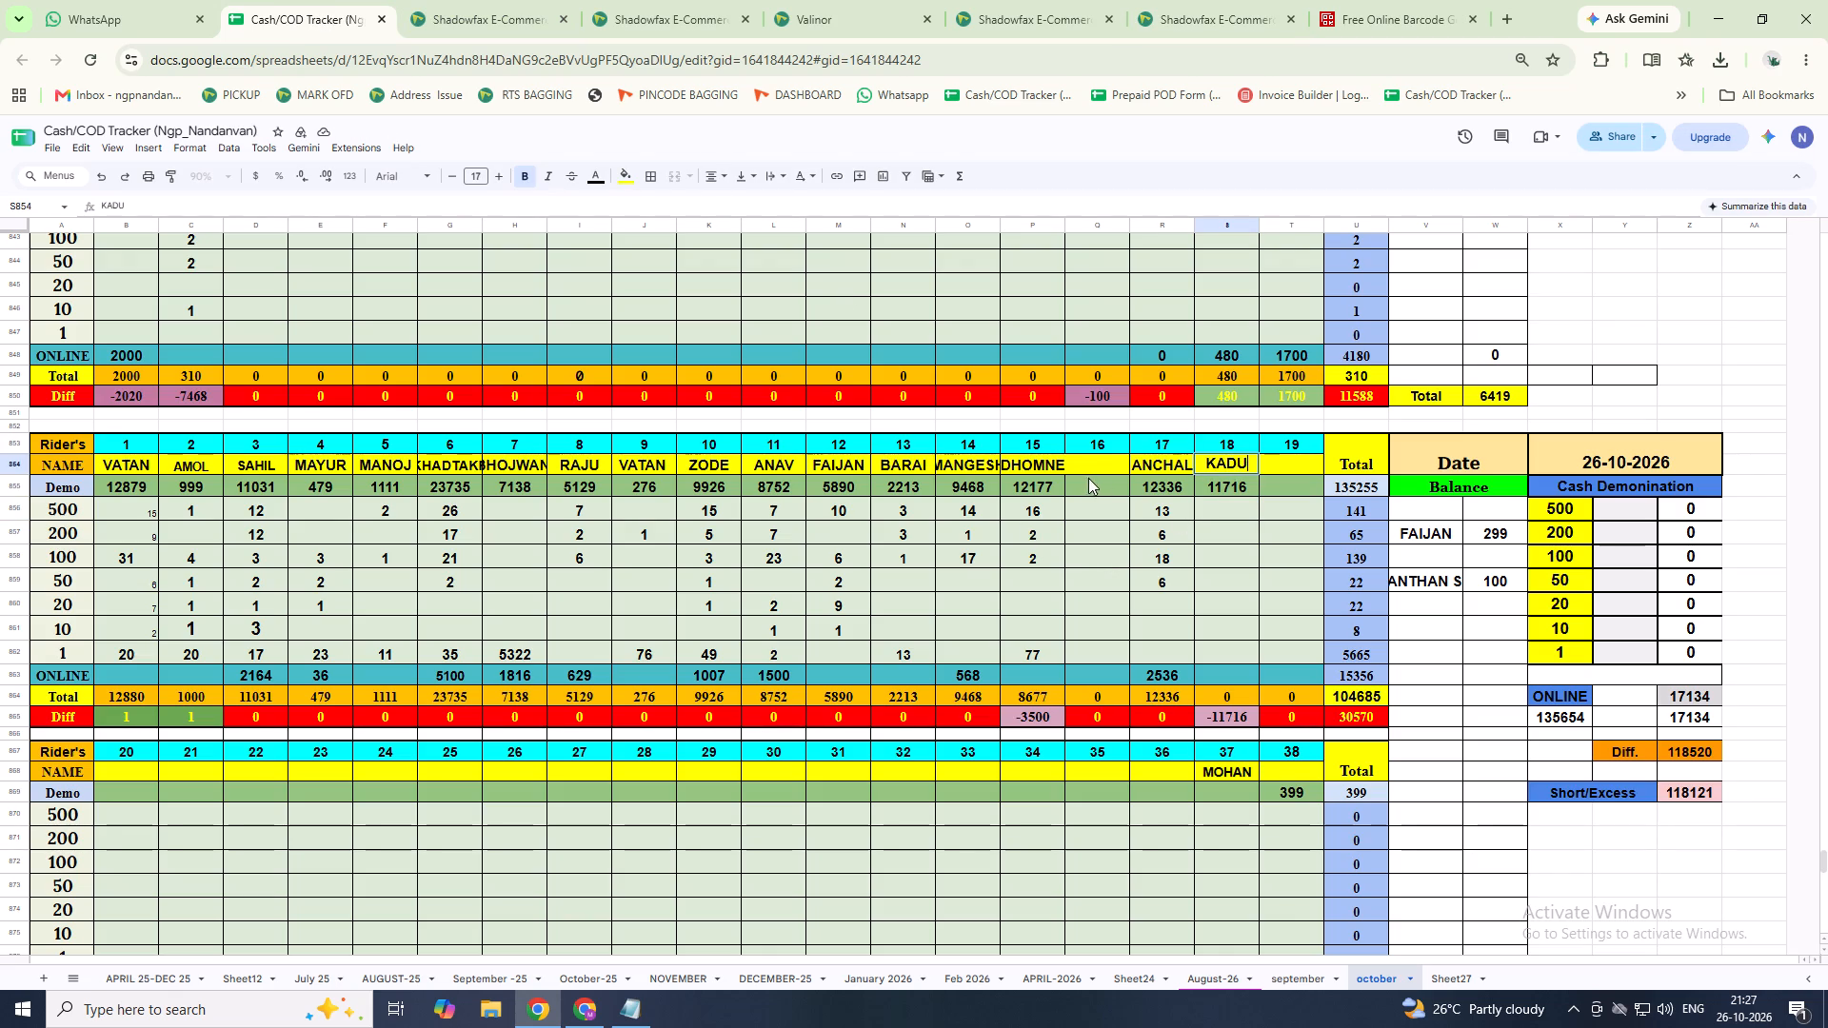
Enter the name KADU and the Demo amount 11716 in rider column 16 of the 26-10-2026 block.
left_click(1086, 465)
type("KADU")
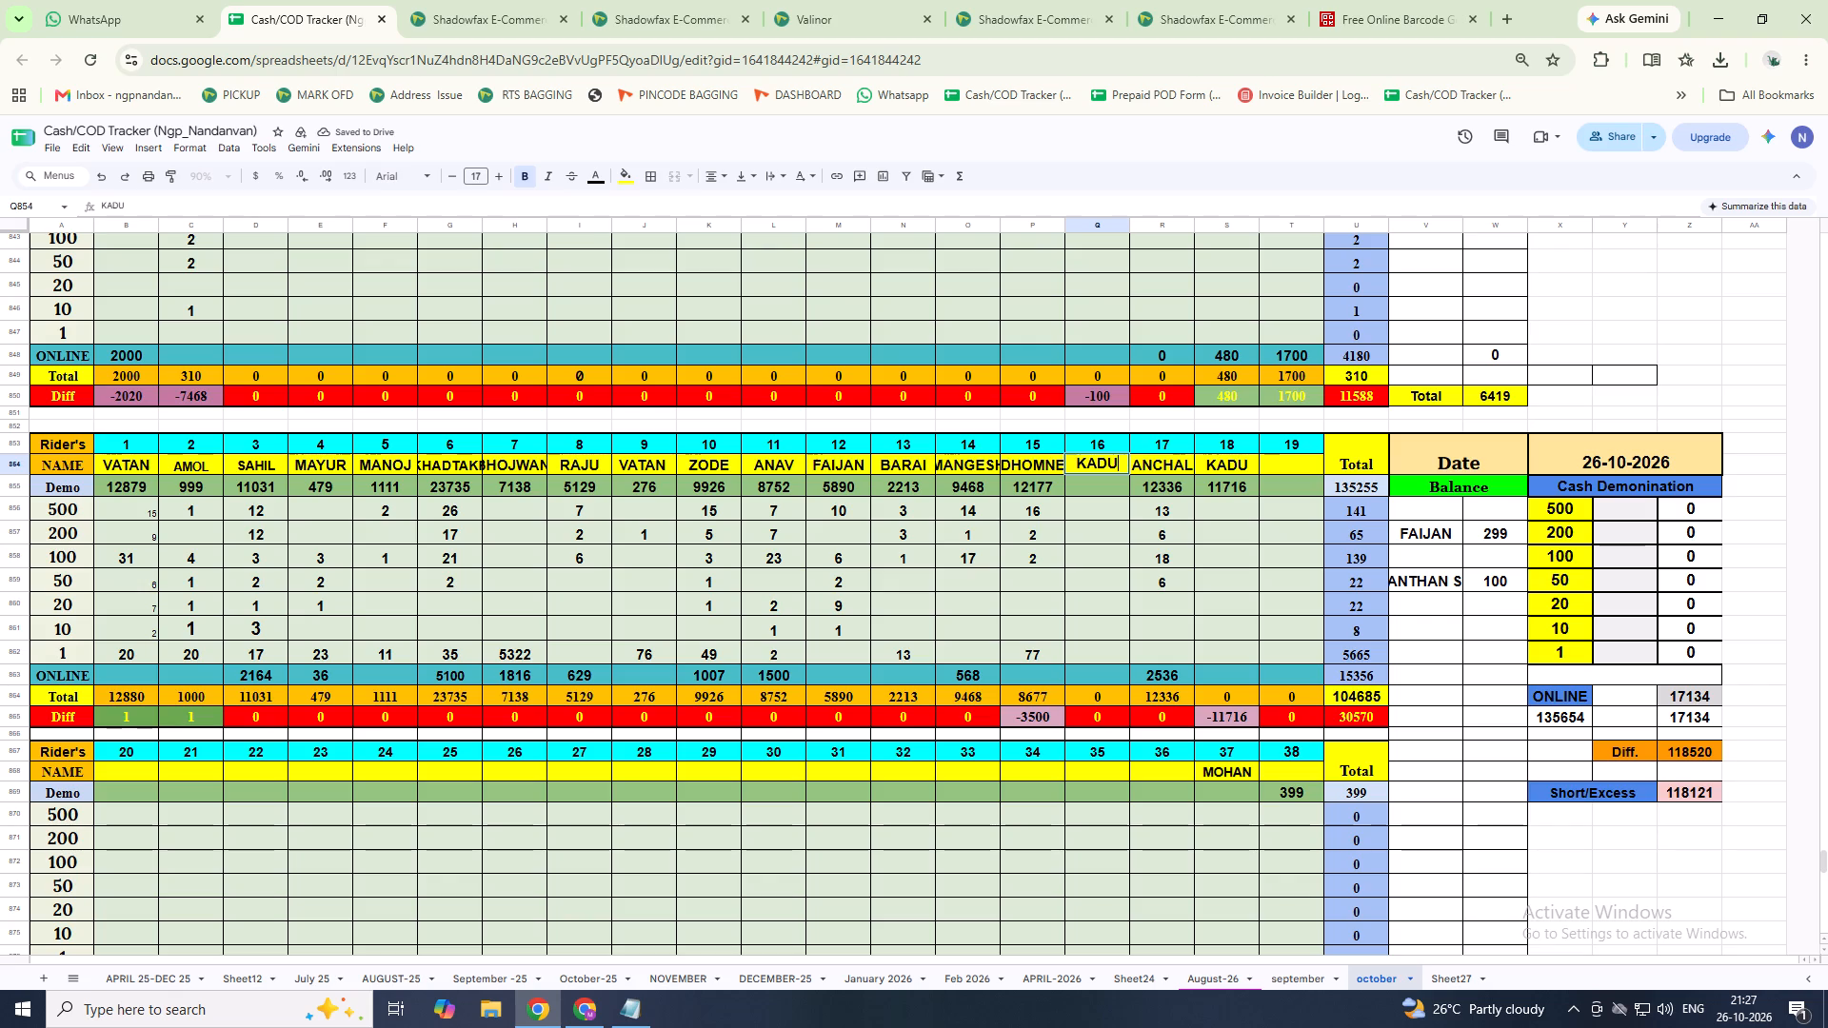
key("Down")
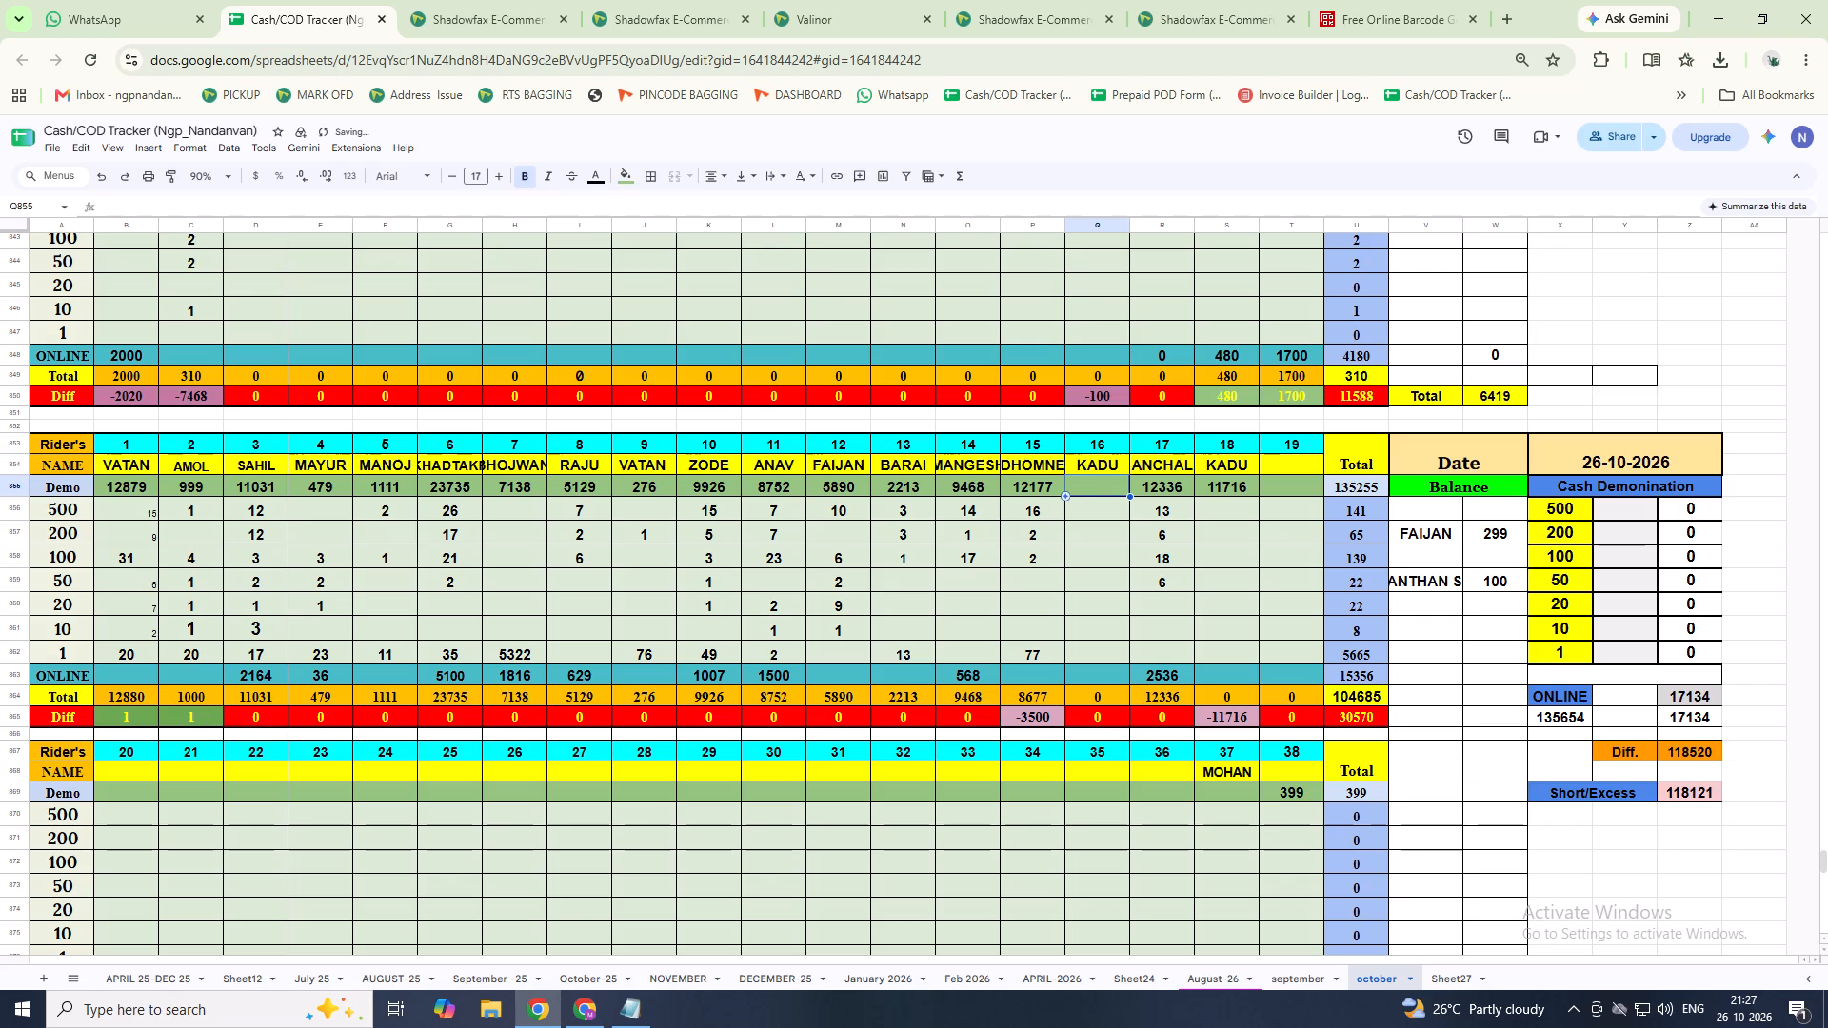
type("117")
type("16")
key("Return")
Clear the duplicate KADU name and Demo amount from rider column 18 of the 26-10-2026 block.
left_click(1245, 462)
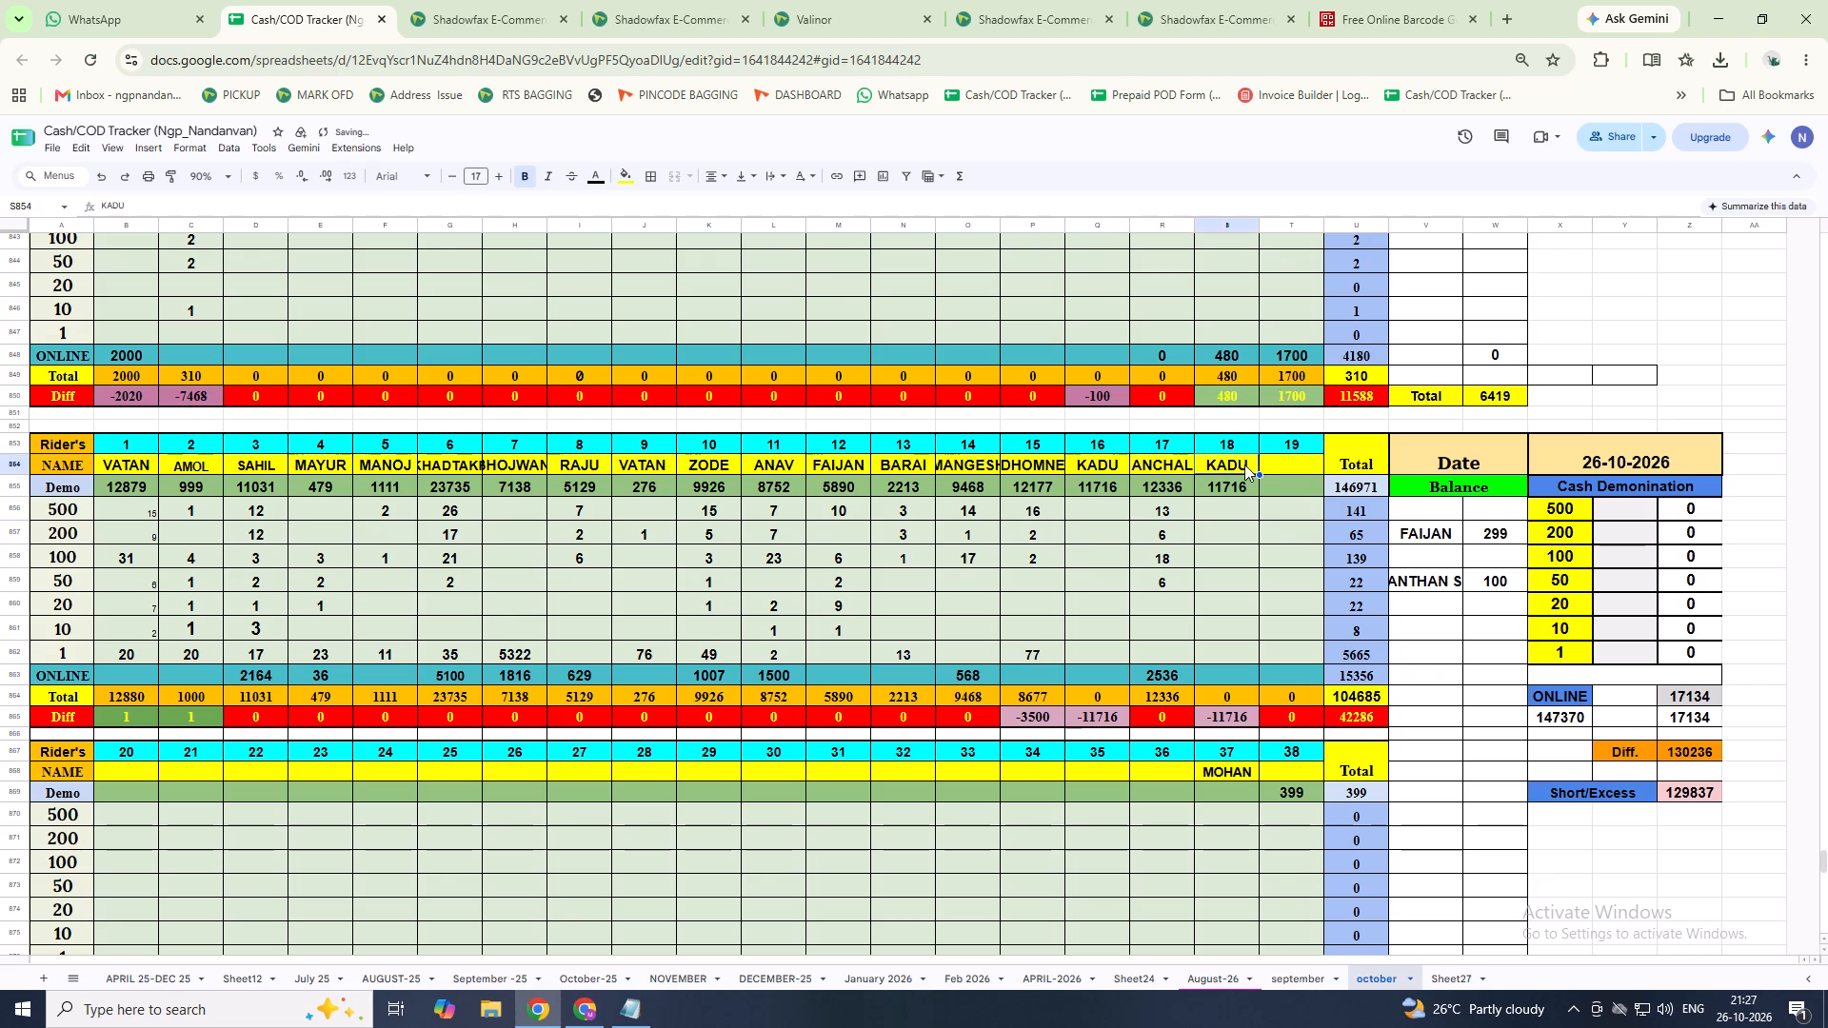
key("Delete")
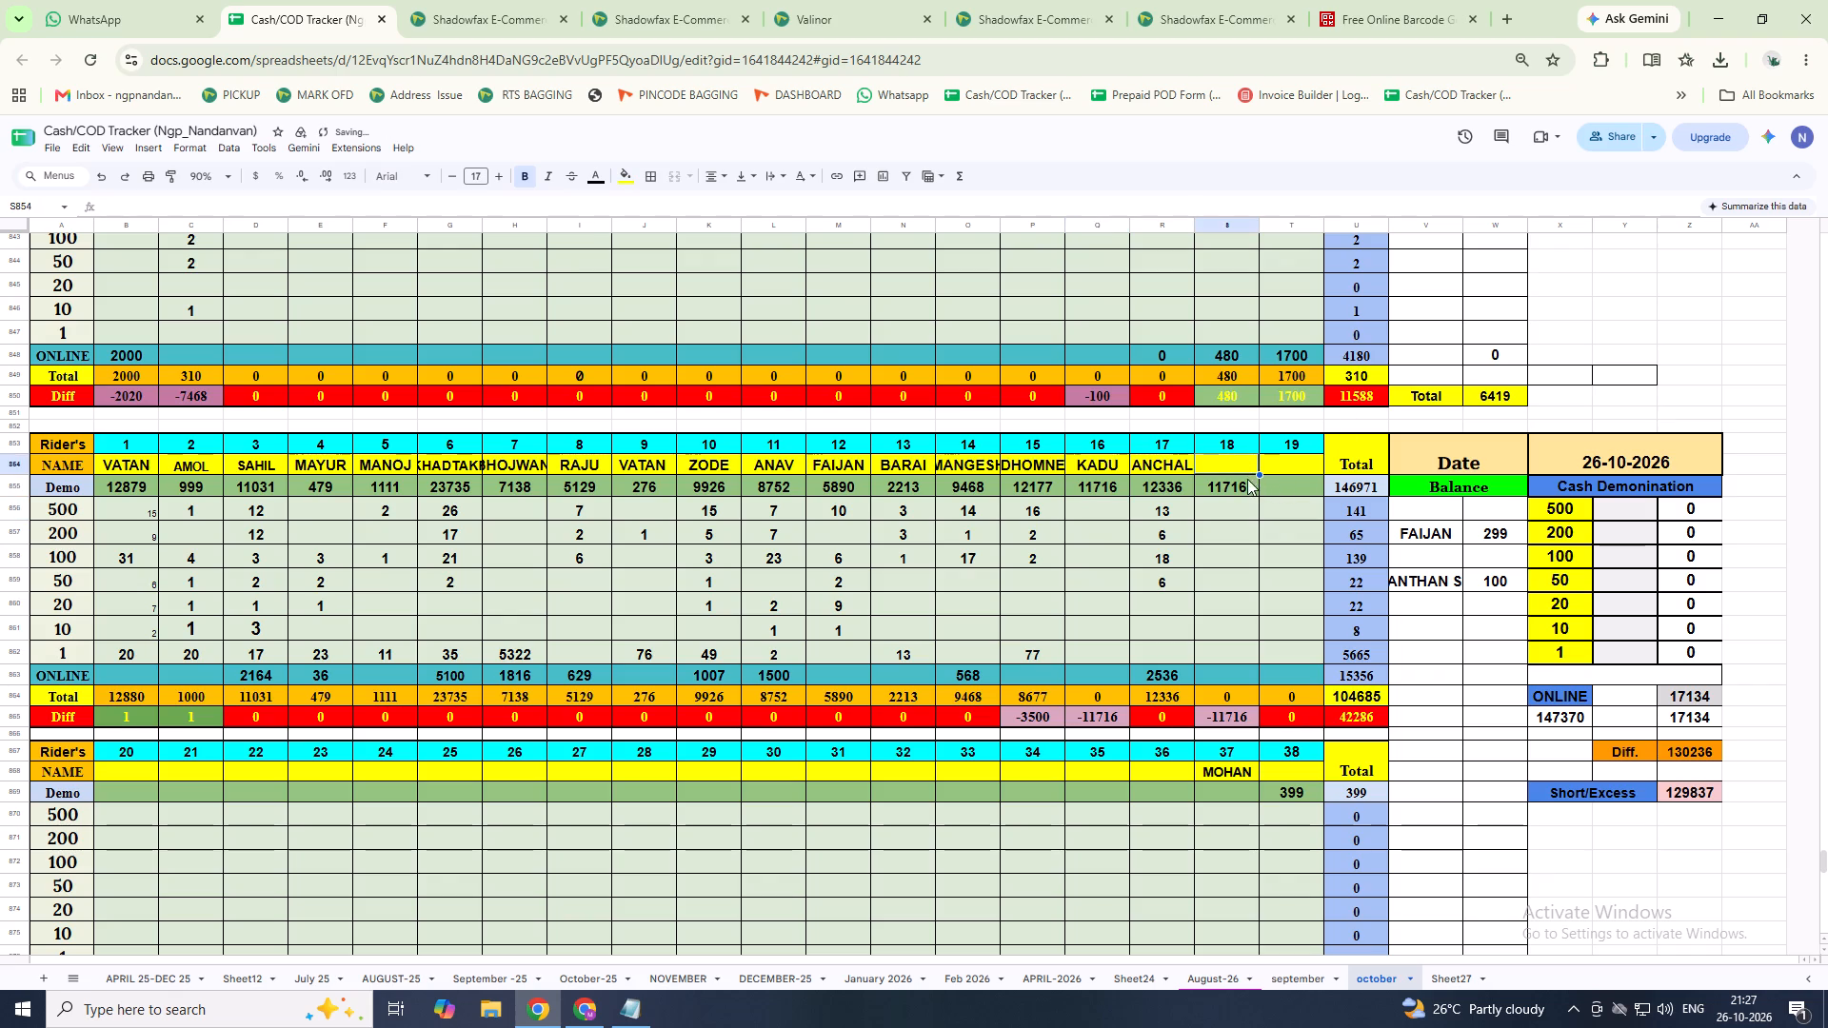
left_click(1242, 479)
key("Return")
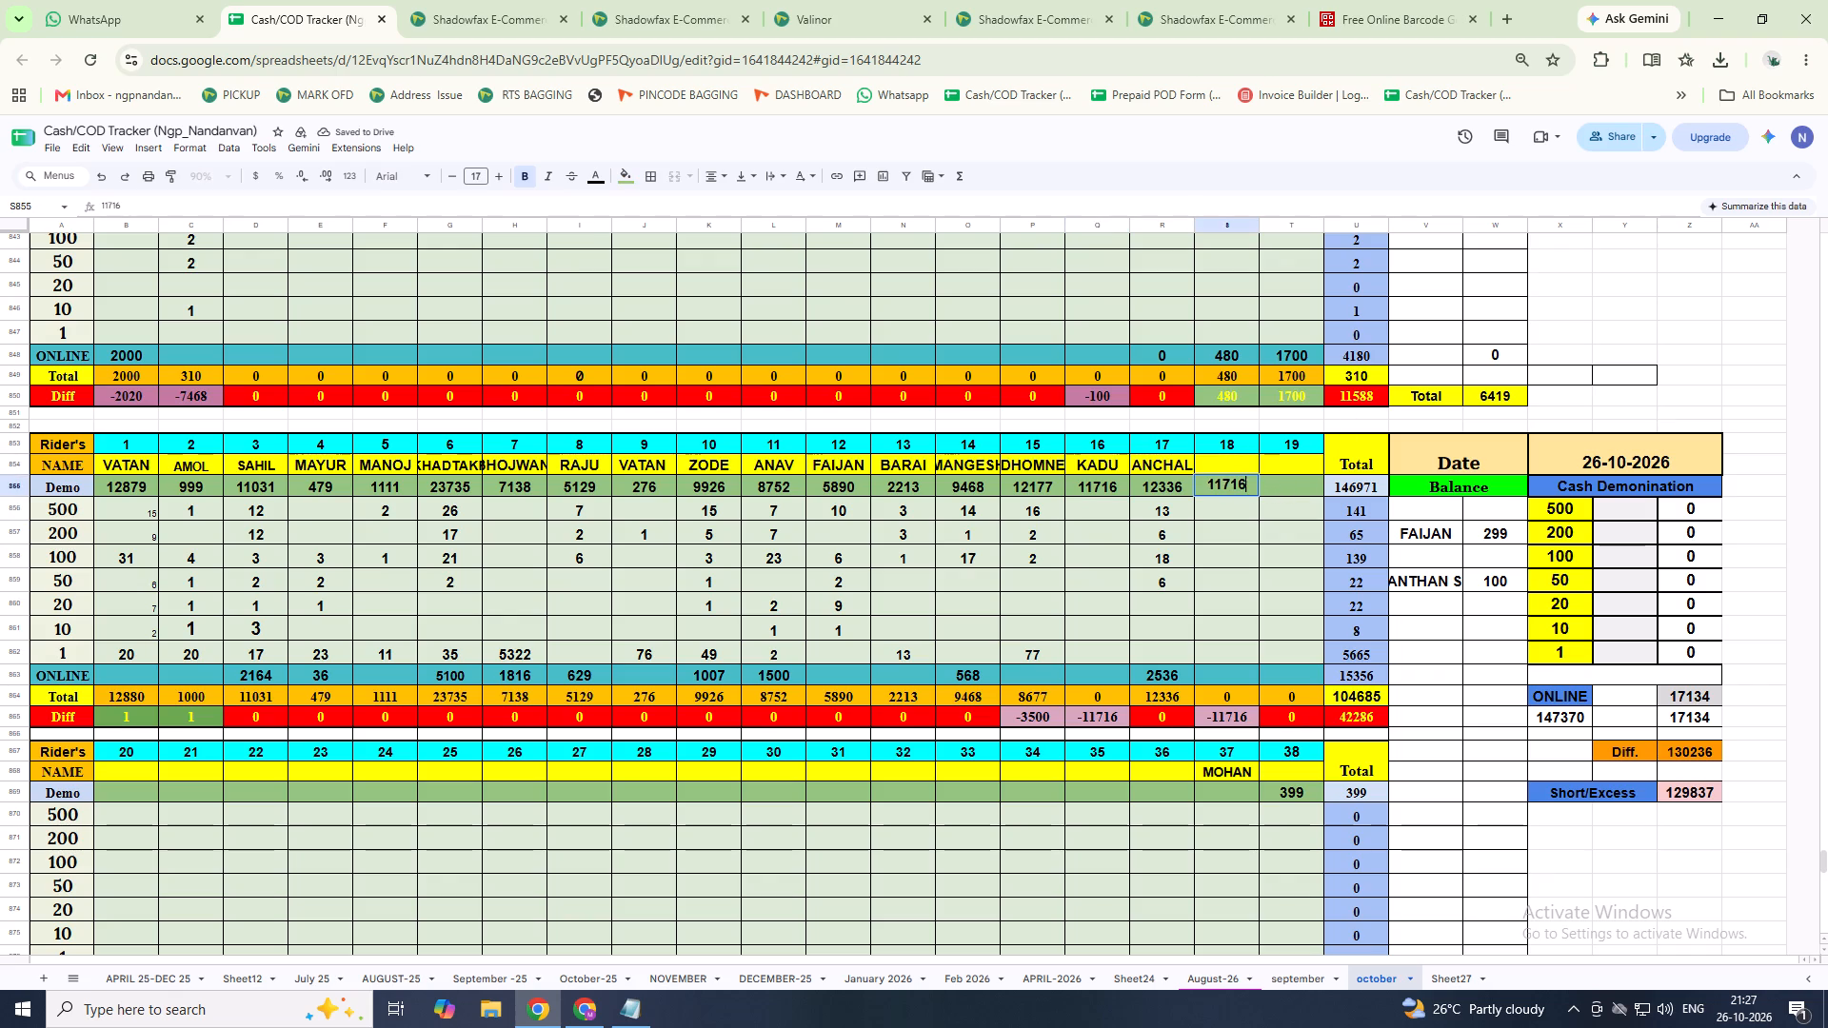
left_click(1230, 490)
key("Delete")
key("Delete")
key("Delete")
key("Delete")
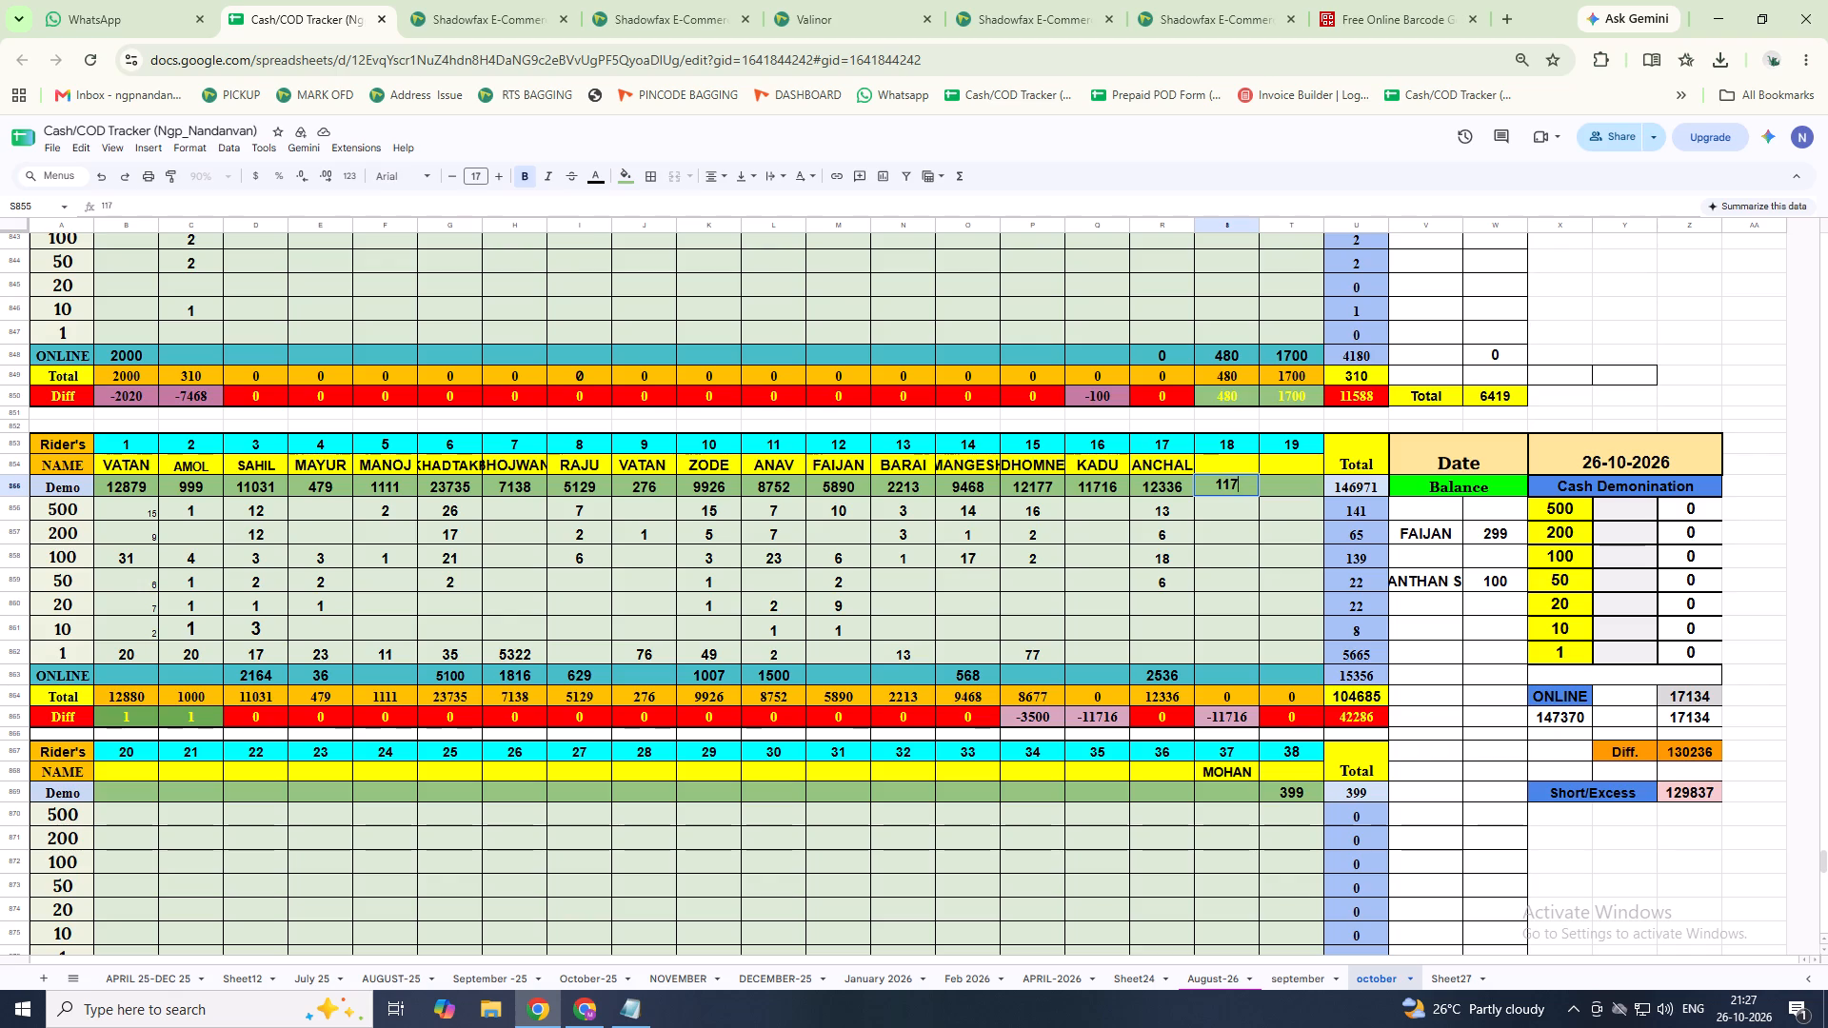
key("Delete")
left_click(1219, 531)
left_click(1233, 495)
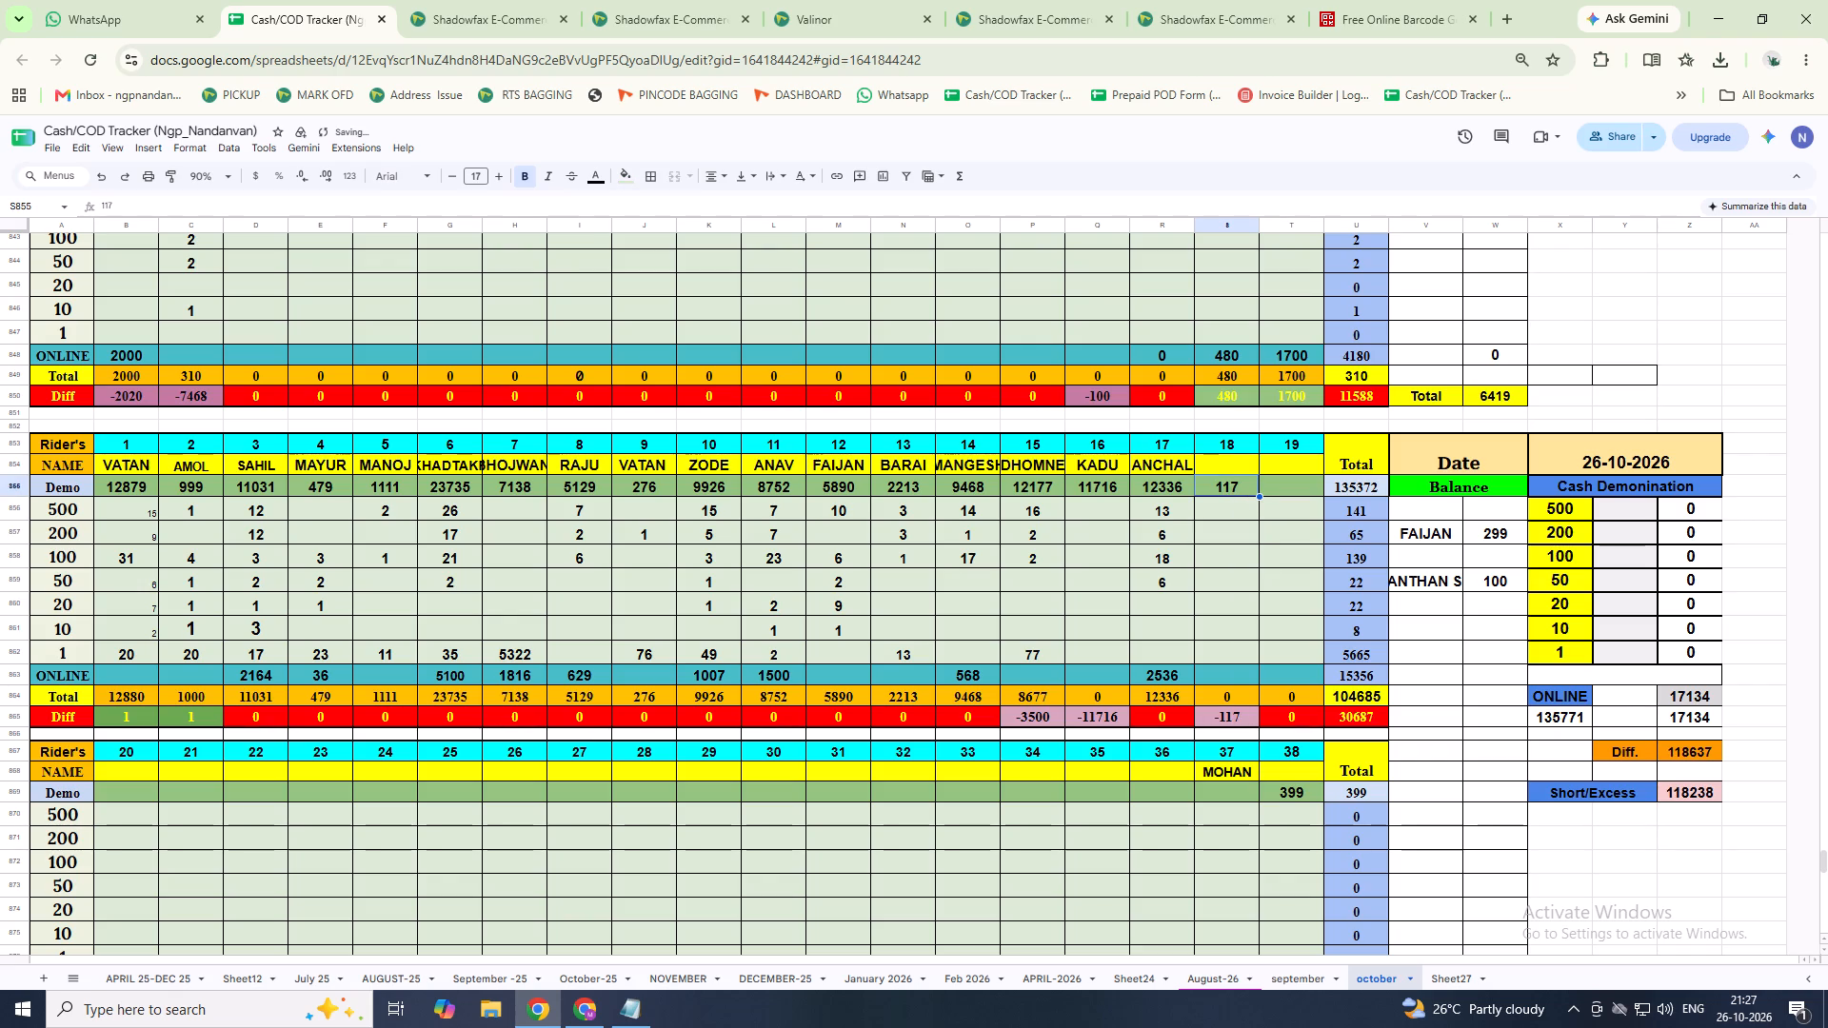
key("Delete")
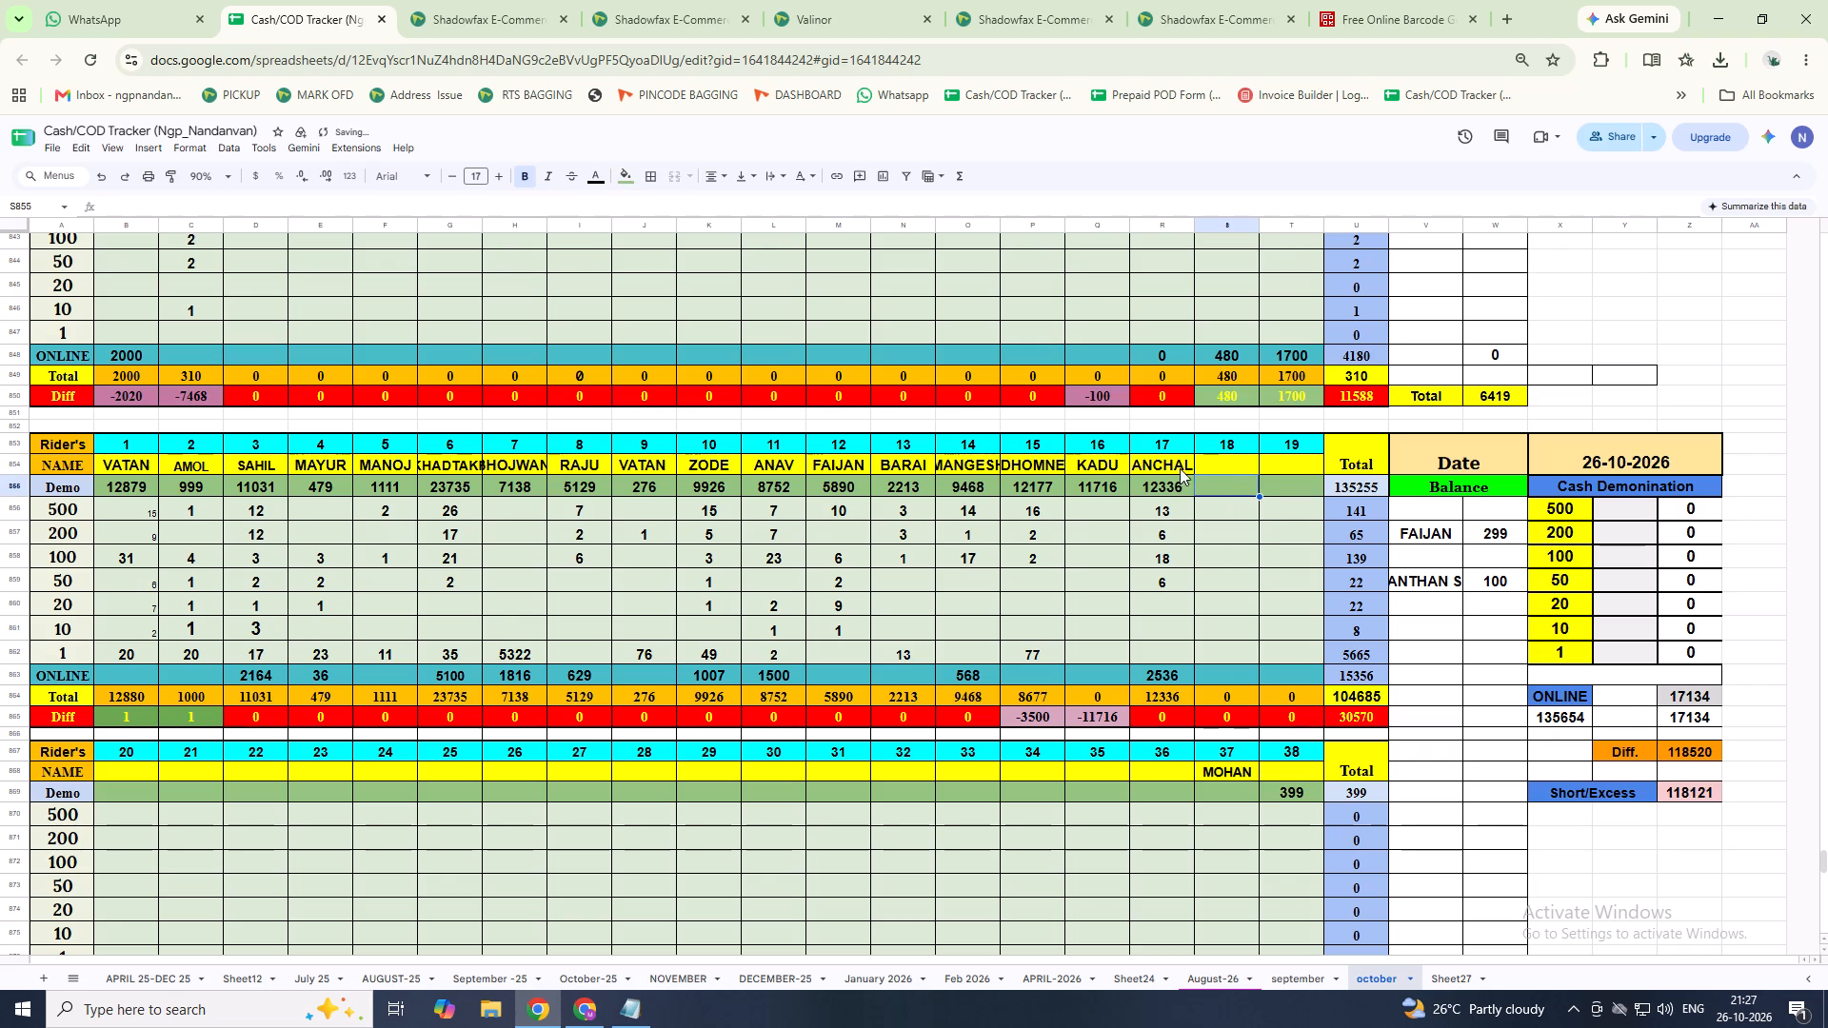
Record an ONLINE payment of 3500 for DHOMNE in rider column 15 of the 26-10-2026 block.
left_click(1039, 680)
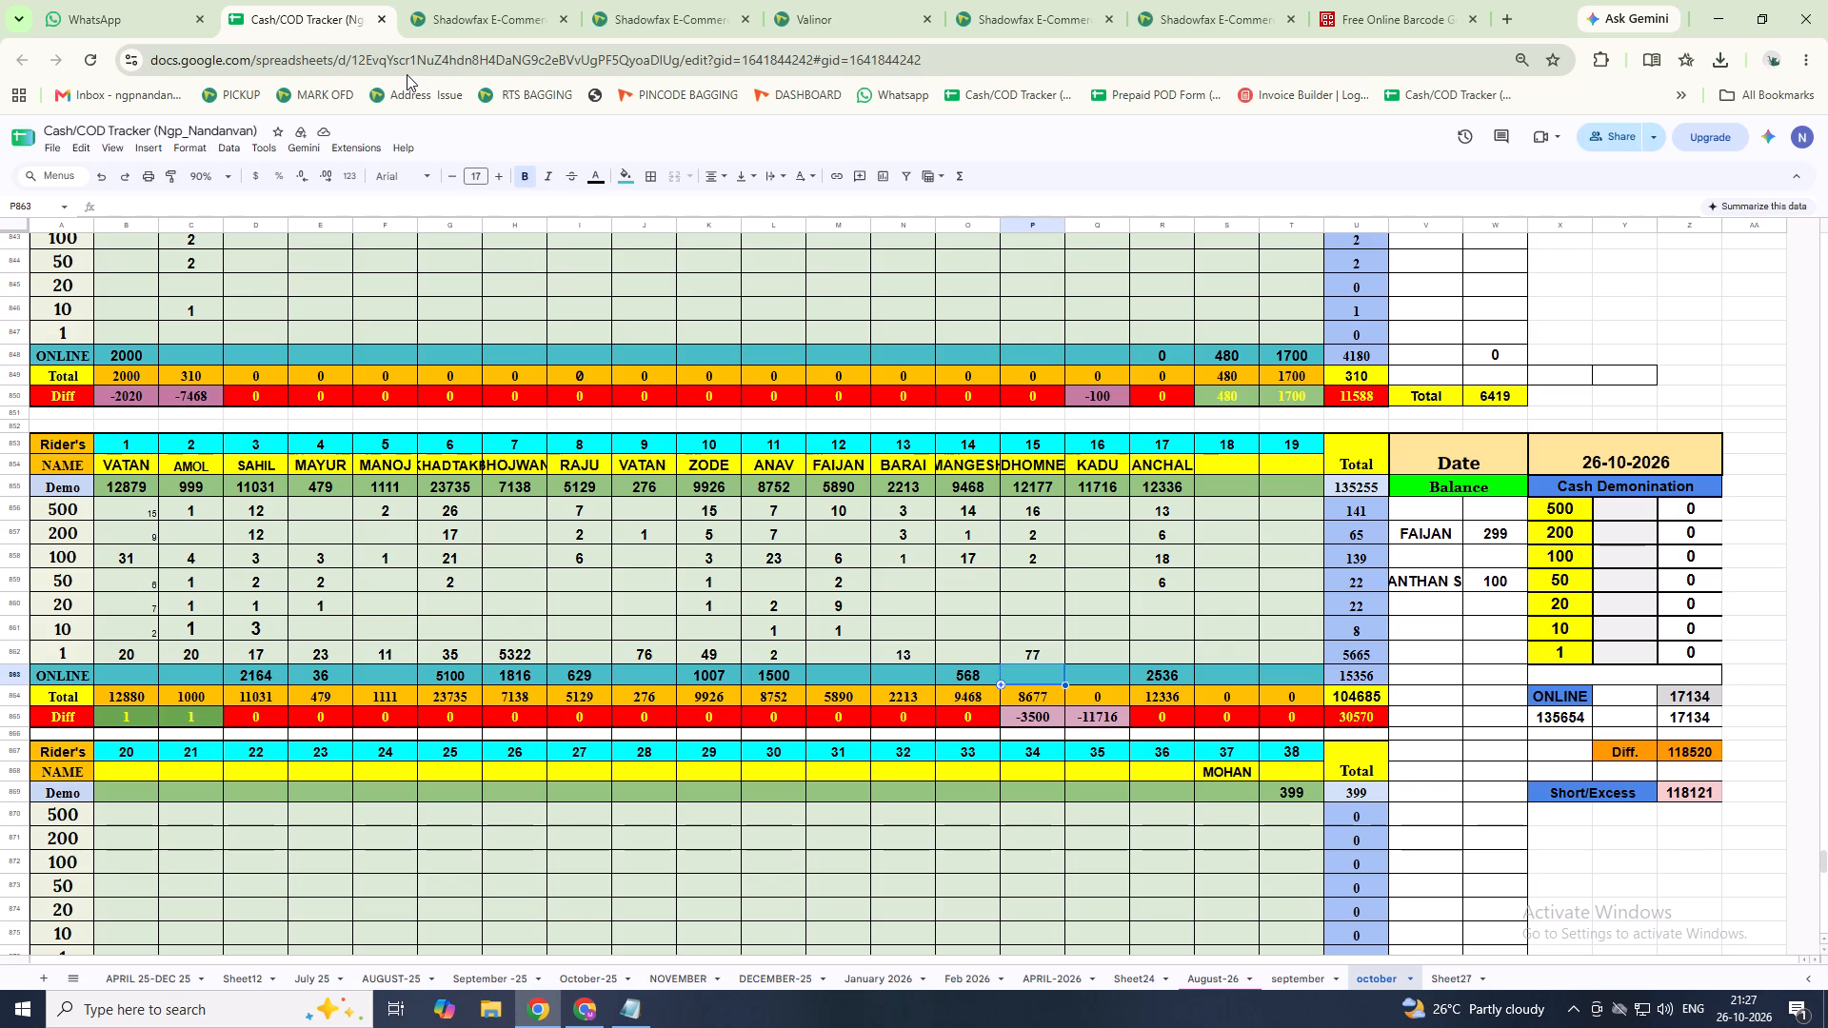
key("Up")
key("Down")
type("35")
type("00")
key("Return")
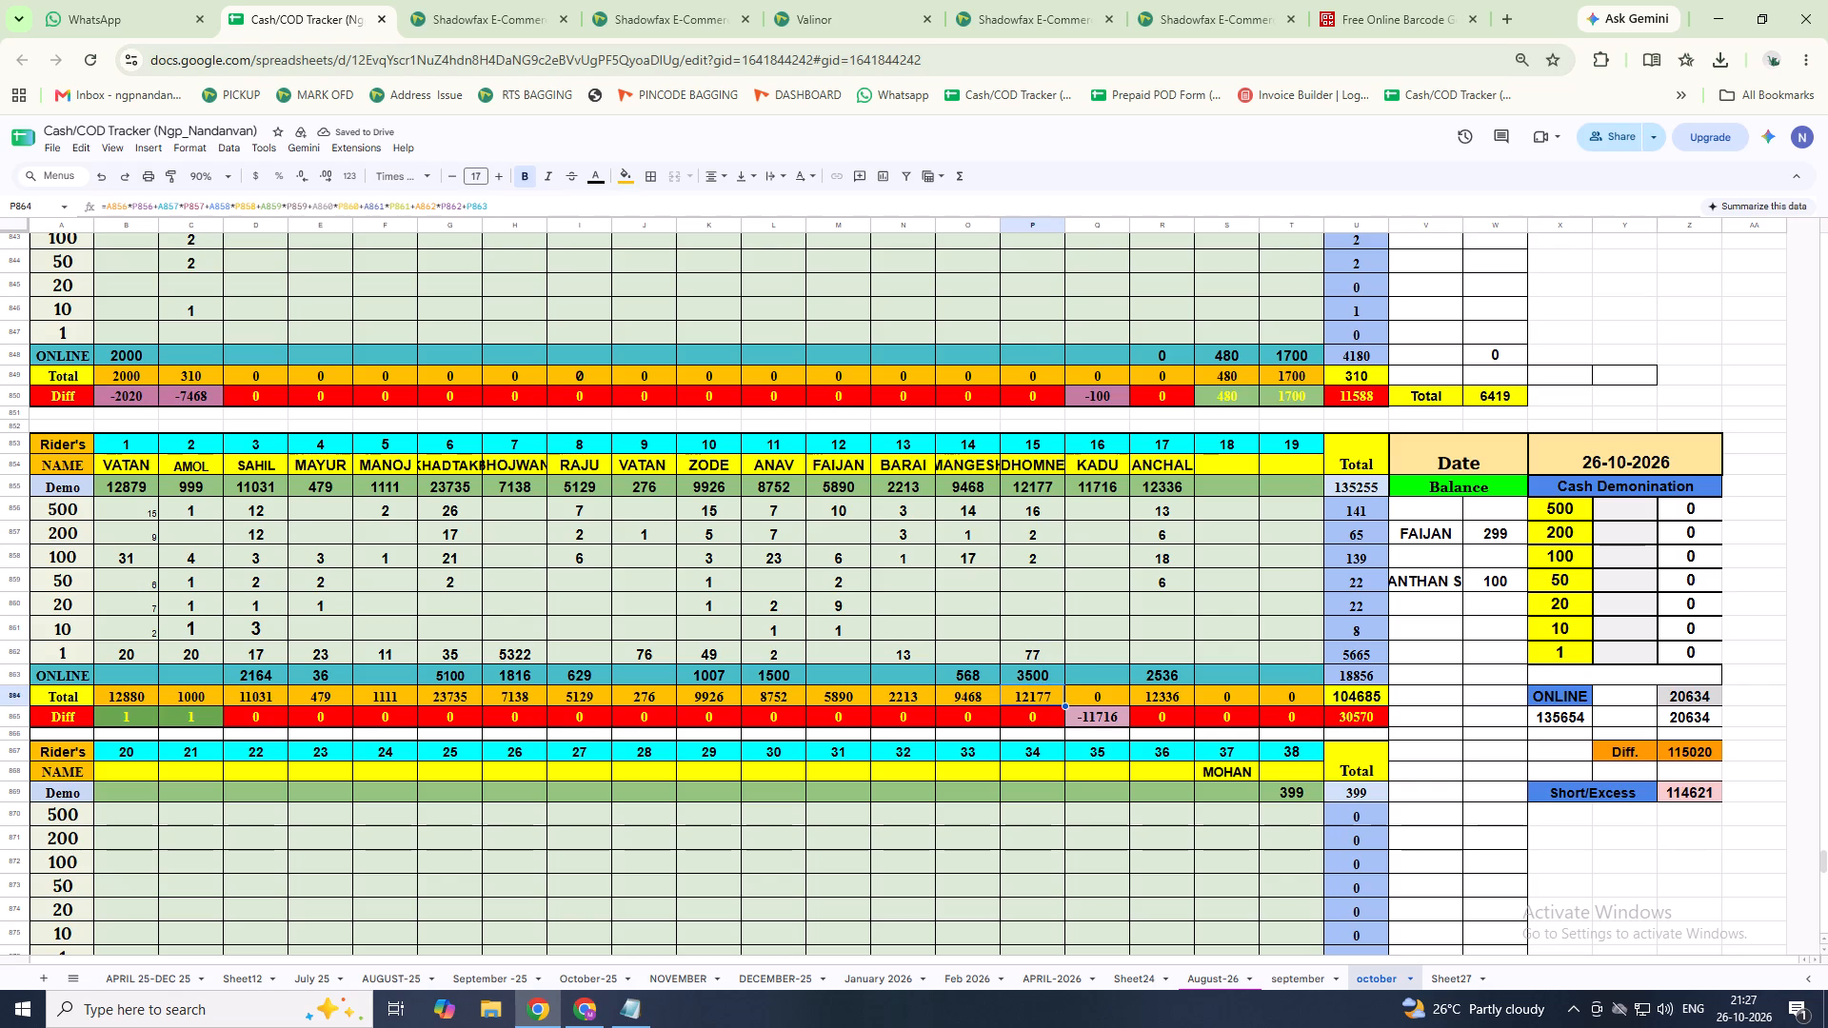
key("Up")
key("Up")
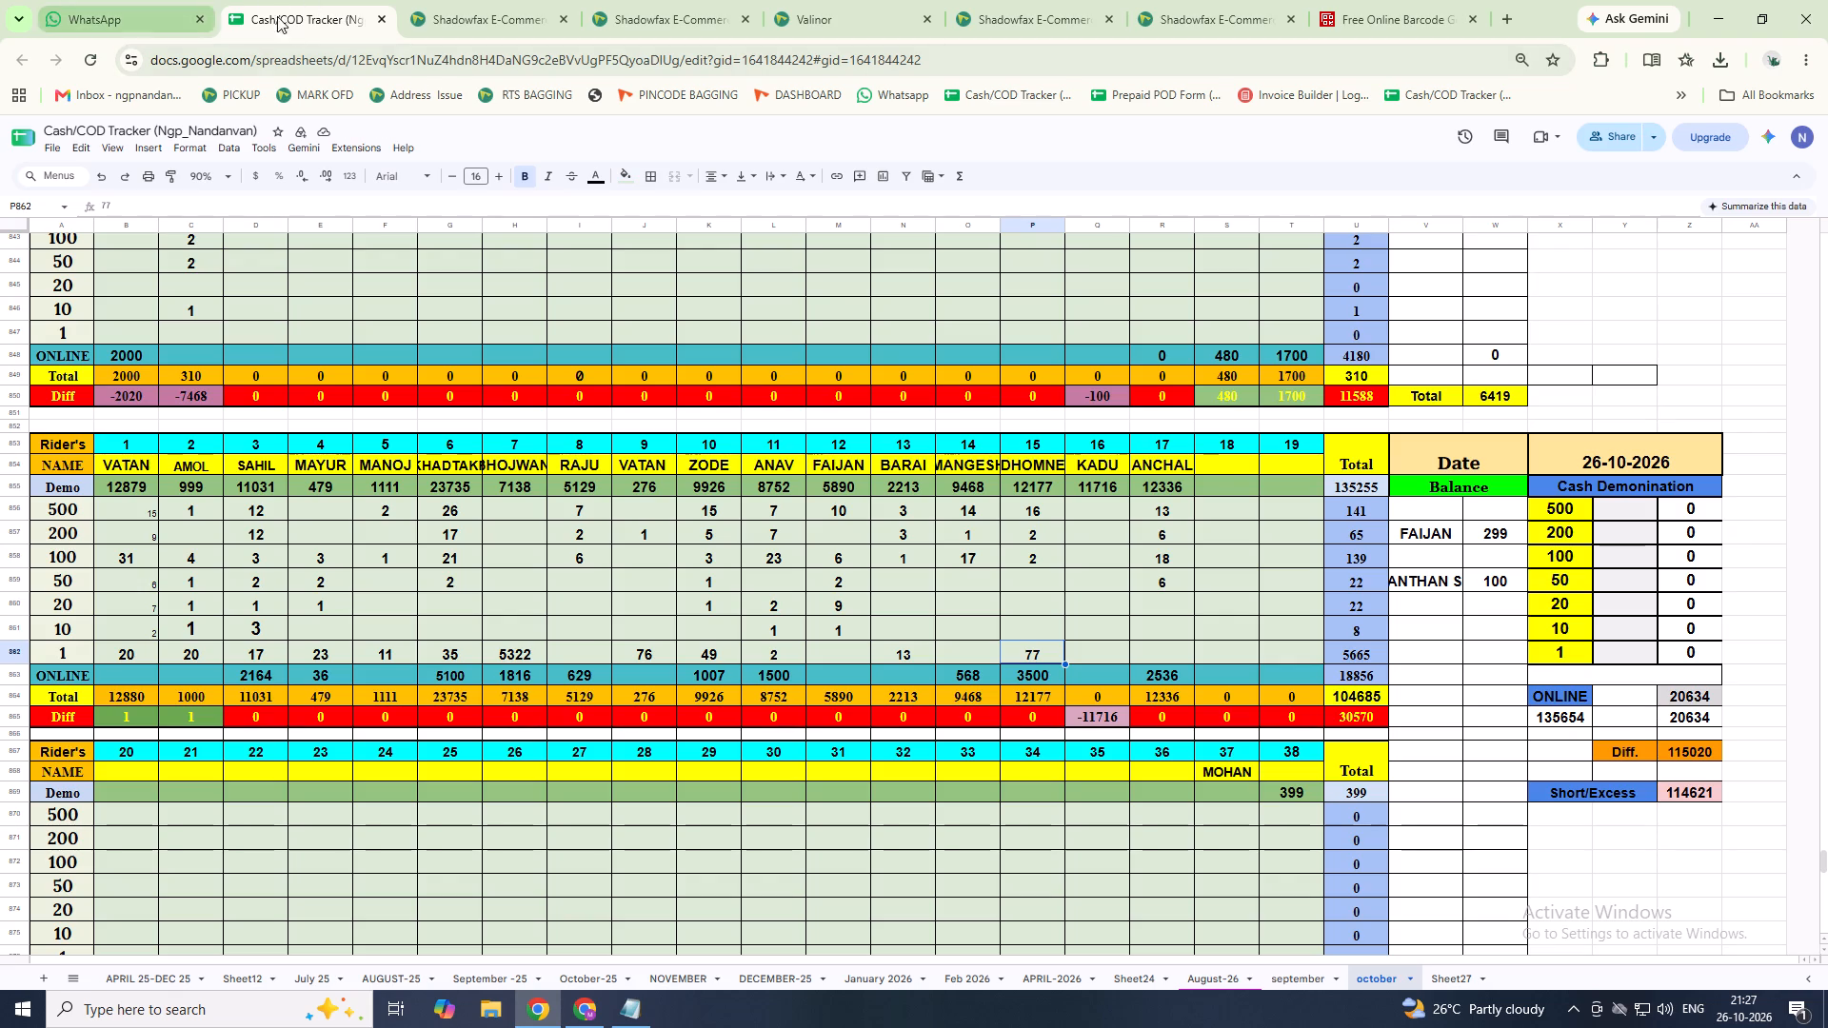
Return to Daily Cash Deposit and generate the UPI codes for the 3500 deposit again.
left_click(454, 25)
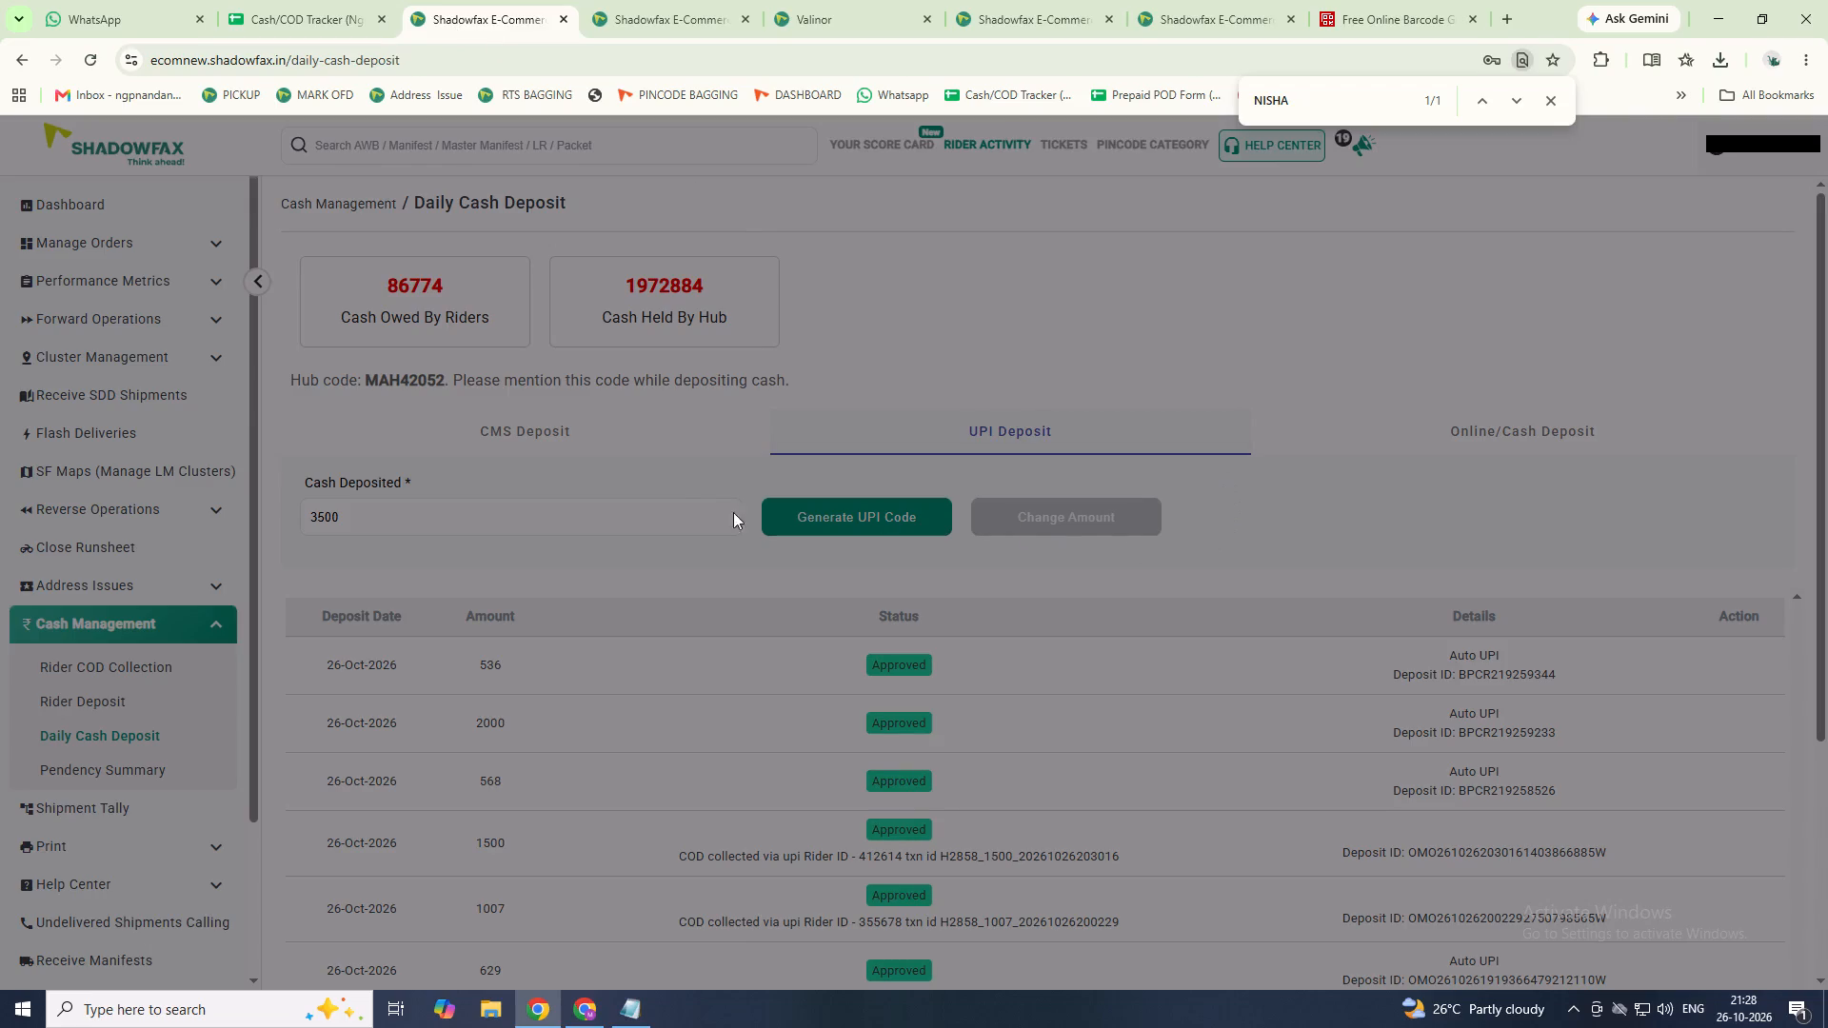
left_click(855, 514)
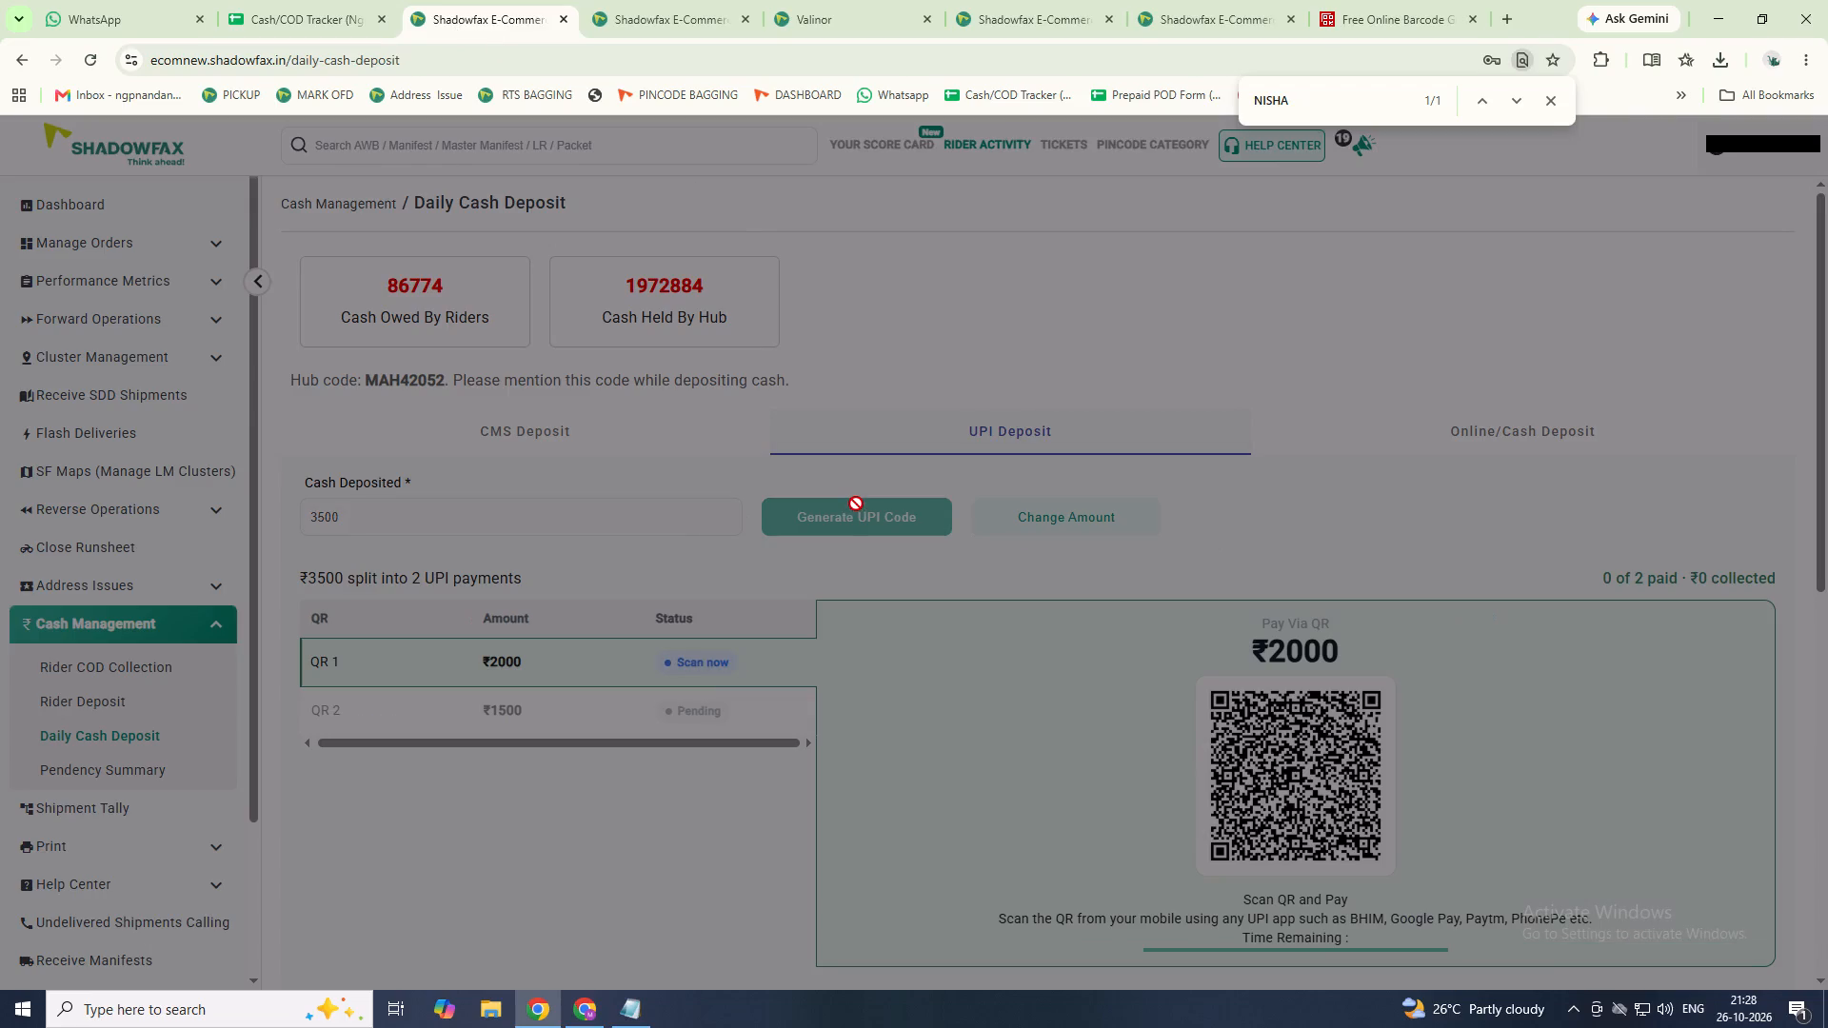
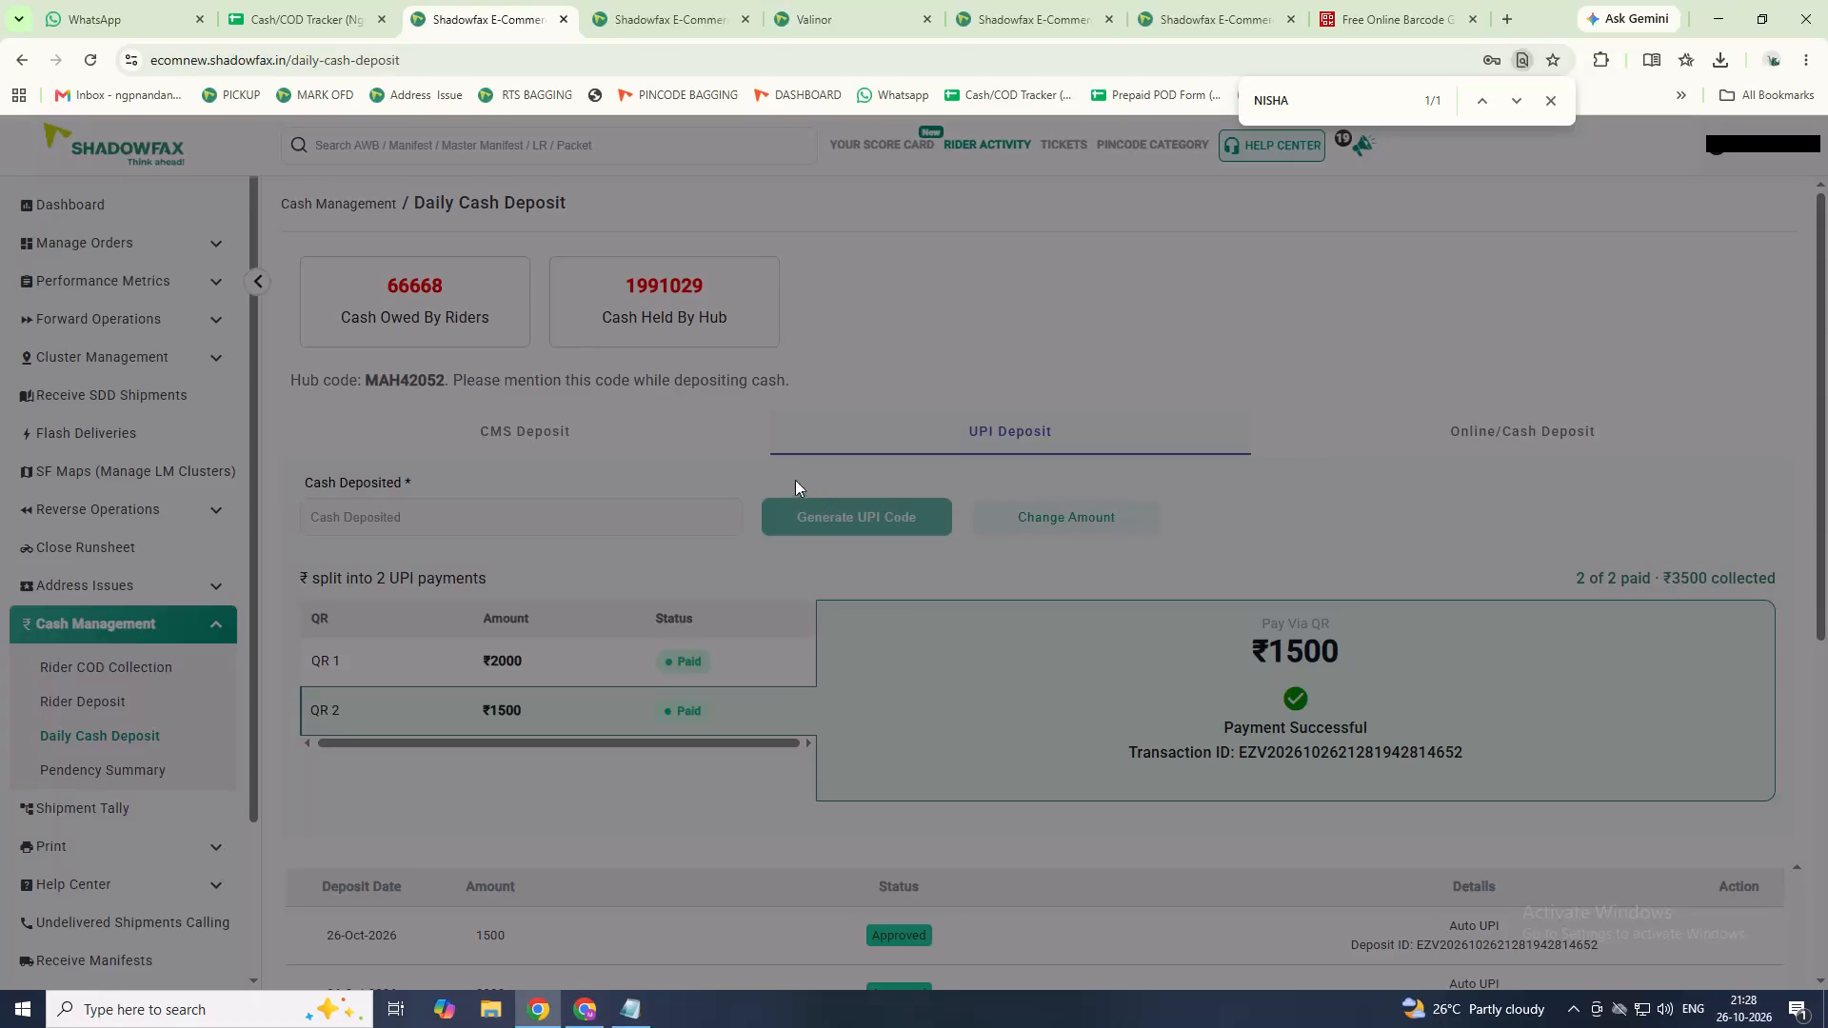
Switch from the deposit page back to the 26-10-2026 block of the Cash/COD Tracker.
scroll(782, 701, "down", 1)
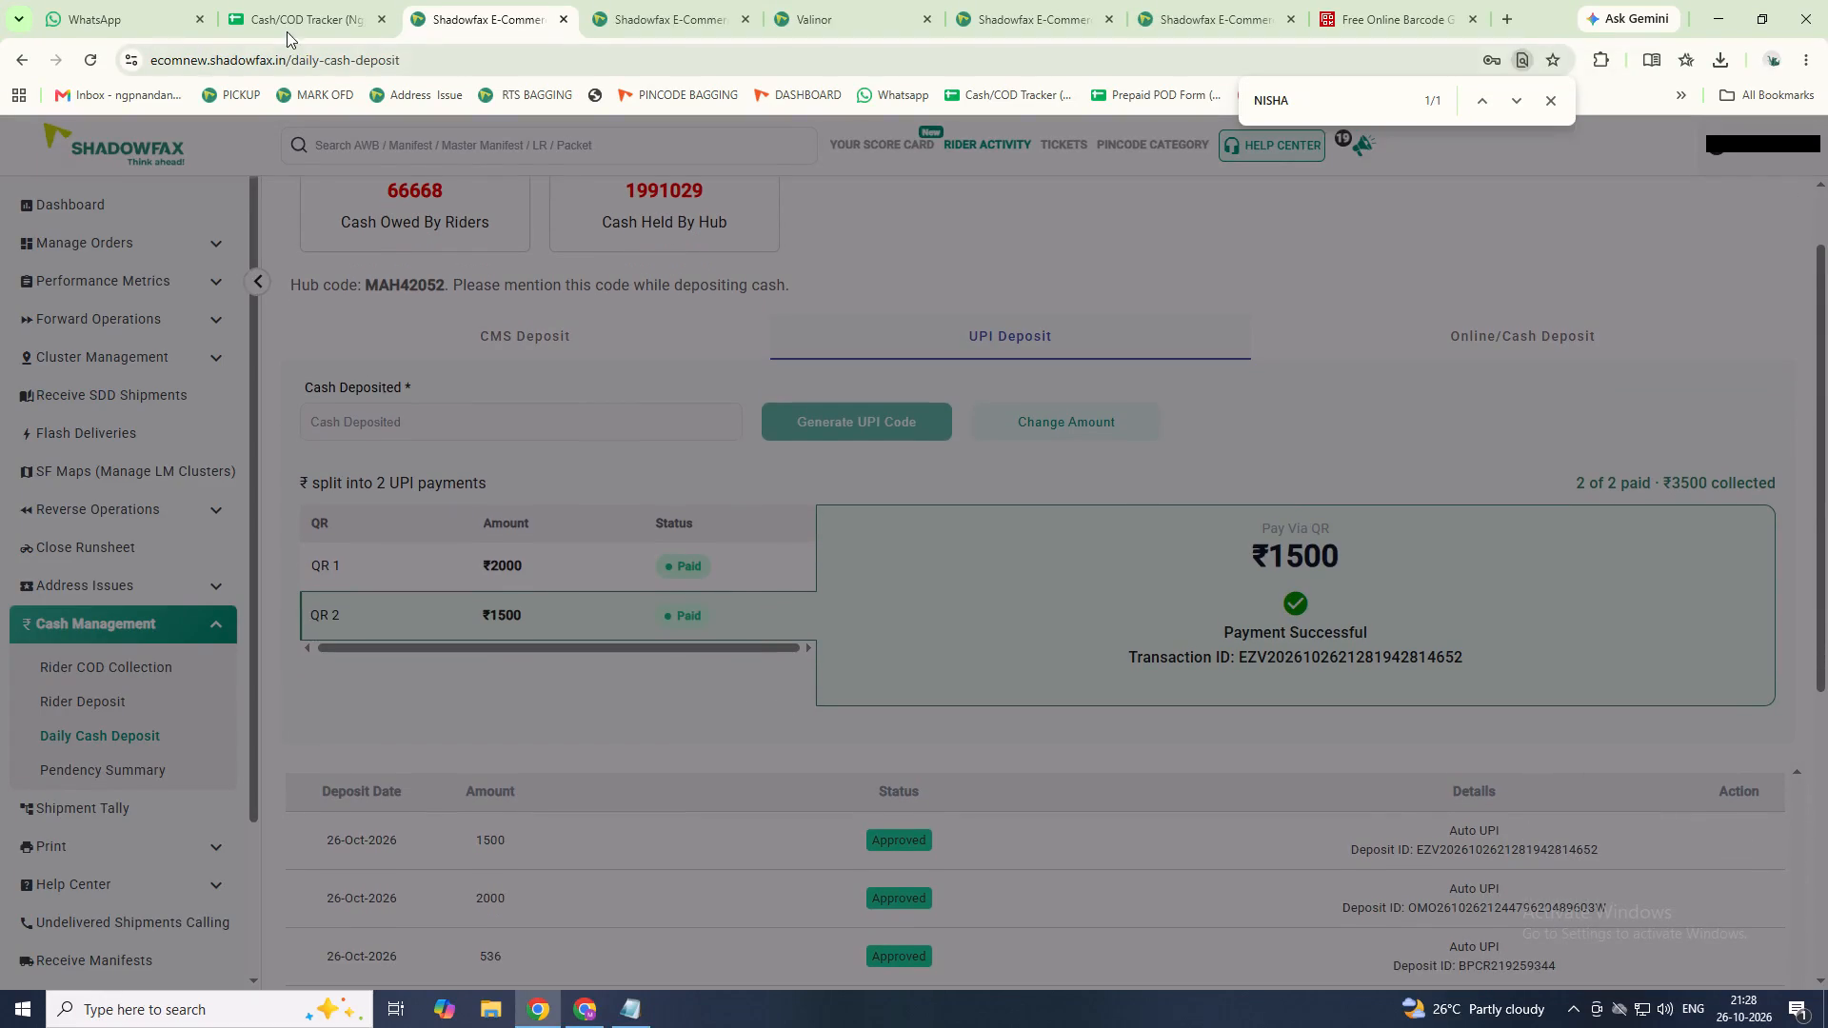
left_click(307, 14)
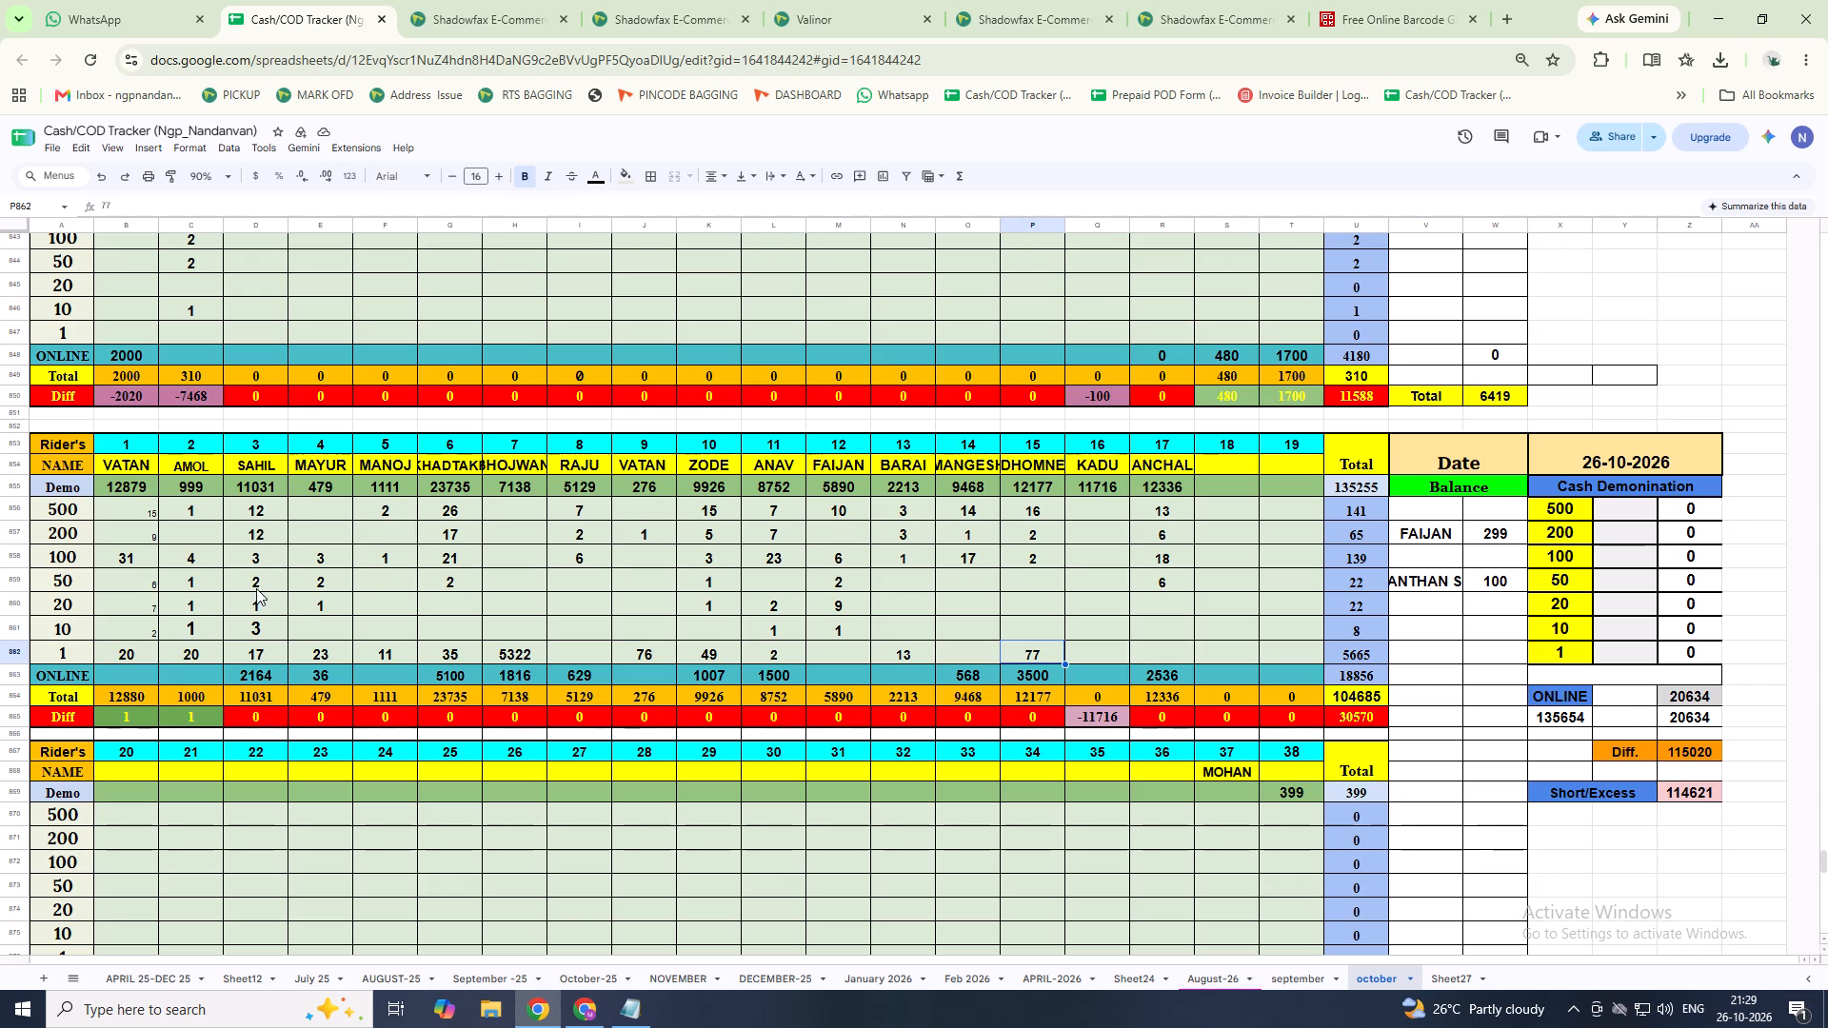
scroll(911, 798, "down", 4)
scroll(911, 813, "up", 3)
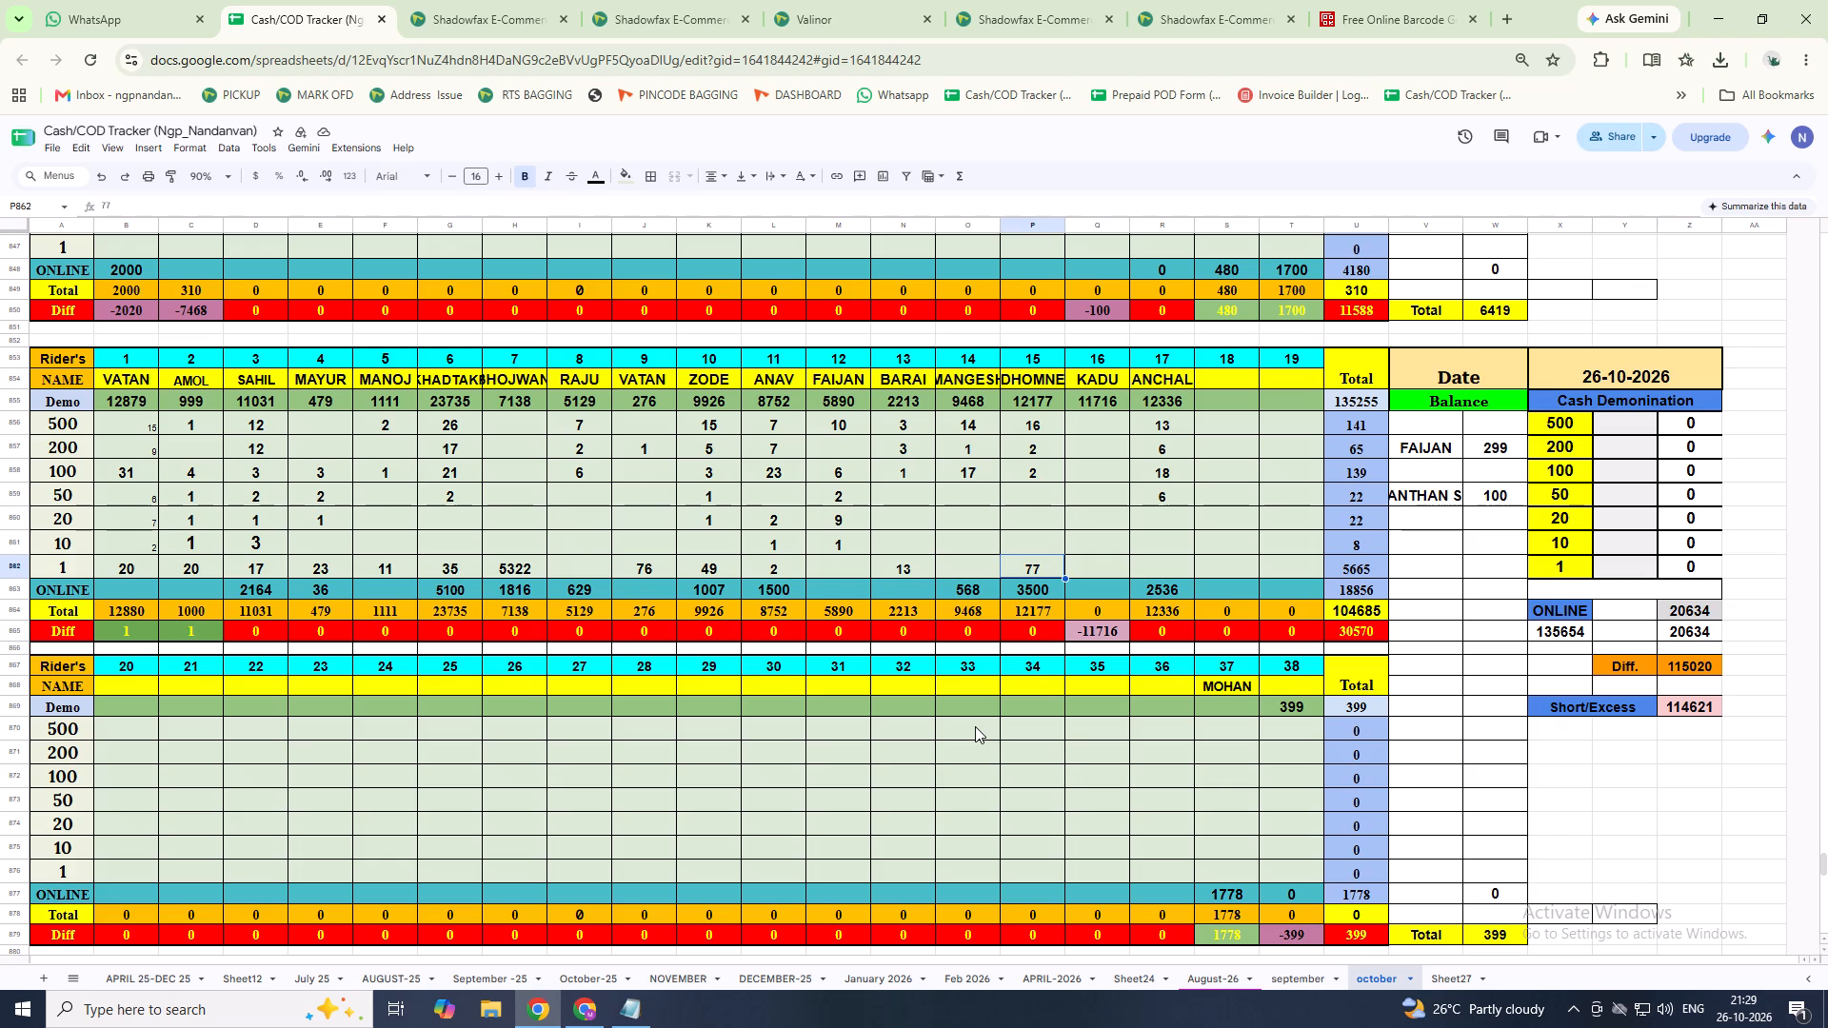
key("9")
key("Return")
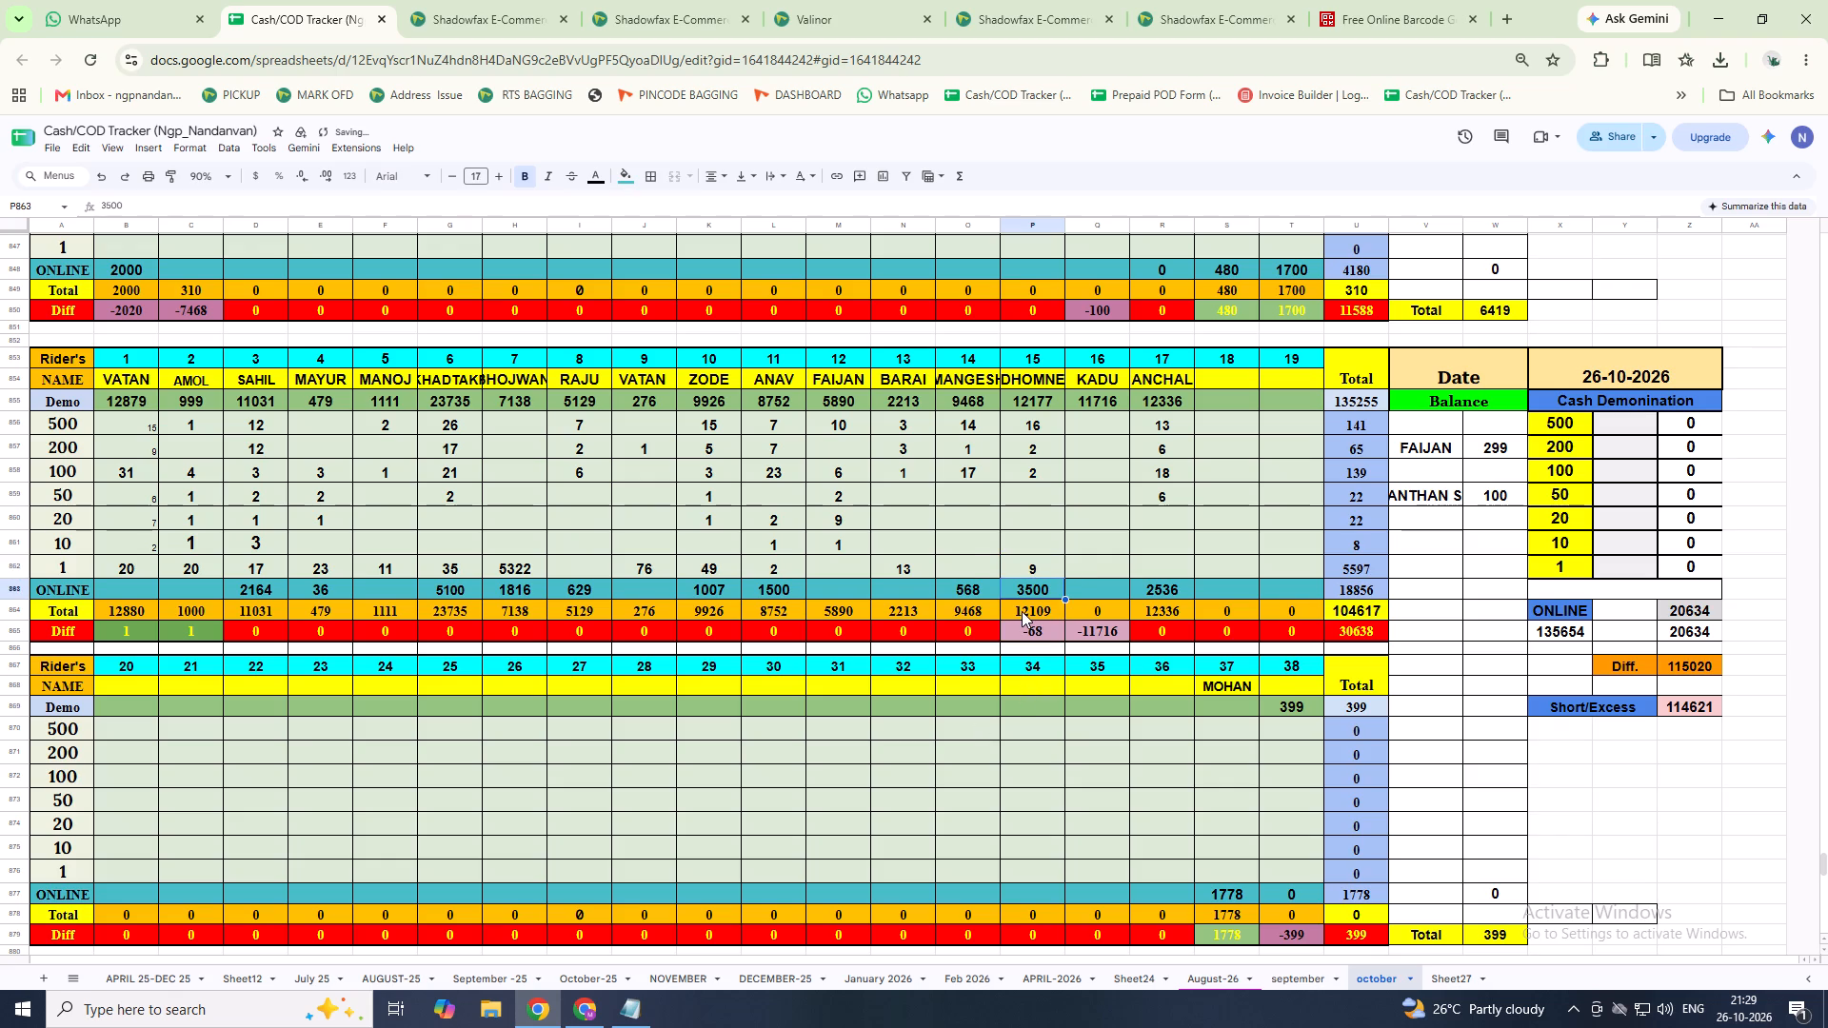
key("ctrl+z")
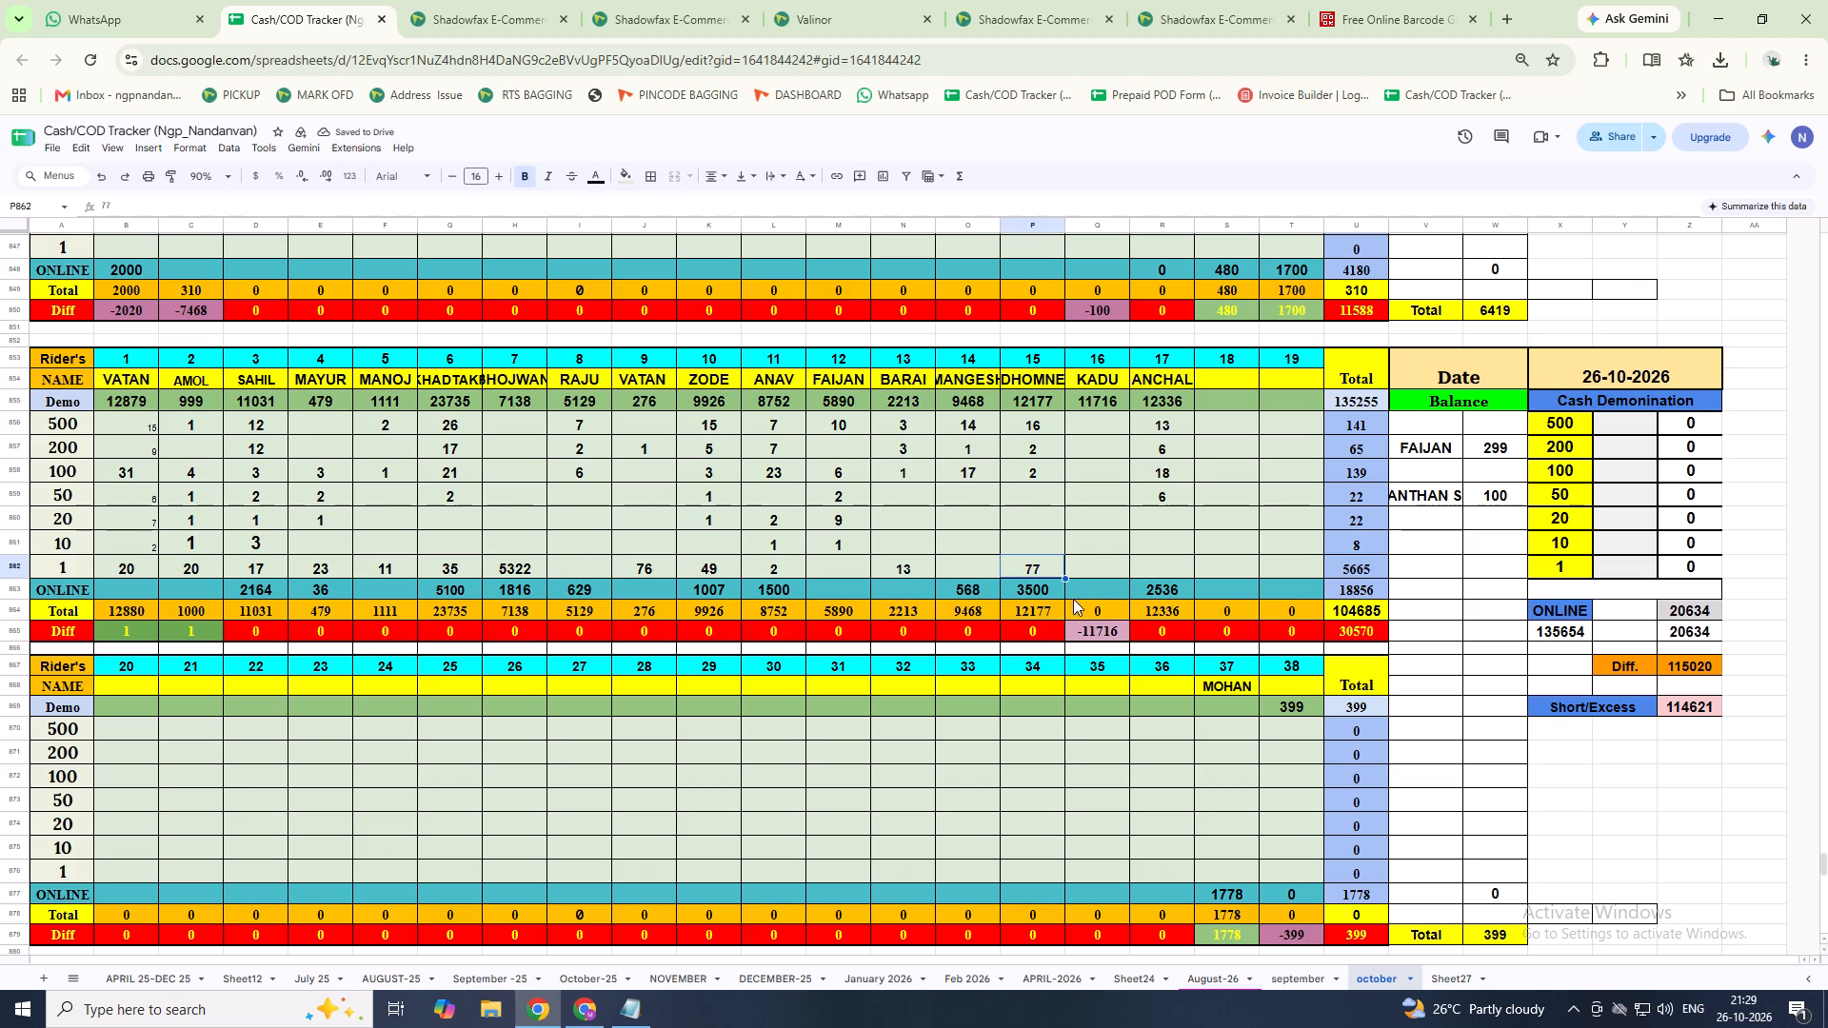
Enter KADU's note counts in rider column 16 of the 26-10-2026 block: 9 of 500, 24 of 200 and 23 of 100.
left_click(1082, 425)
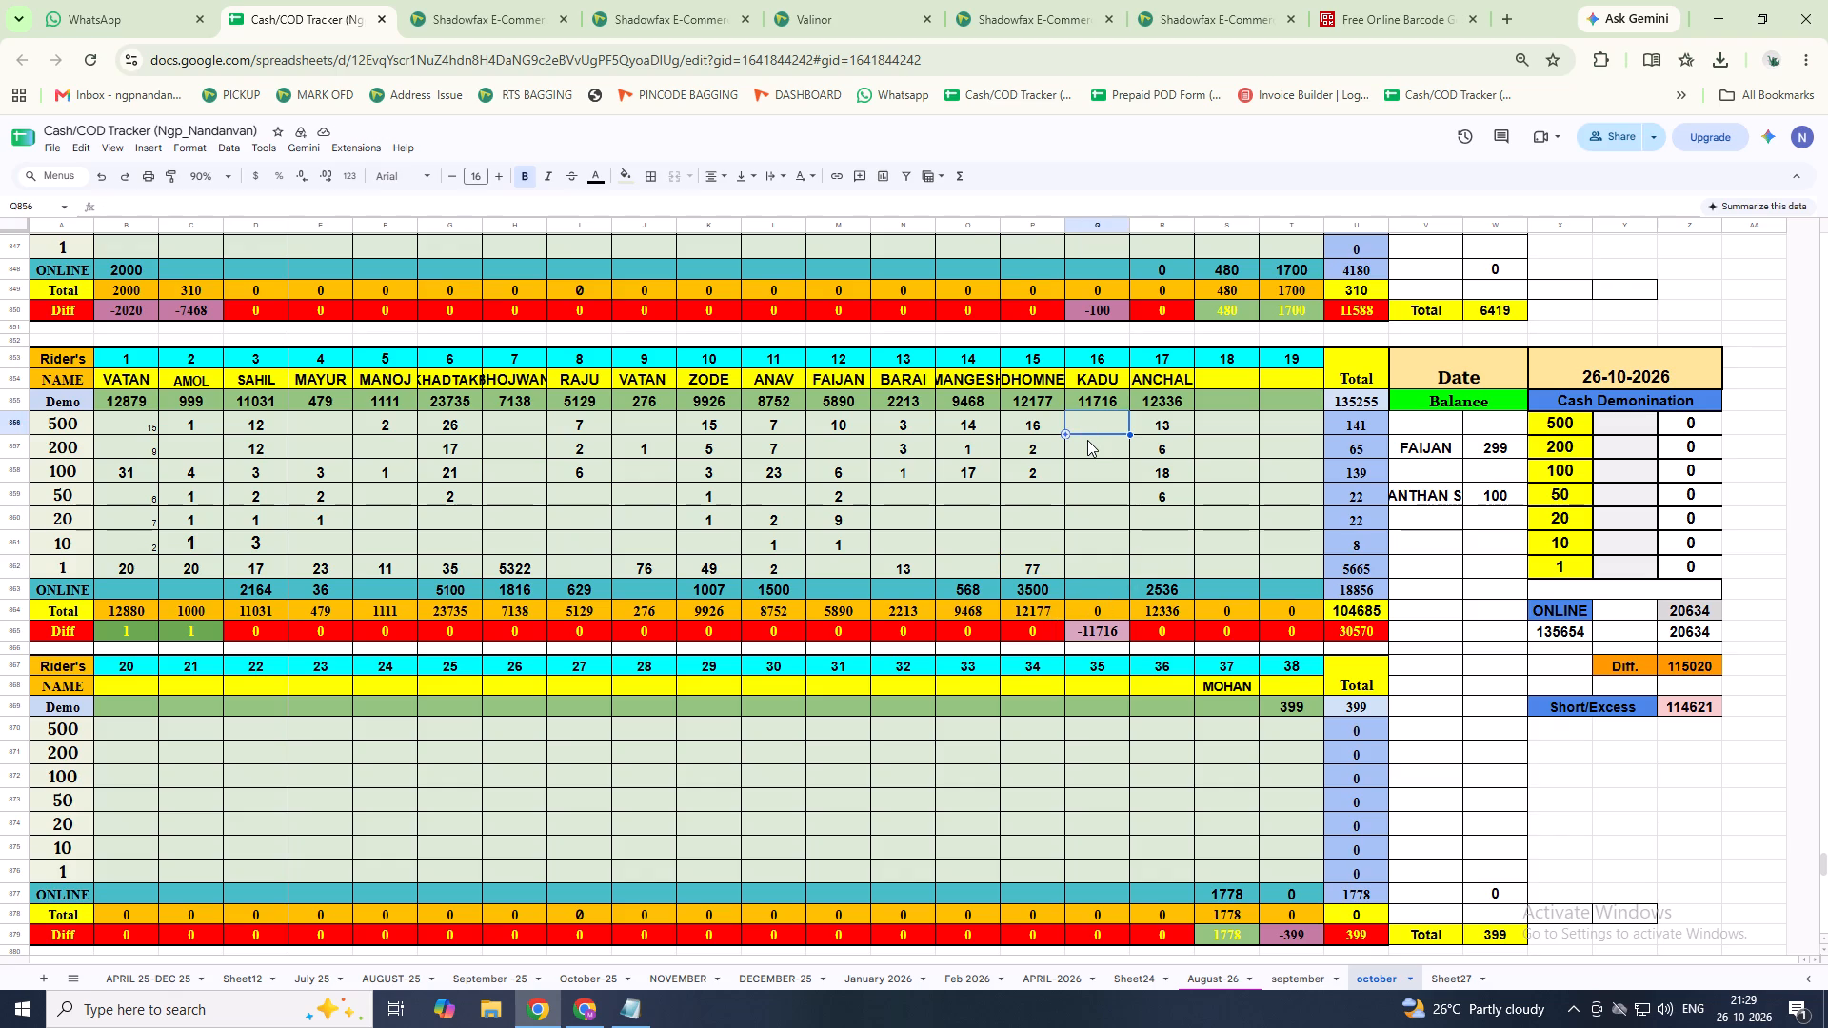
key("9")
key("Return")
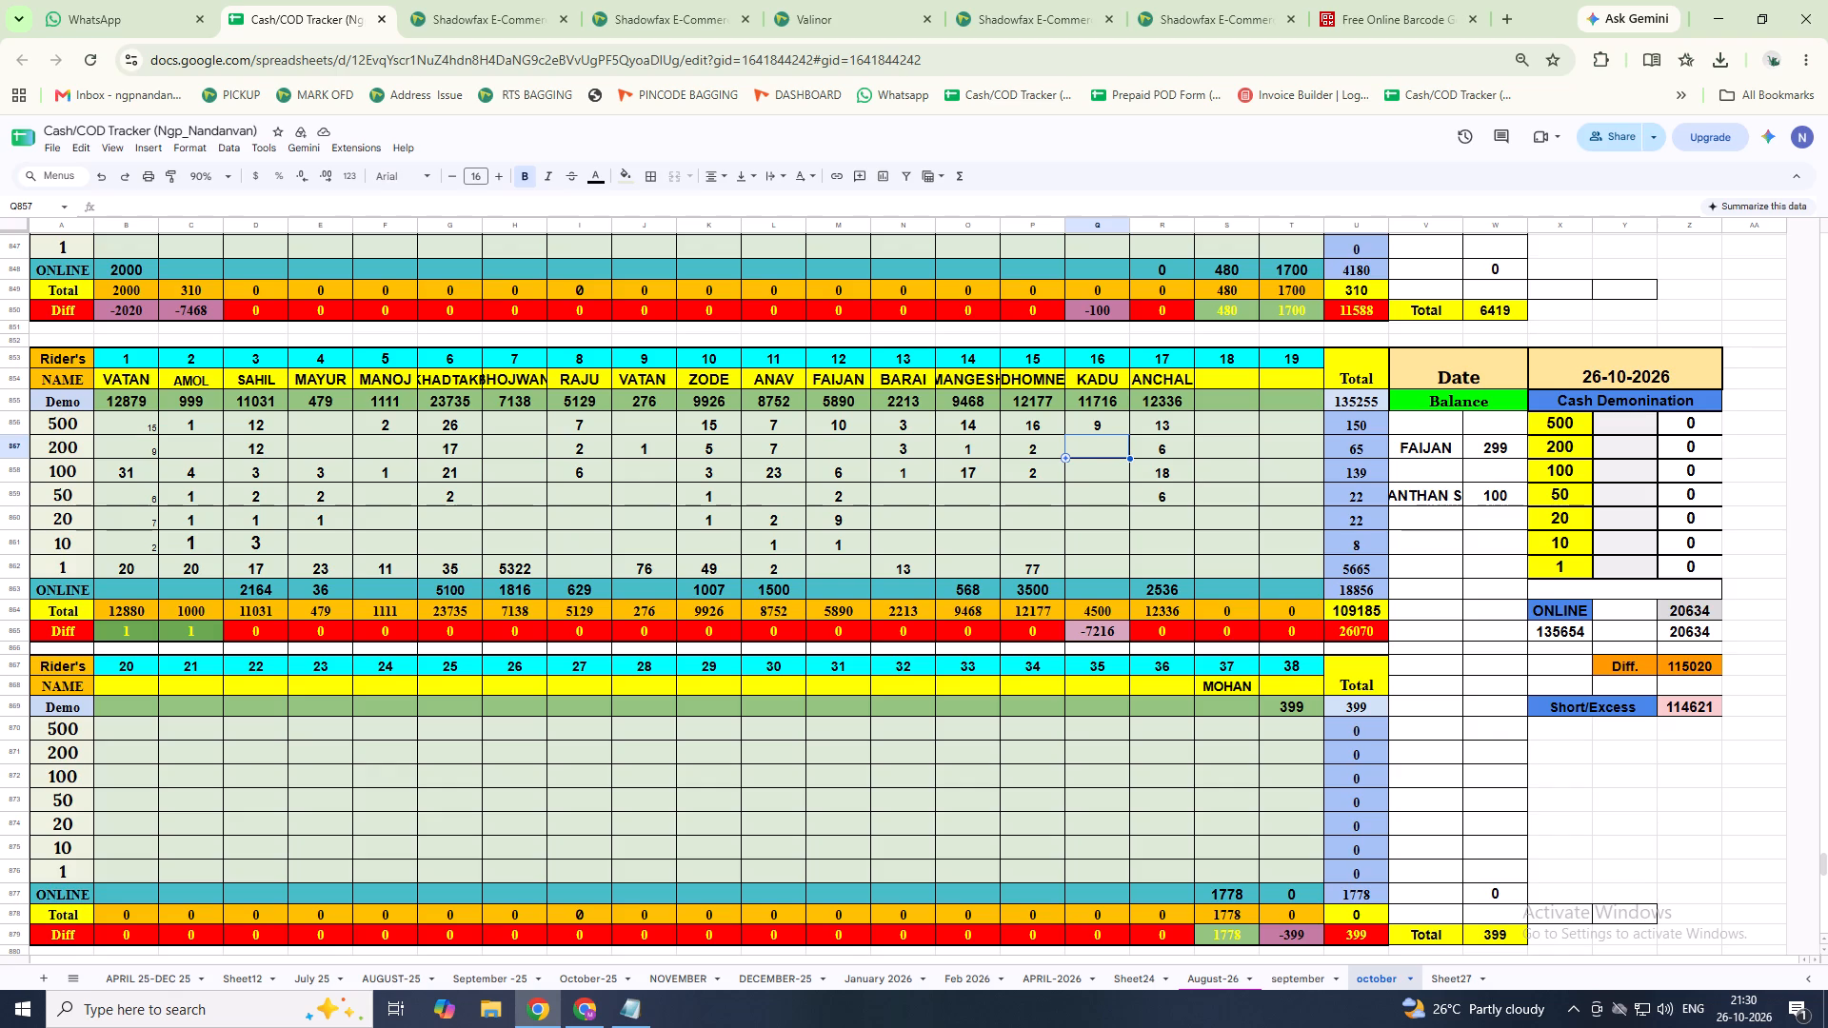
type("24")
key("Return")
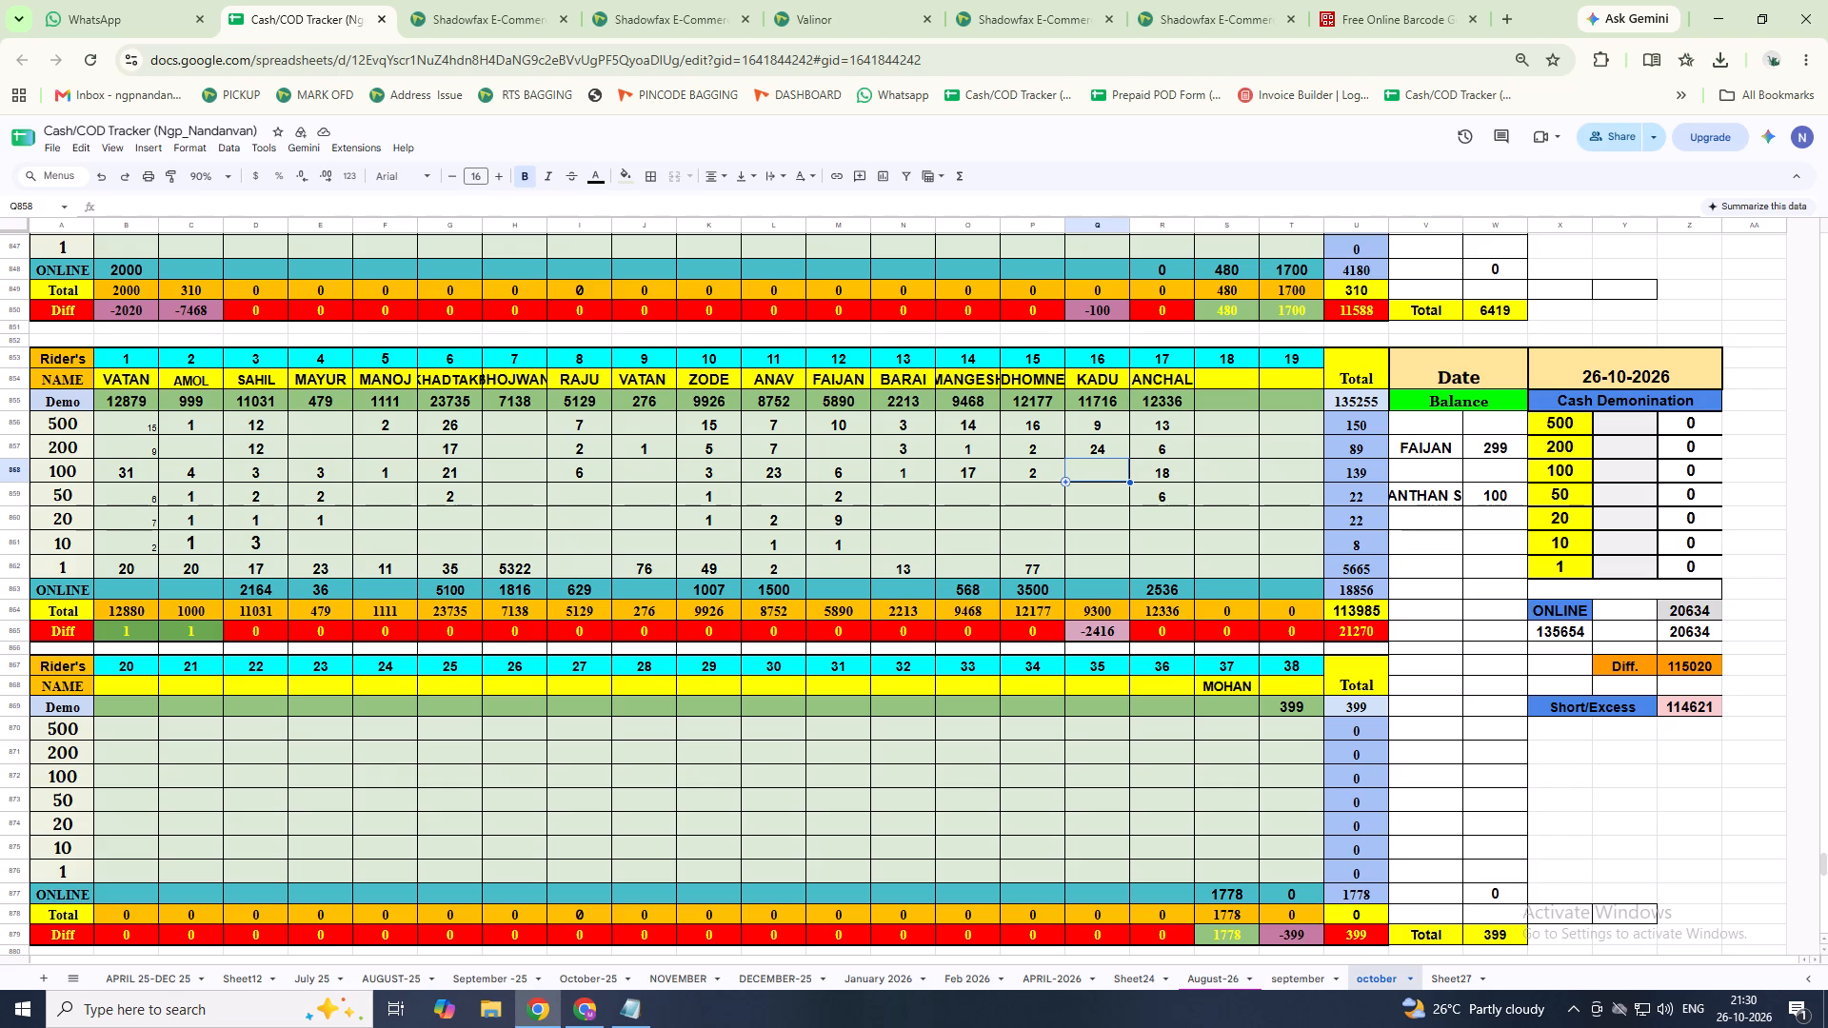
type("23")
key("Return")
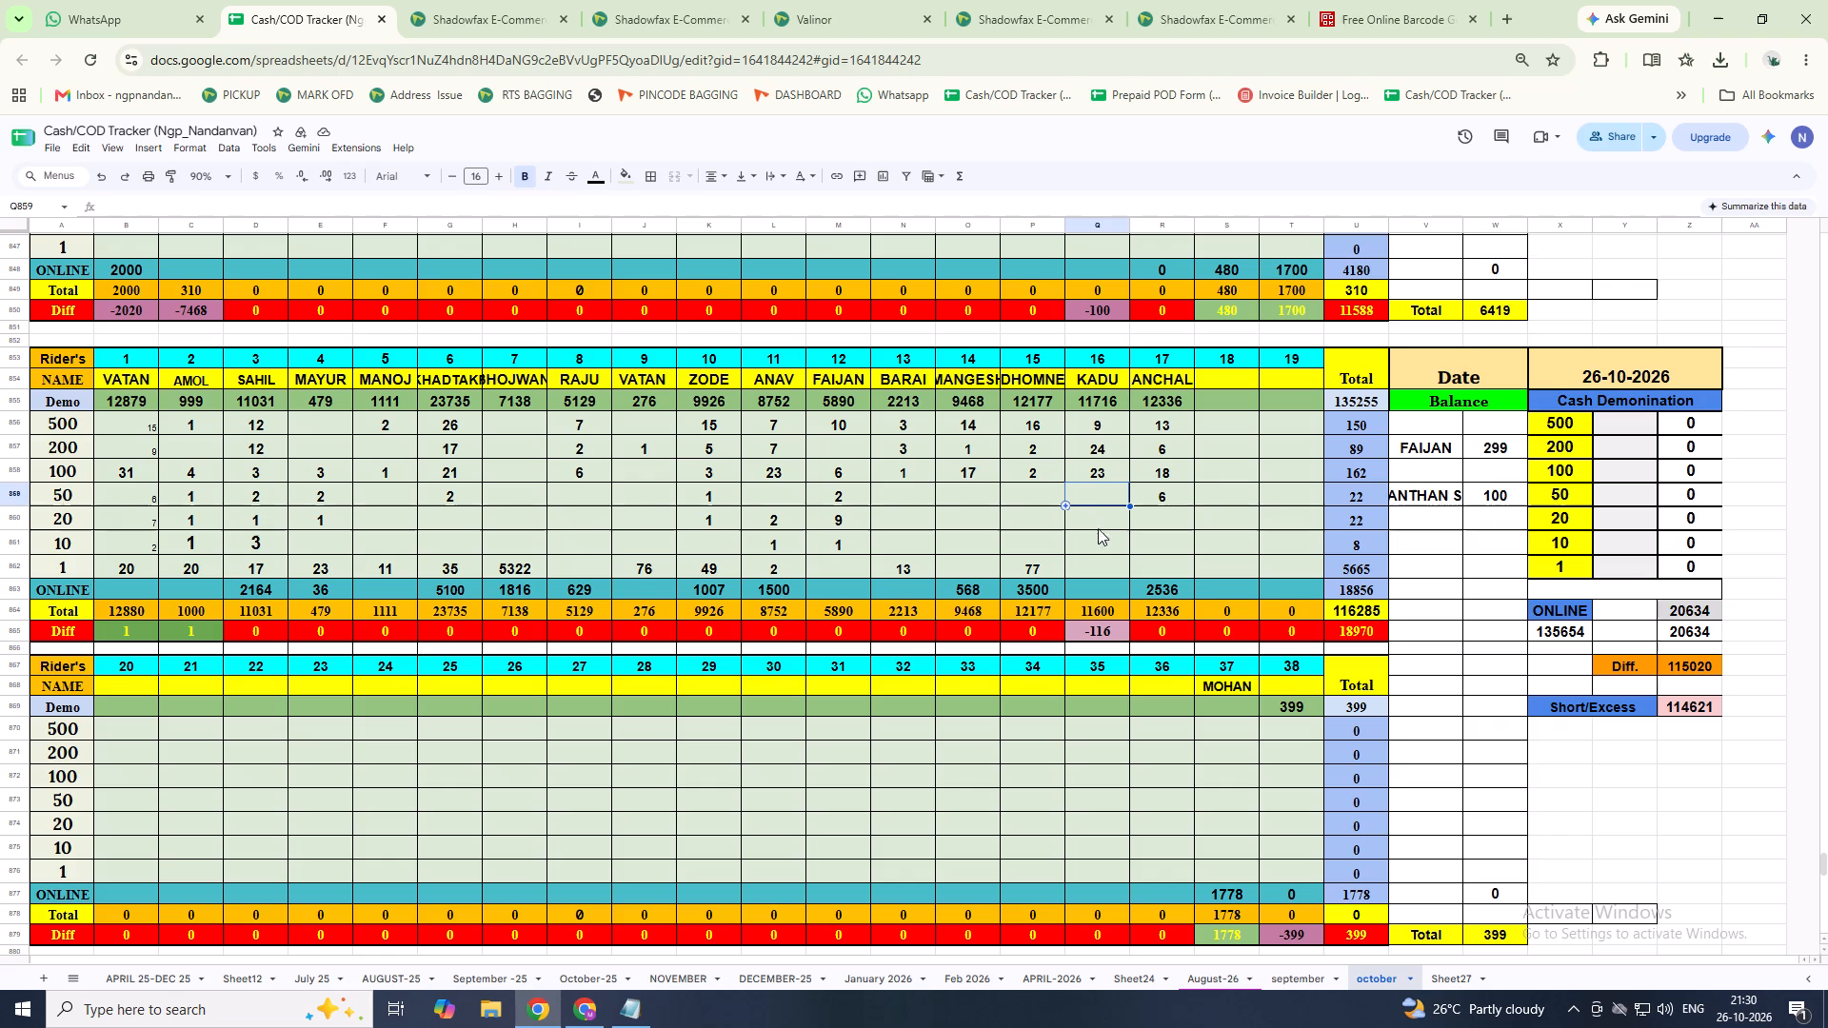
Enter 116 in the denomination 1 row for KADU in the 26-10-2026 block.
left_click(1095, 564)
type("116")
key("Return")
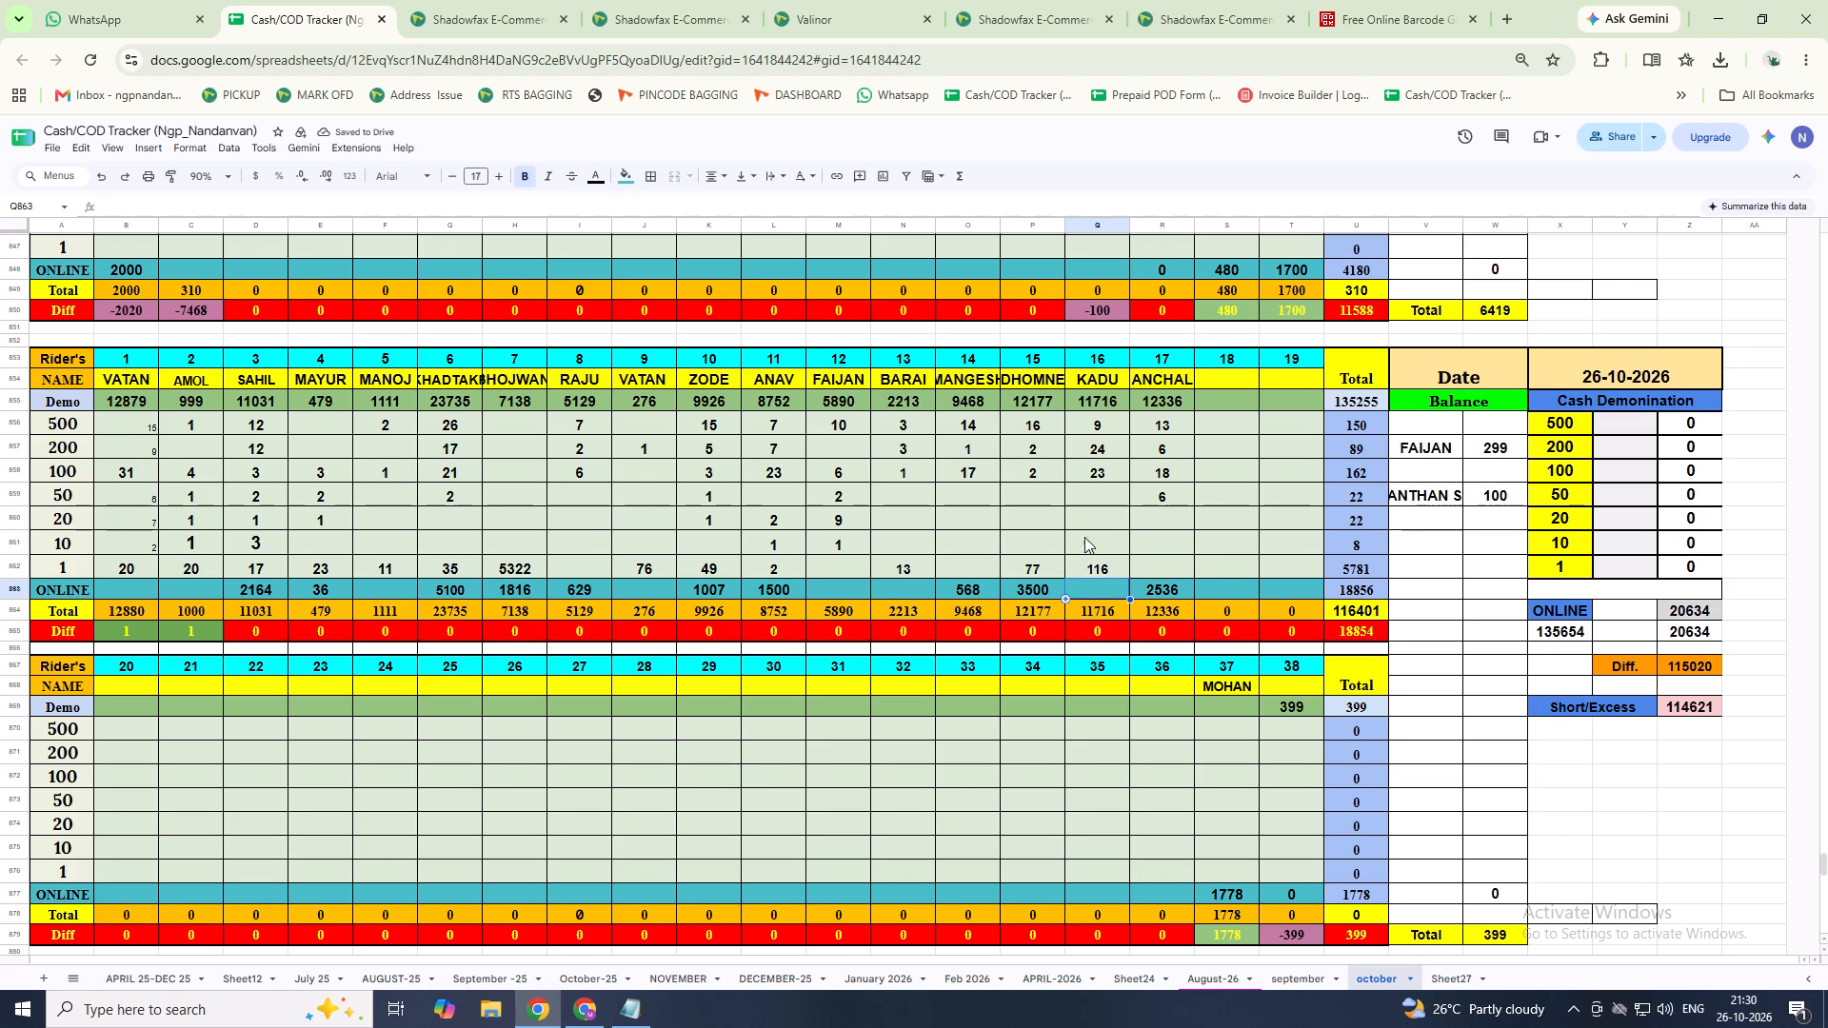
Replace KADU's entry in the denomination 1 row of the 26-10-2026 block with 16.
left_click(1107, 570)
key("BackSpace")
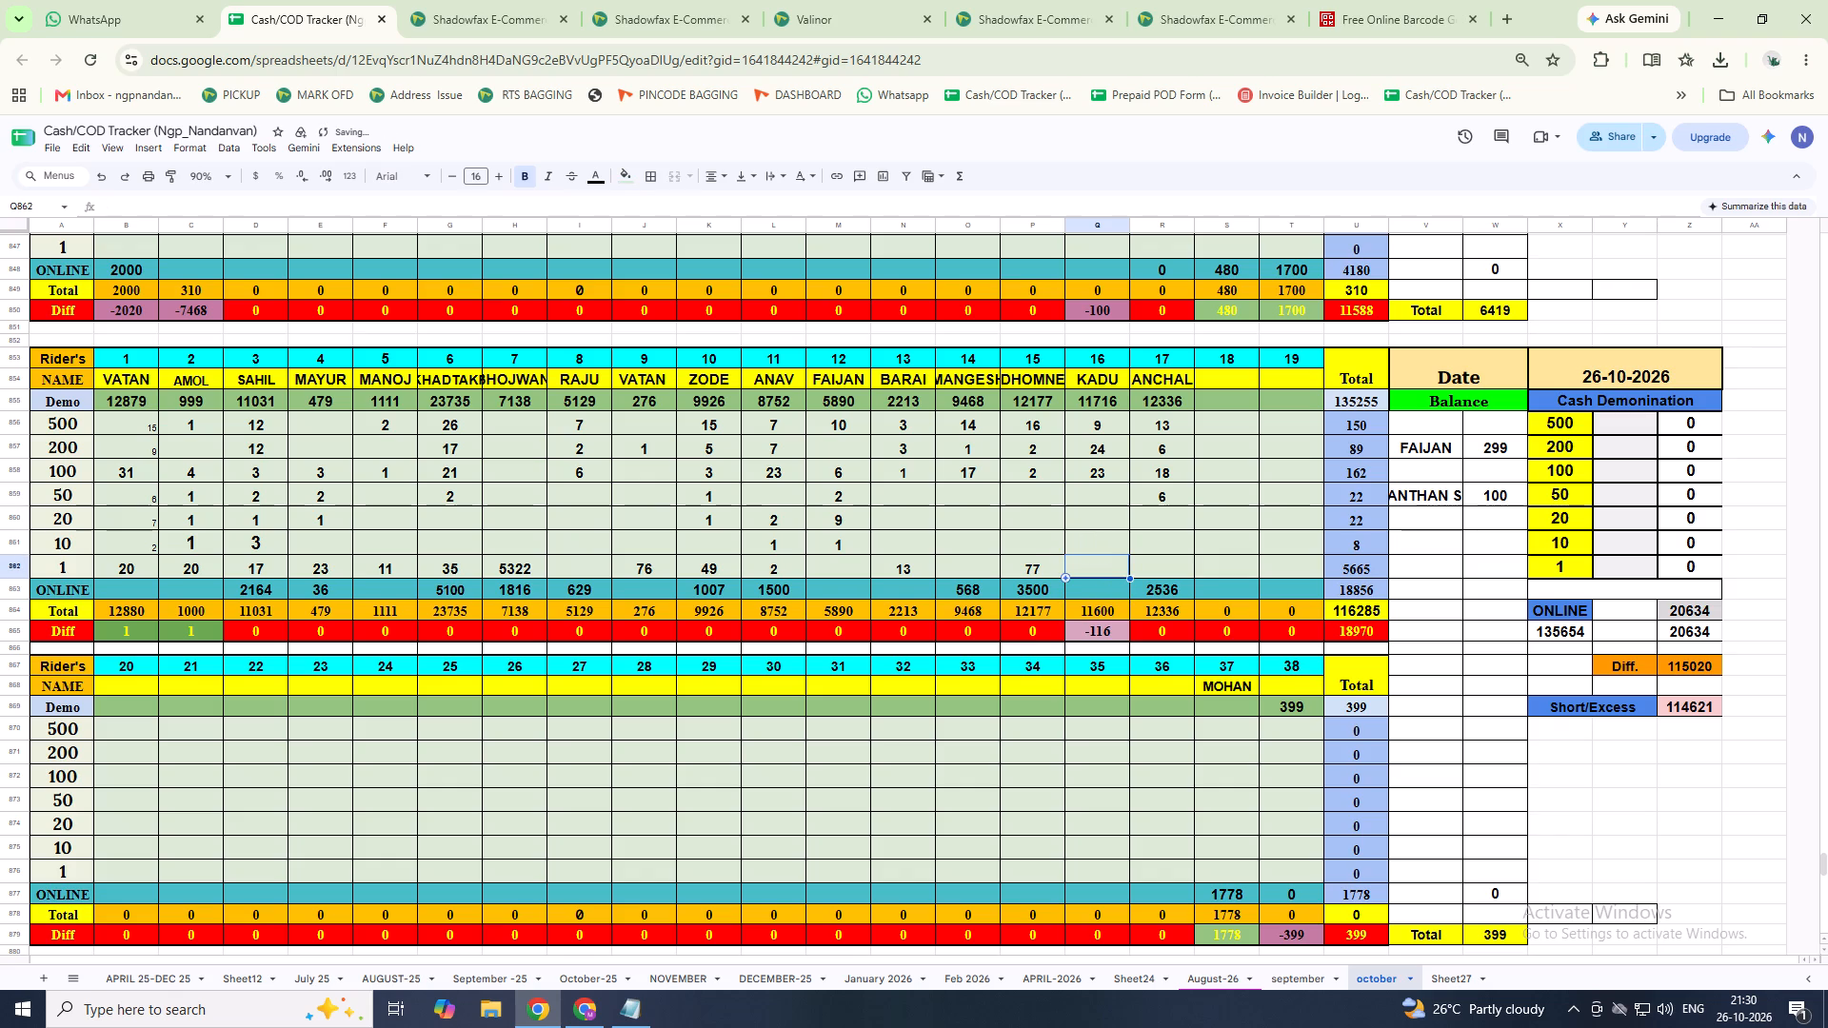
type("16")
key("Return")
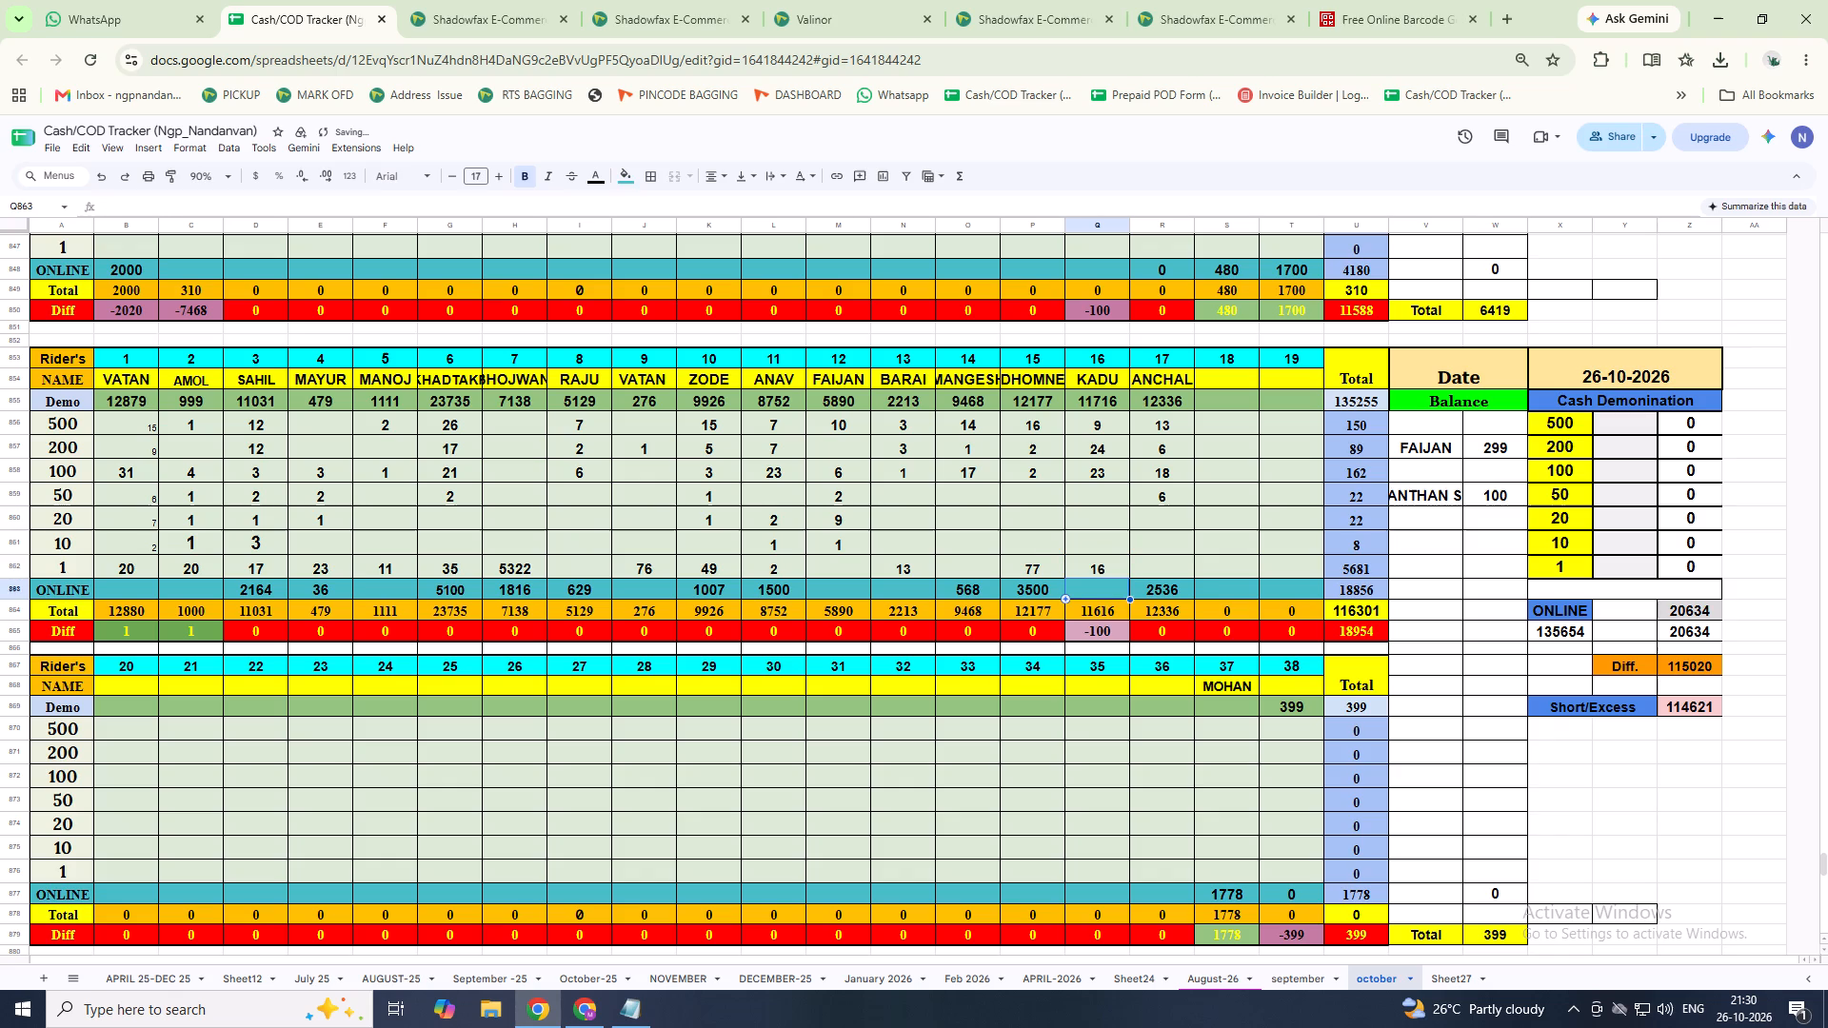
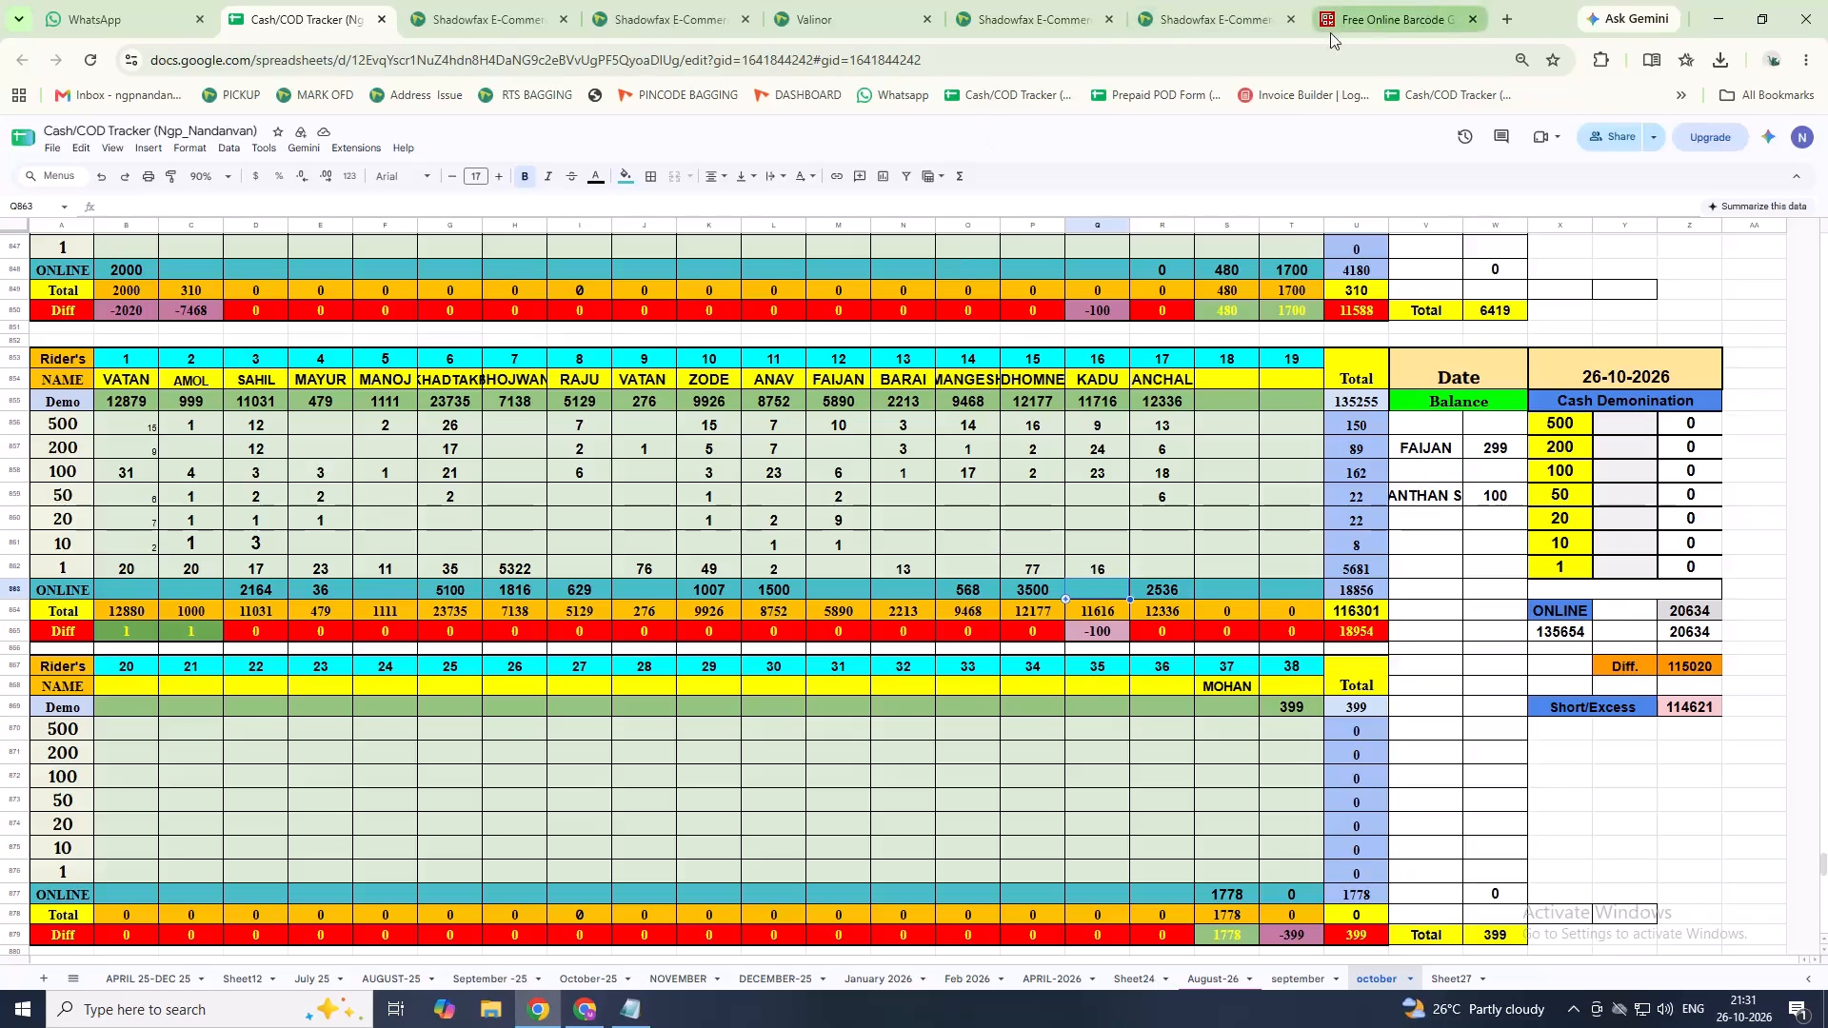
Switch to KADU's Shadowfax runsheet closure and generate a UPI QR code for a 100 rupee COD payment.
left_click(1243, 14)
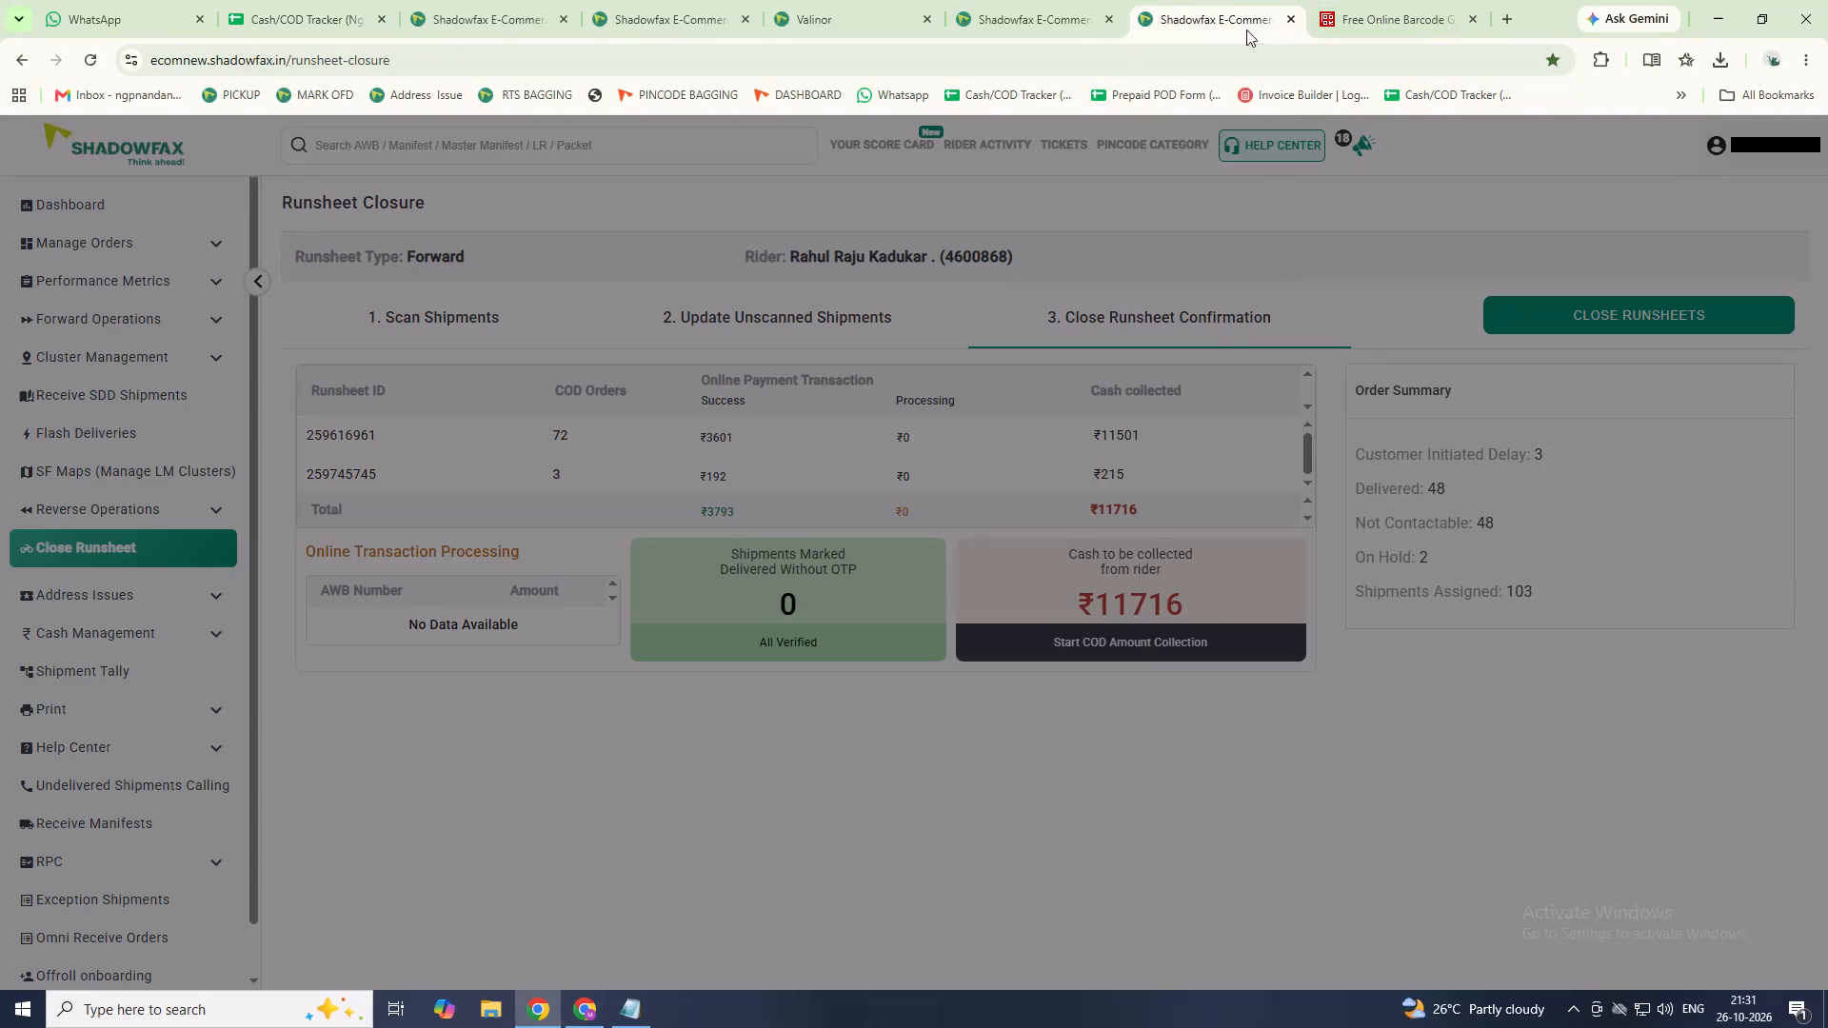
left_click(1144, 648)
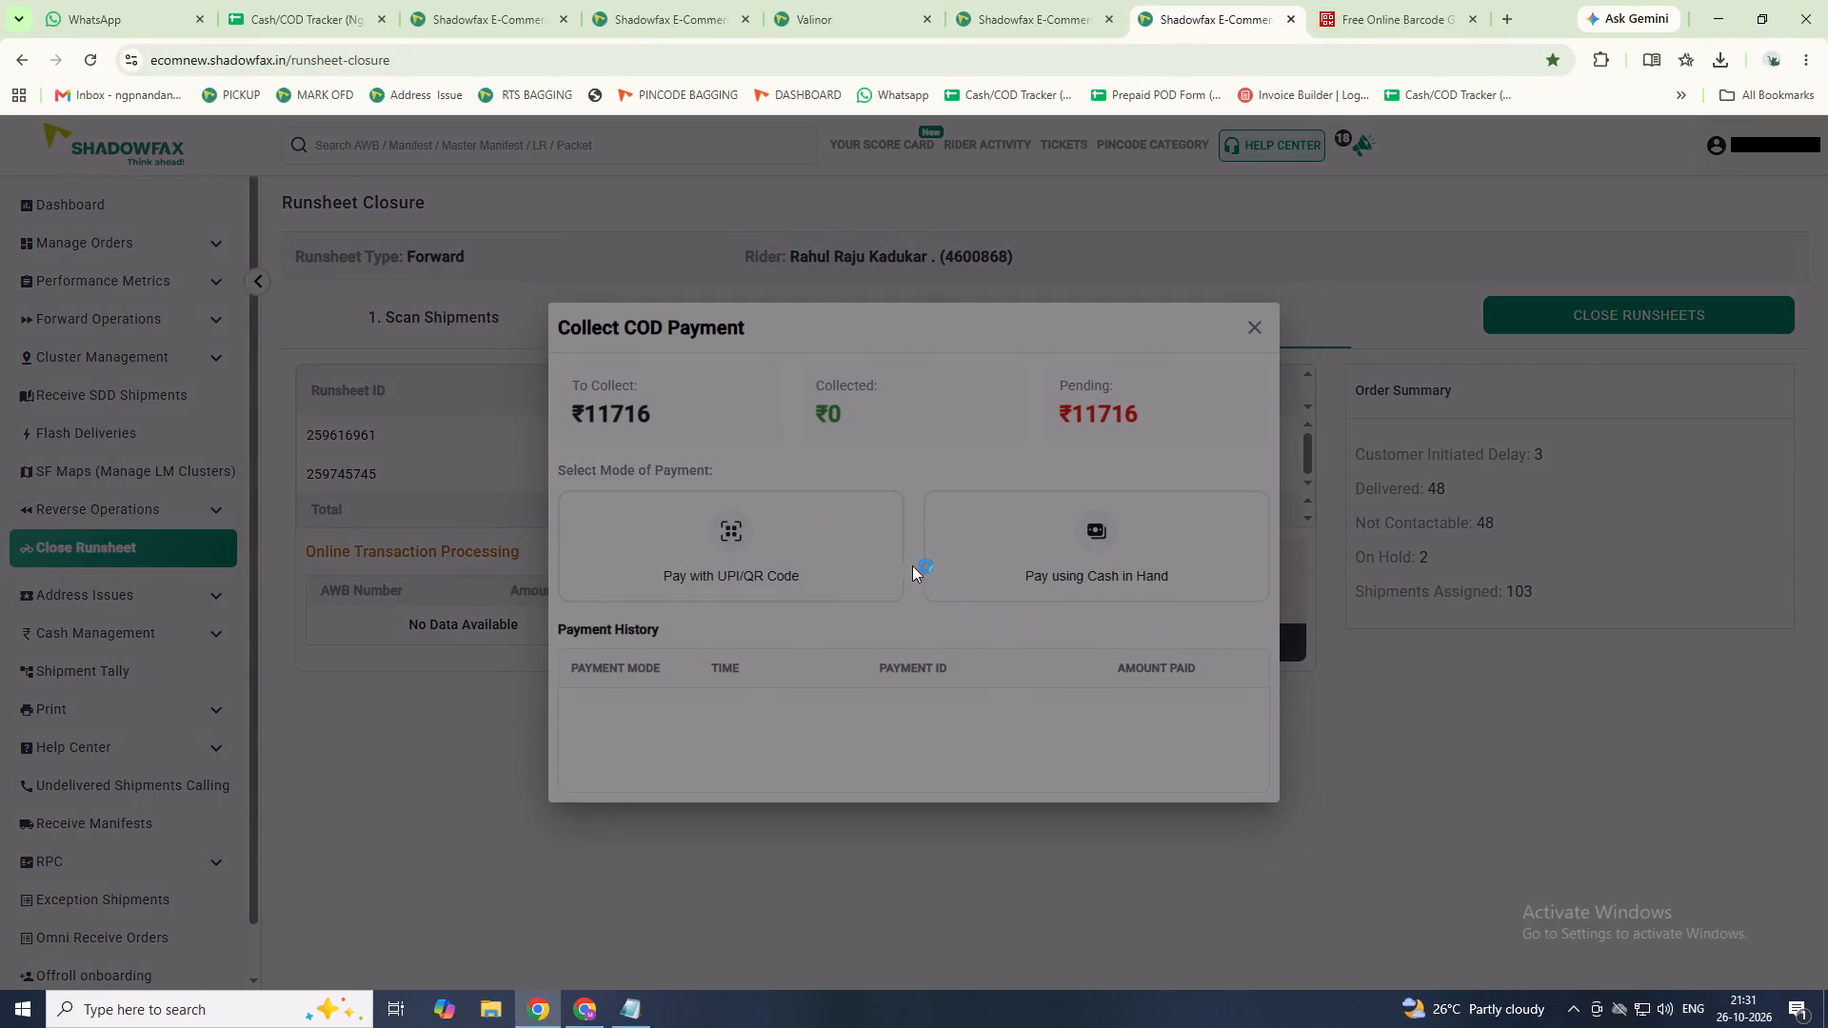
left_click(716, 530)
left_click(692, 660)
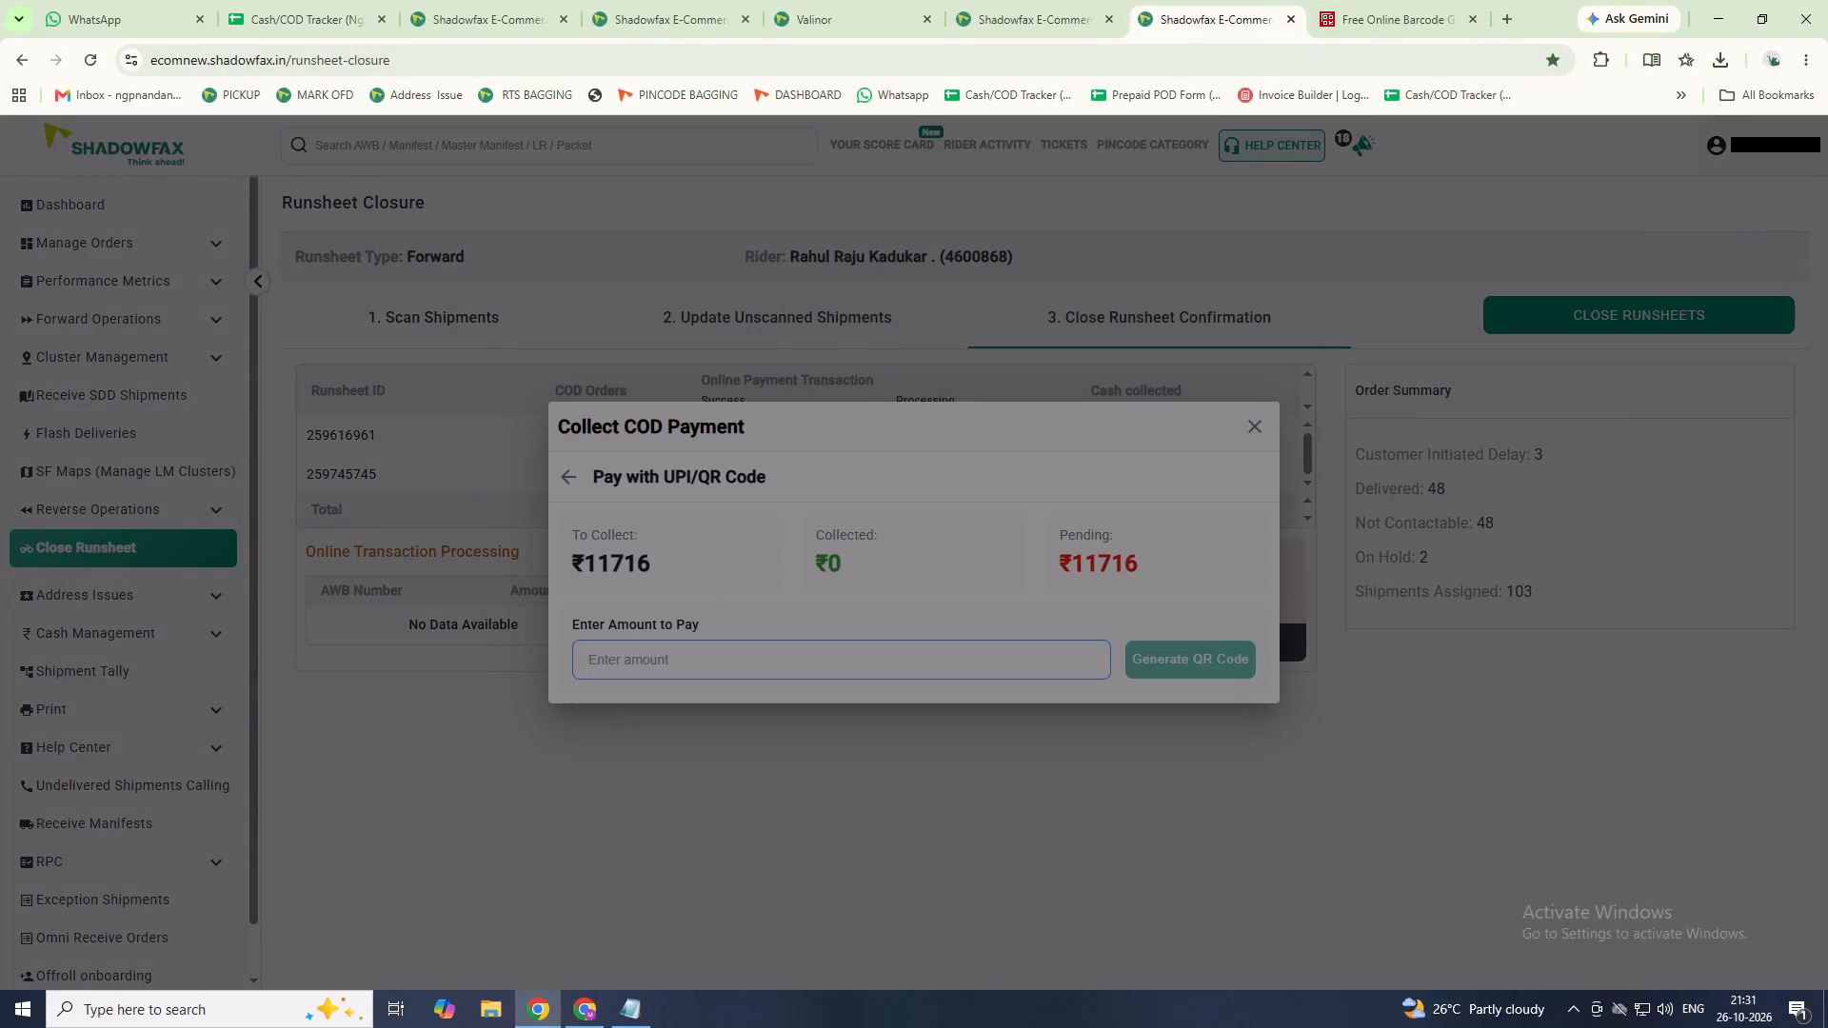
type("100")
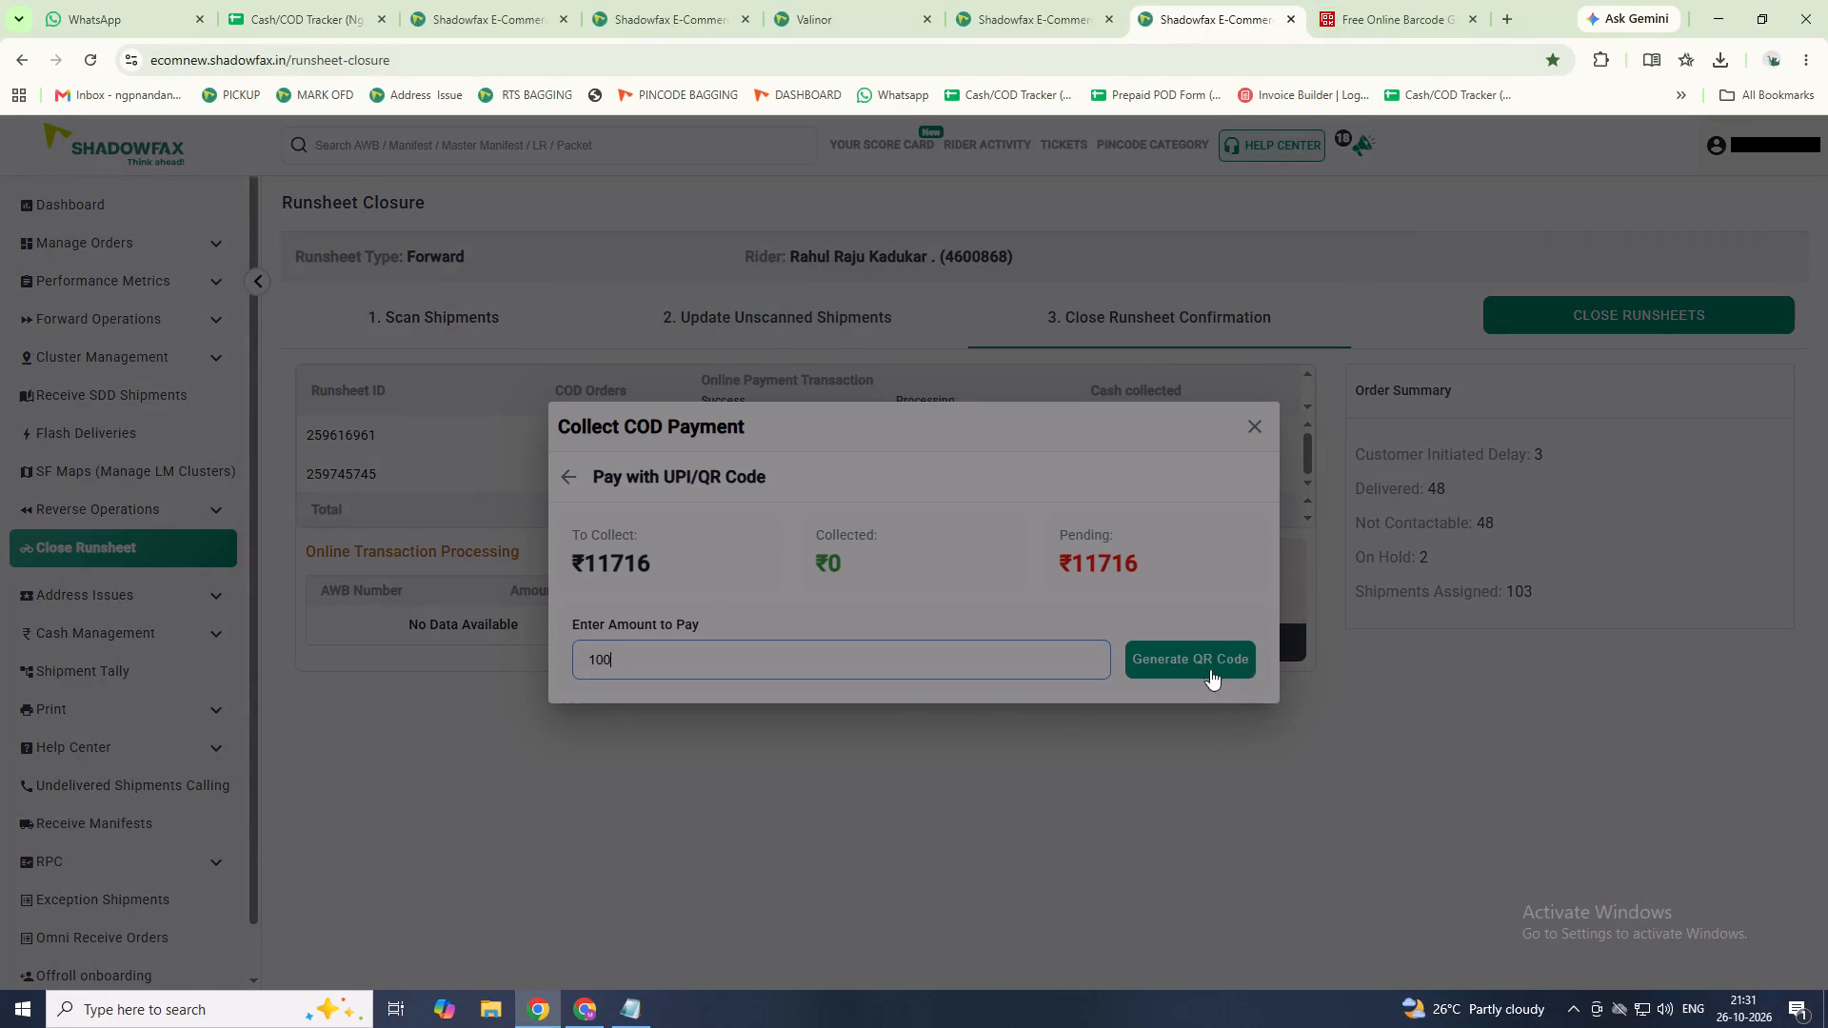
left_click(1211, 655)
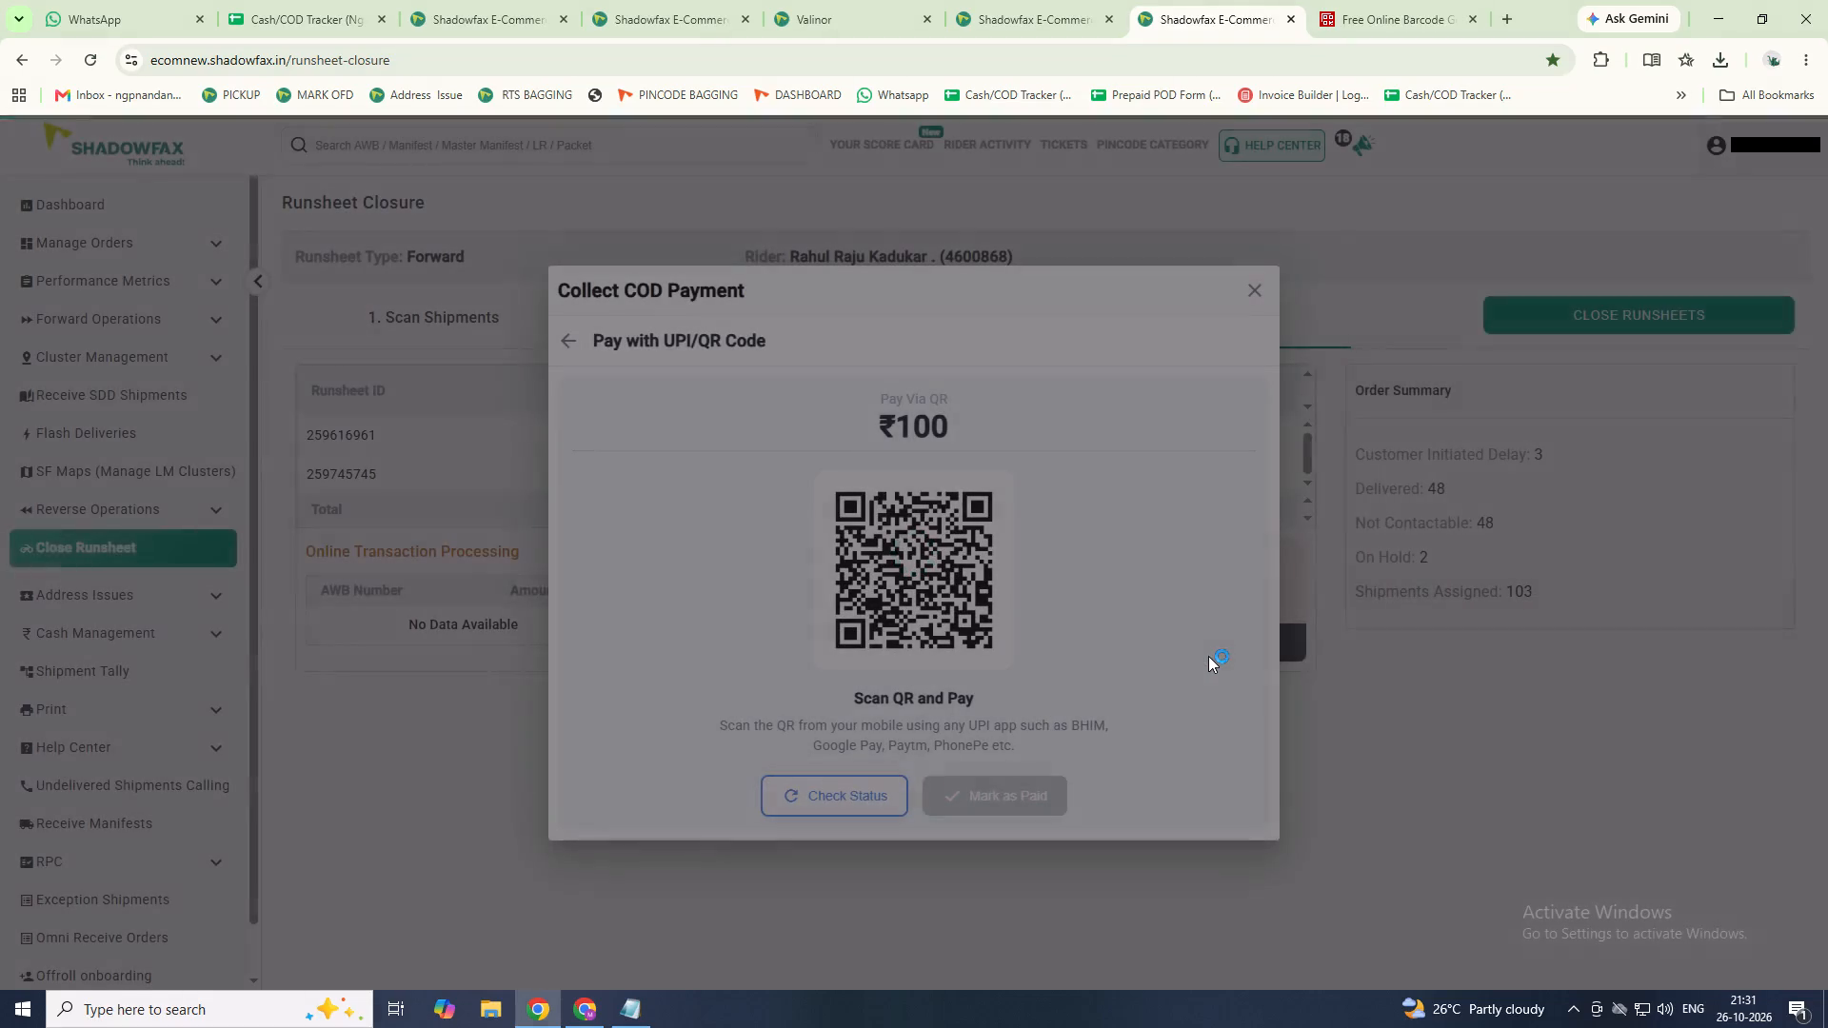
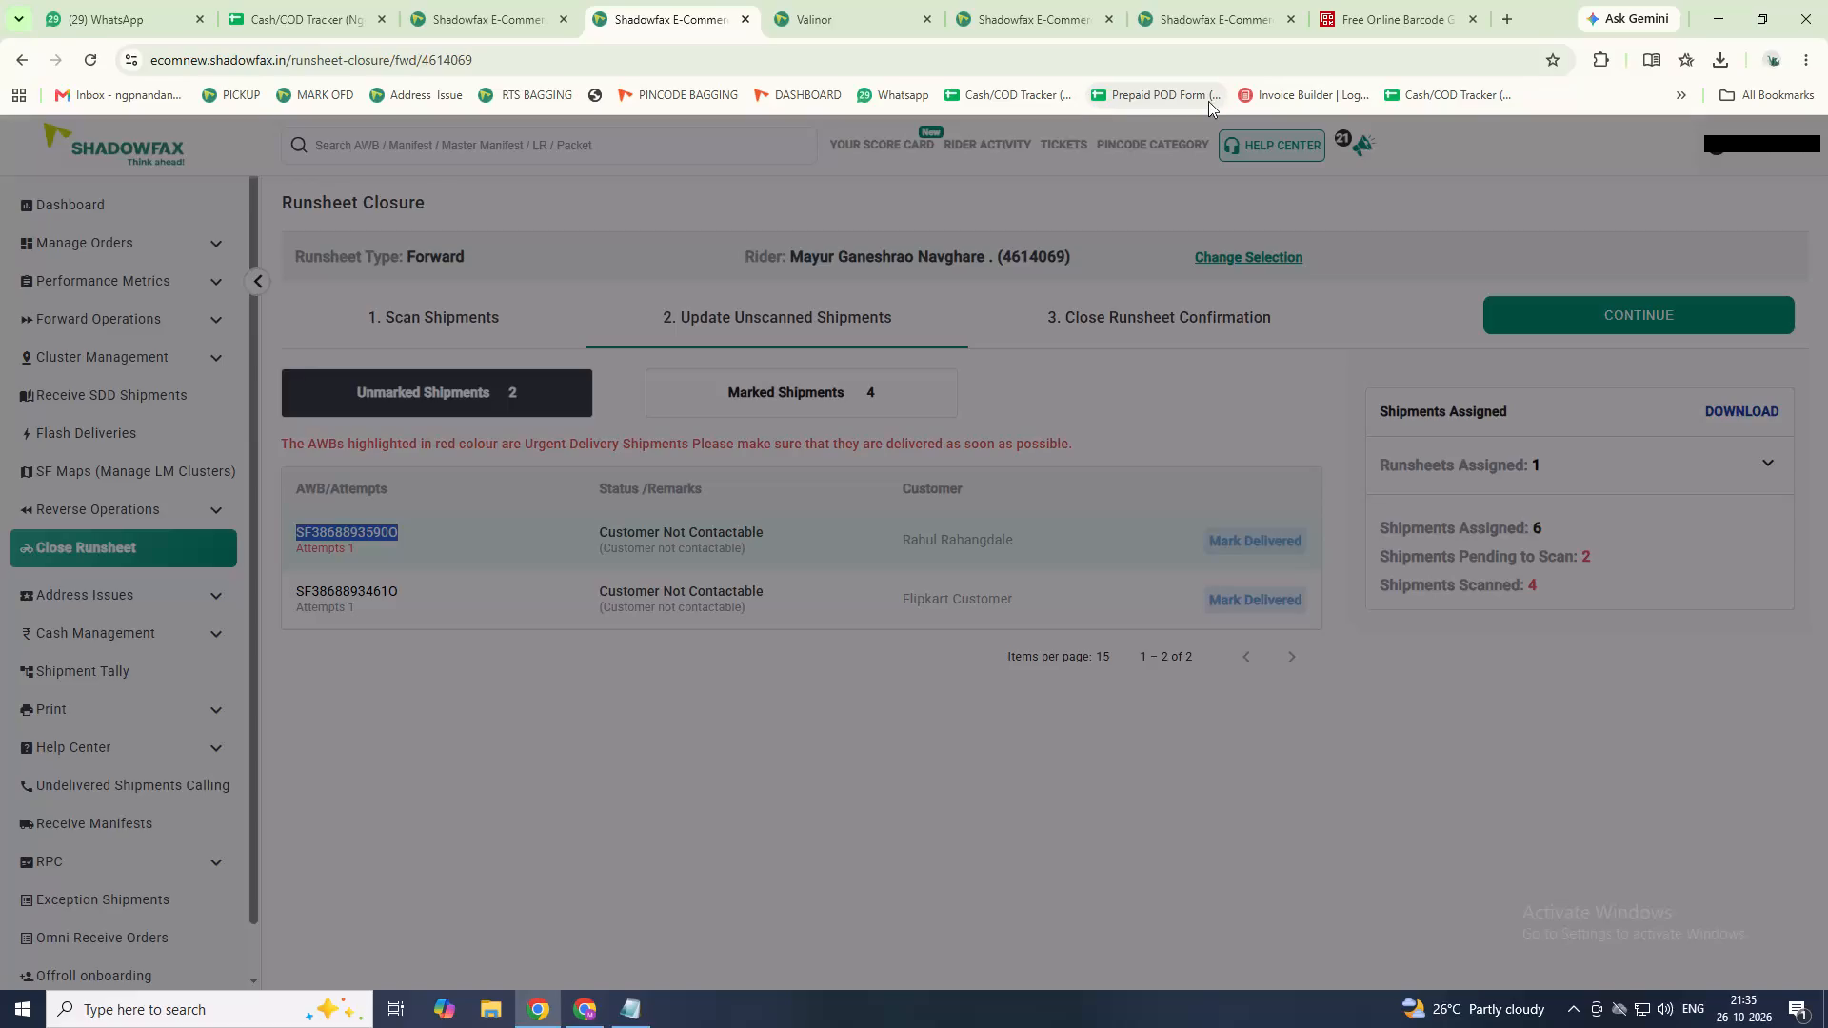
key("ctrl+f")
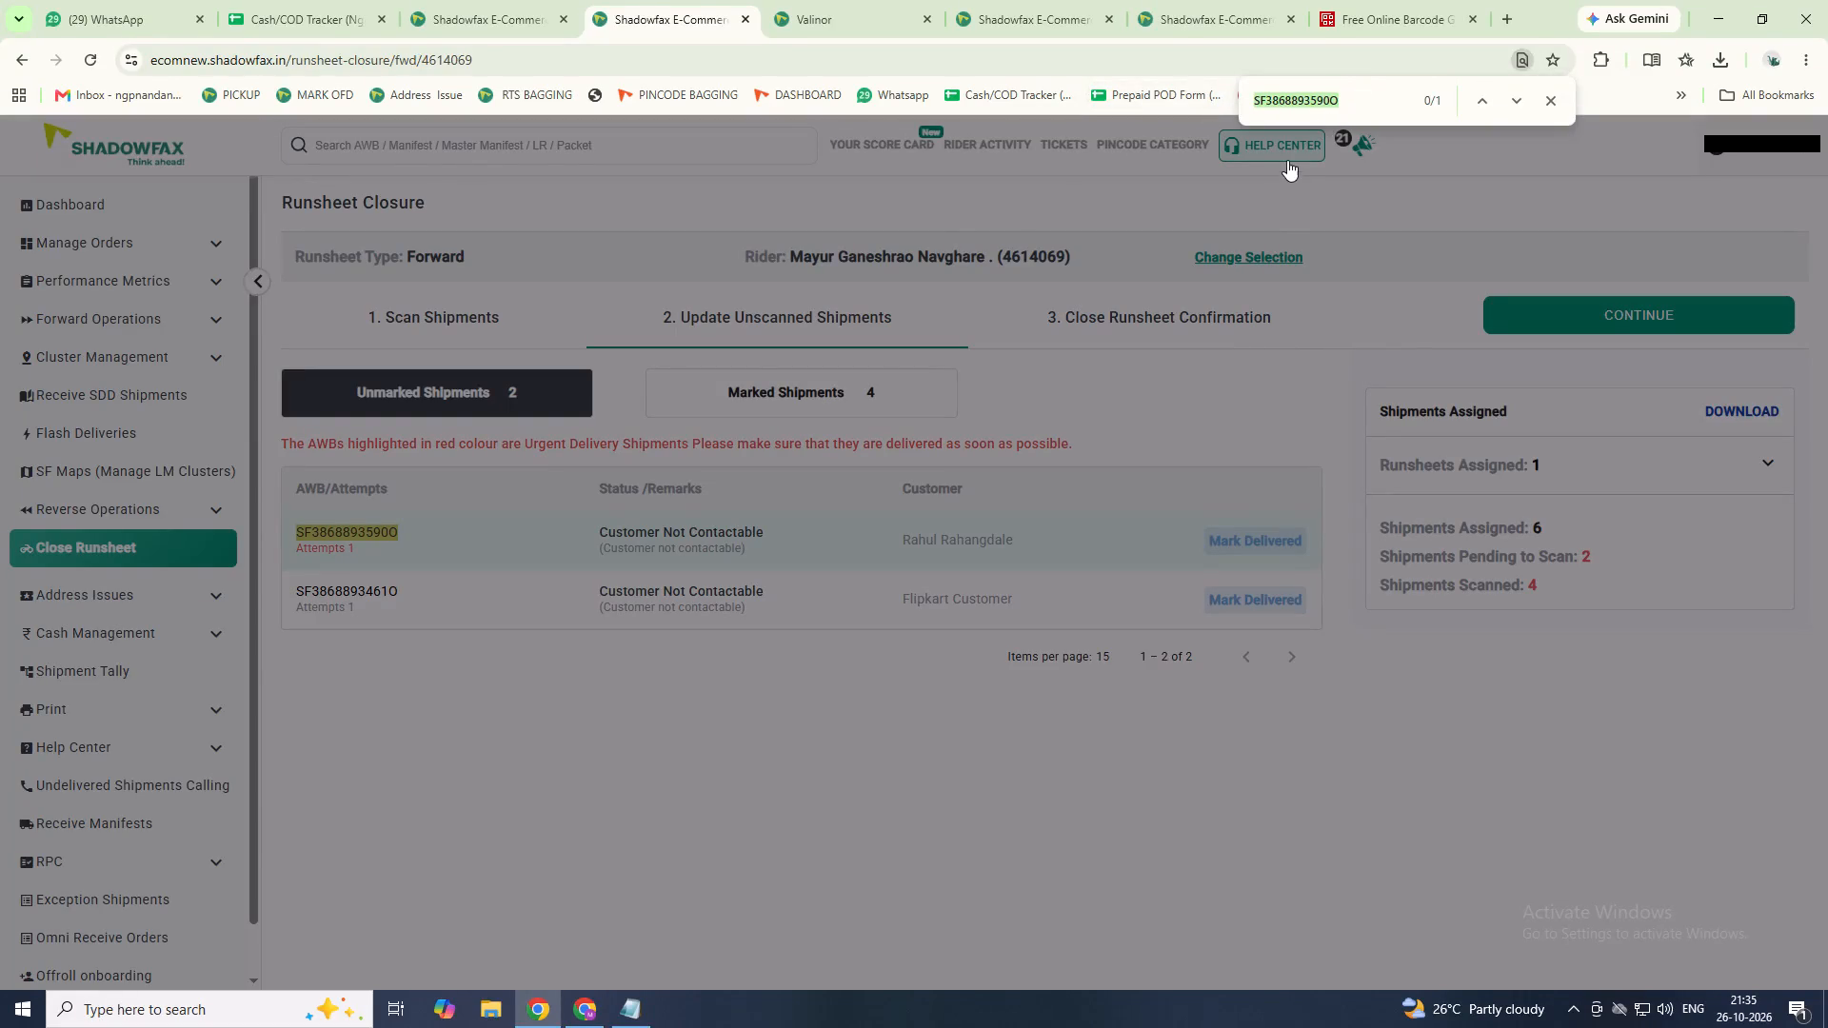
key("ctrl+v")
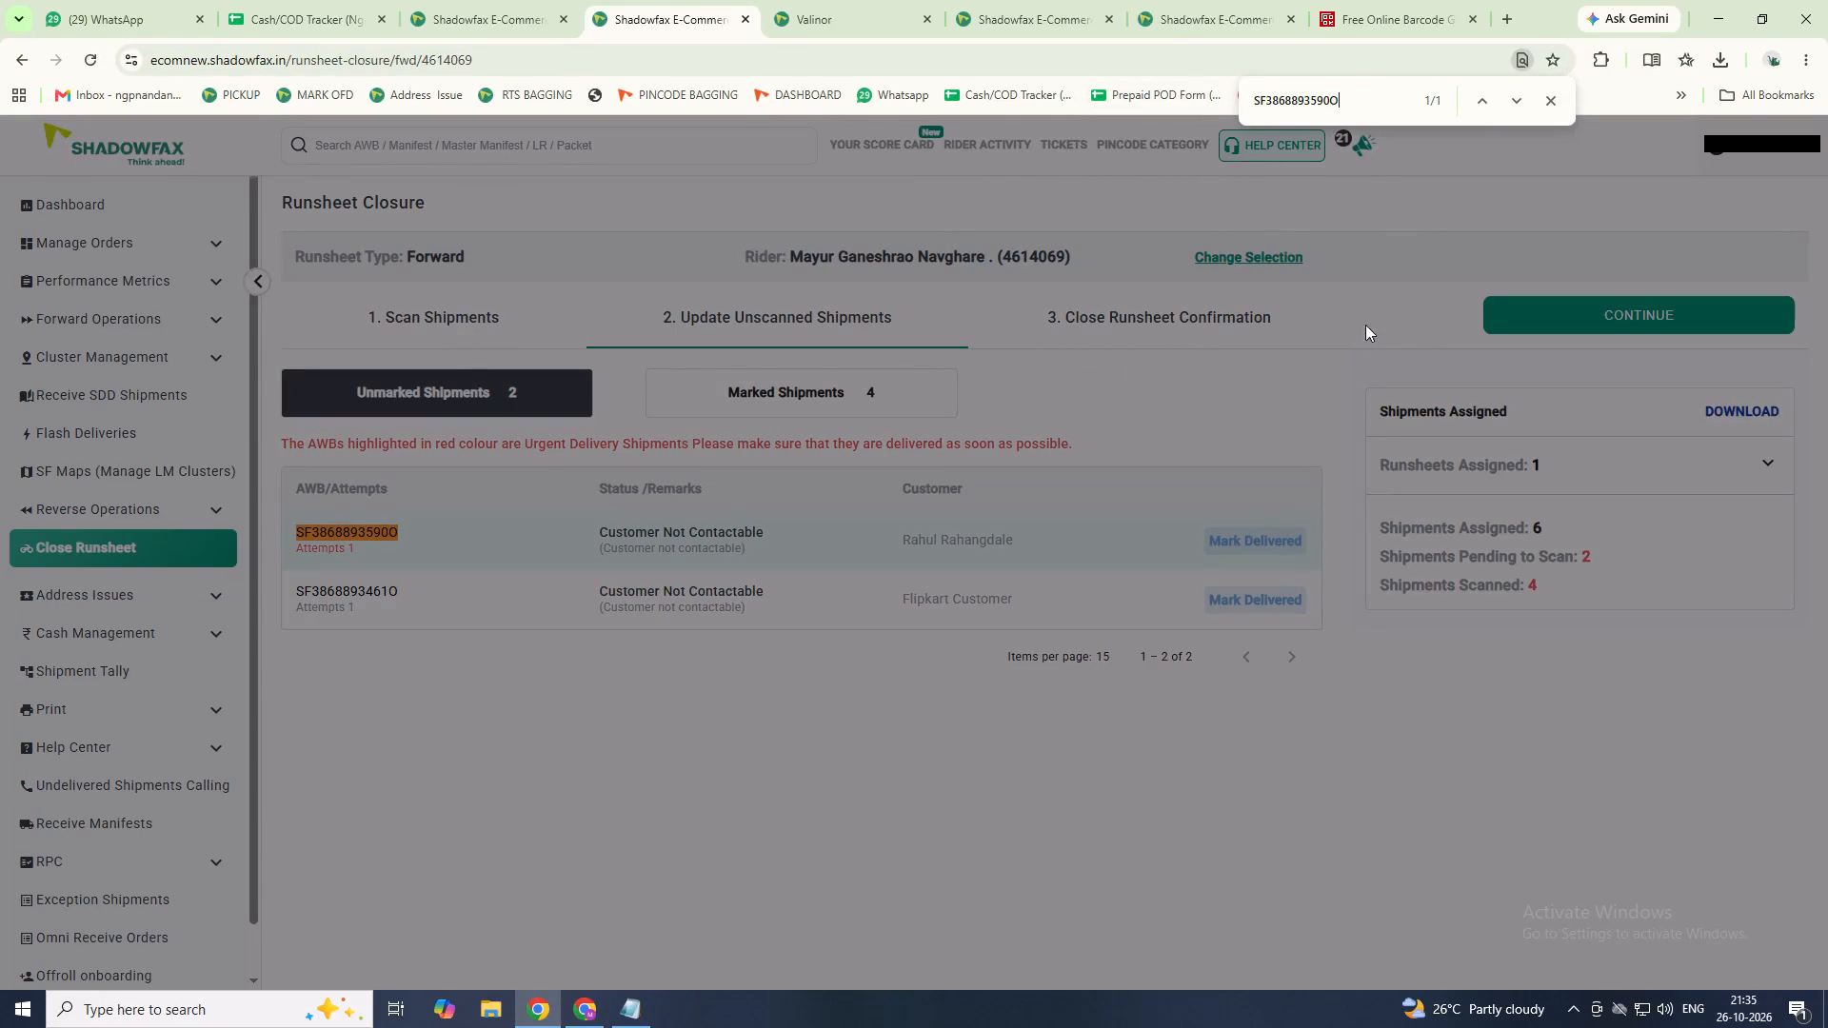
Return to the Scan Shipments stage, enable manual AWB input and enter an AWB beginning with SF38.
left_click(419, 334)
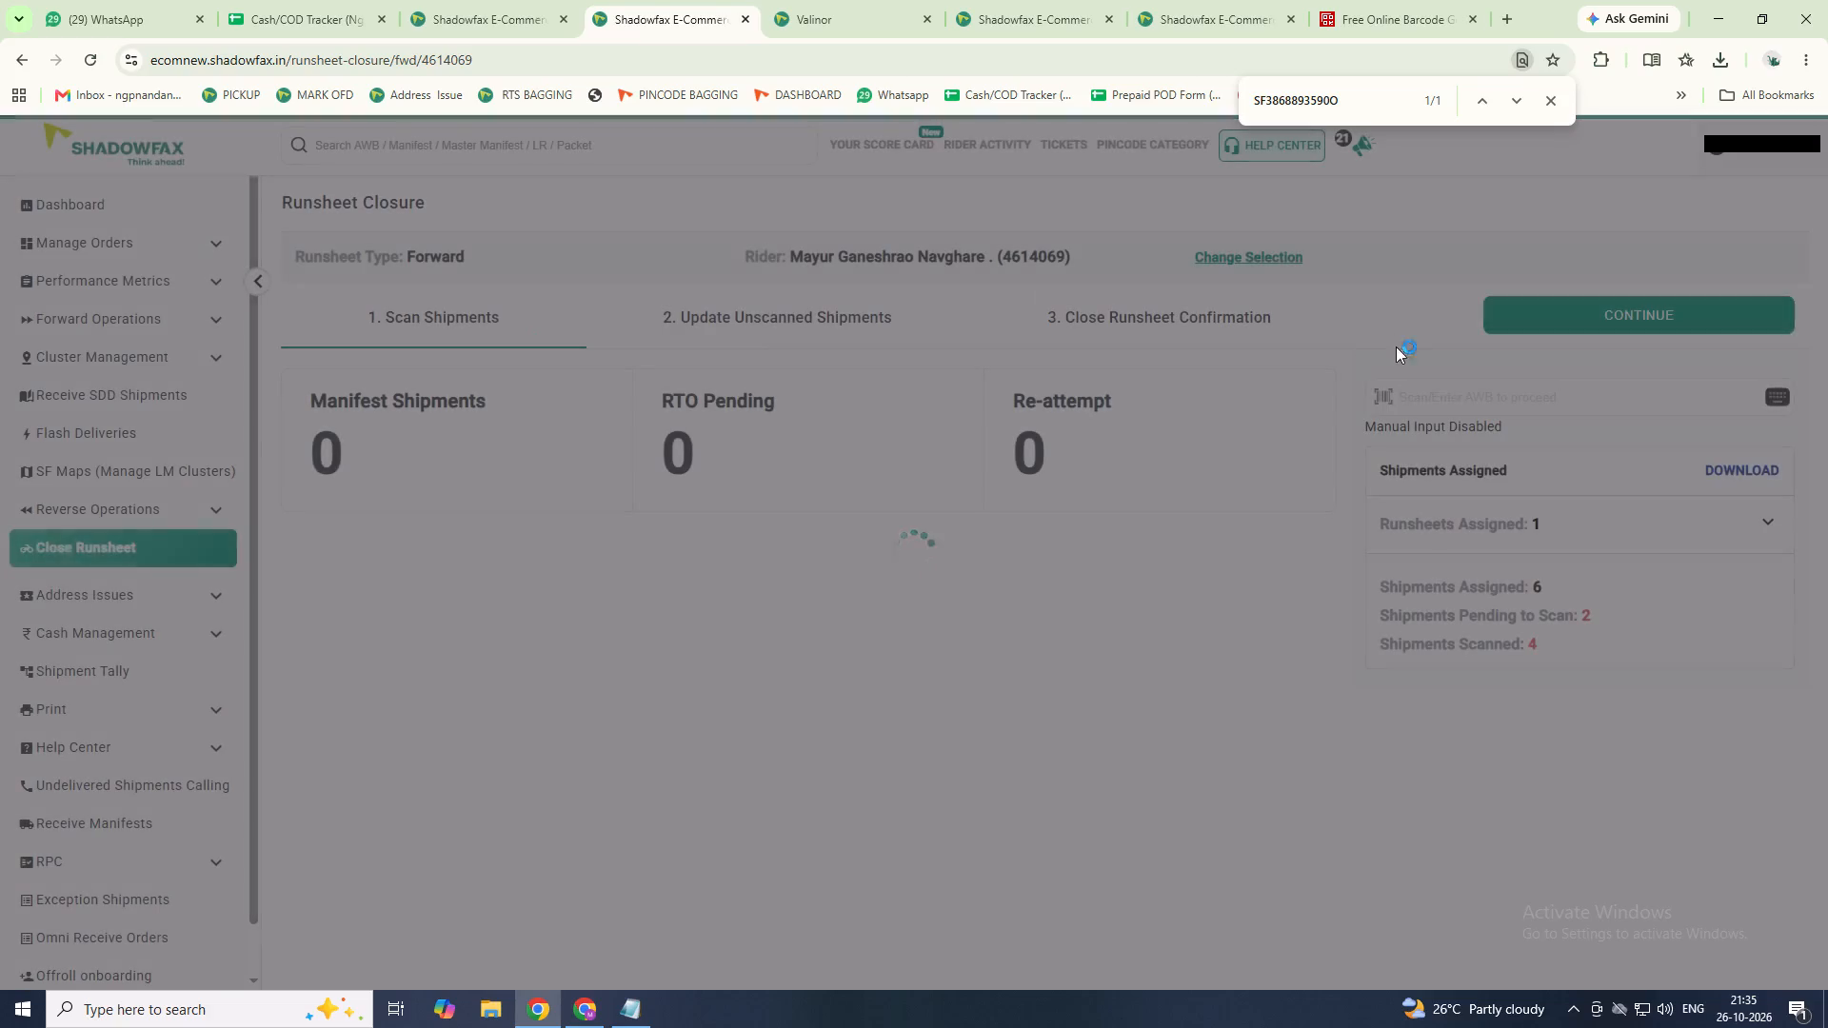
left_click(1441, 393)
type("SF")
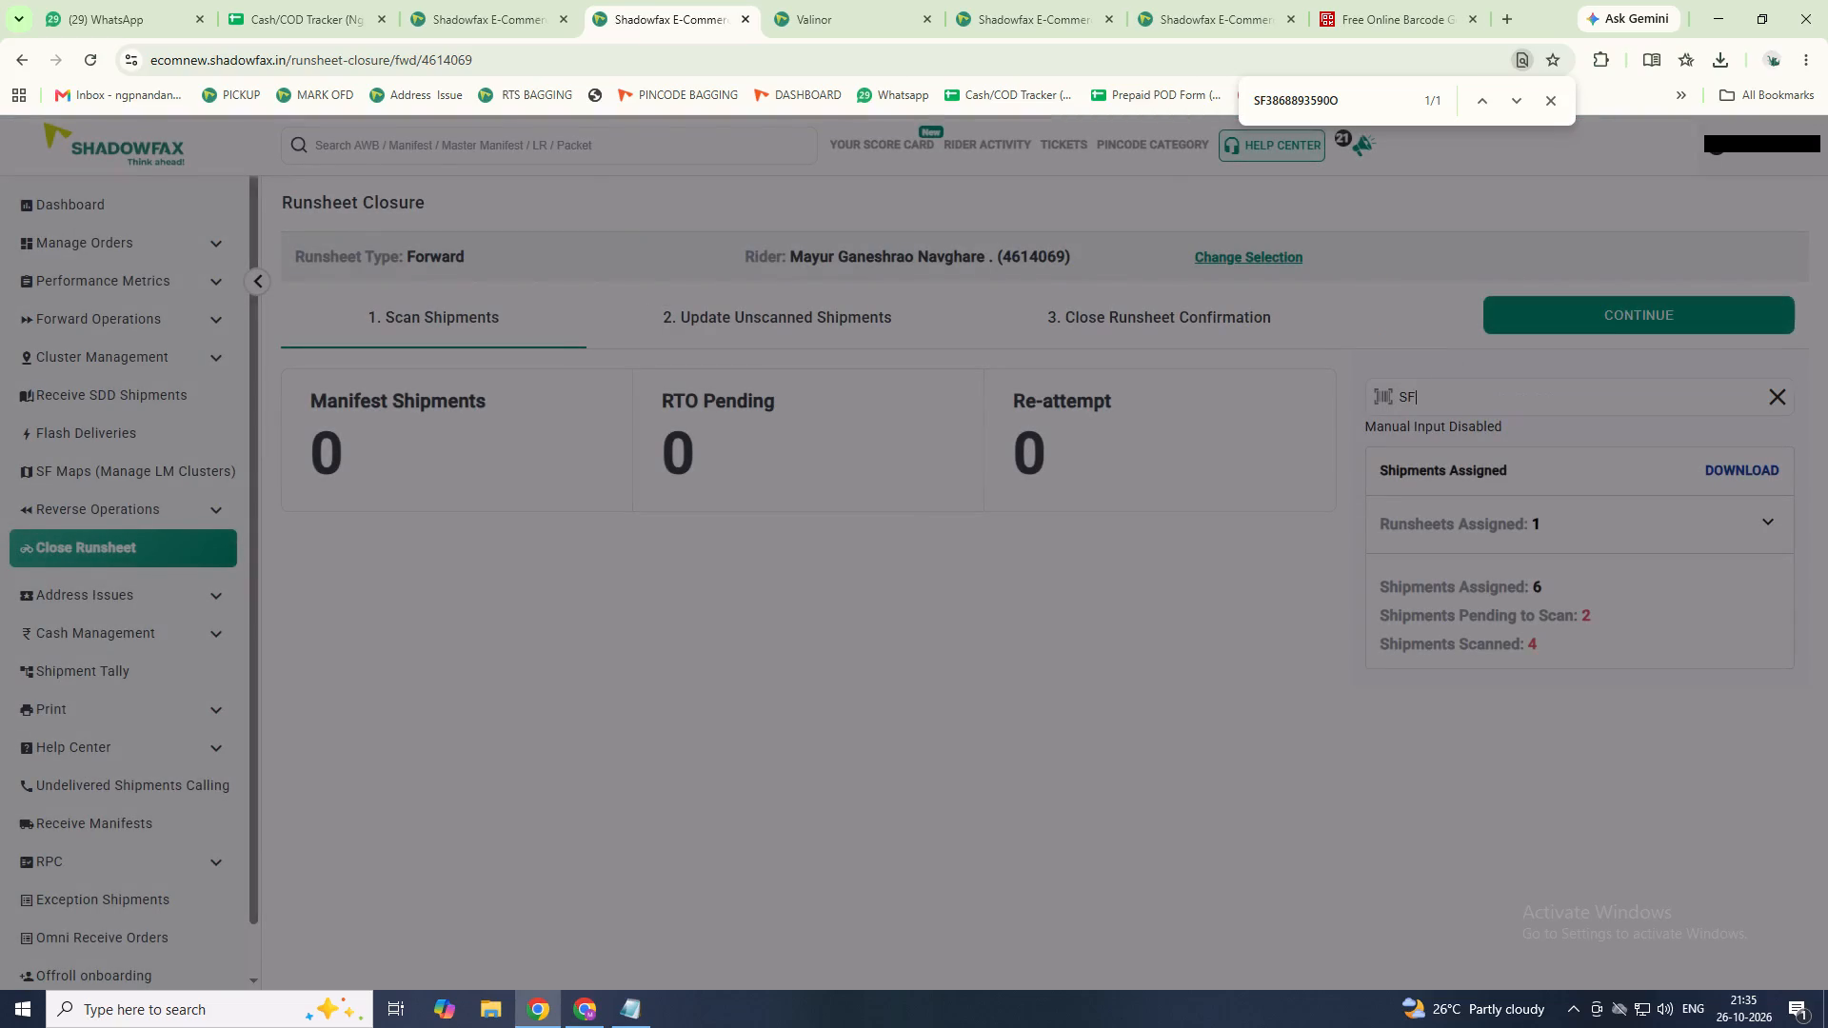
left_click(1770, 388)
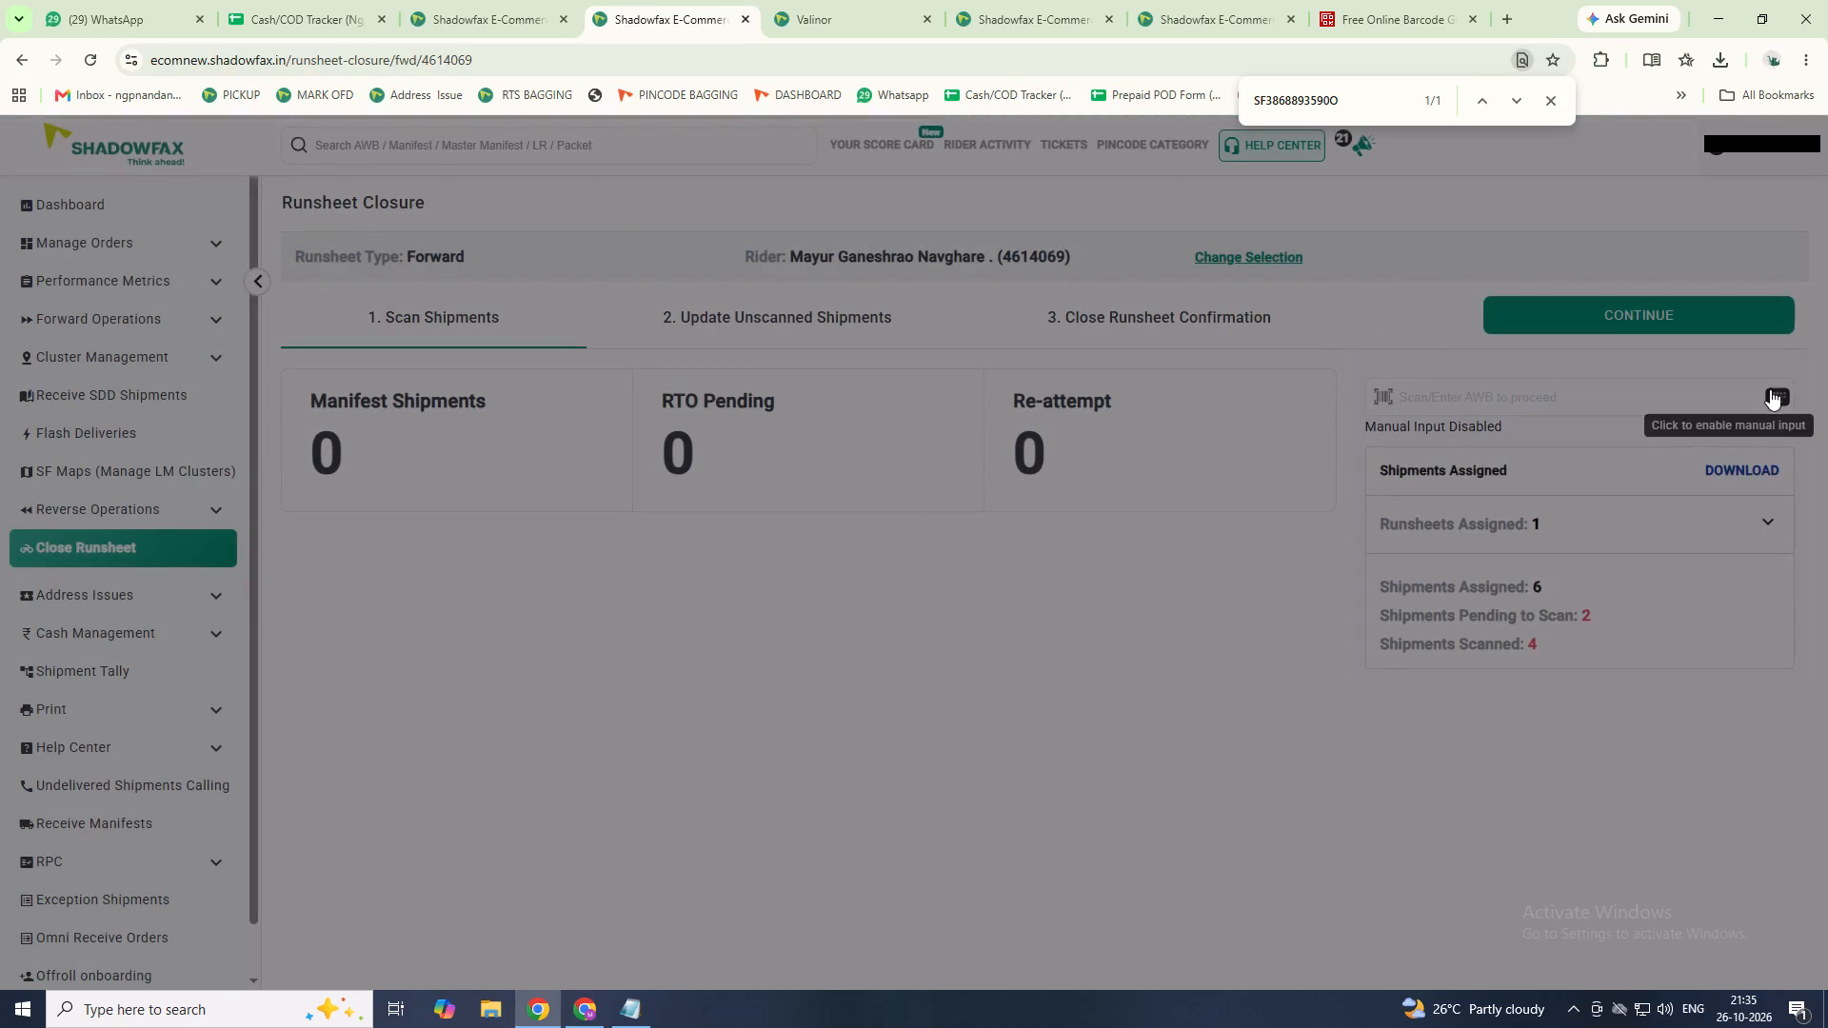
left_click(1679, 401)
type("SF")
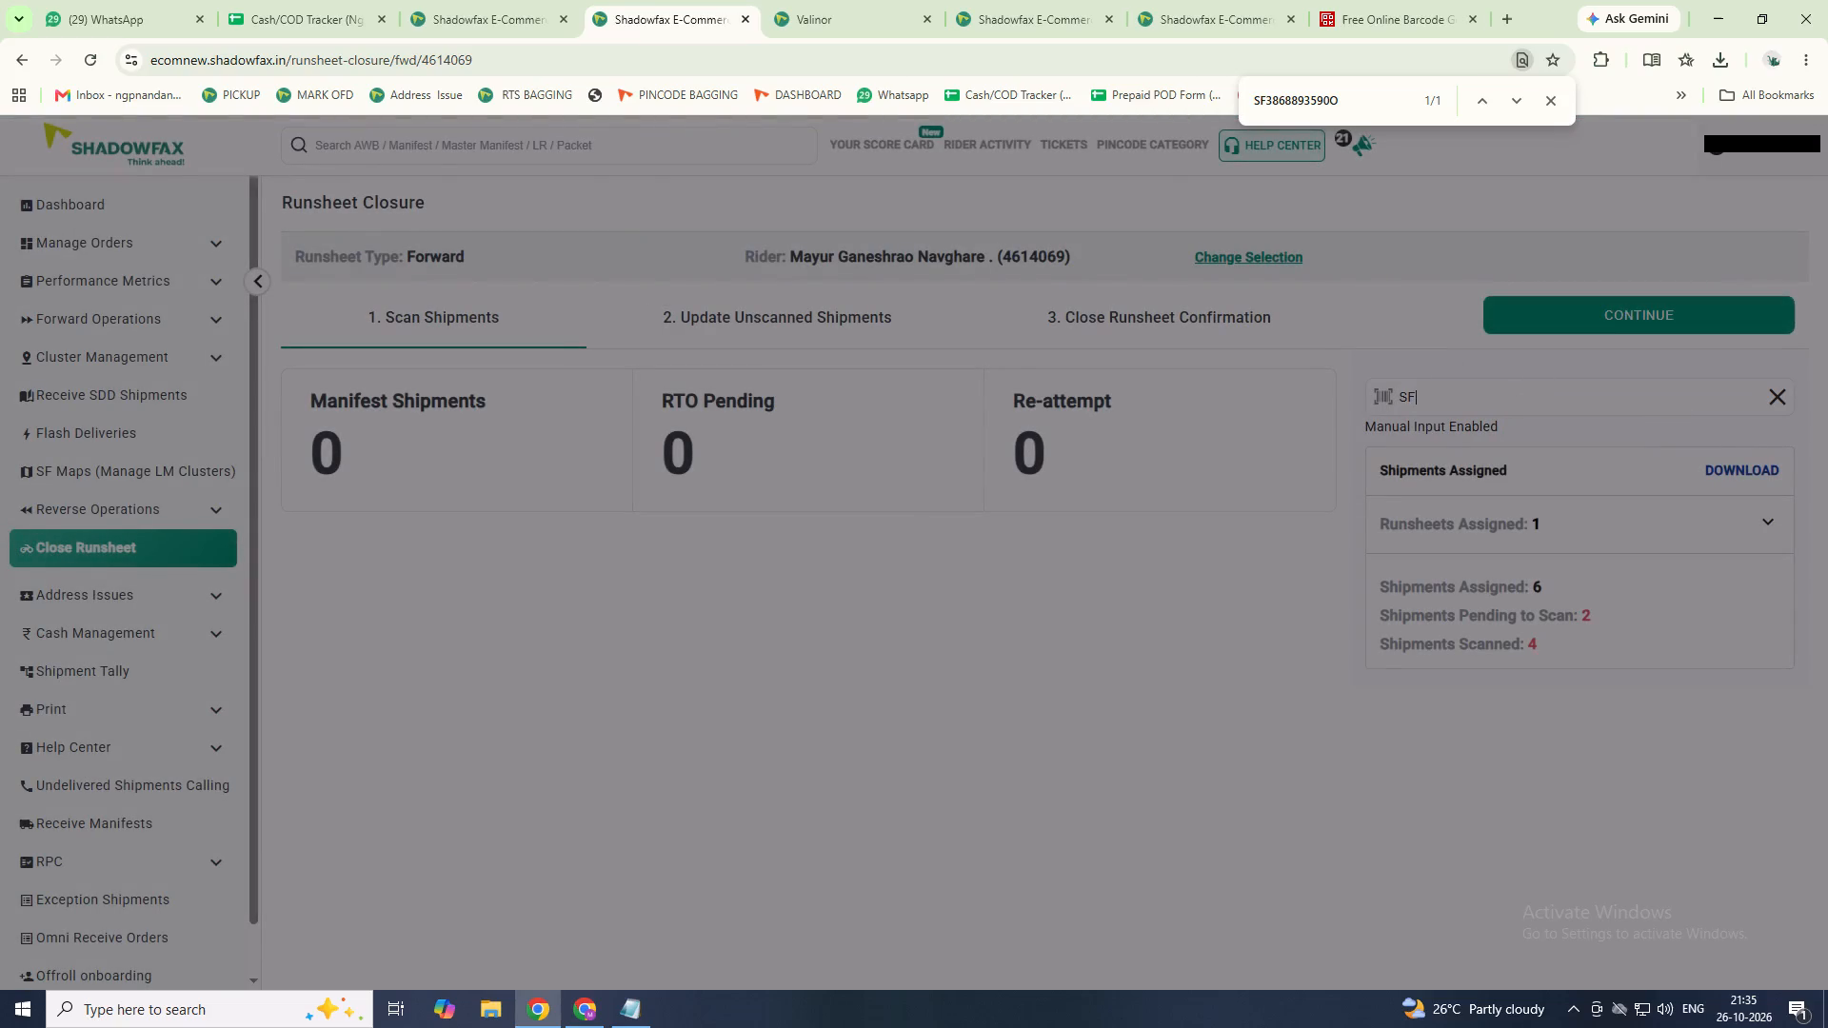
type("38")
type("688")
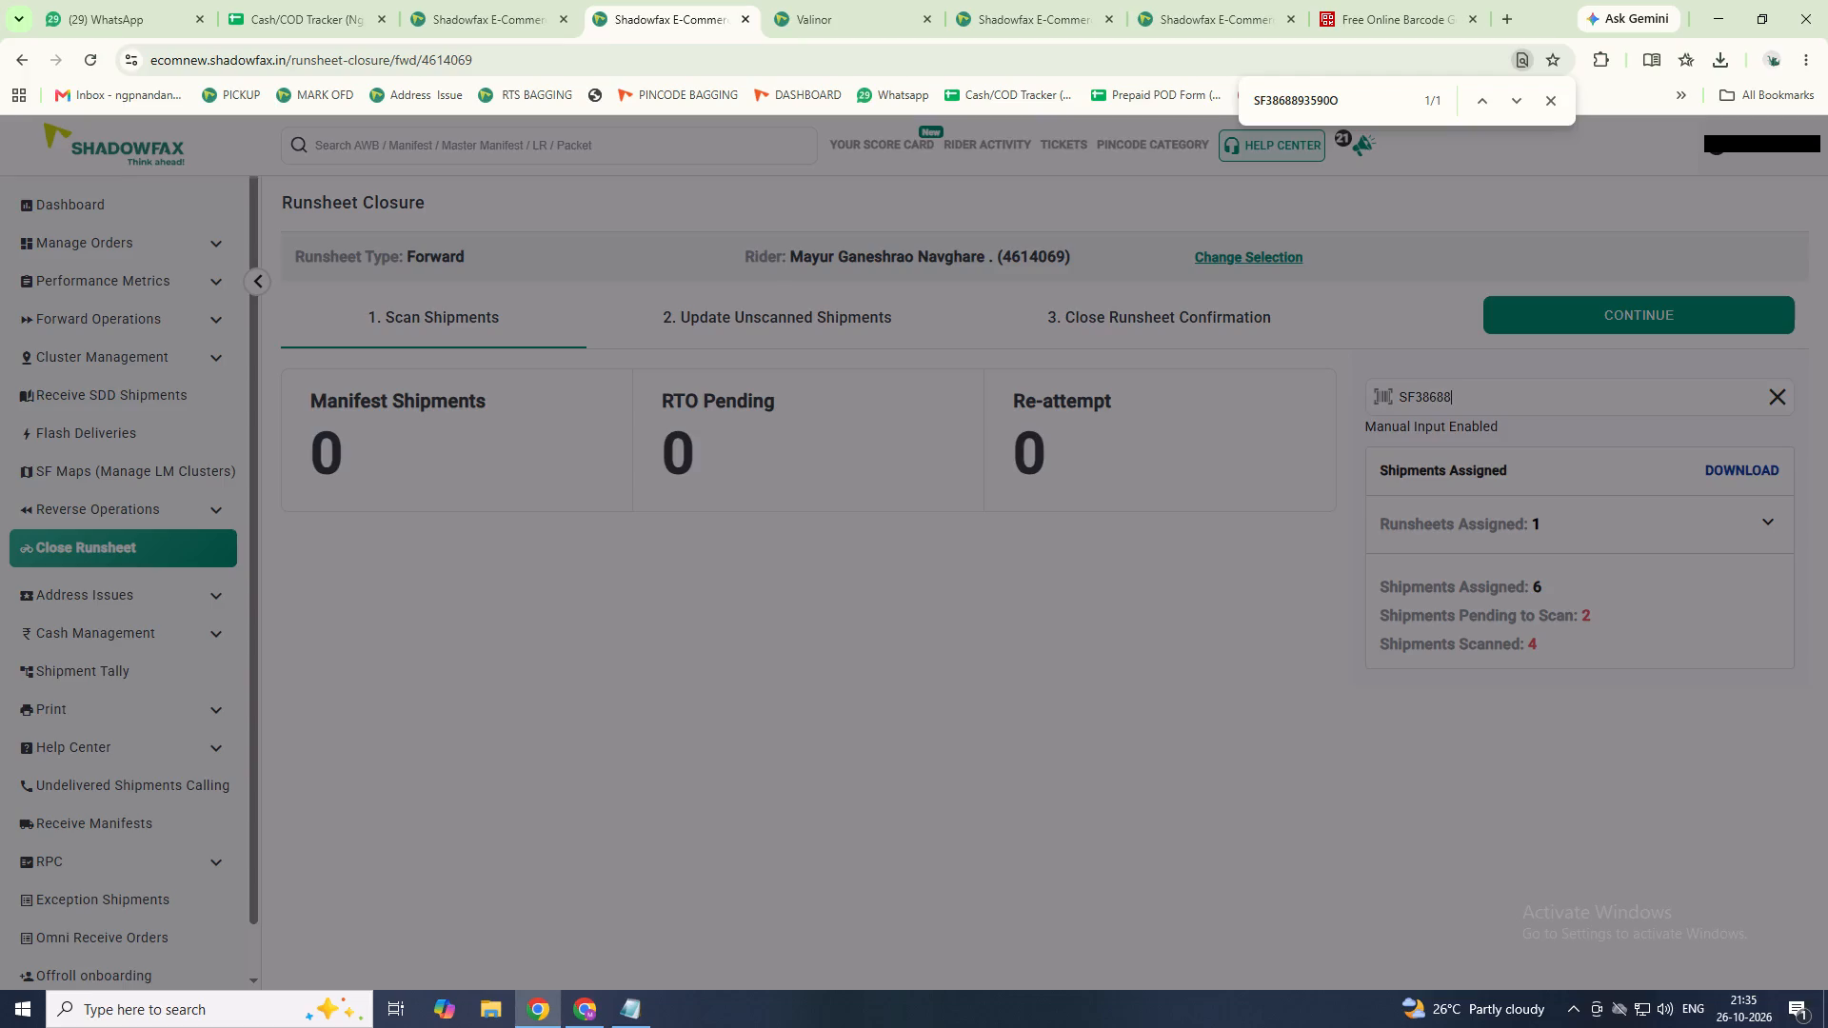
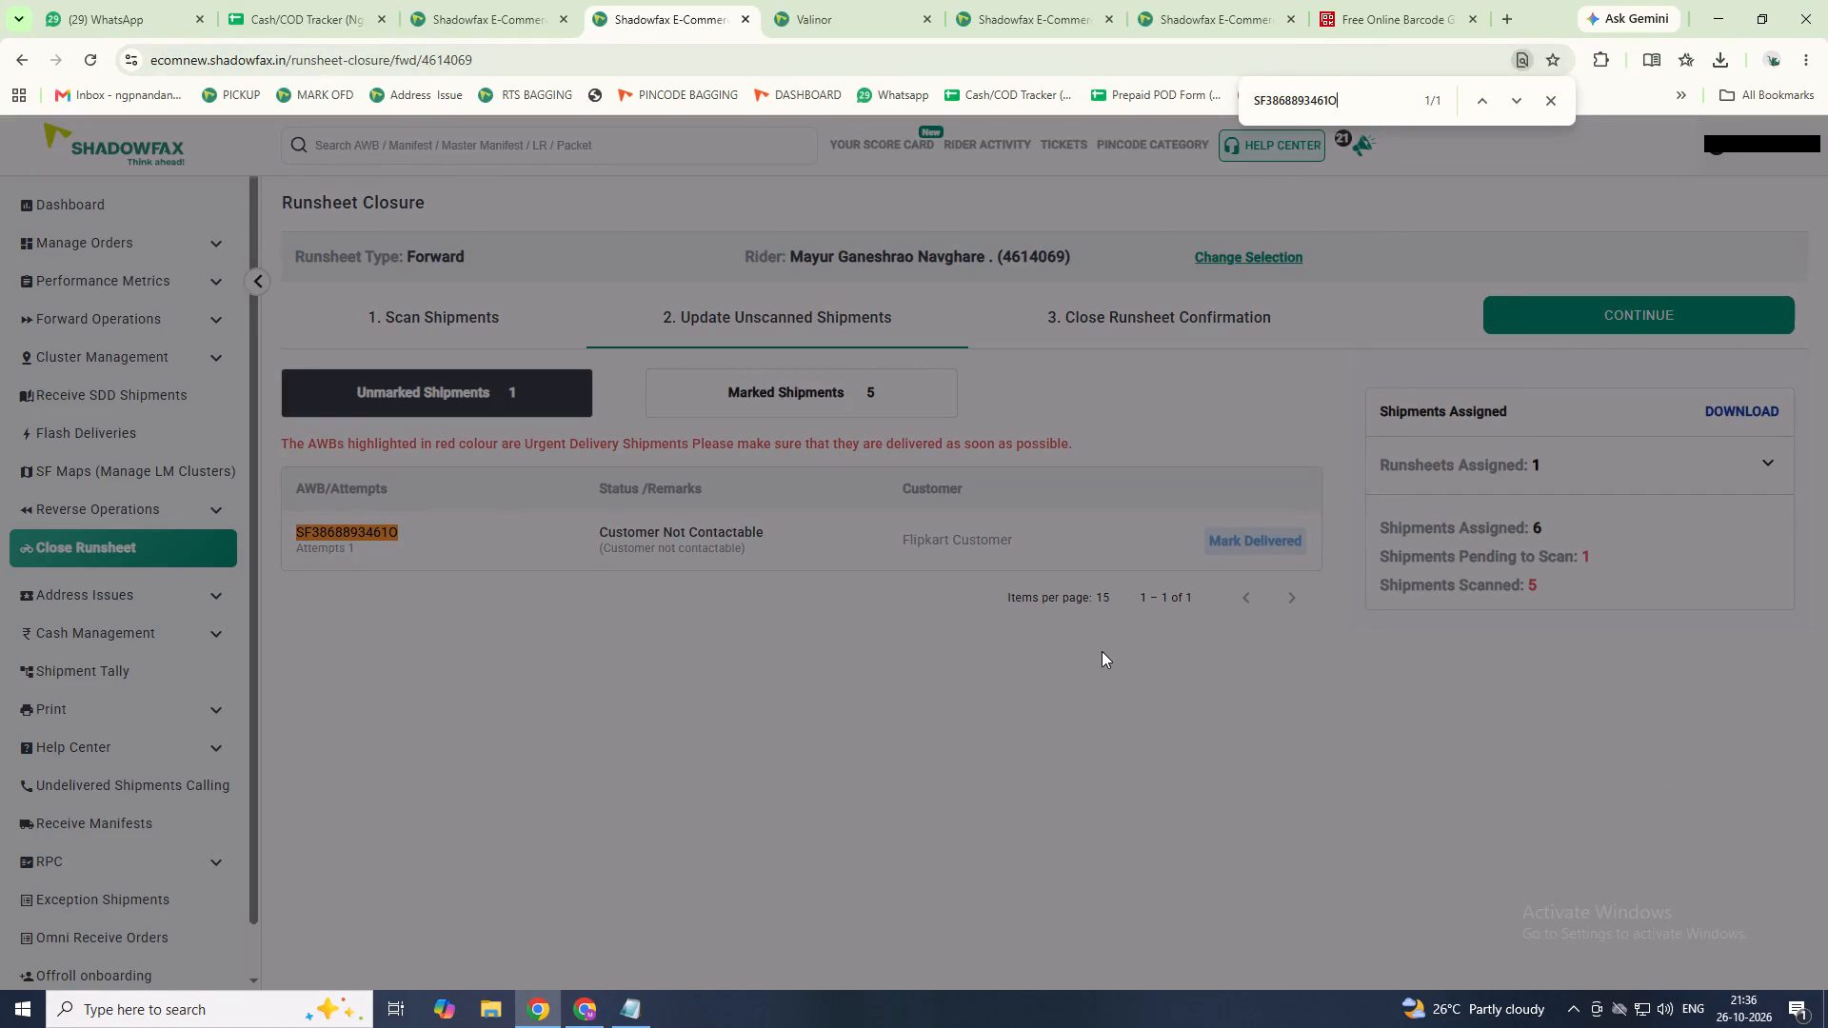
Return to the Scan Shipments stage of the rider's Forward runsheet closure and go to the AWB scan field.
left_click(474, 318)
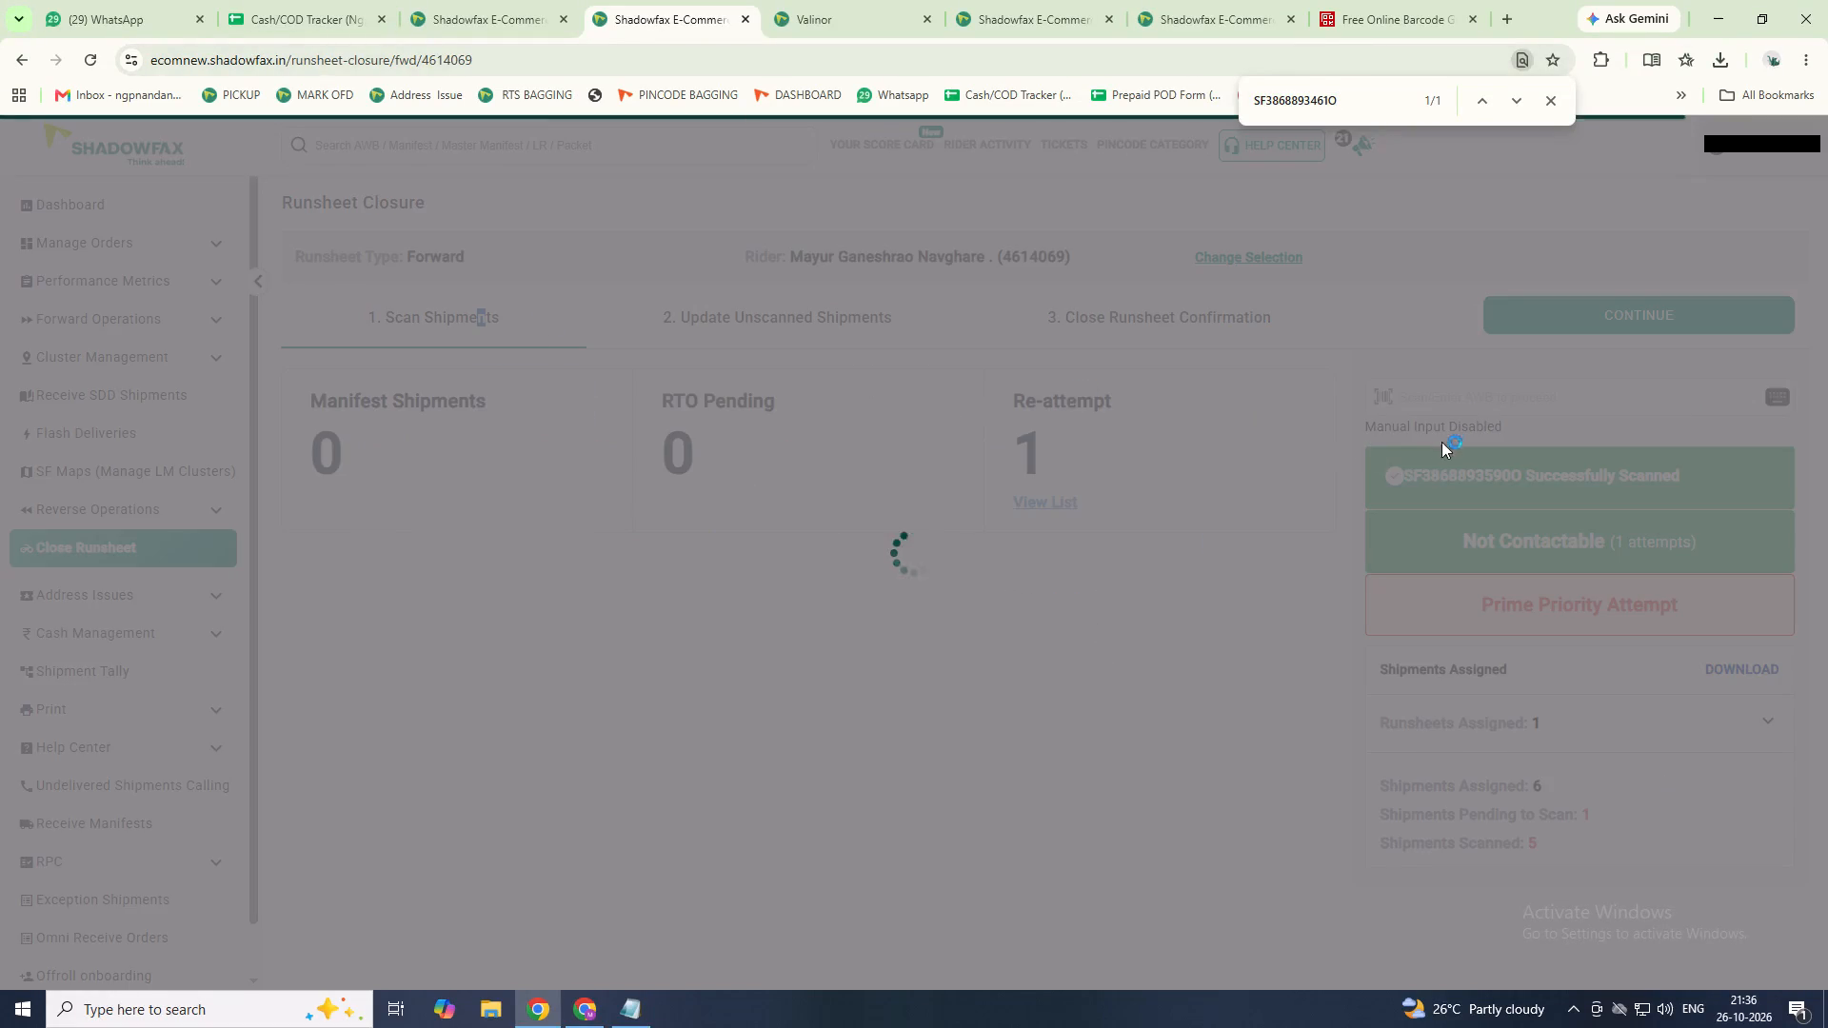
left_click(1530, 392)
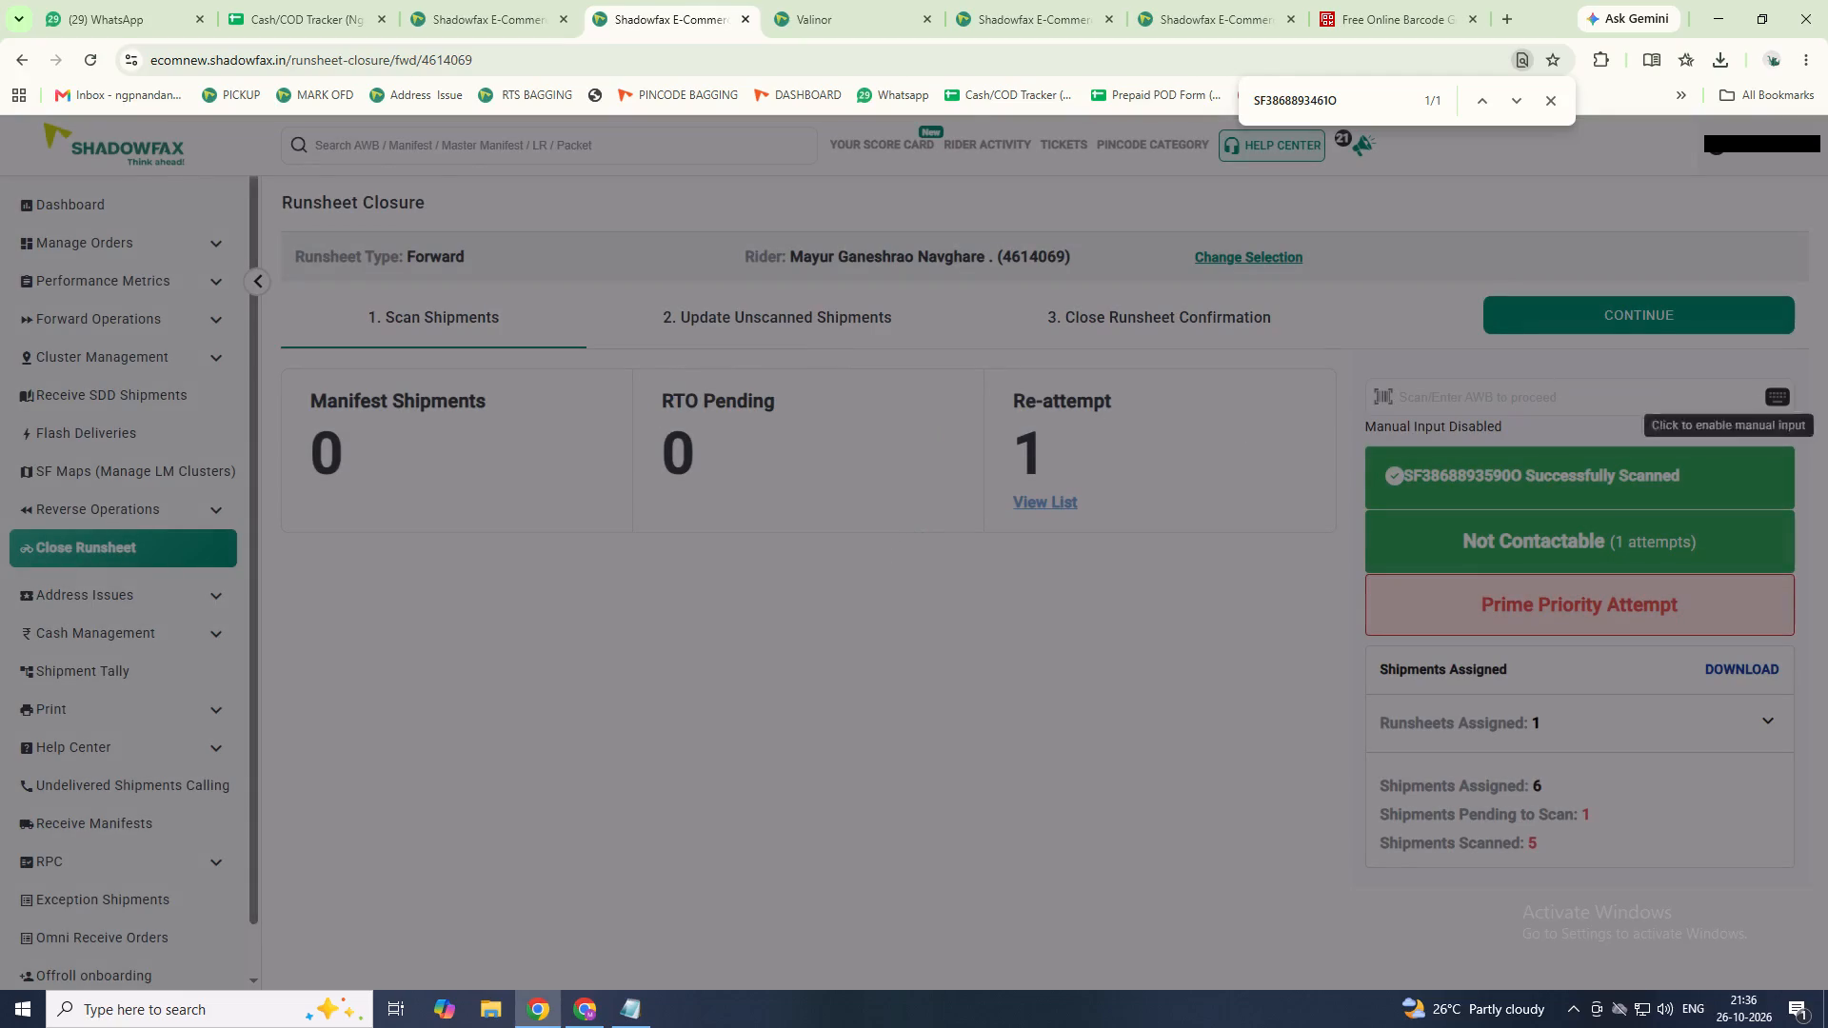
Enable manual AWB input for the next shipment scan and enter an AWB number beginning with SF3866.
left_click(1777, 404)
left_click(1691, 412)
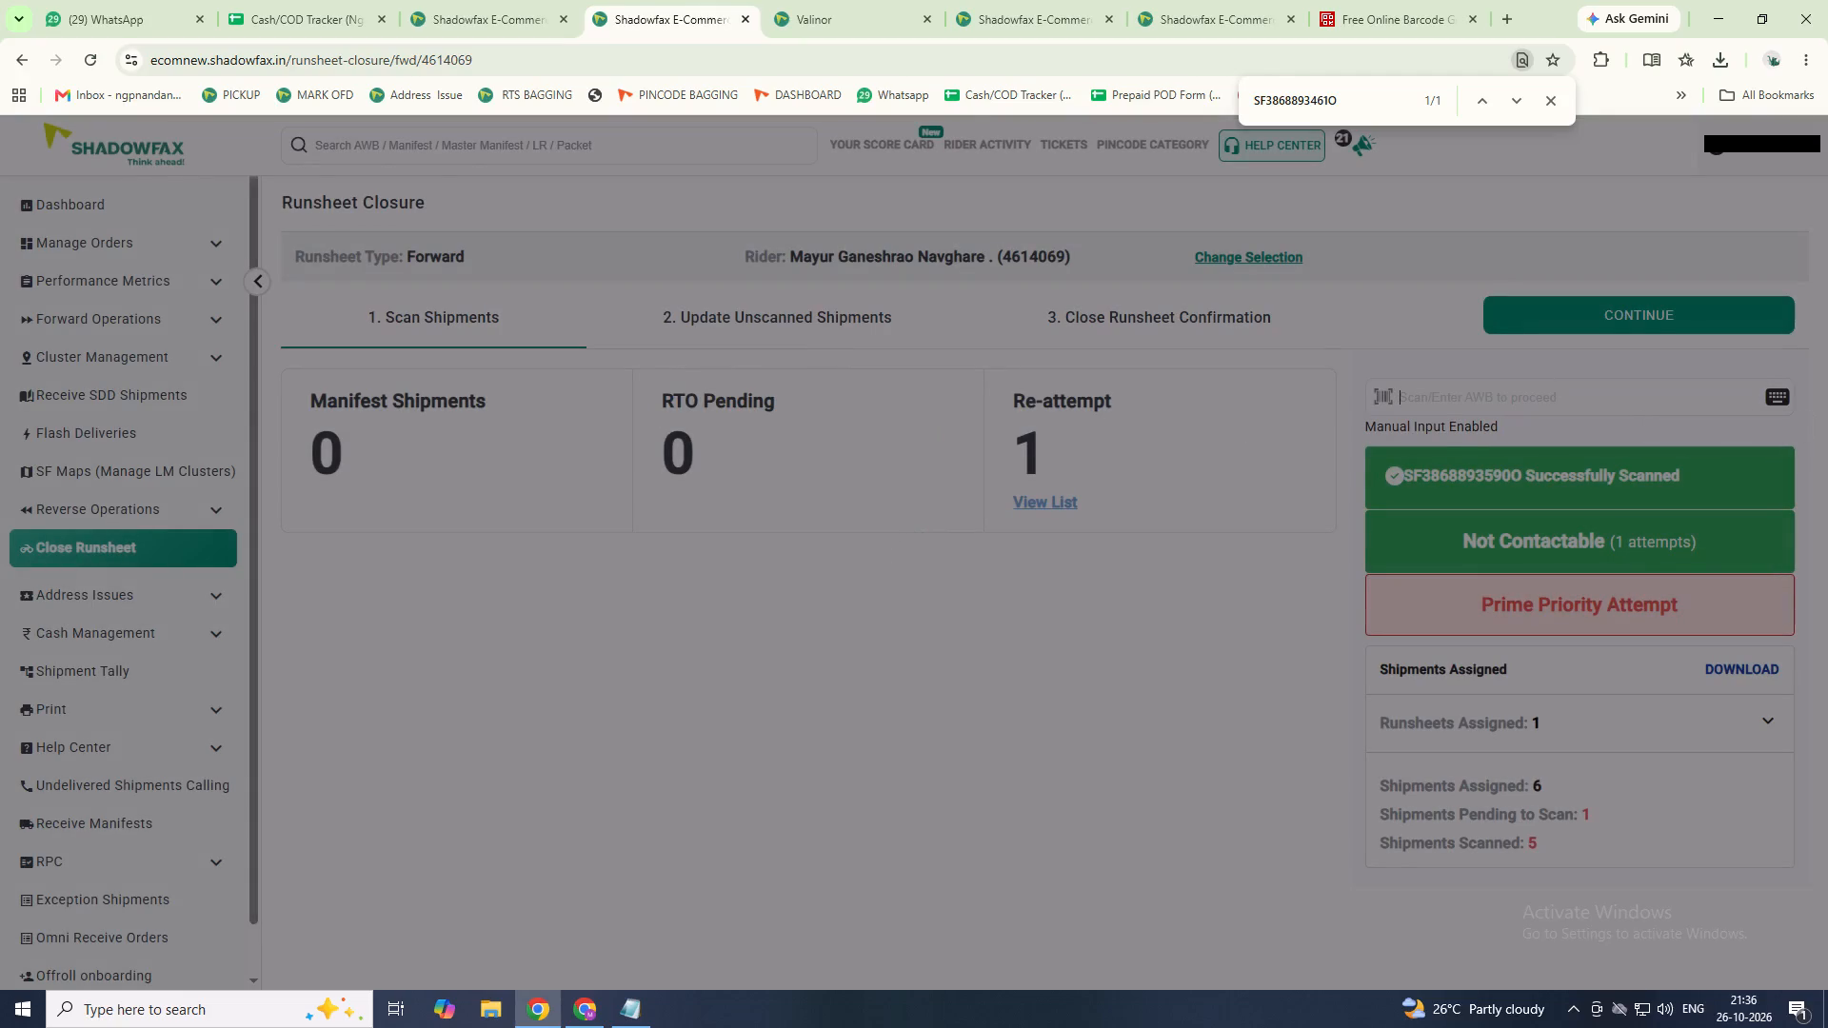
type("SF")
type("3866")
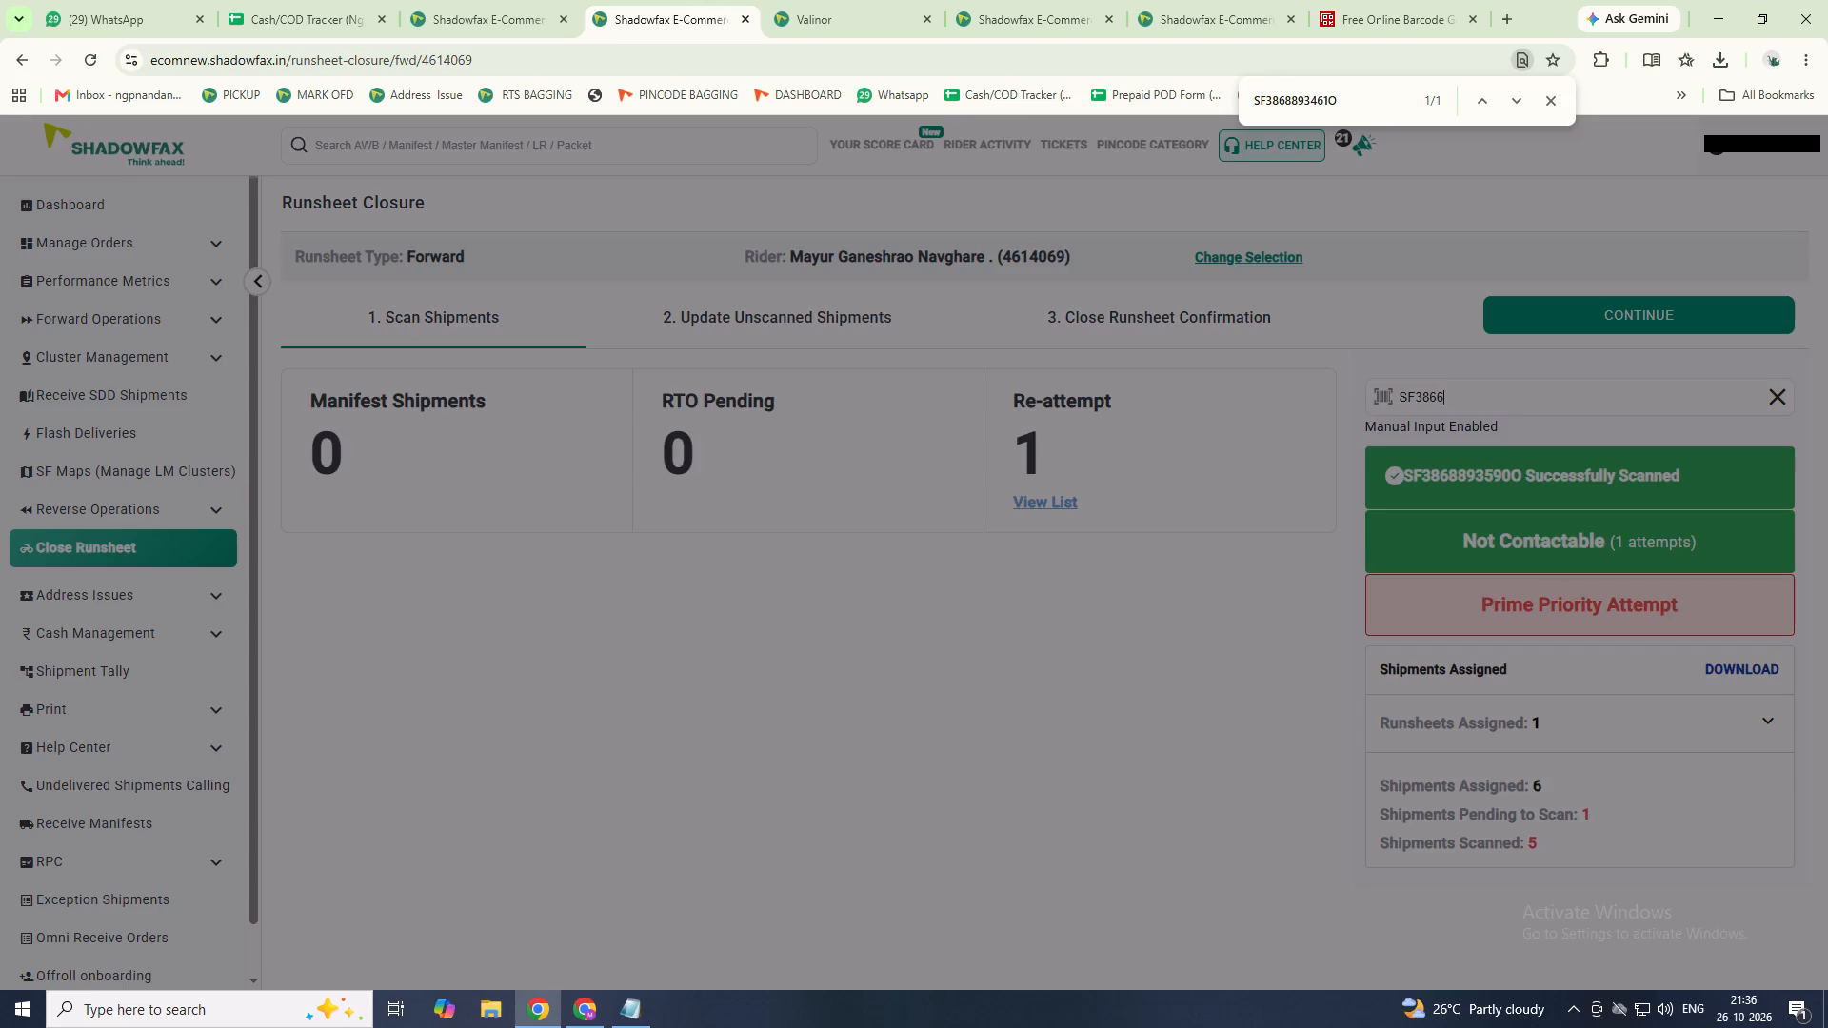
left_click(1771, 382)
key("BackSpace")
key("BackSpace")
key("BackSpace")
key("BackSpace")
key("BackSpace")
key("BackSpace")
key("BackSpace")
key("BackSpace")
key("BackSpace")
key("BackSpace")
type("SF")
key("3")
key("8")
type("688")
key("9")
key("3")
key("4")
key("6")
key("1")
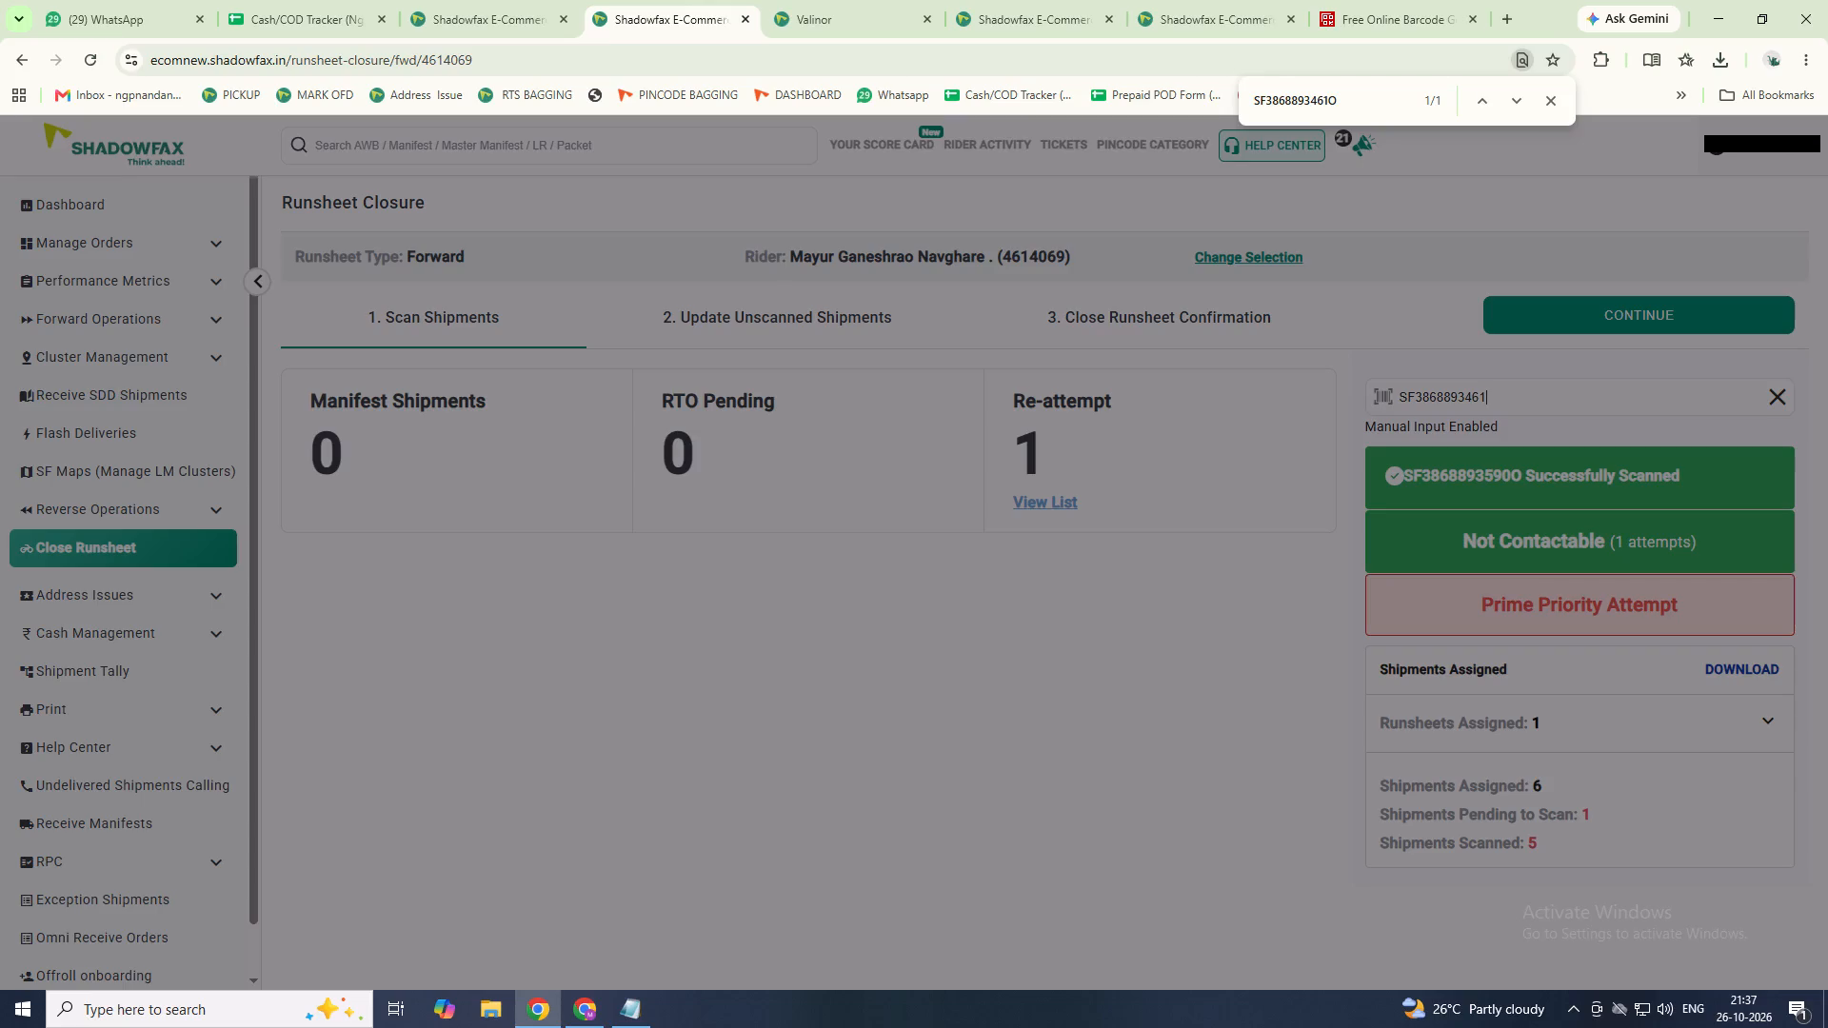
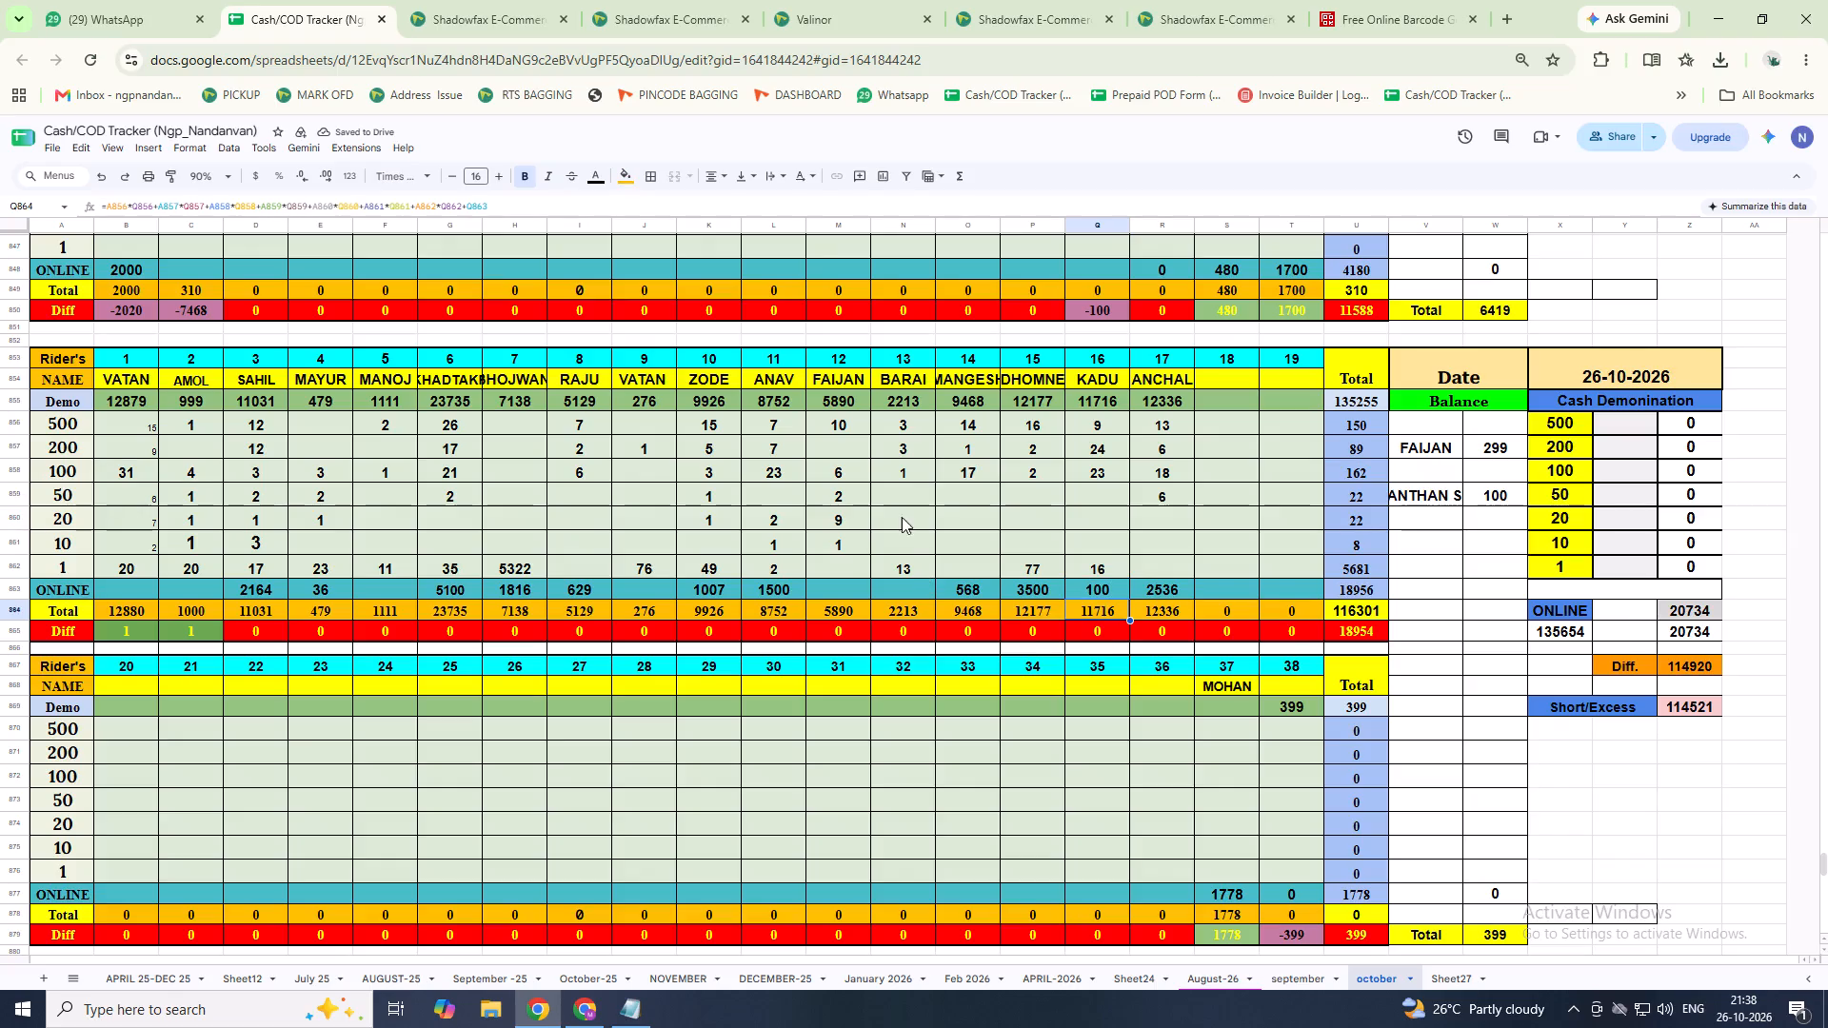
Advance Mayur's forward runsheet in Shadowfax to closure confirmation, mark its ₹0 cash as collected, and close the runsheet.
left_click(517, 10)
left_click(665, 9)
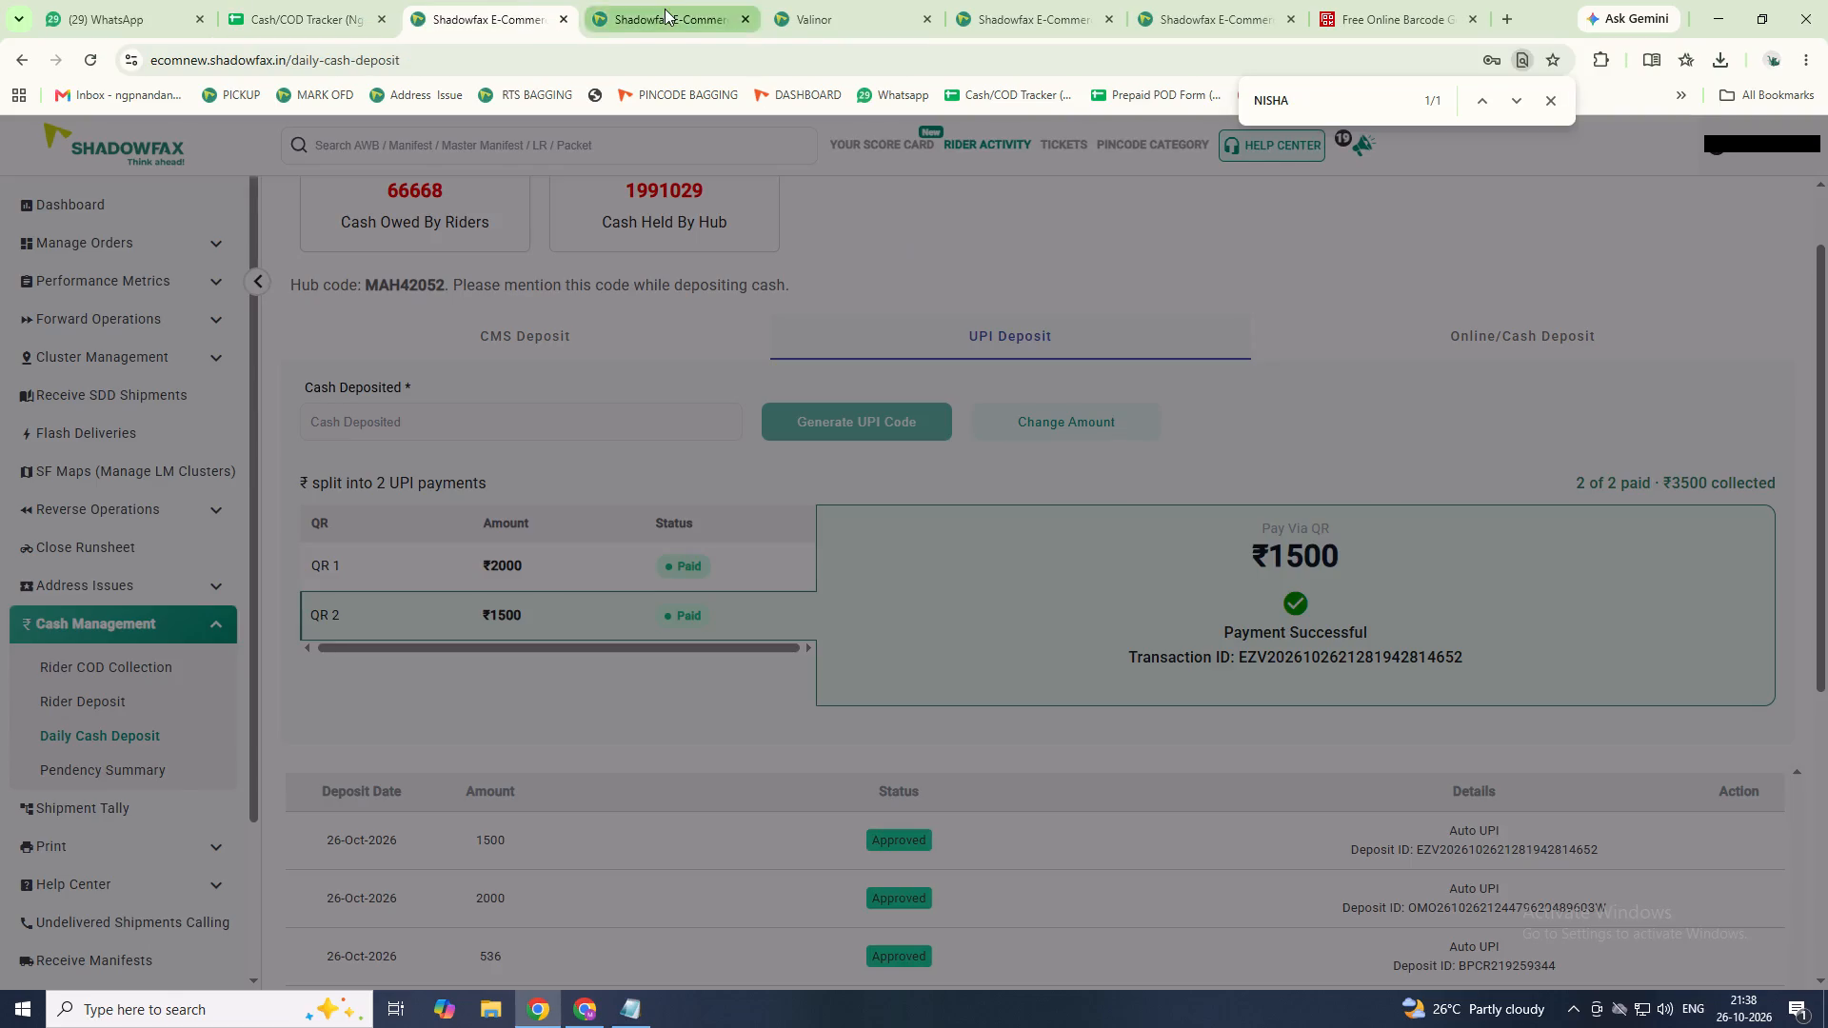
left_click(1500, 319)
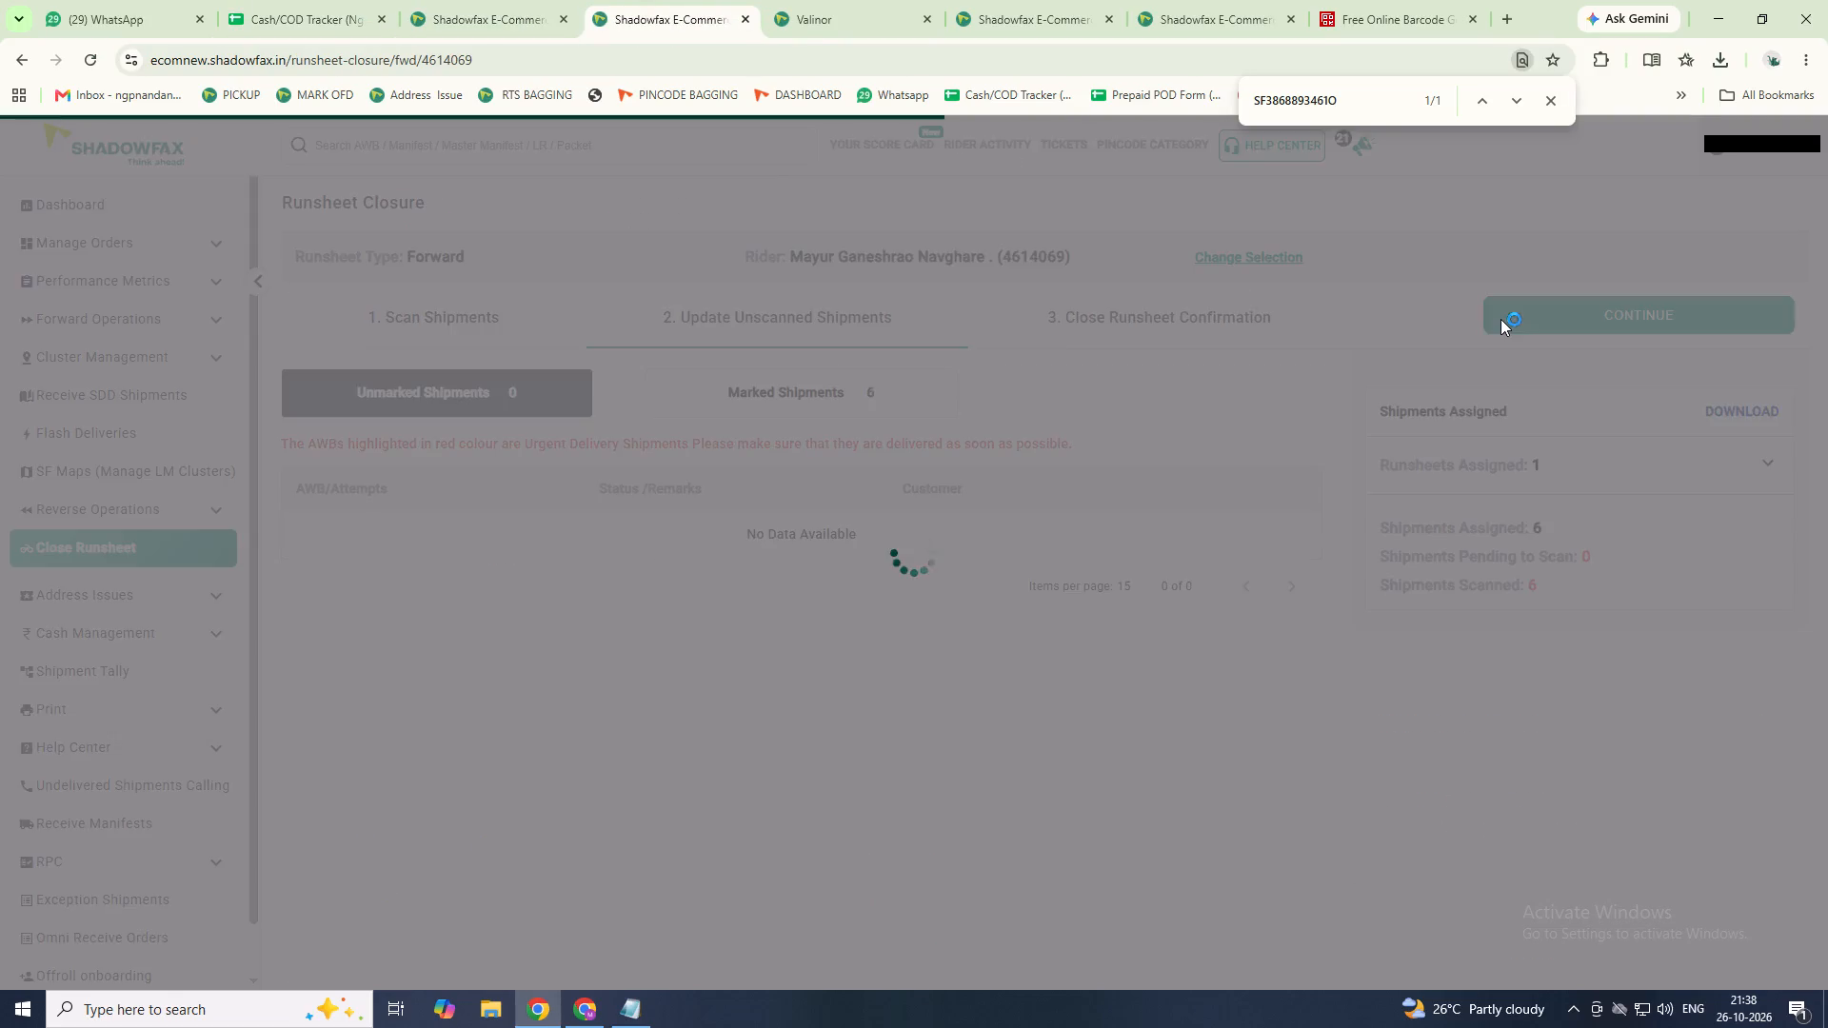
left_click(1497, 320)
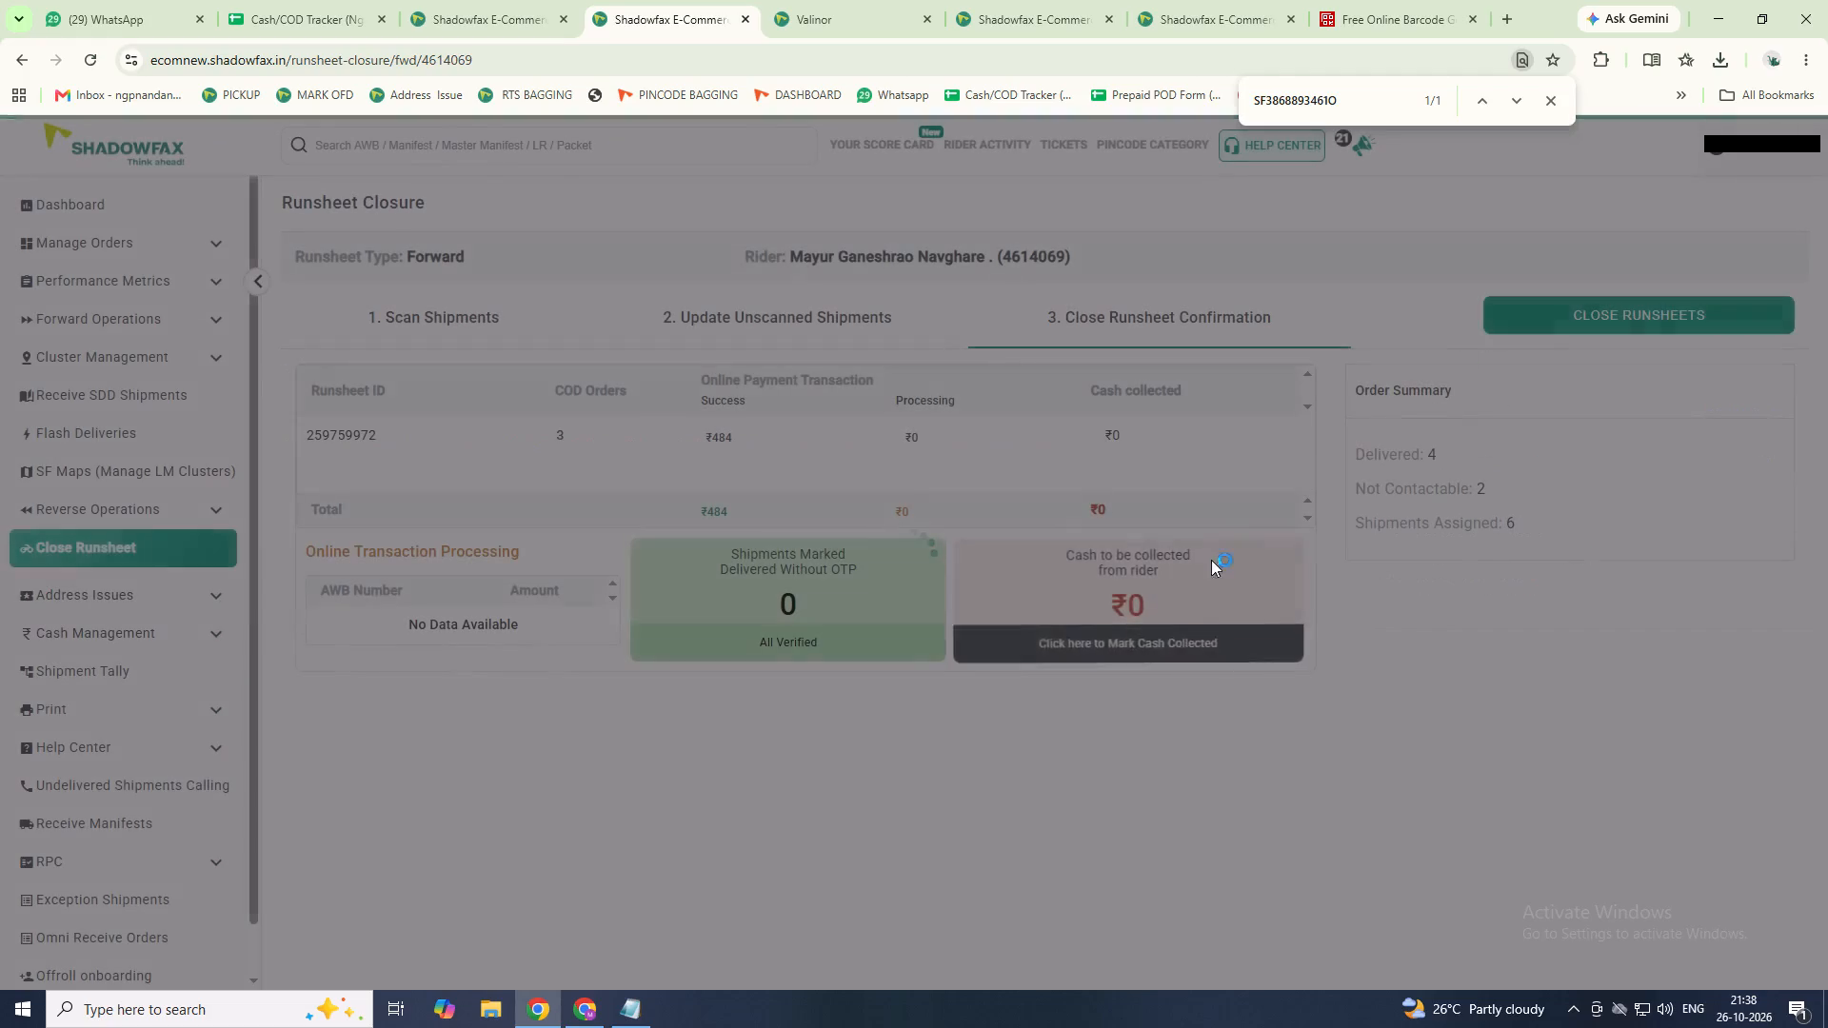
left_click(1175, 638)
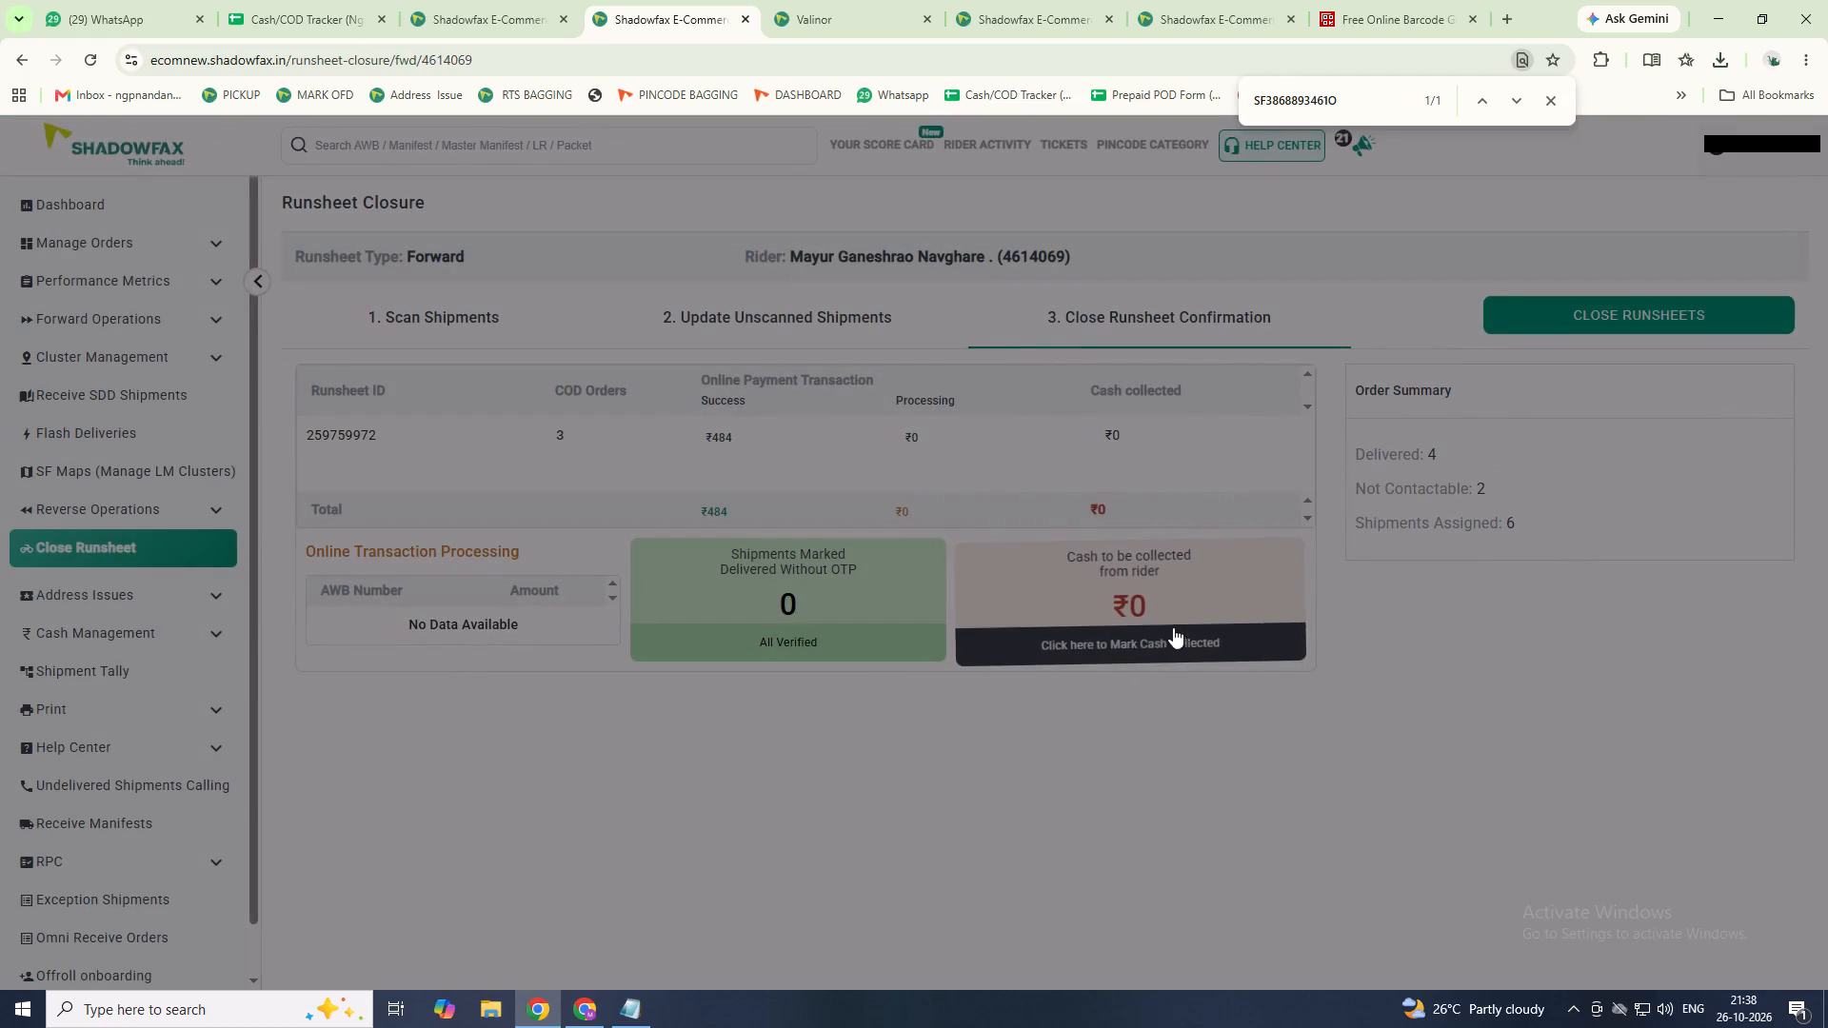
left_click(845, 318)
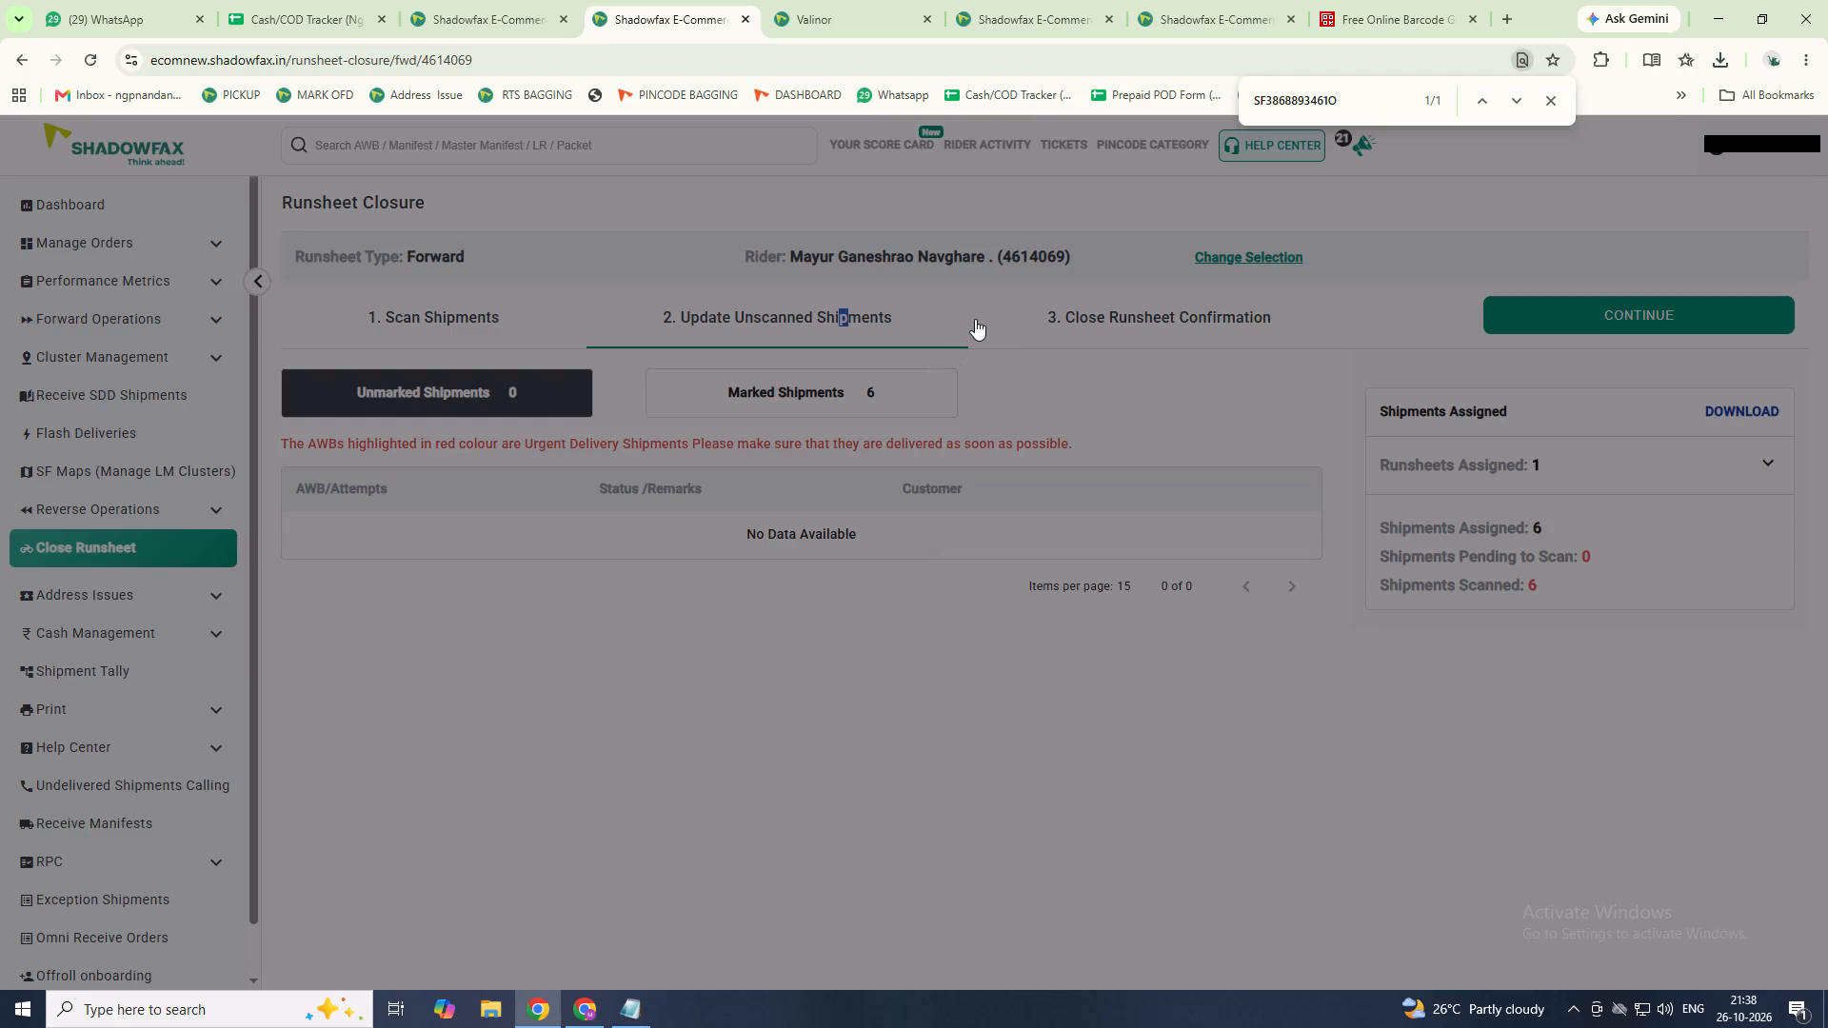
left_click(1520, 306)
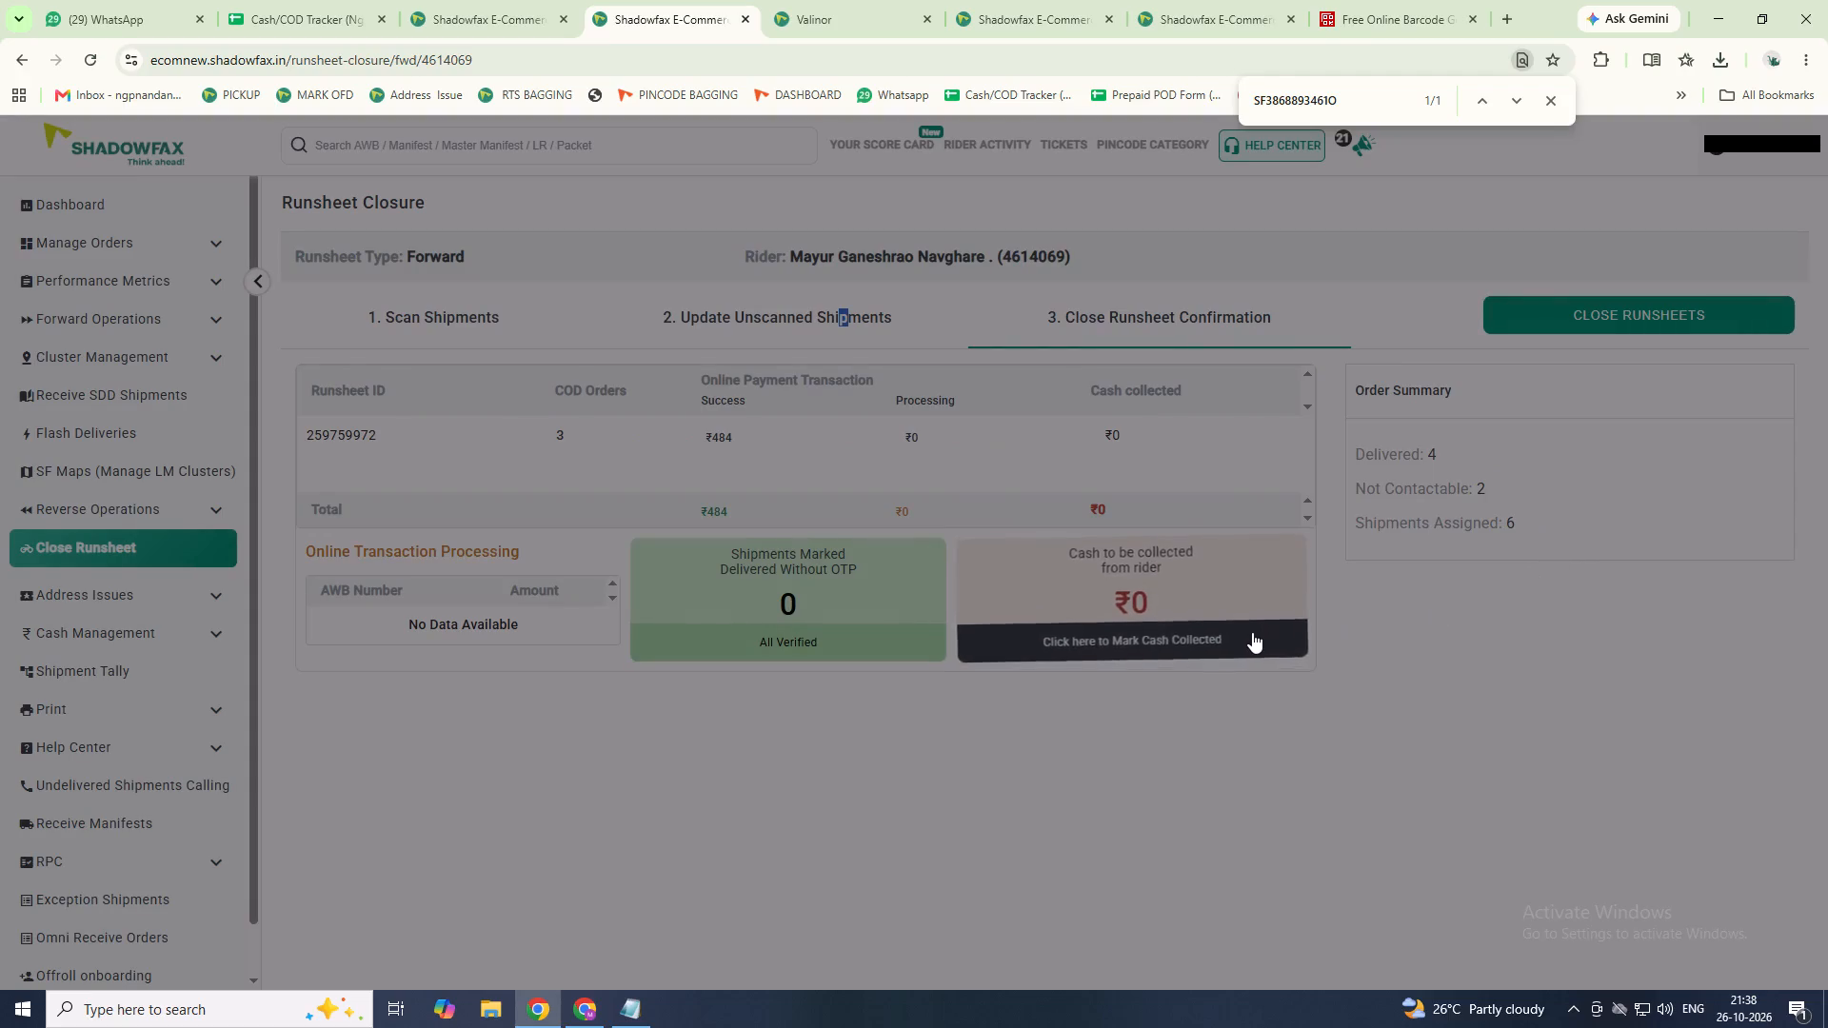
left_click(1242, 630)
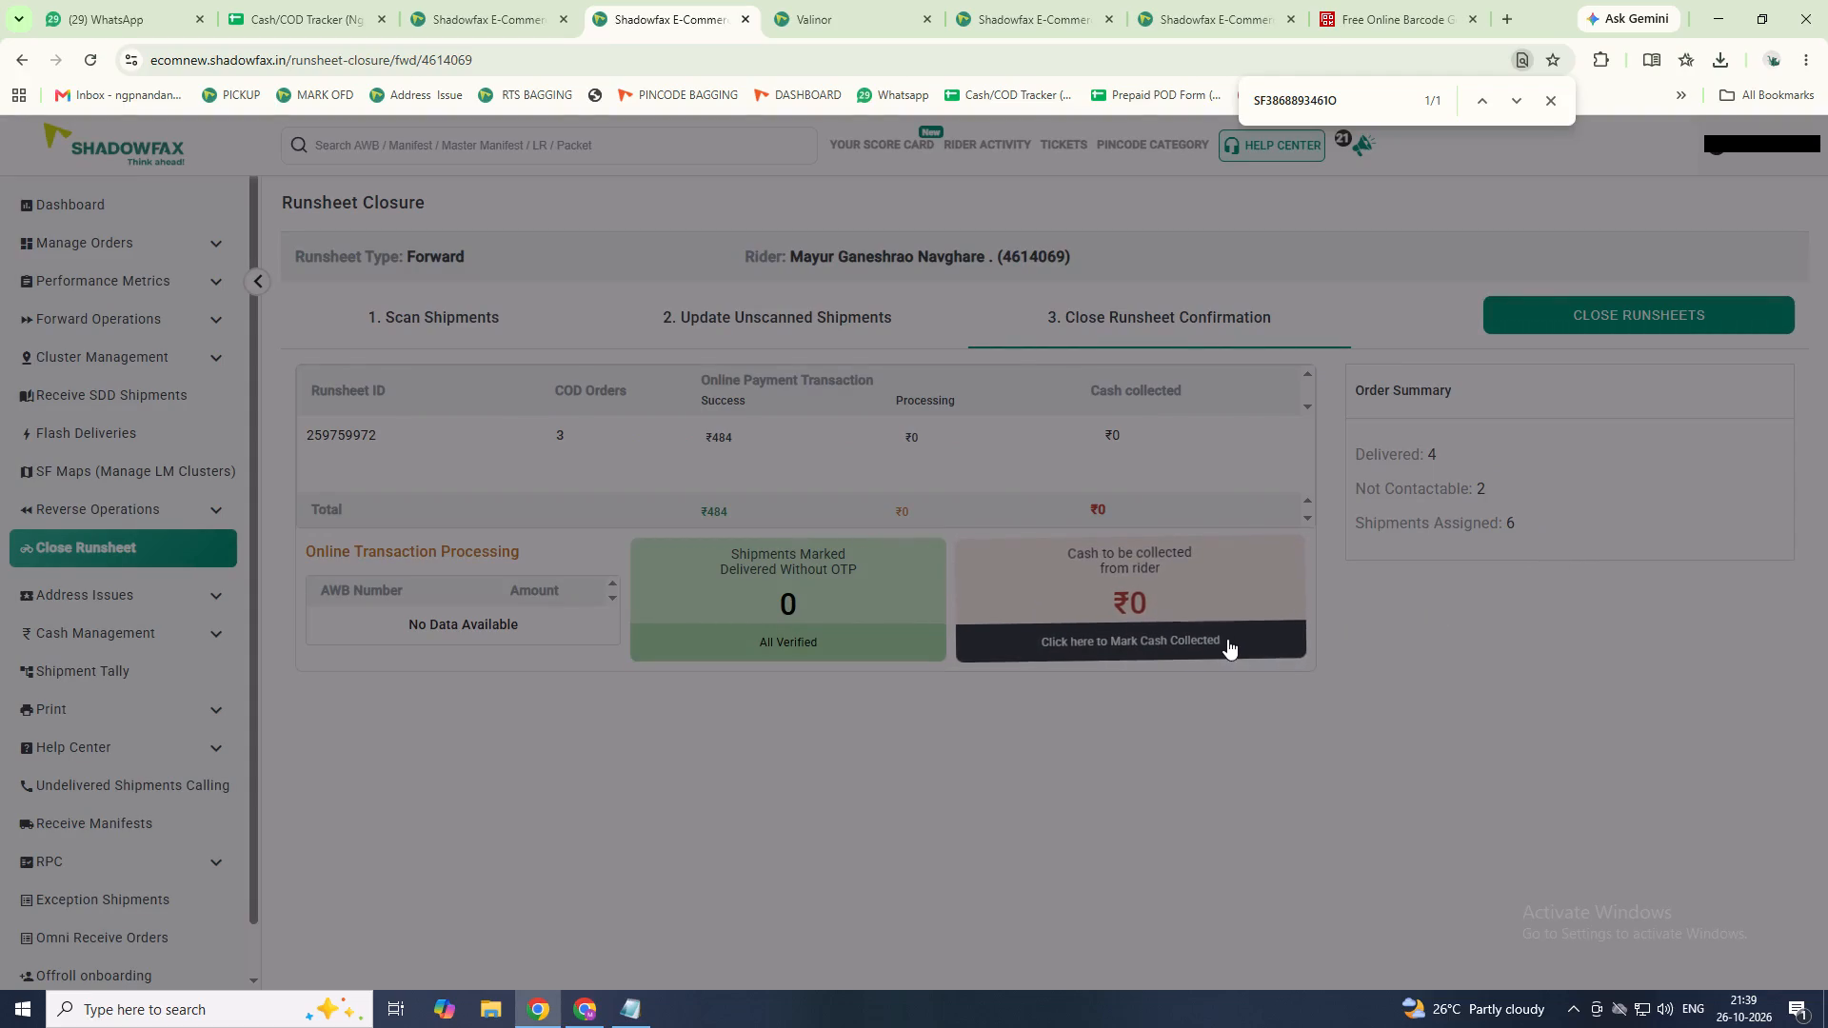
left_click(1516, 326)
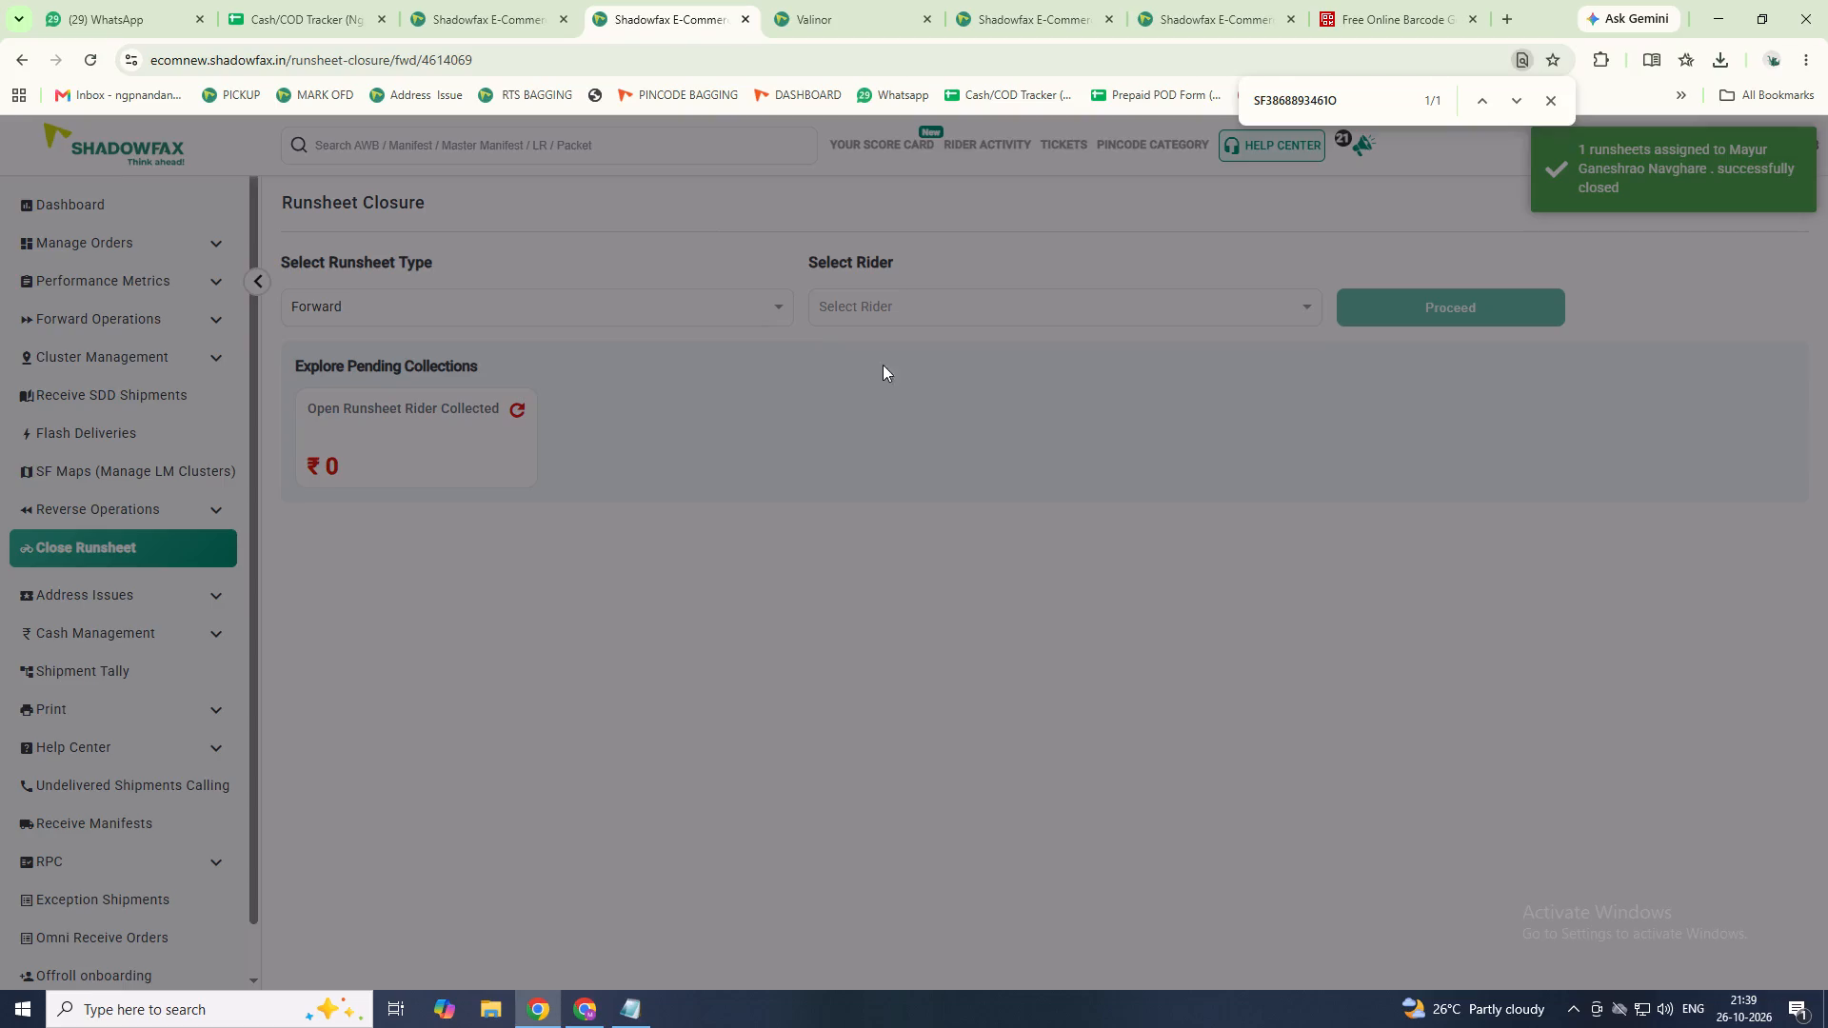
Find rider Omprakash by searching OM and advance his forward runsheet through to closure confirmation.
left_click(883, 306)
left_click(867, 344)
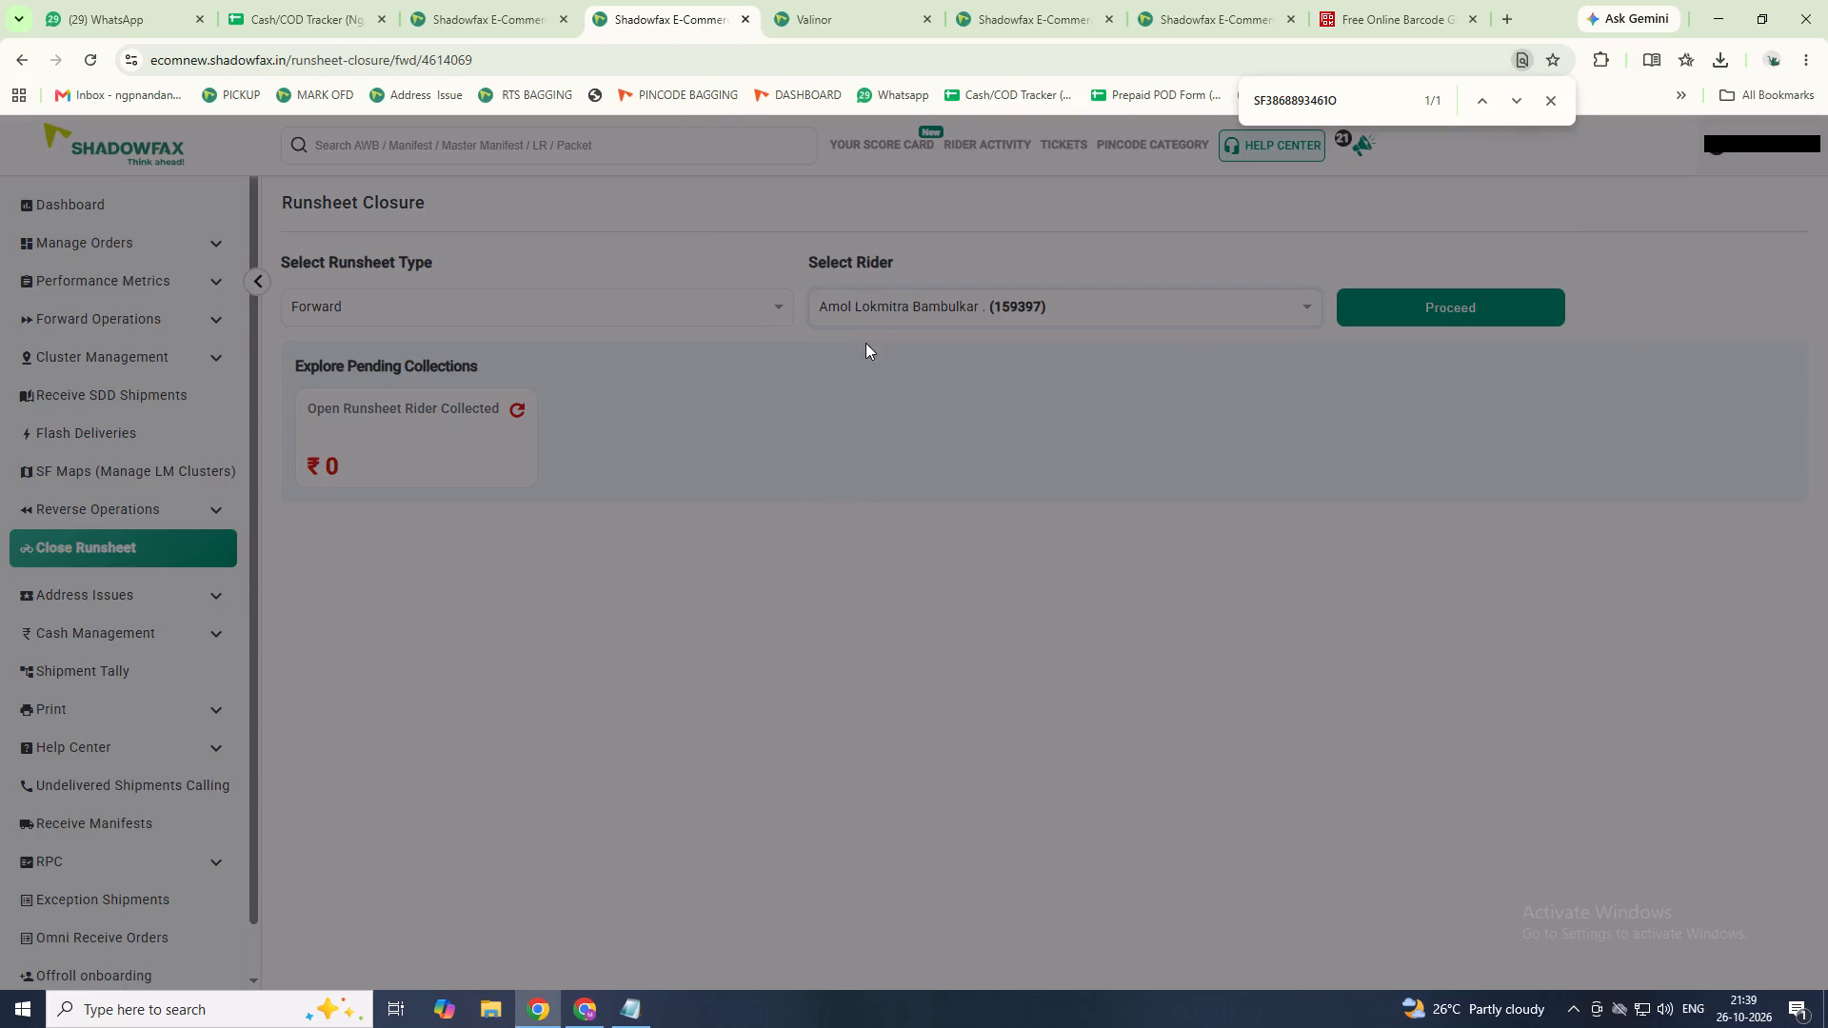
left_click(880, 310)
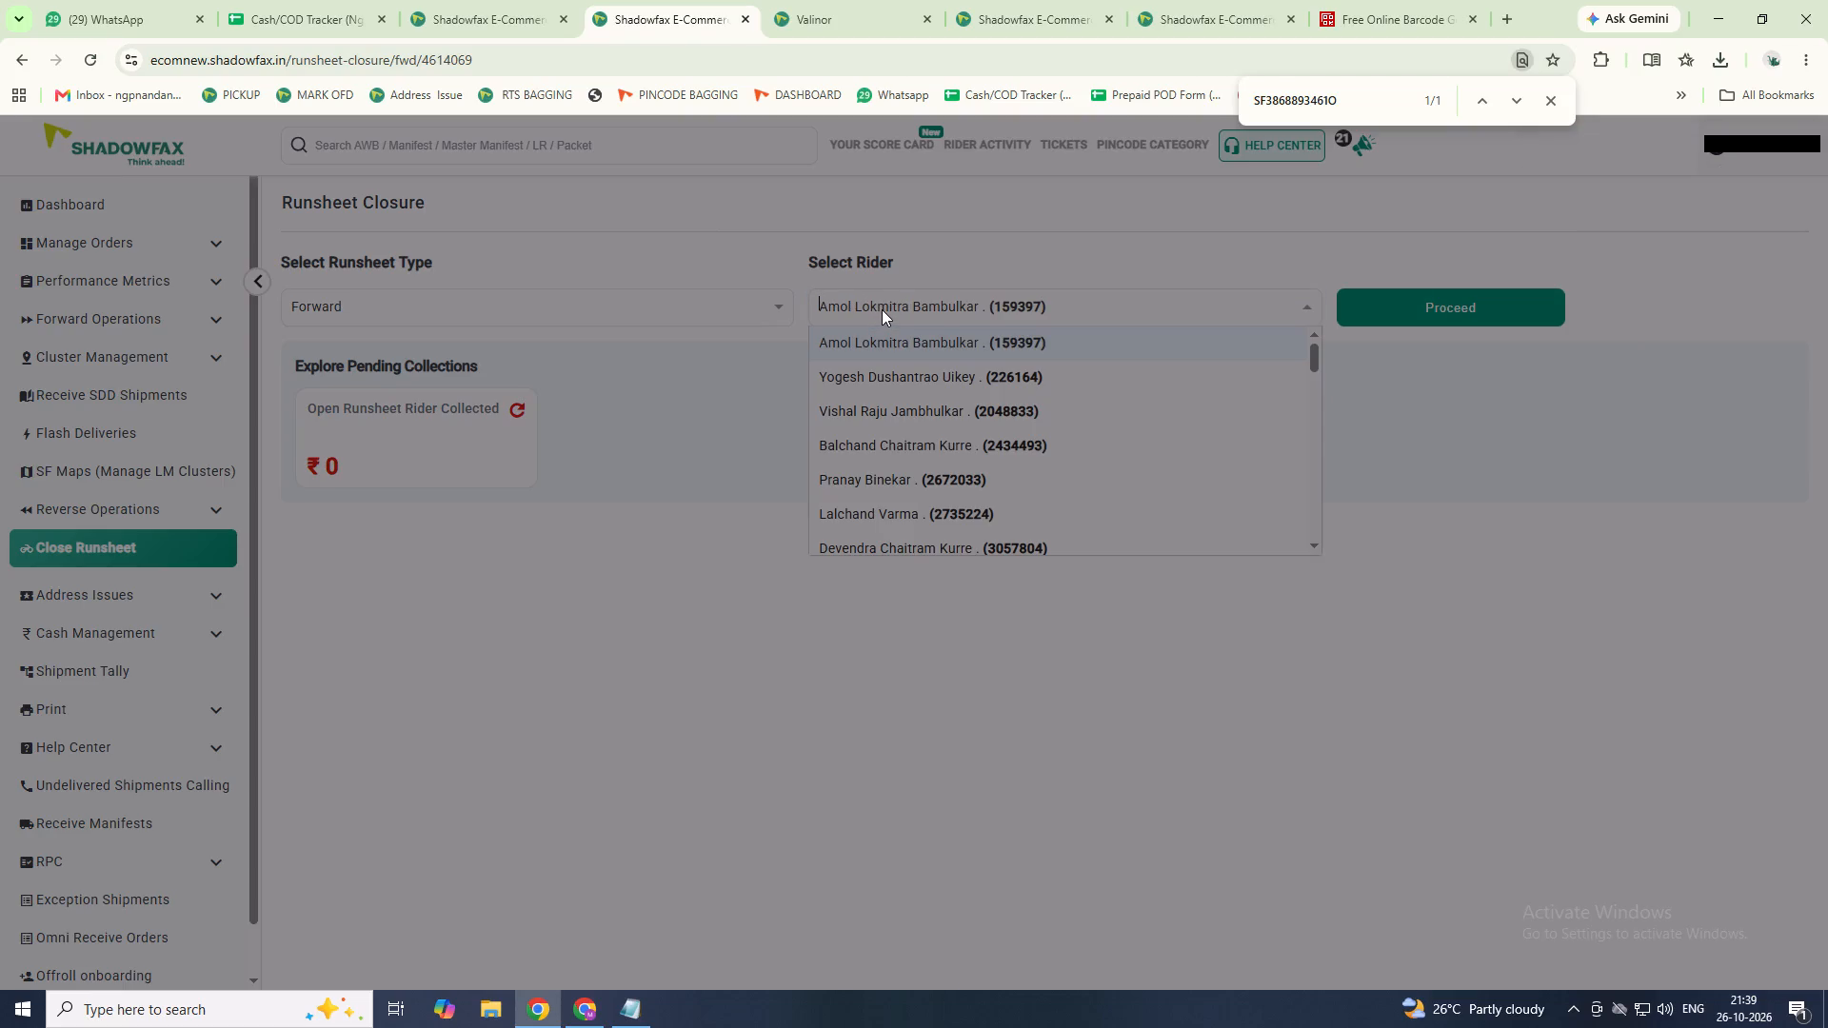
type("AN")
key("BackSpace")
key("BackSpace")
type("OM")
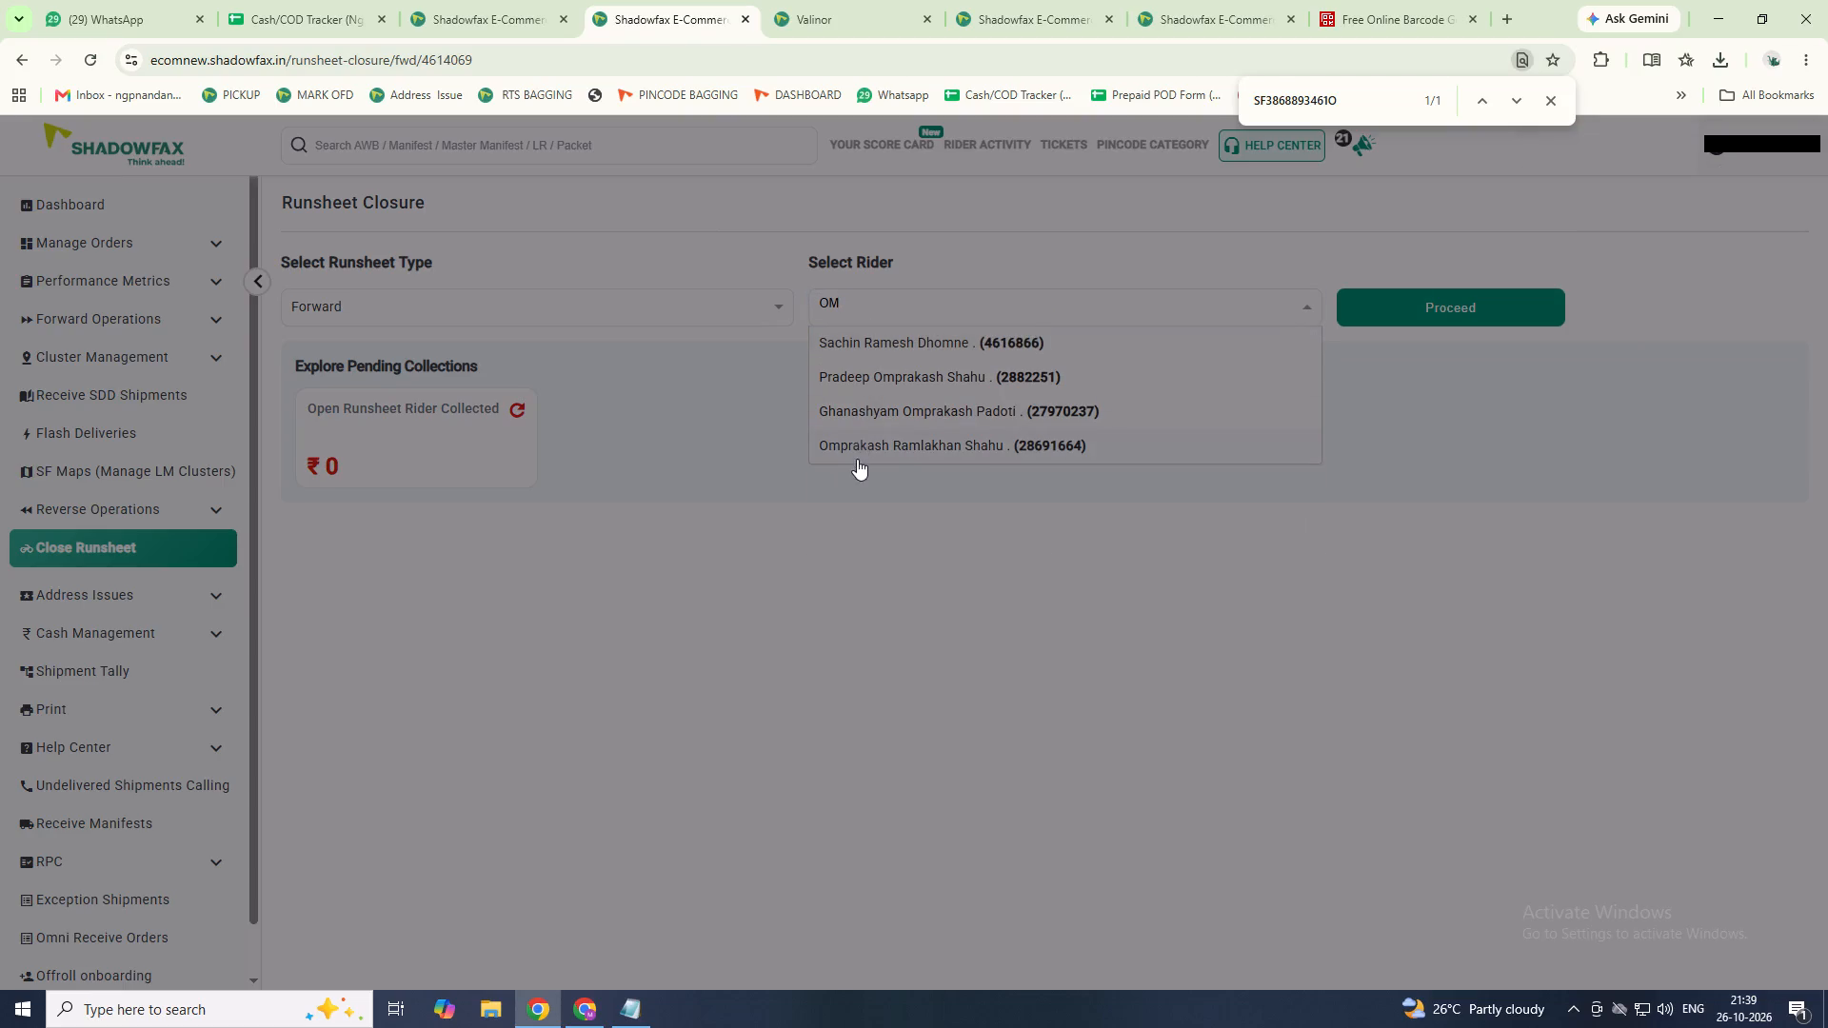
left_click(864, 448)
left_click(1394, 293)
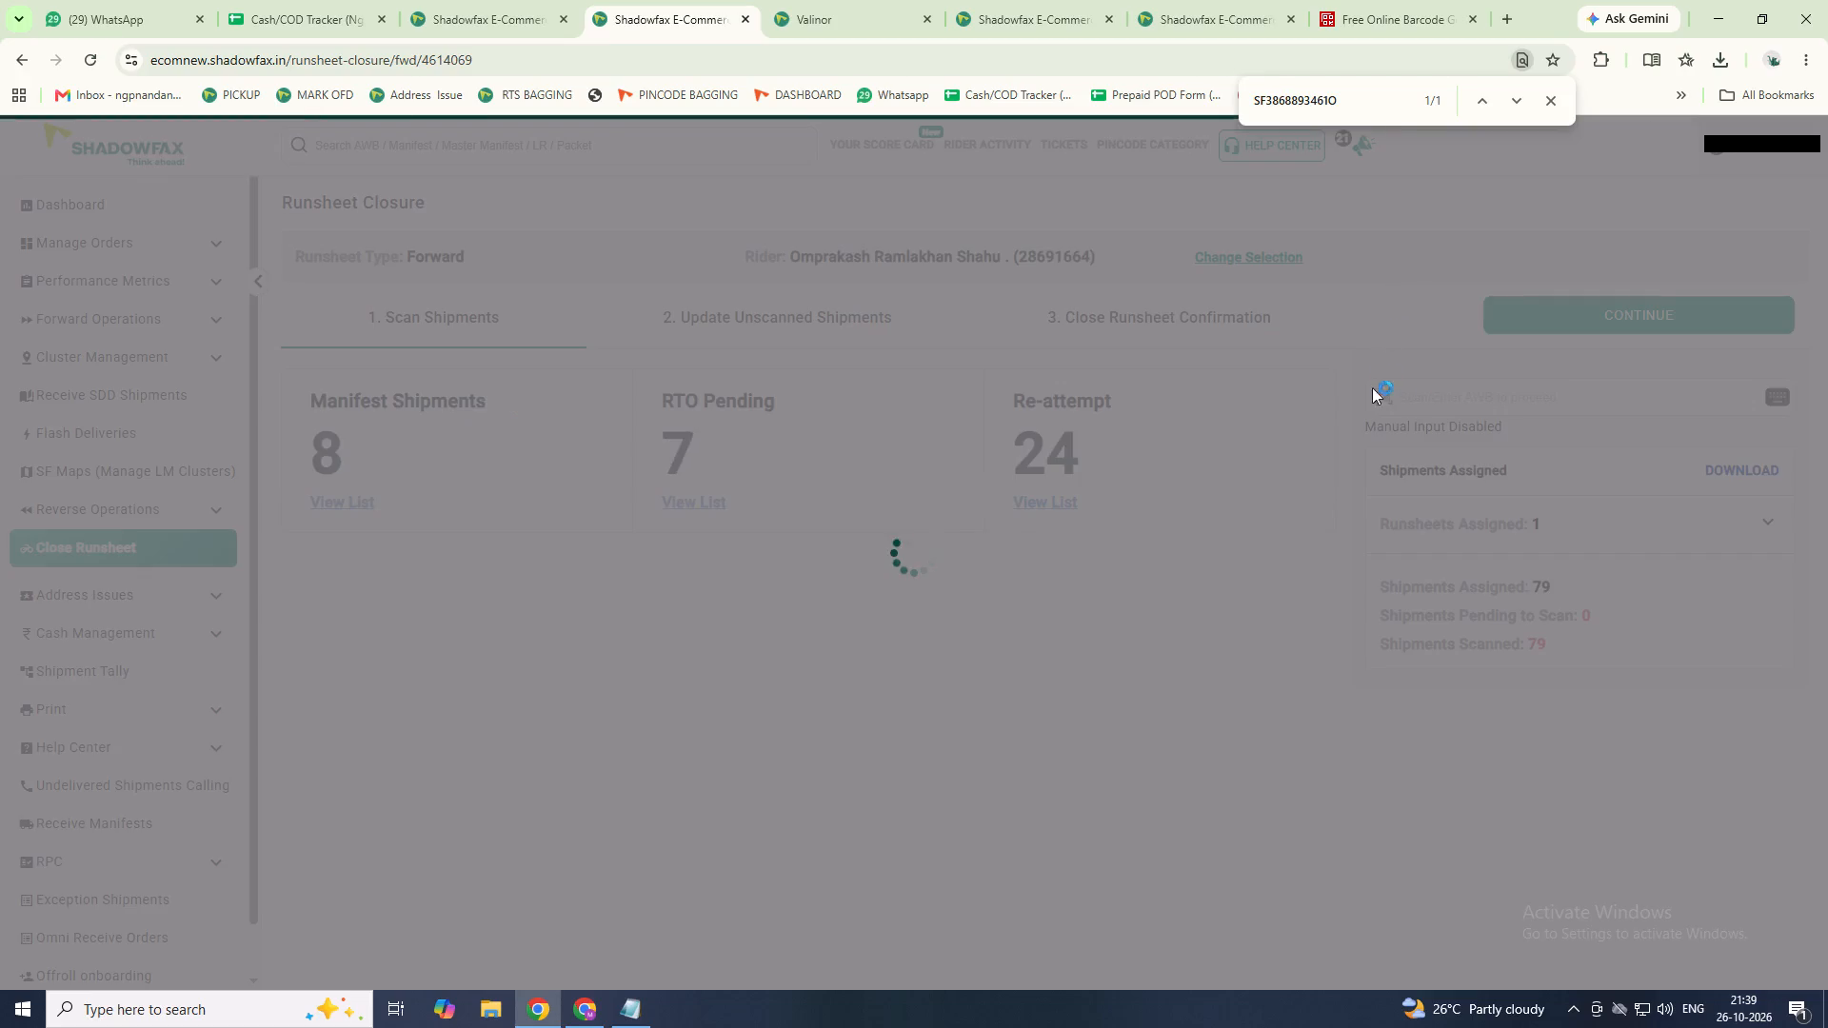
left_click(1525, 312)
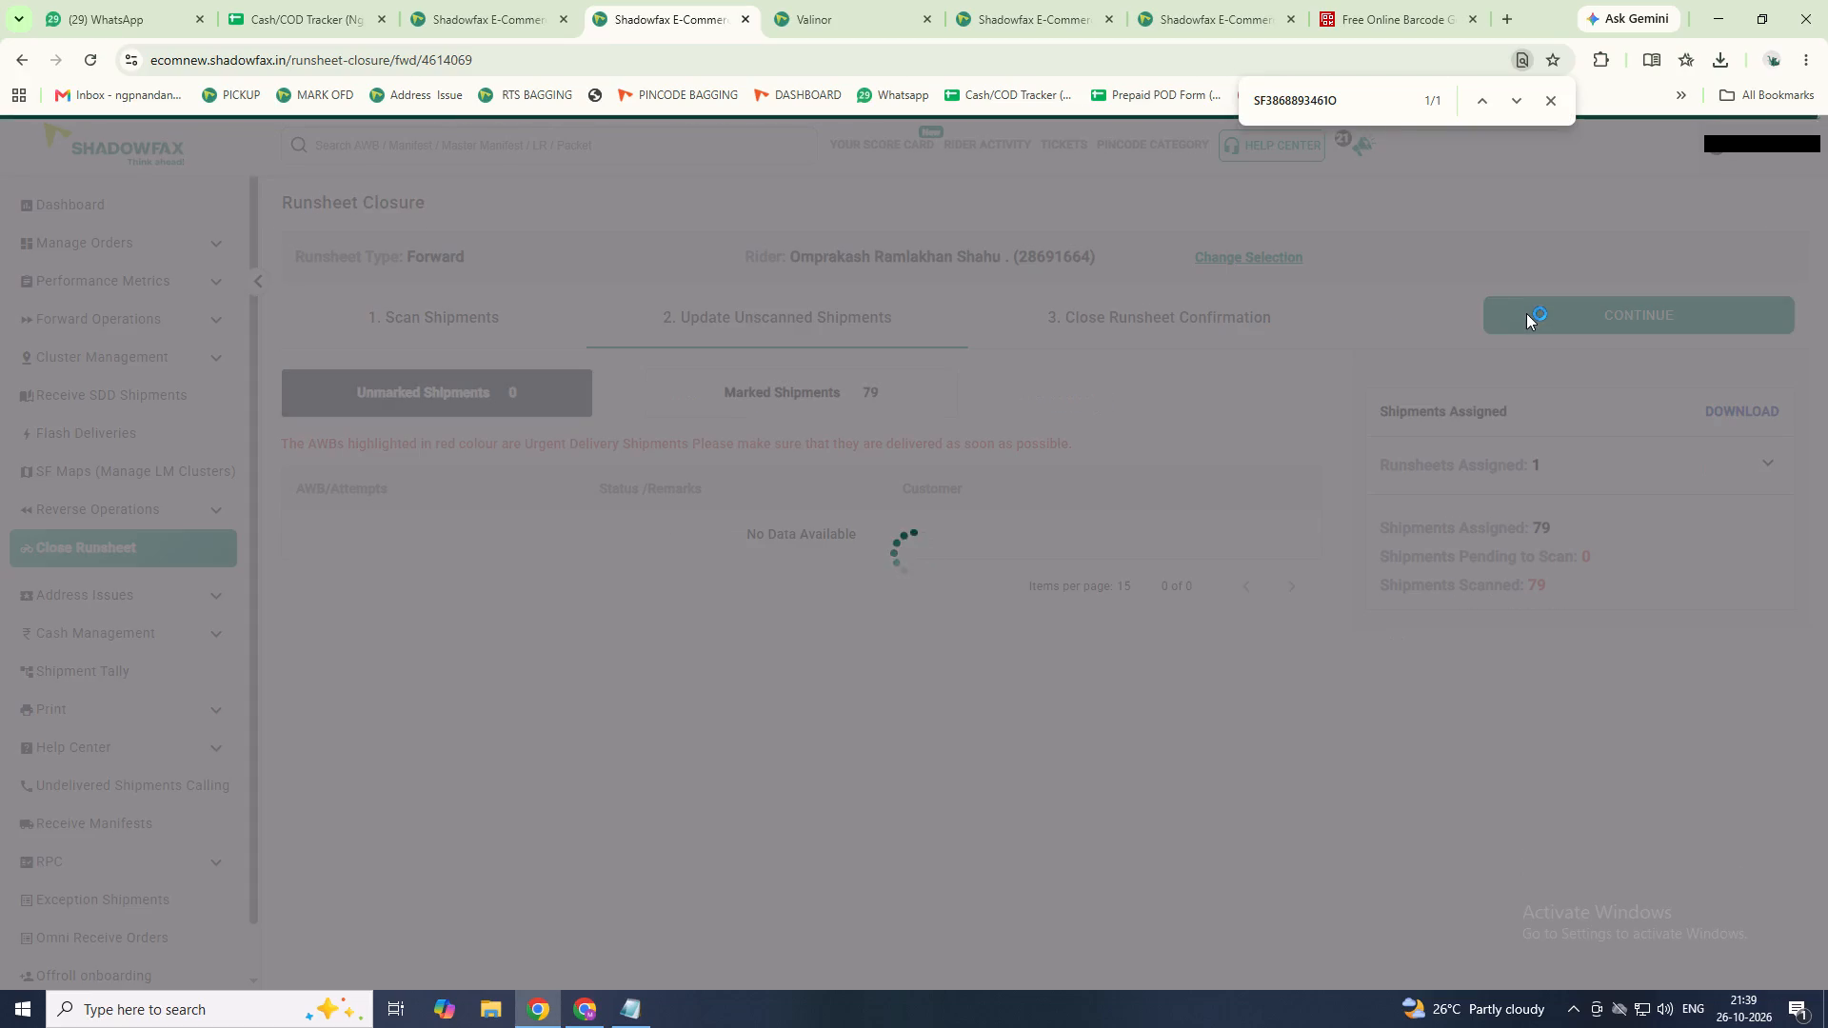
left_click(1524, 326)
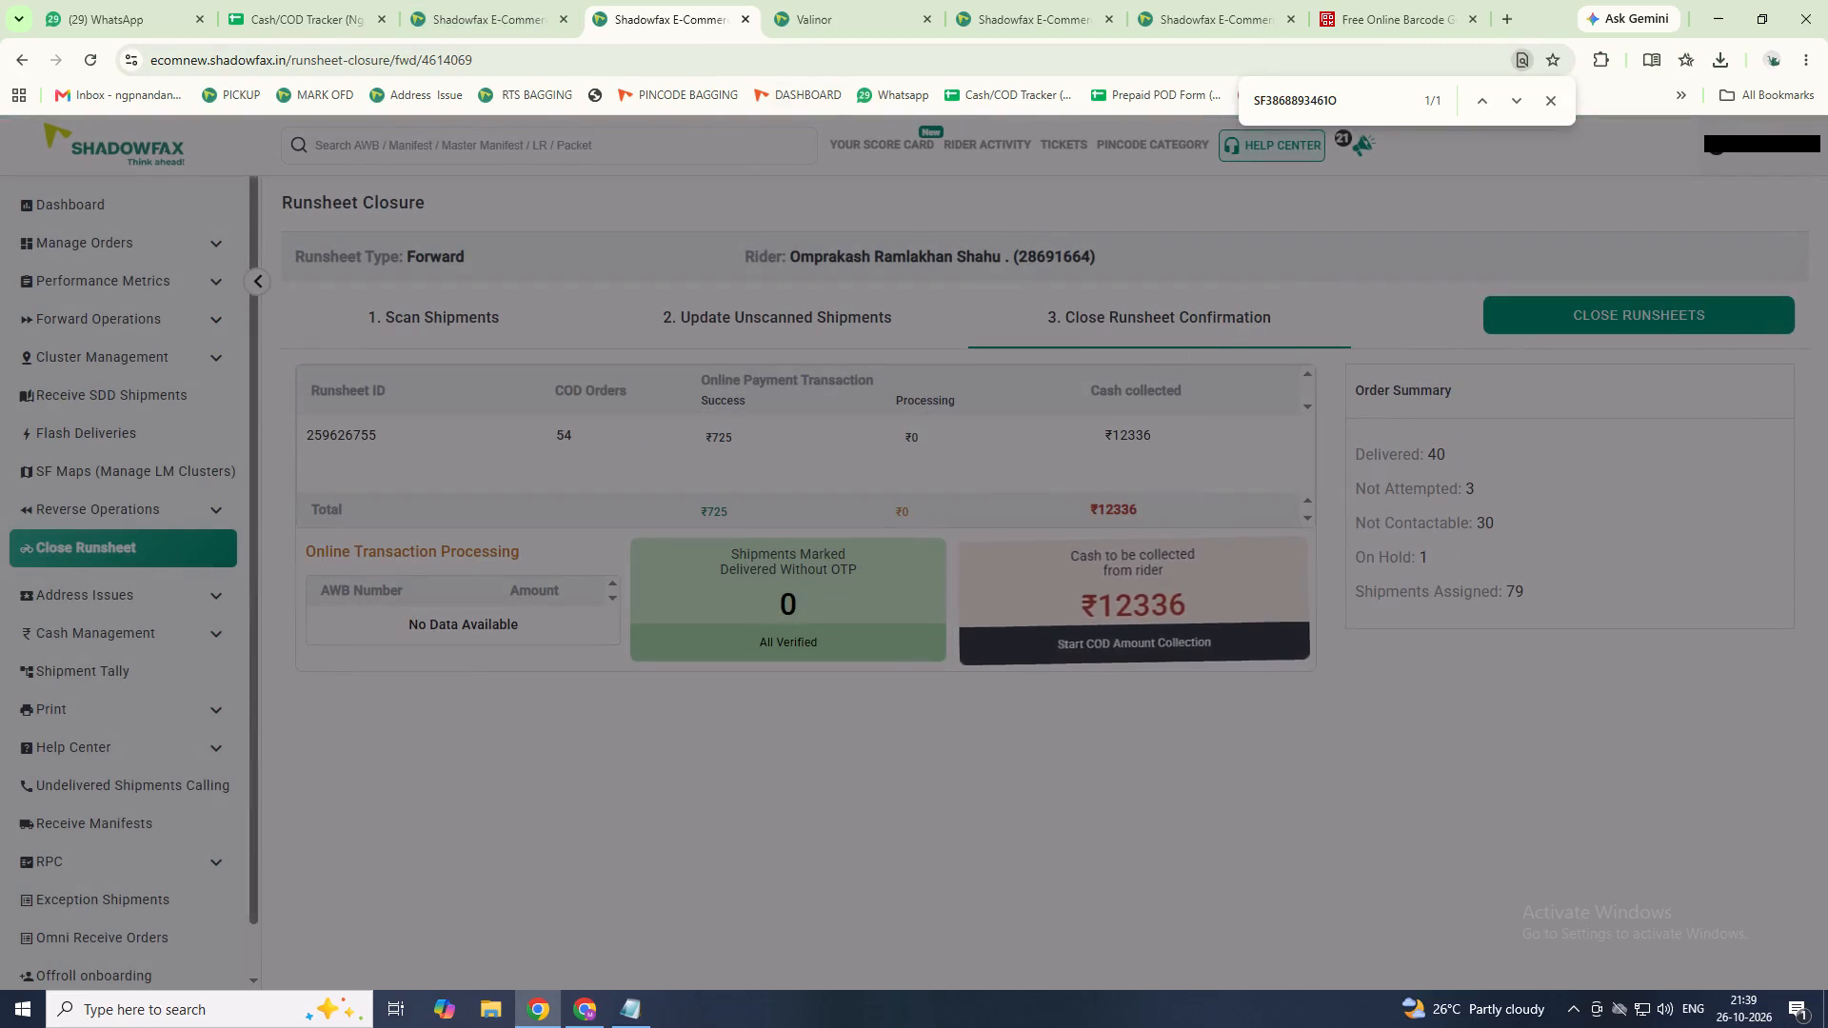
Record a COD payment of ₹12336 as cash in hand for Omprakash's runsheet.
left_click(1087, 652)
left_click(1162, 548)
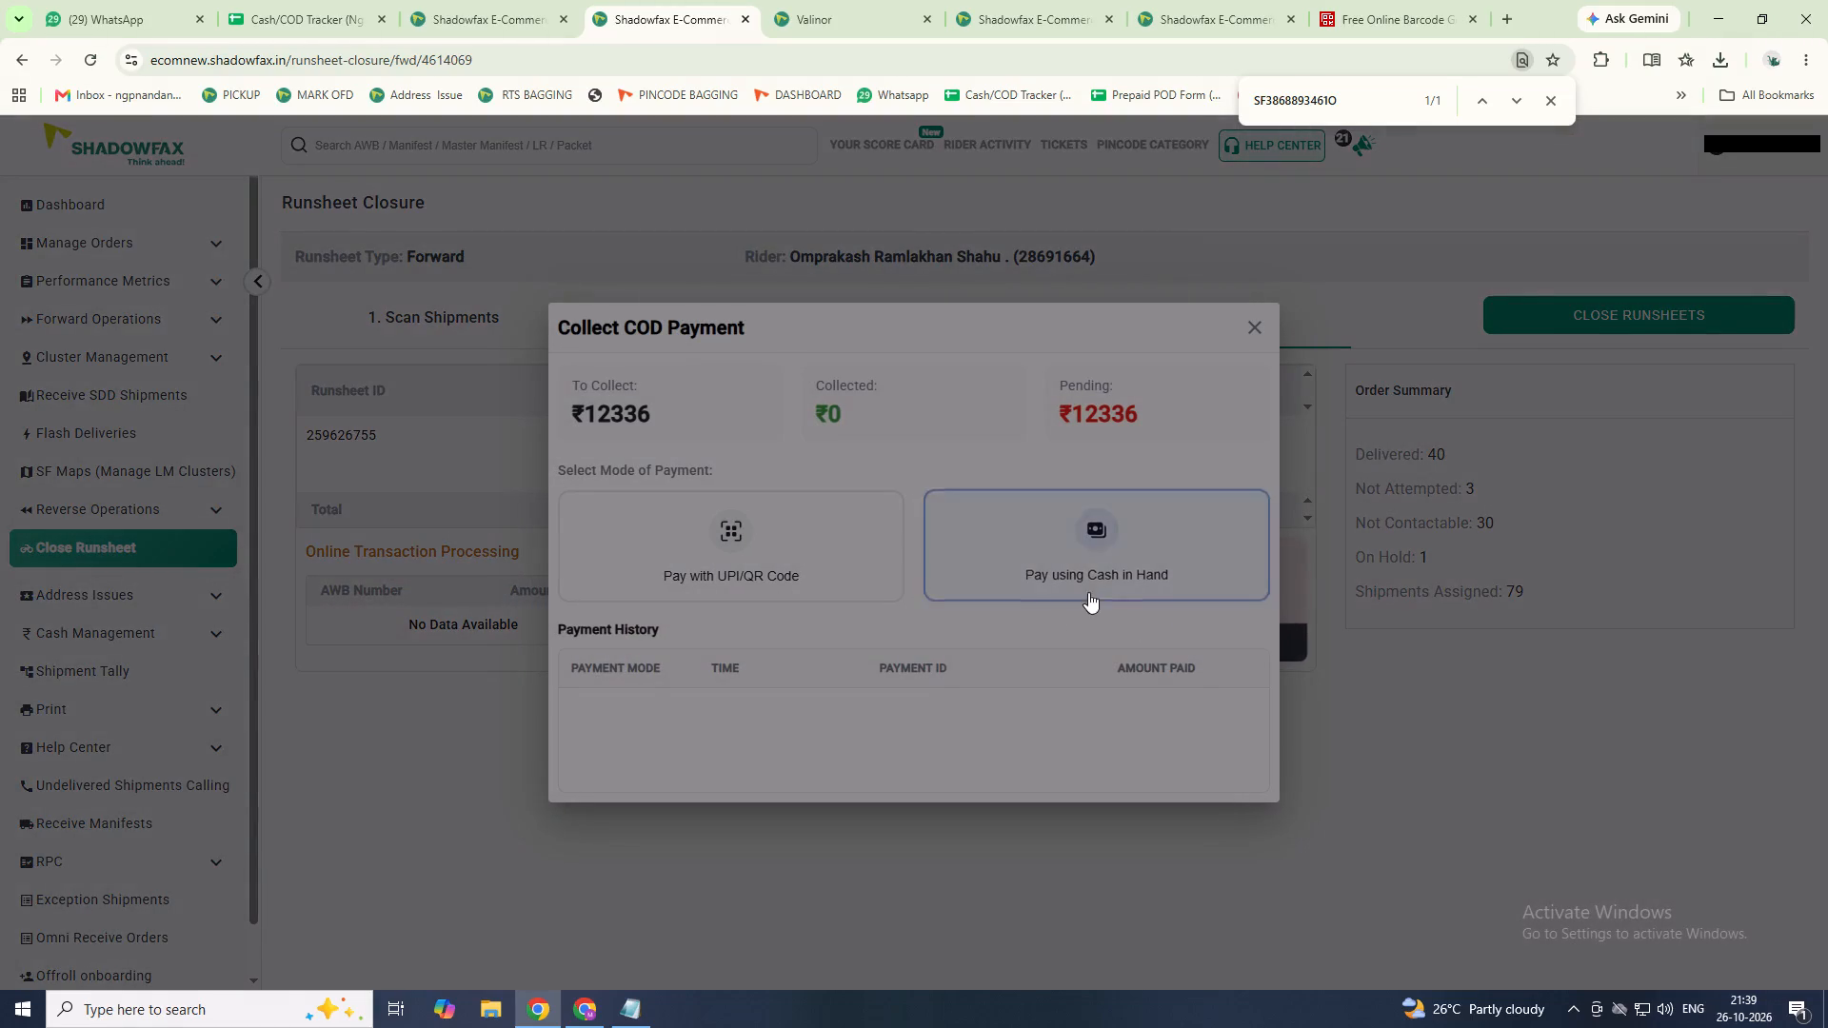
left_click(1094, 567)
left_click(933, 649)
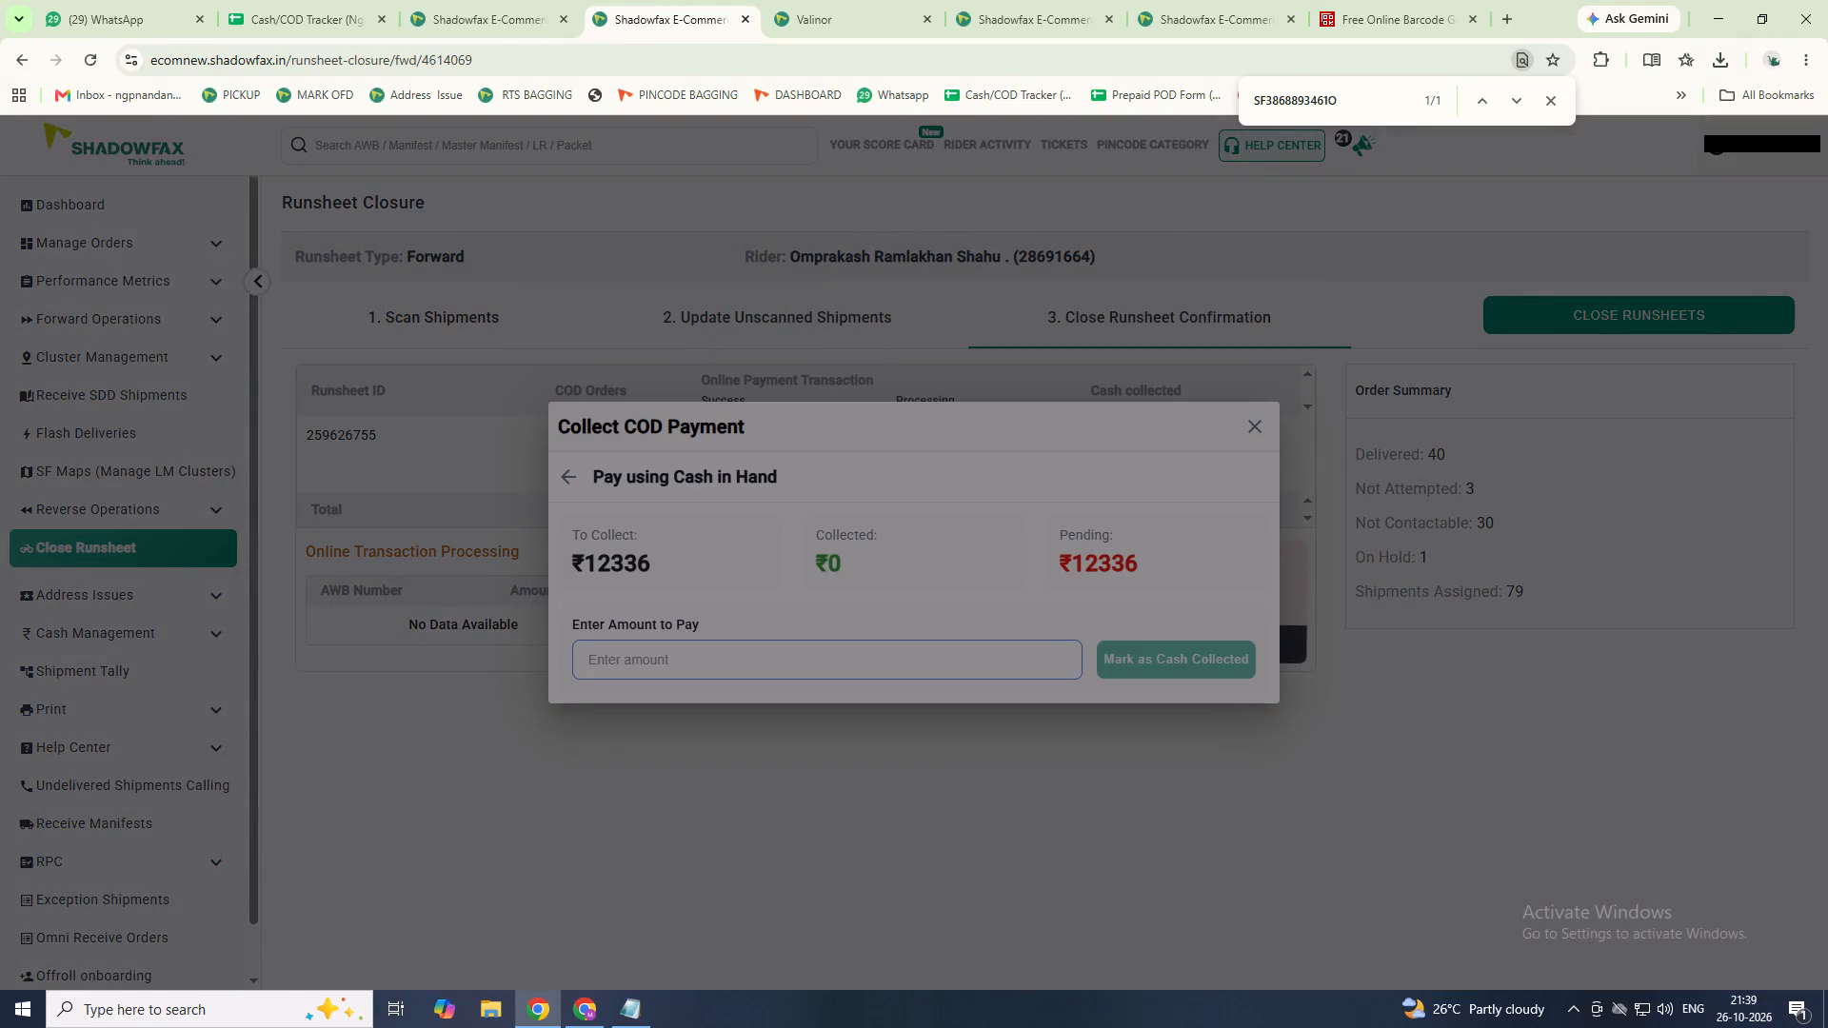
type("12336")
key("Return")
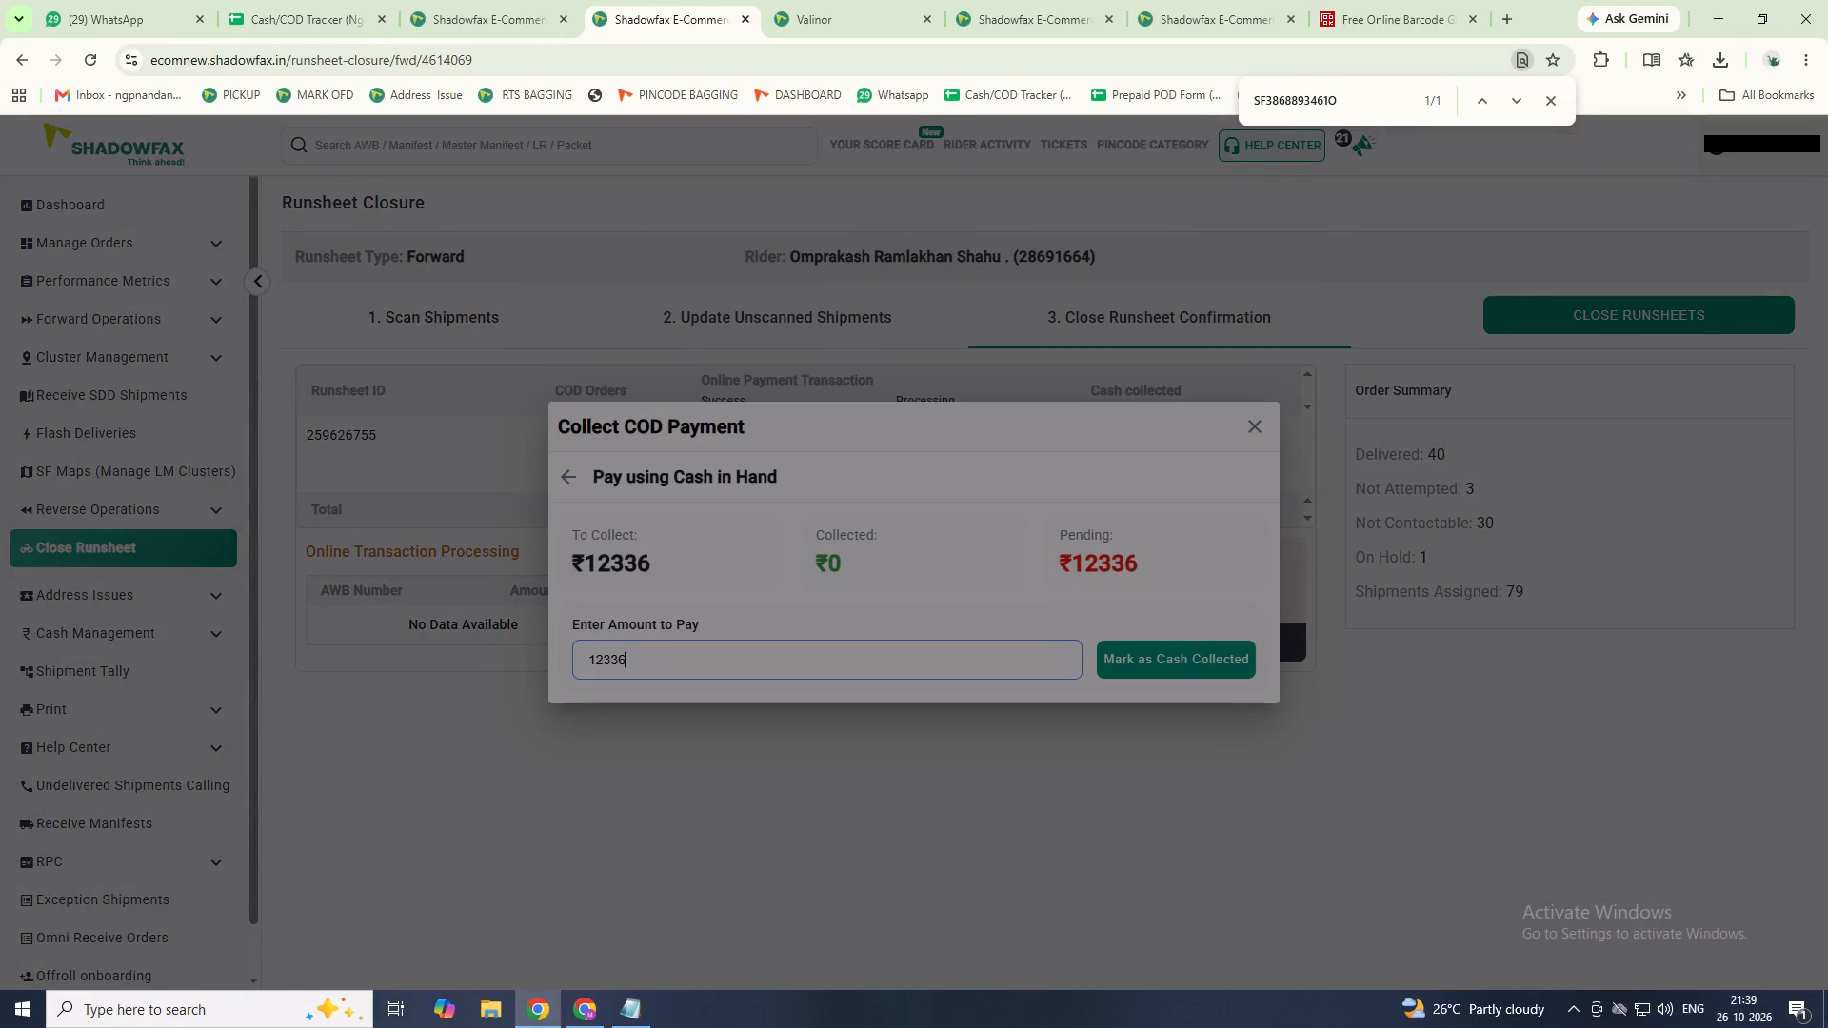
left_click(1205, 657)
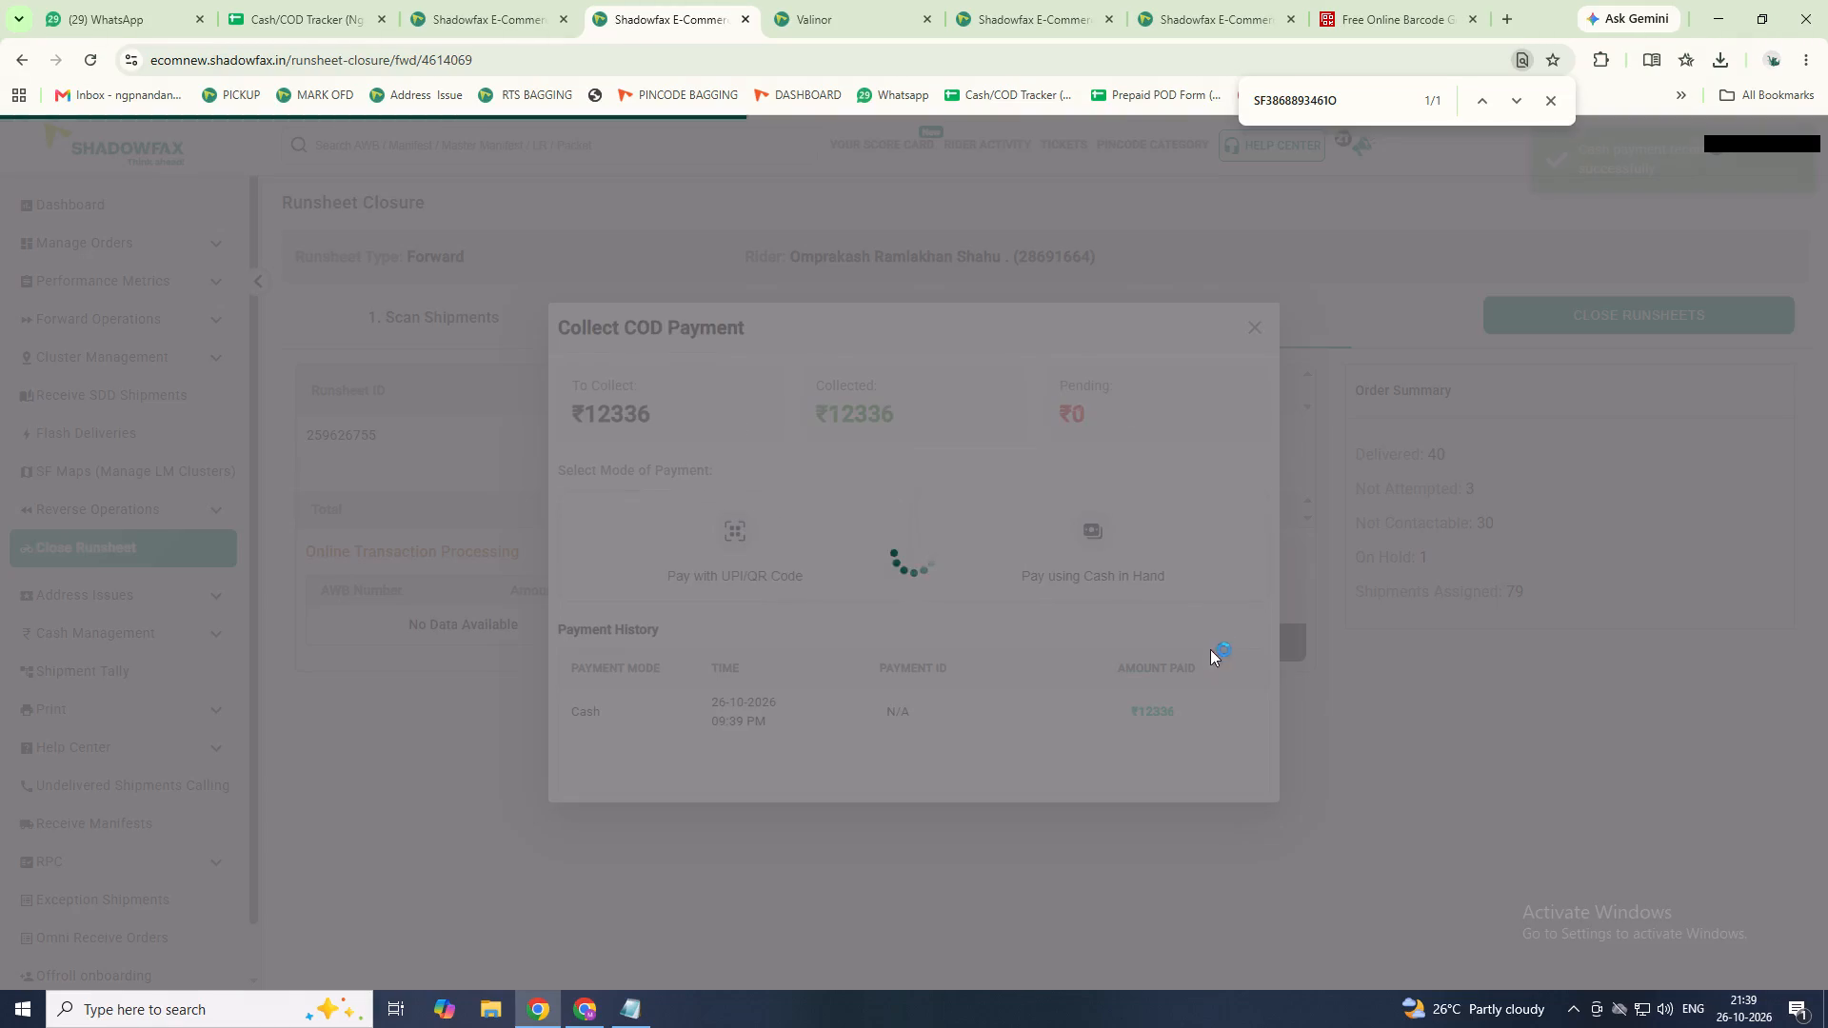
left_click(1257, 323)
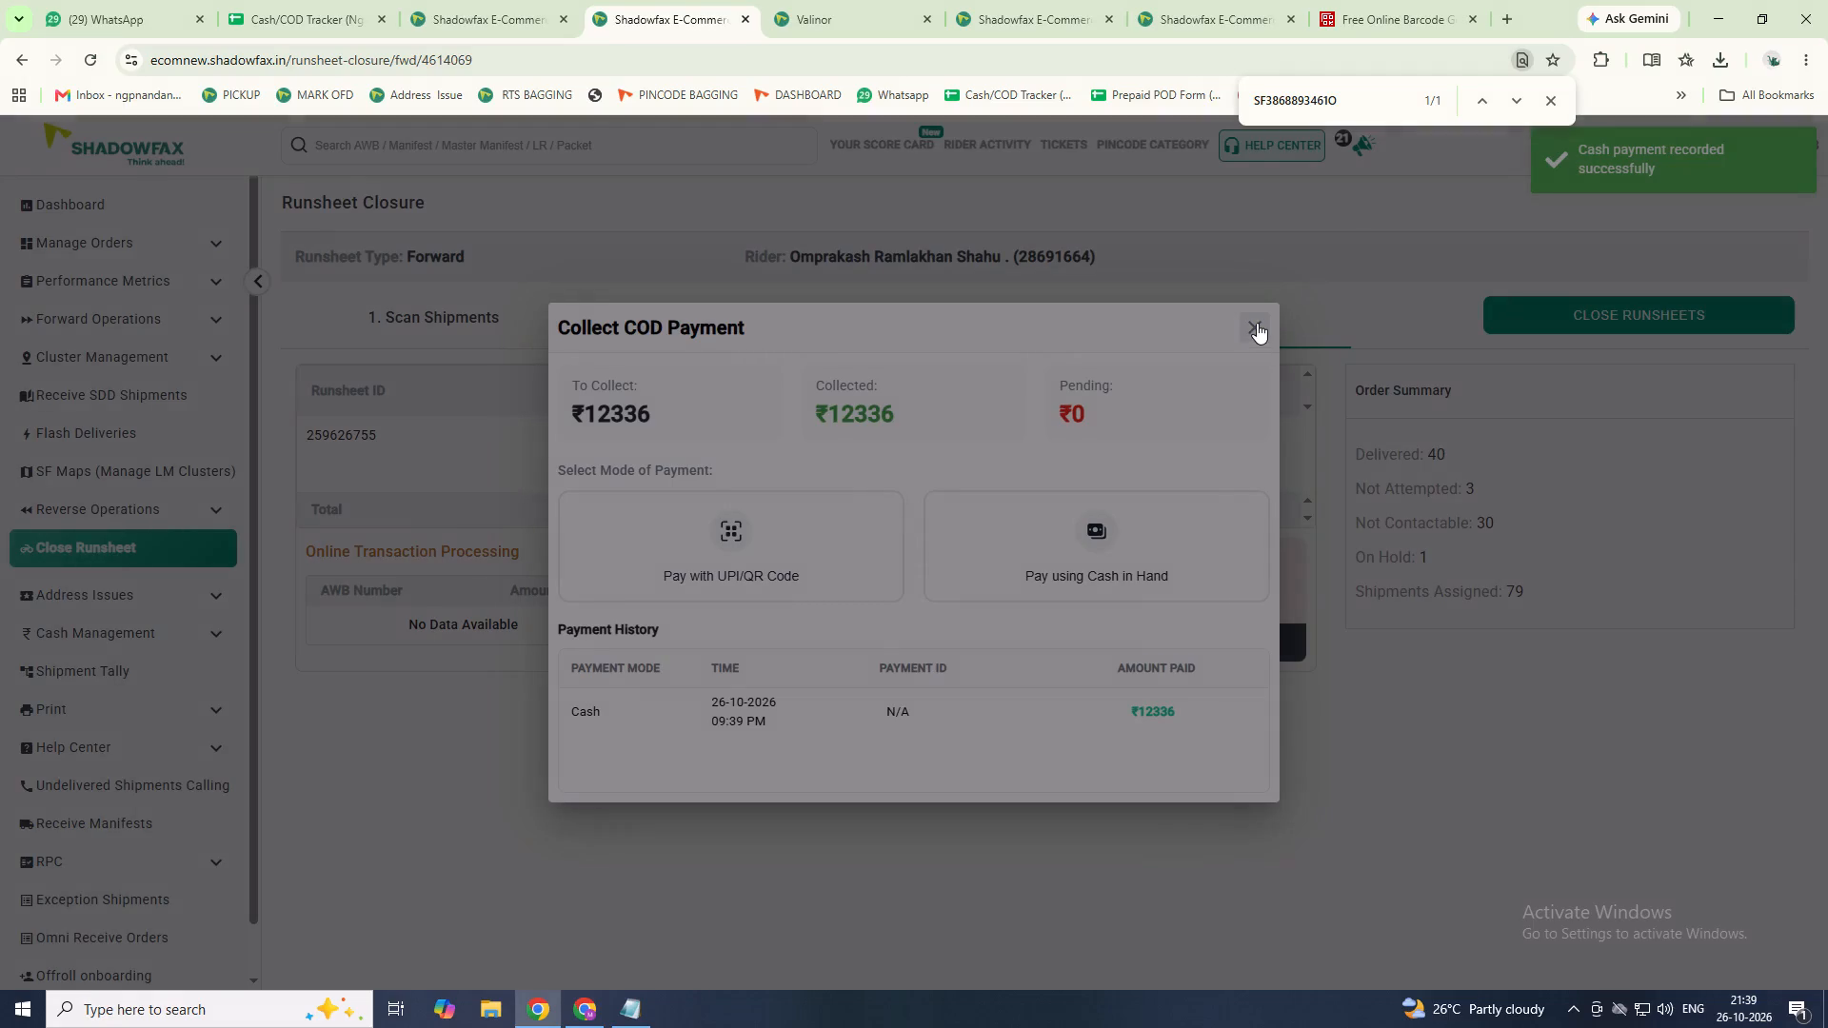
Mark Omprakash's cash as collected and close his runsheet.
left_click_drag(1209, 644, 1209, 658)
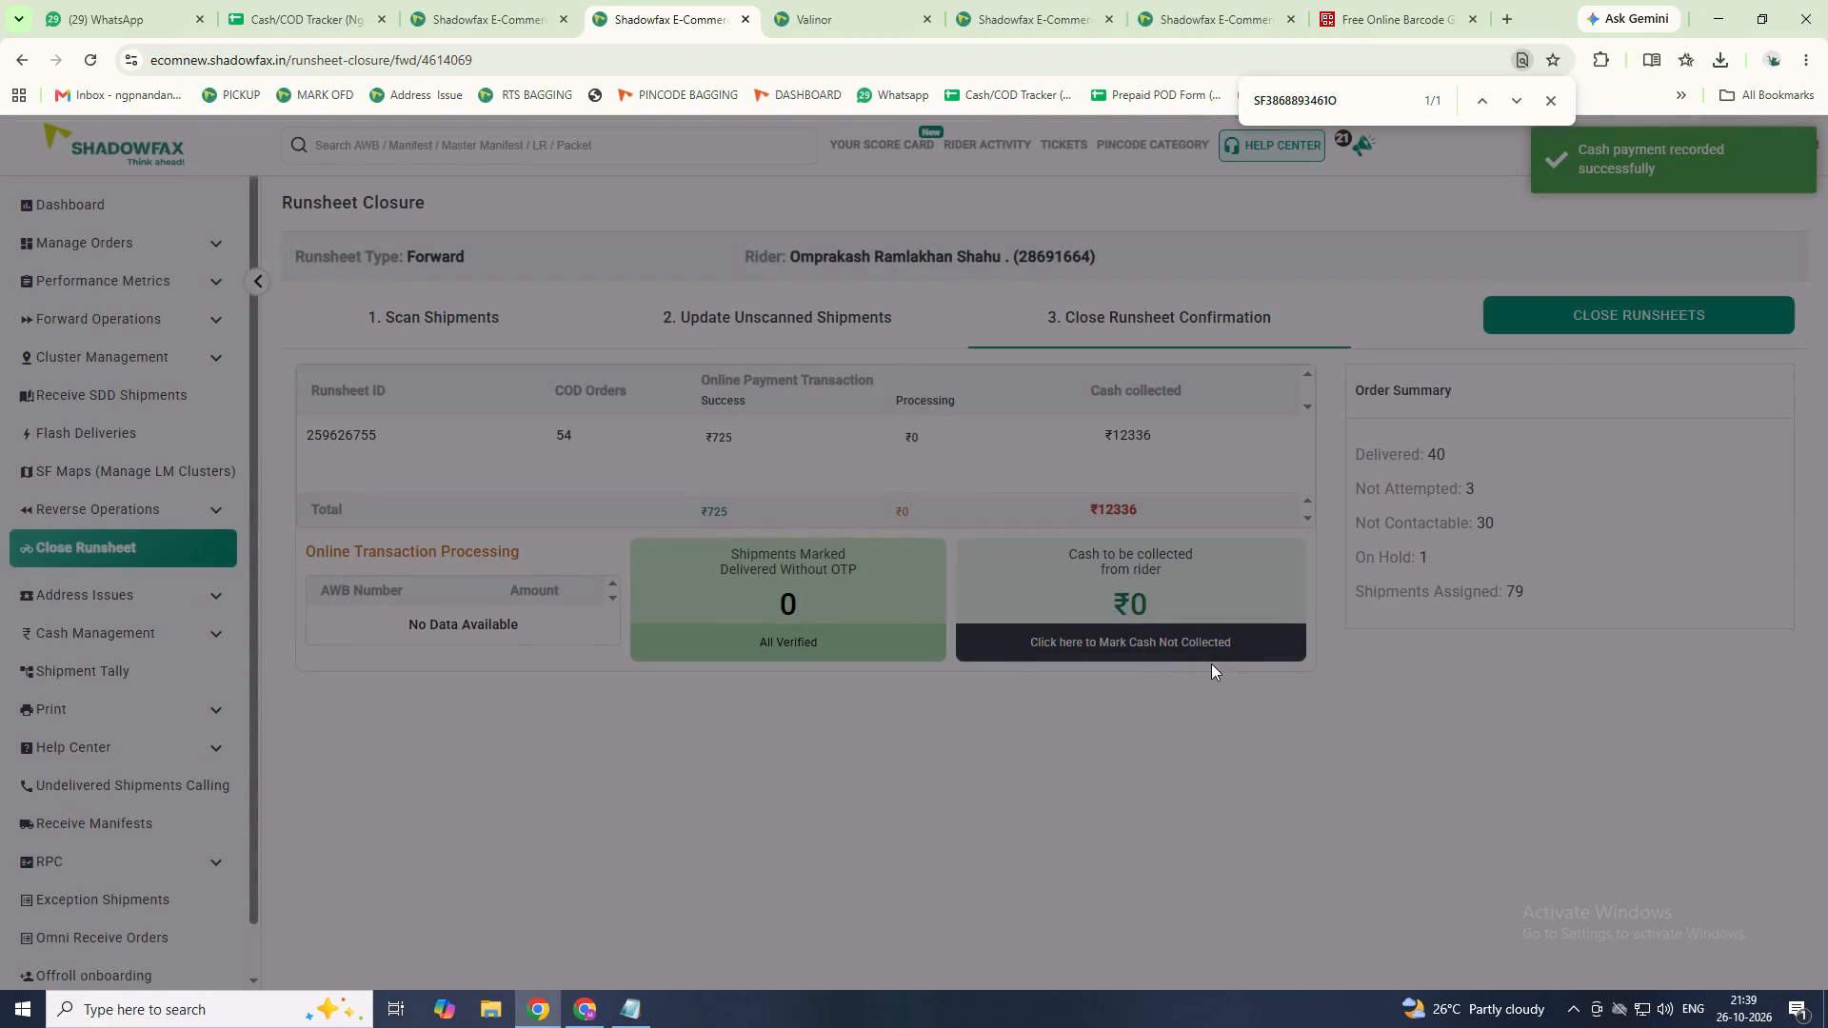
left_click(1552, 323)
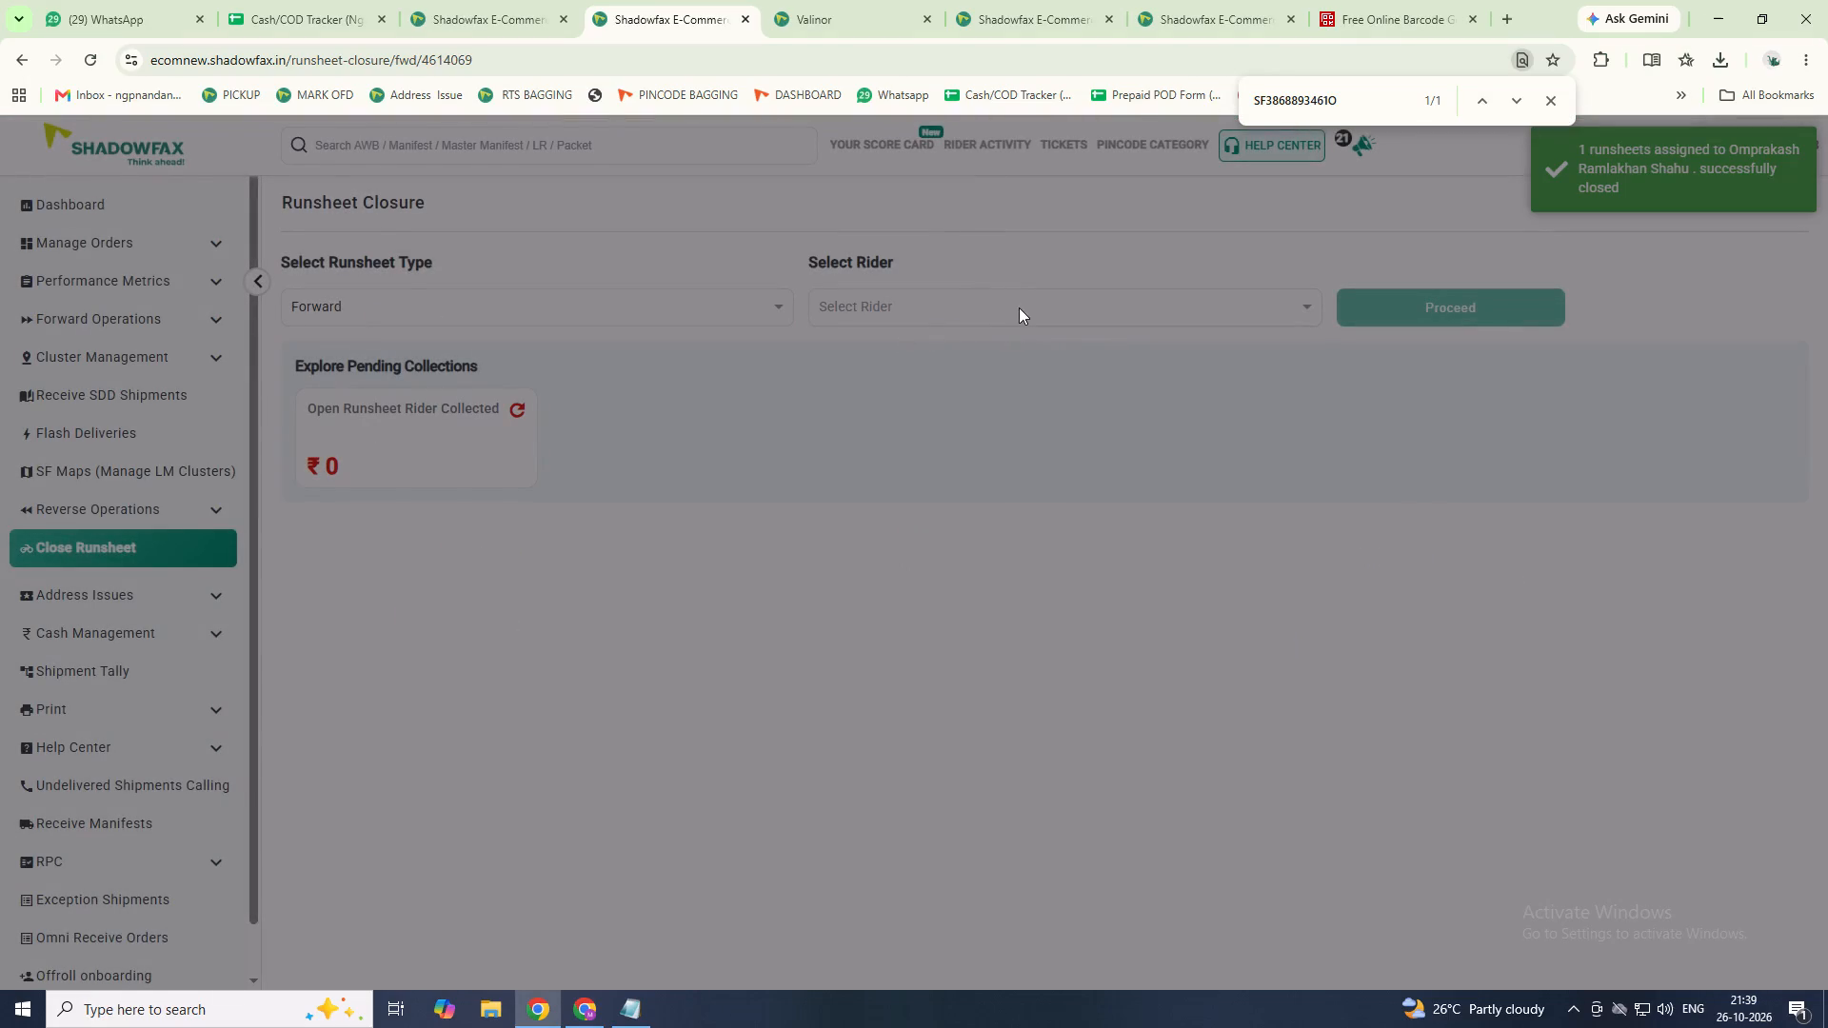
Open the rider list for another forward runsheet and switch back to the Cash/COD Tracker.
left_click(1077, 309)
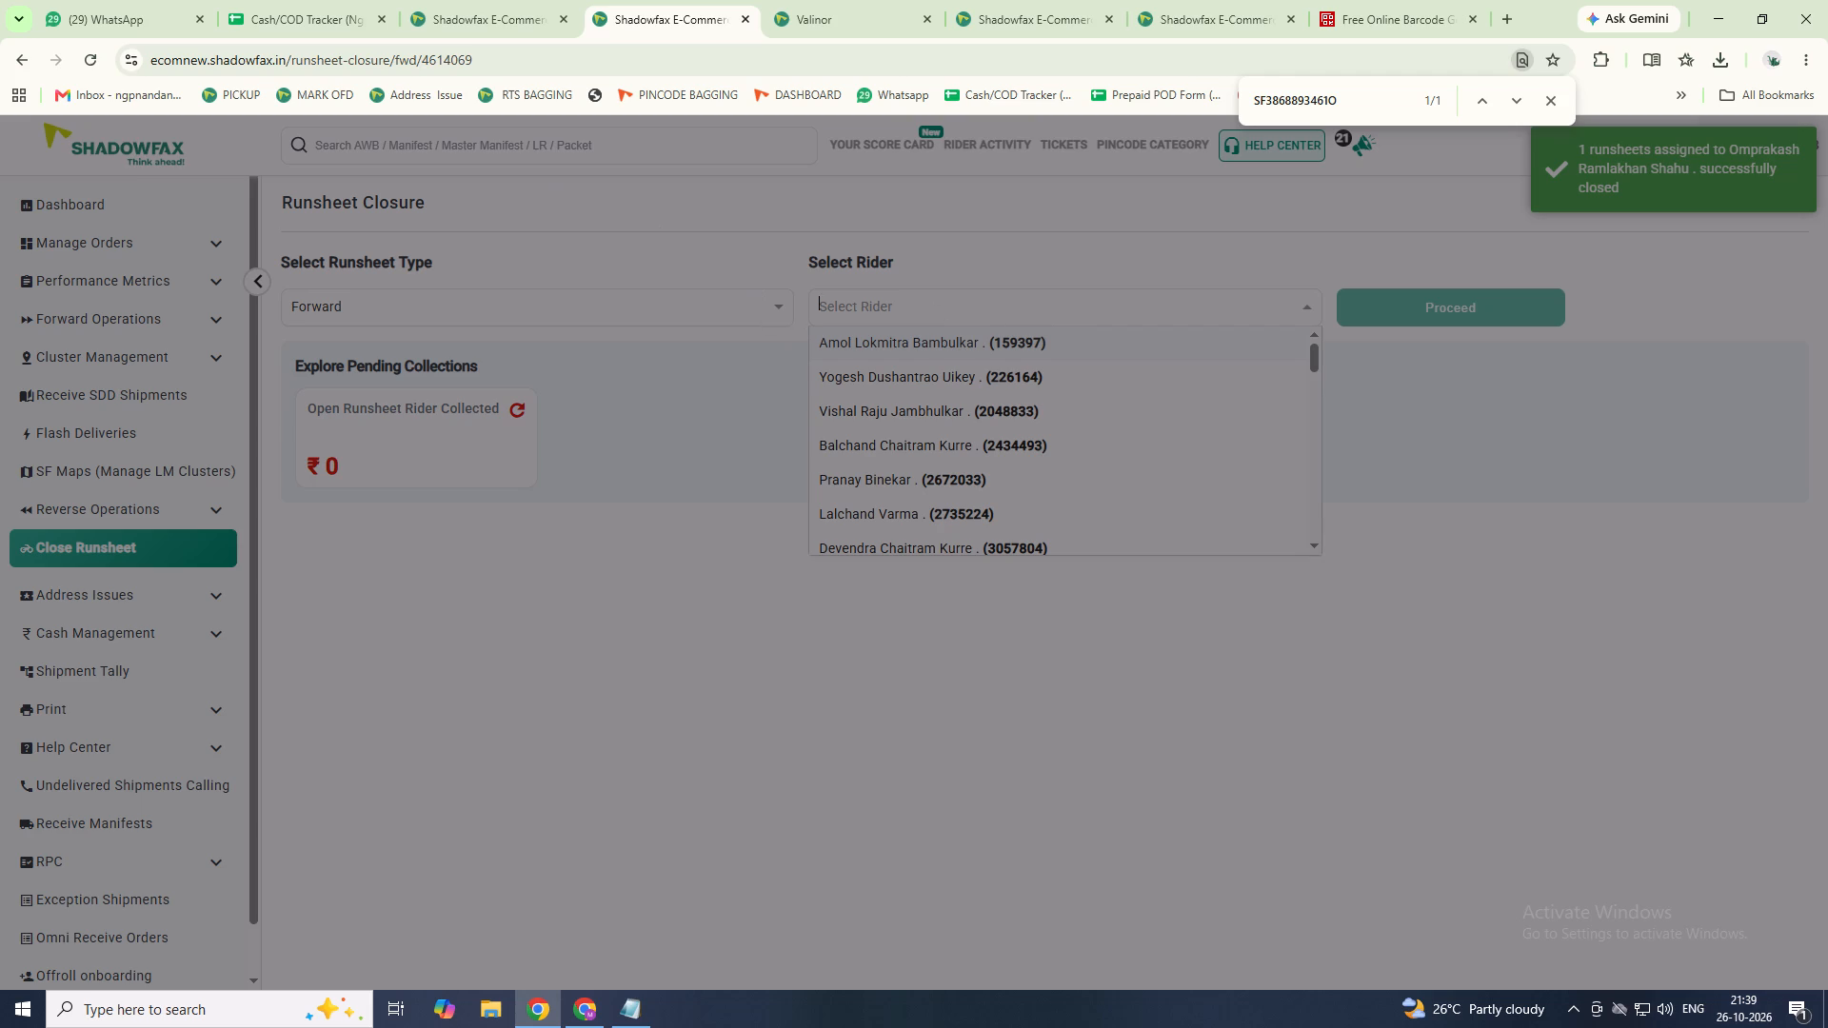
left_click(312, 20)
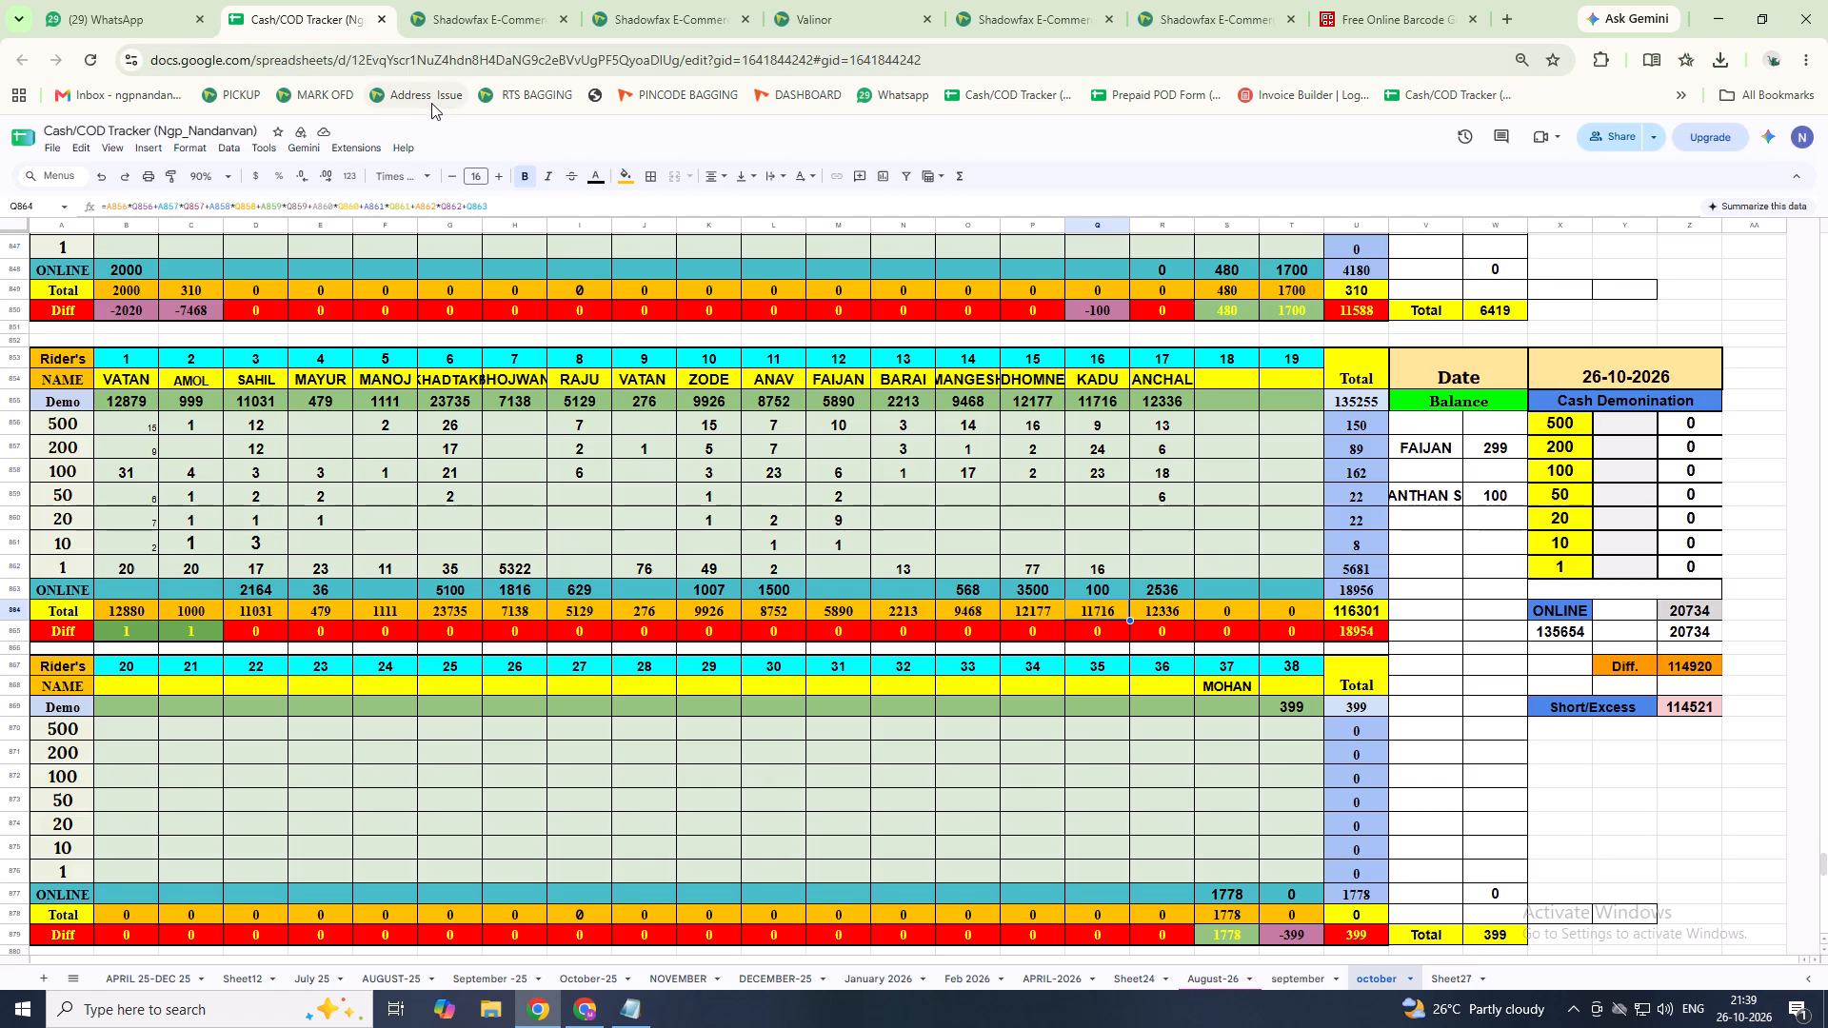
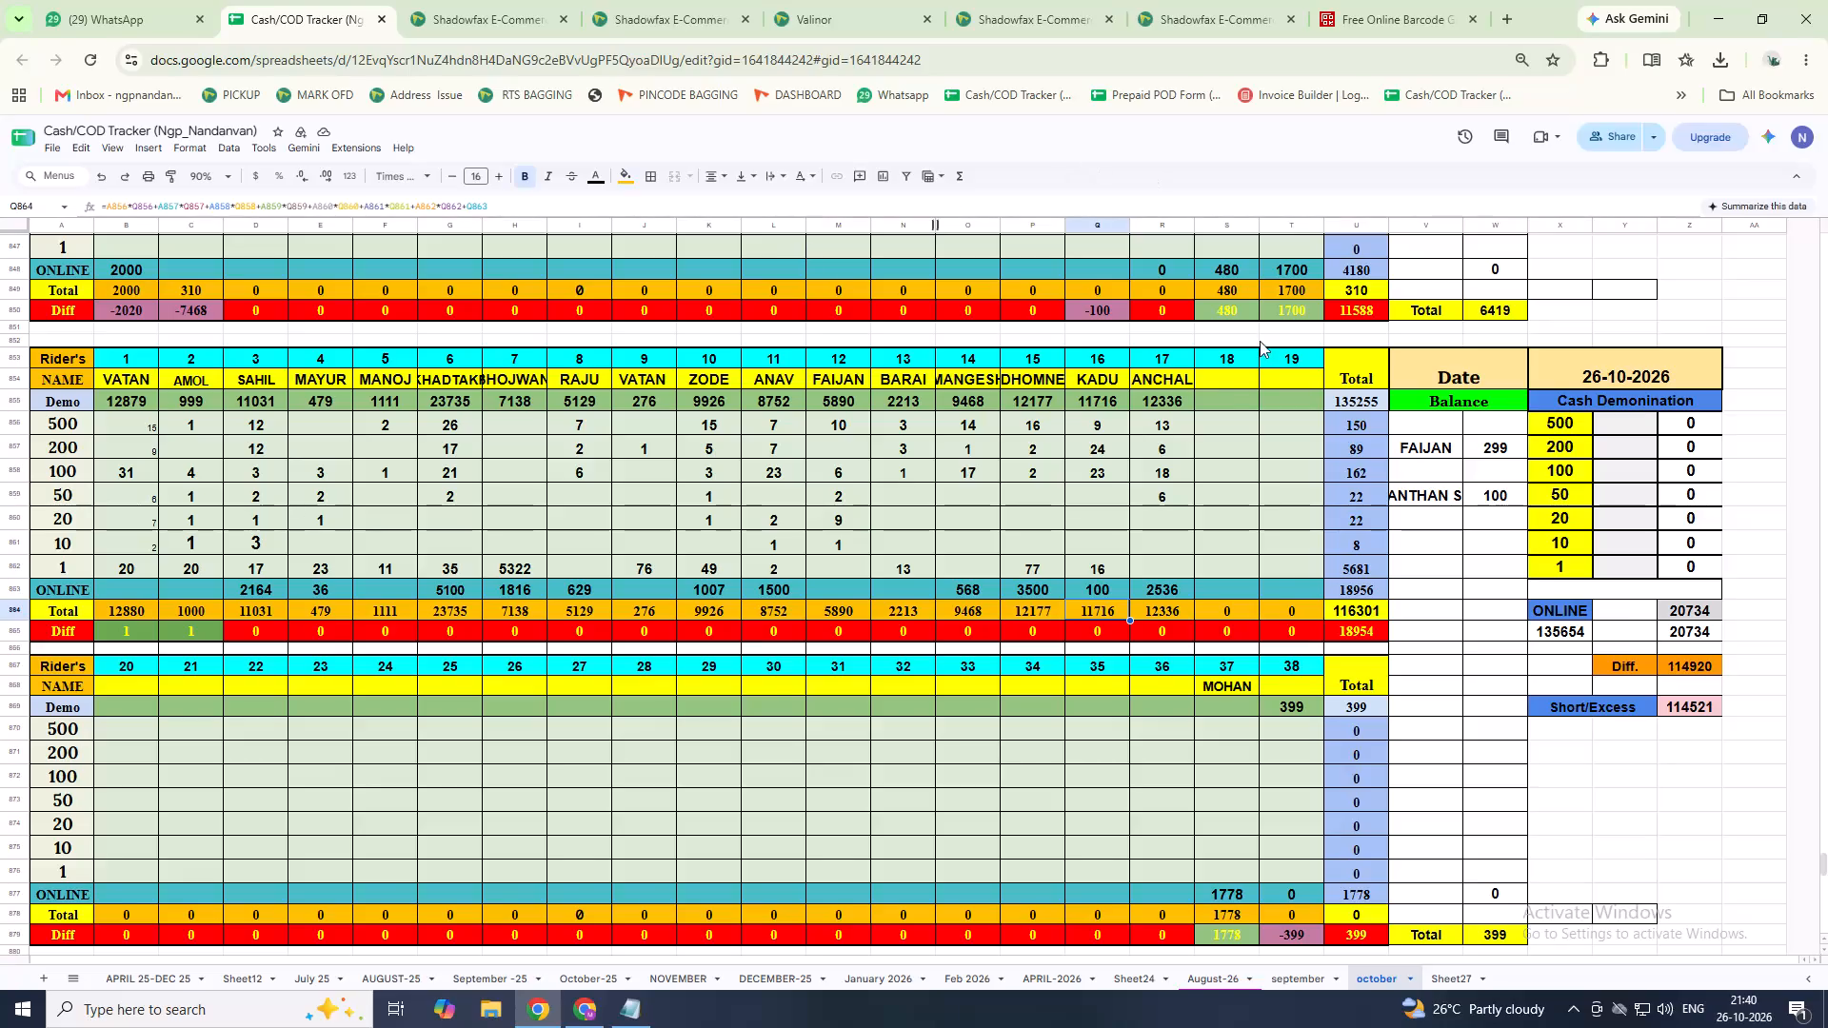
Add BALLU as rider 18 in the 26-10-2026 block with a Demo amount of 1934.
left_click(1223, 386)
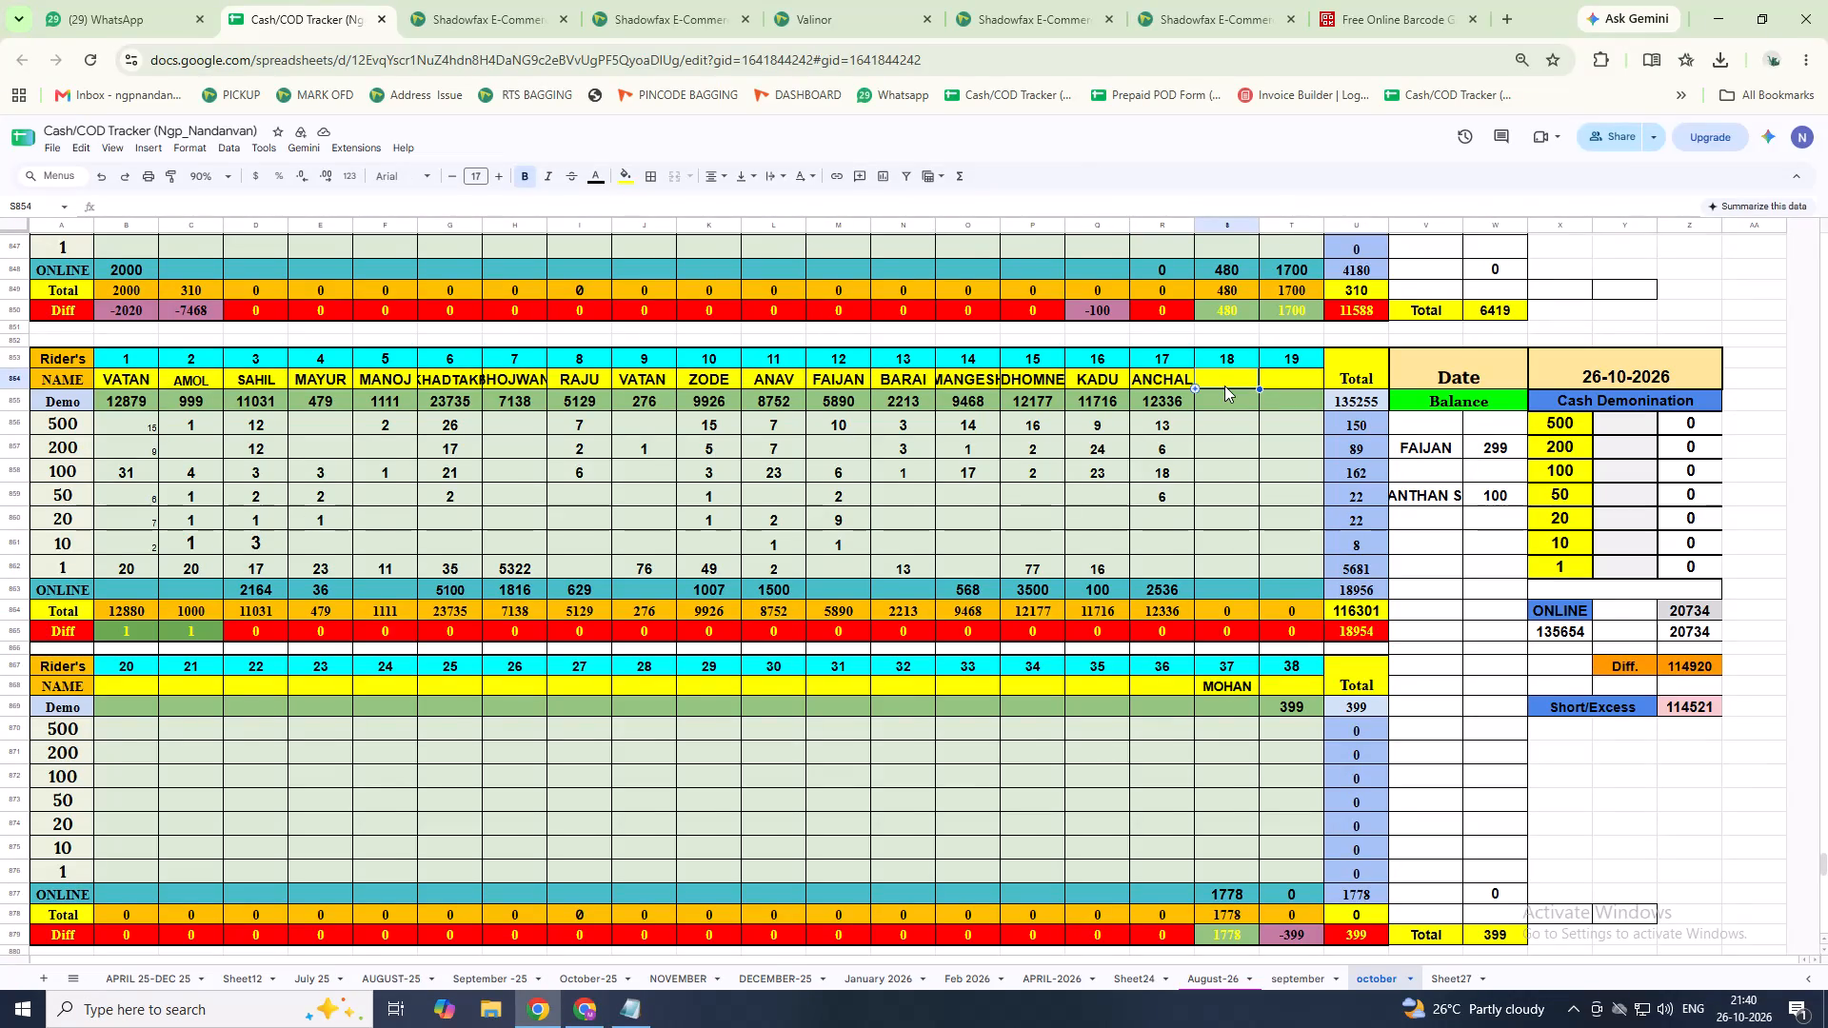
type("BALLU")
key("Return")
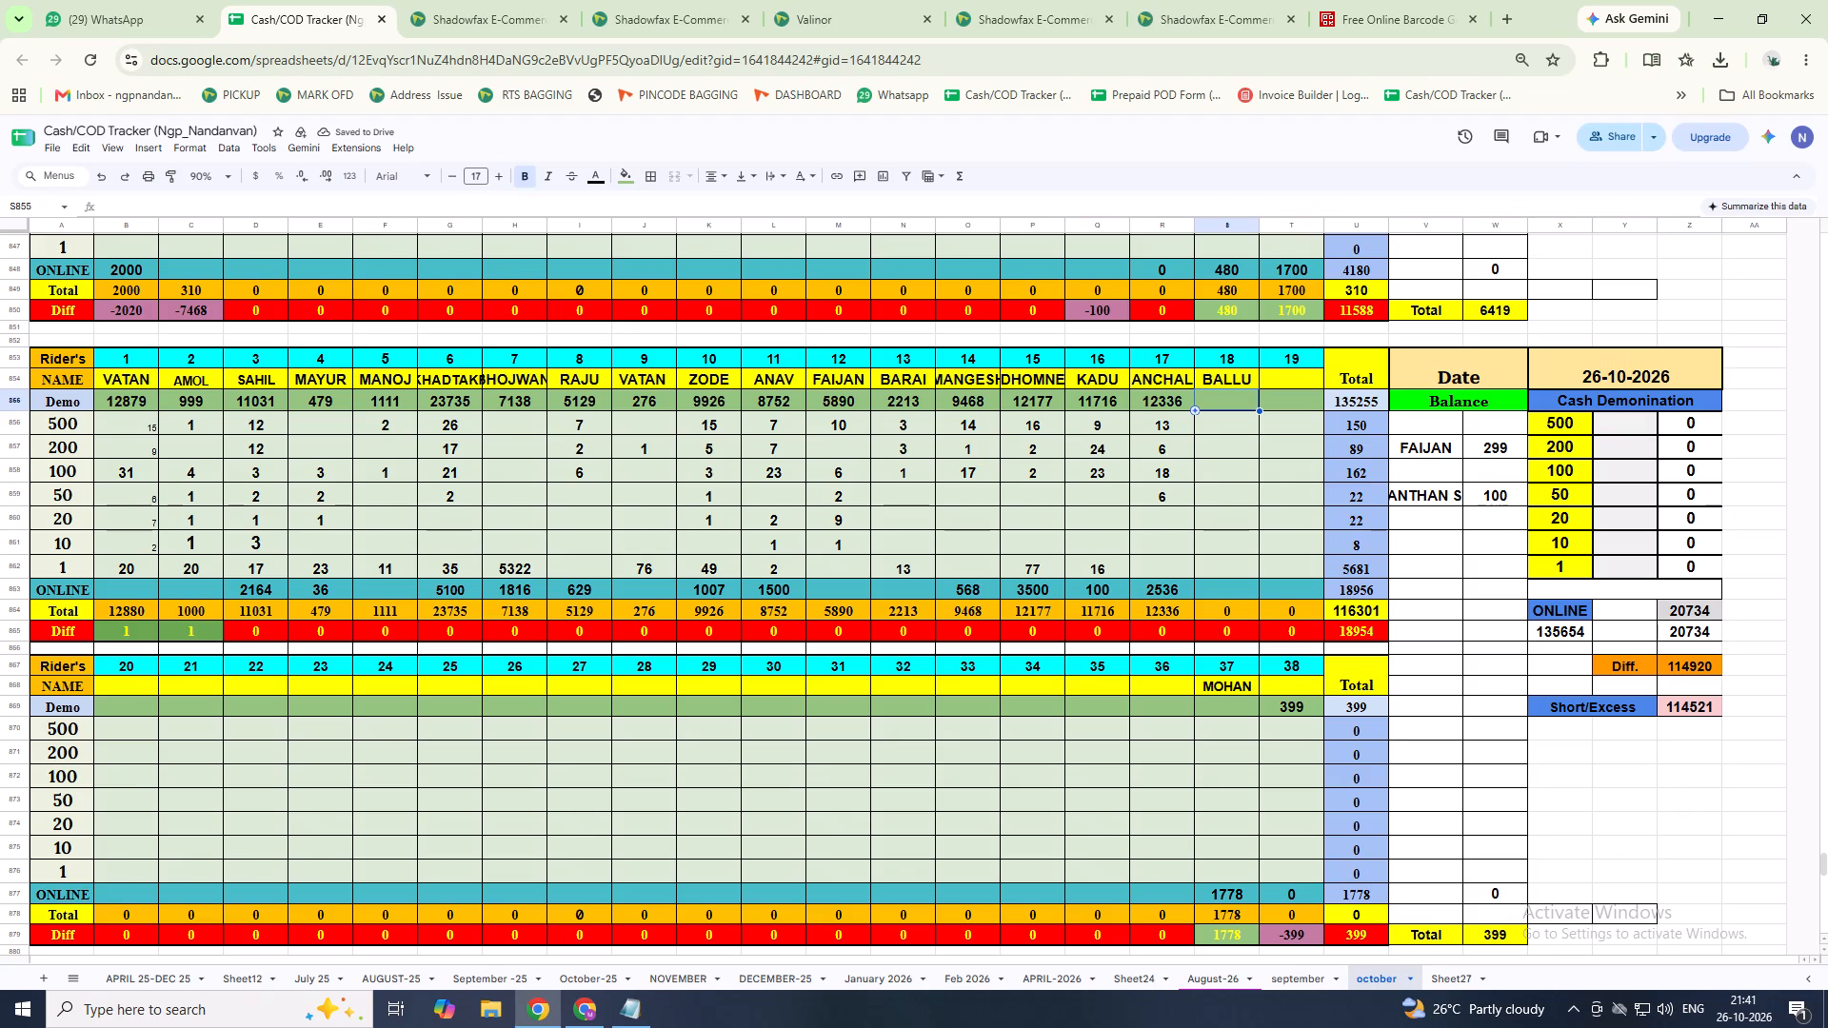
key("2")
key("Return")
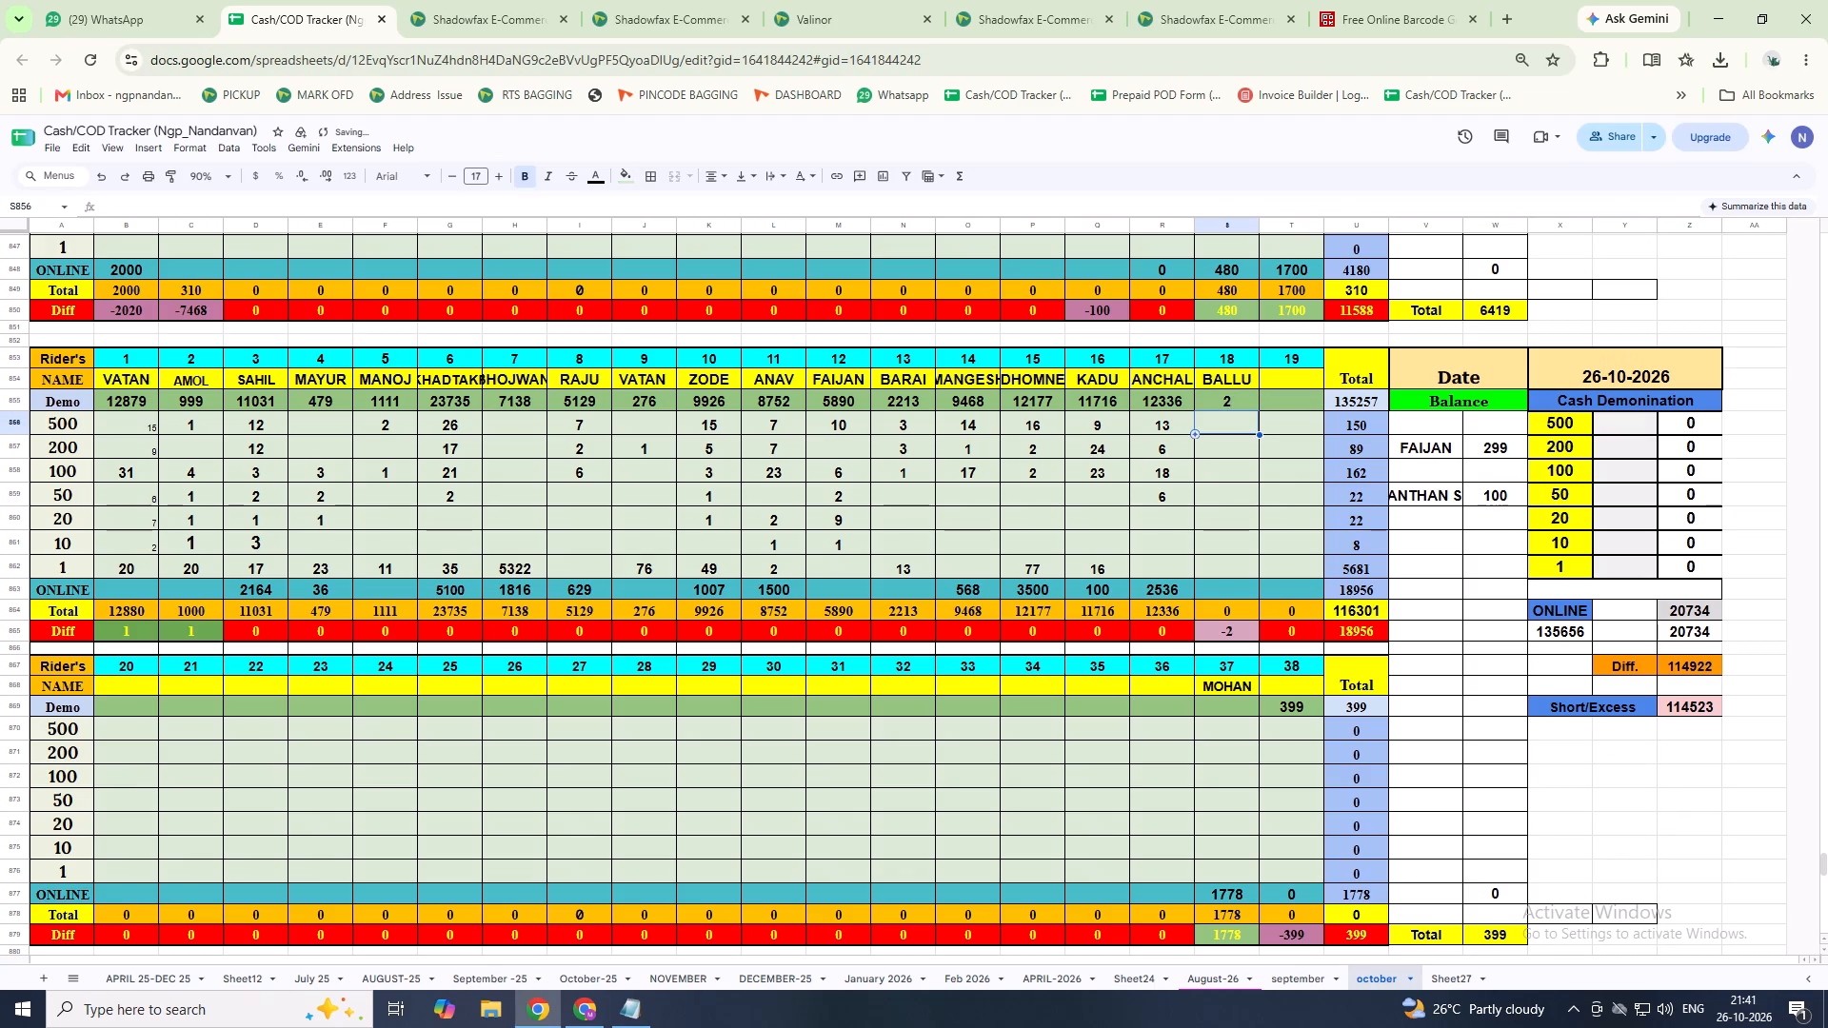
left_click(1247, 393)
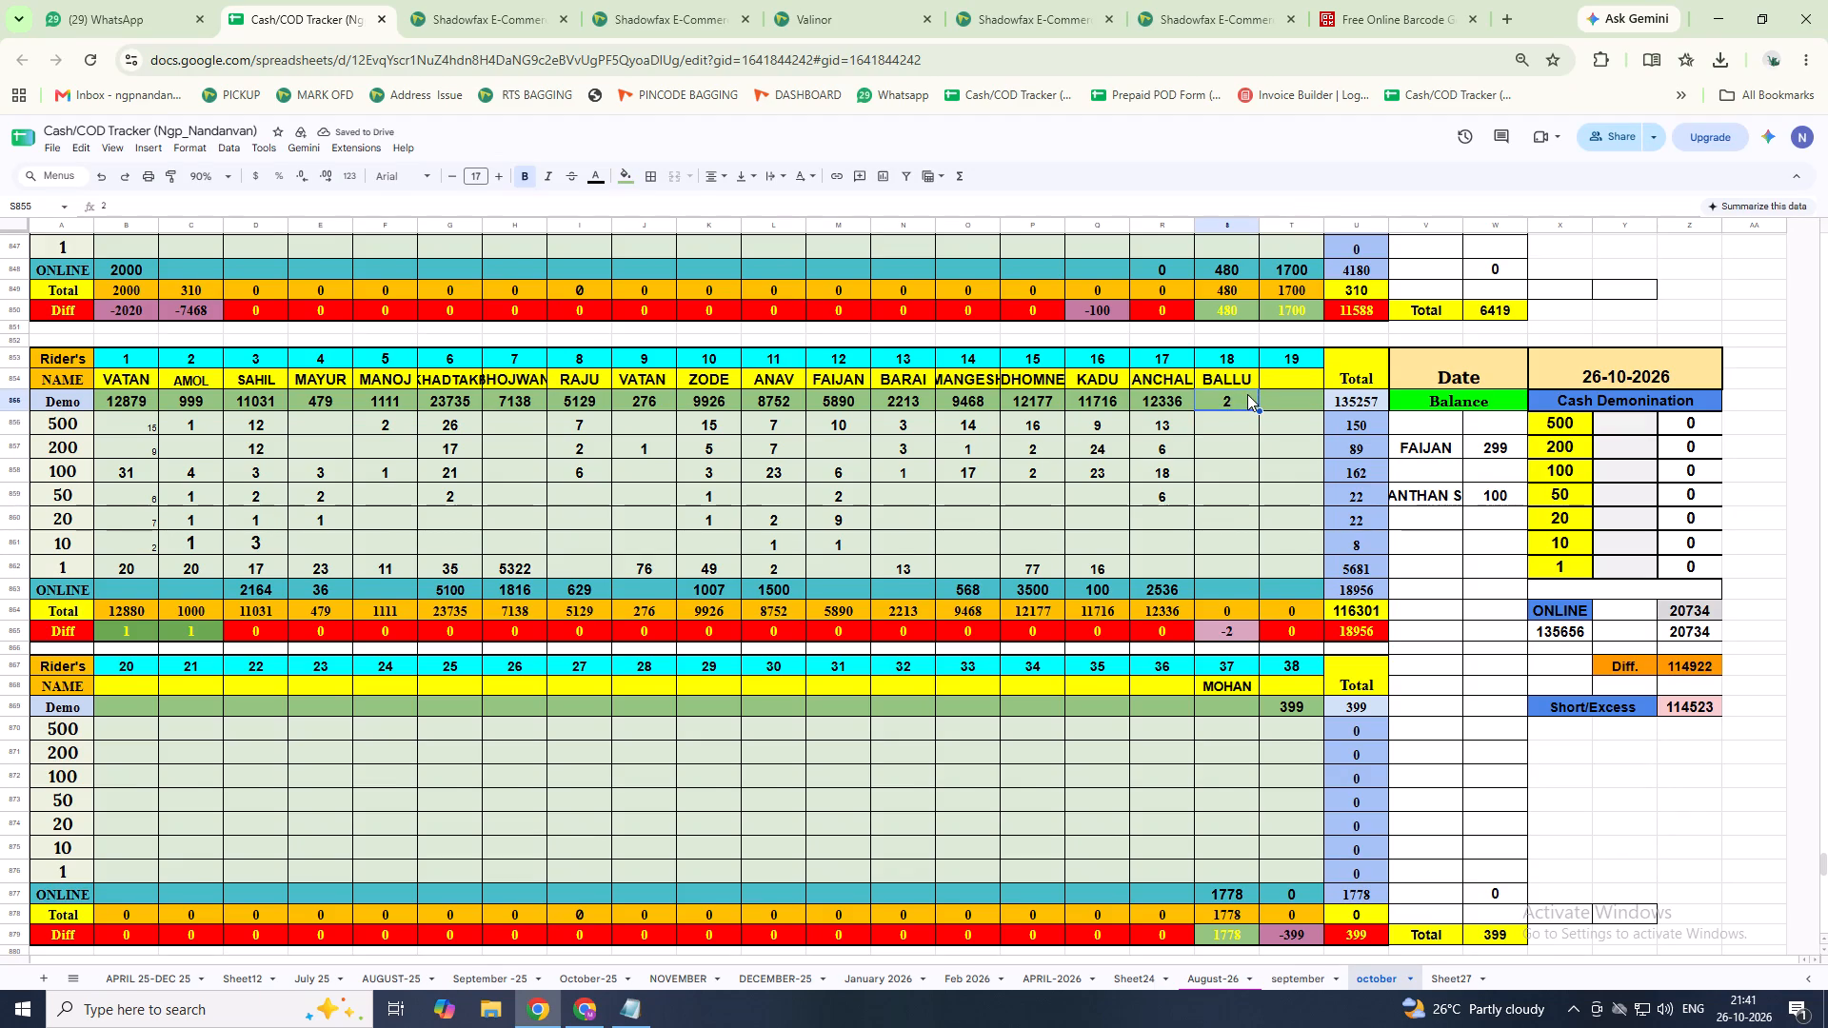
key("BackSpace")
type("19")
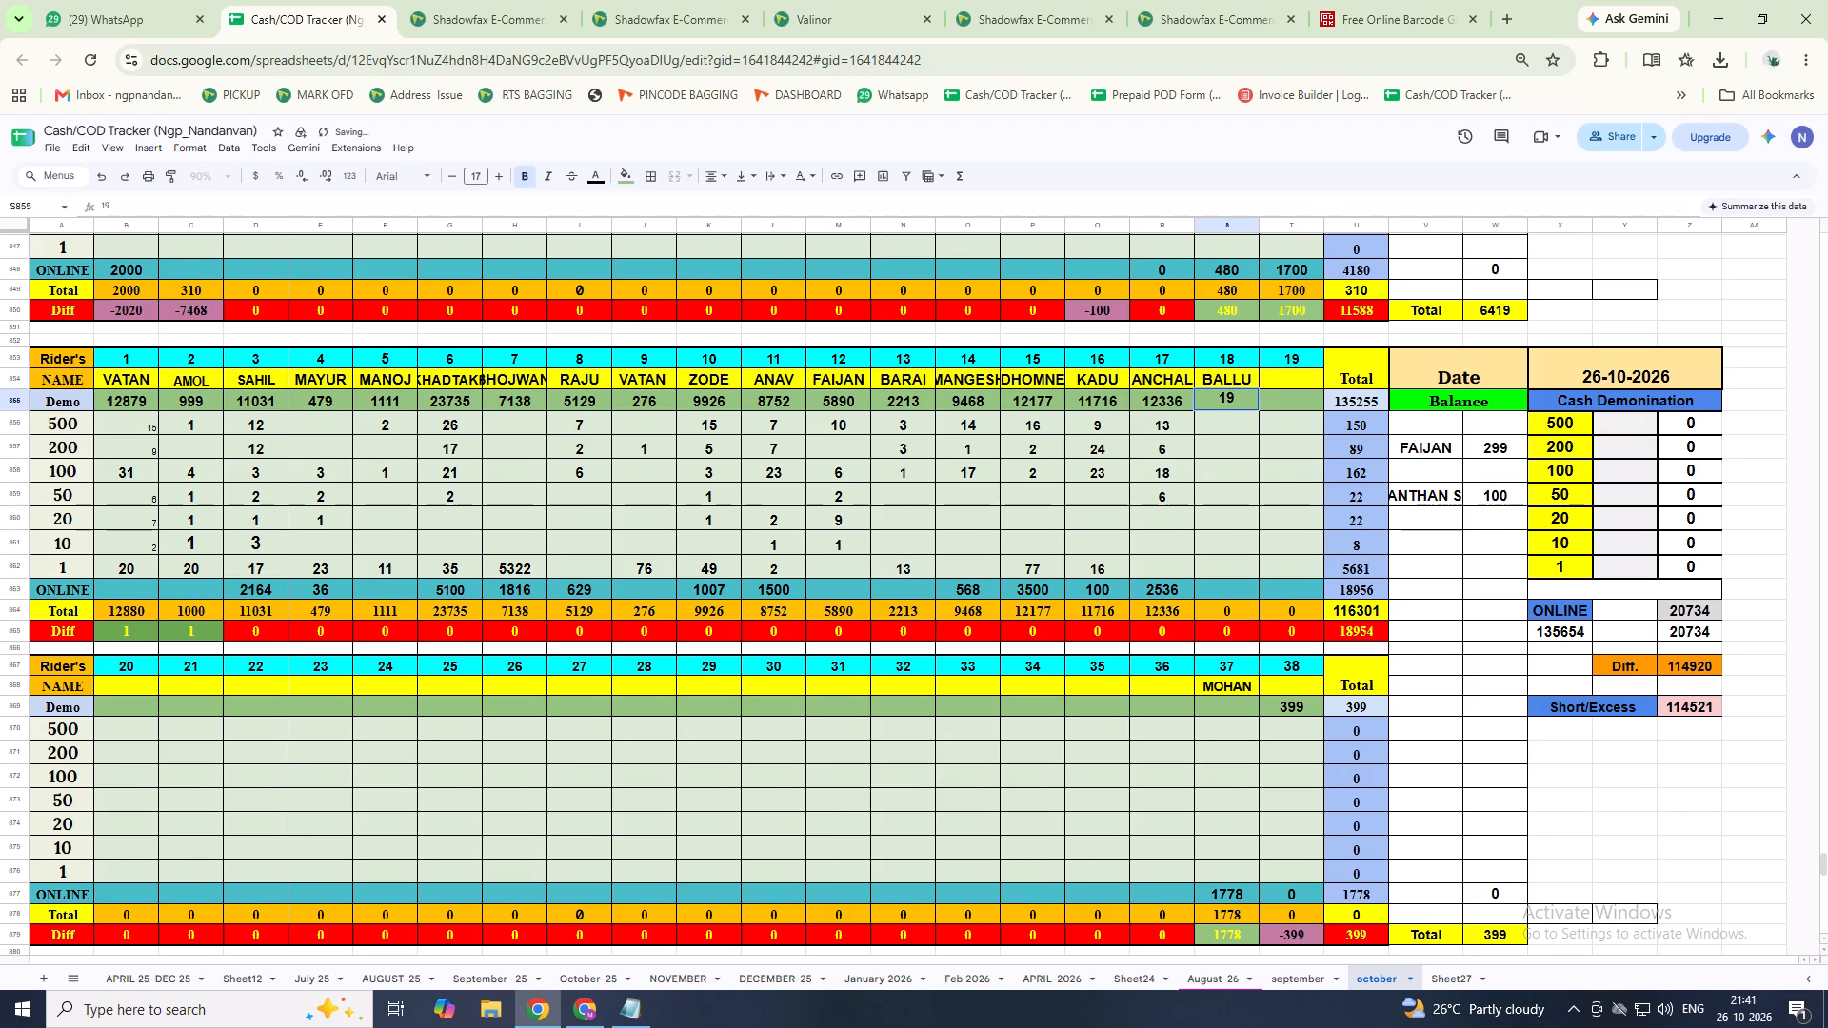
type("34")
key("Return")
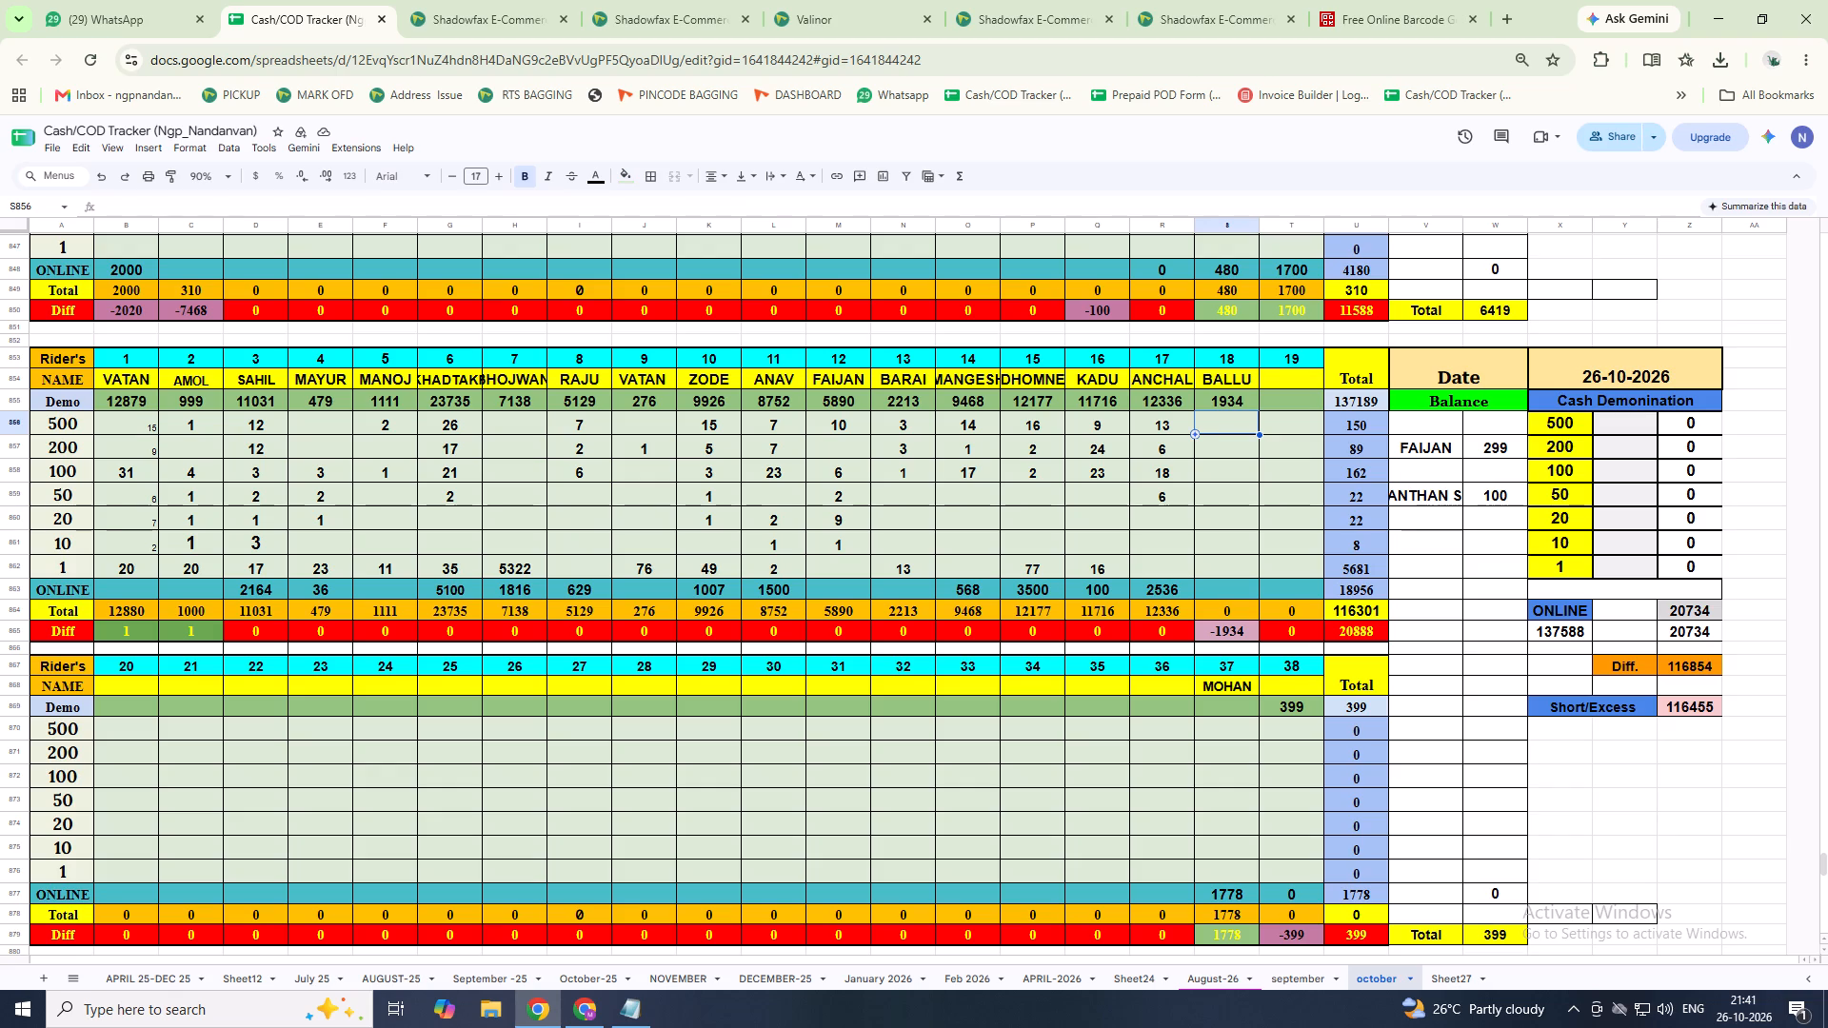
Enter BALLU's cash denomination counts: 2 for 500, 1 for 200 and 7 for 100.
key("2")
key("Down")
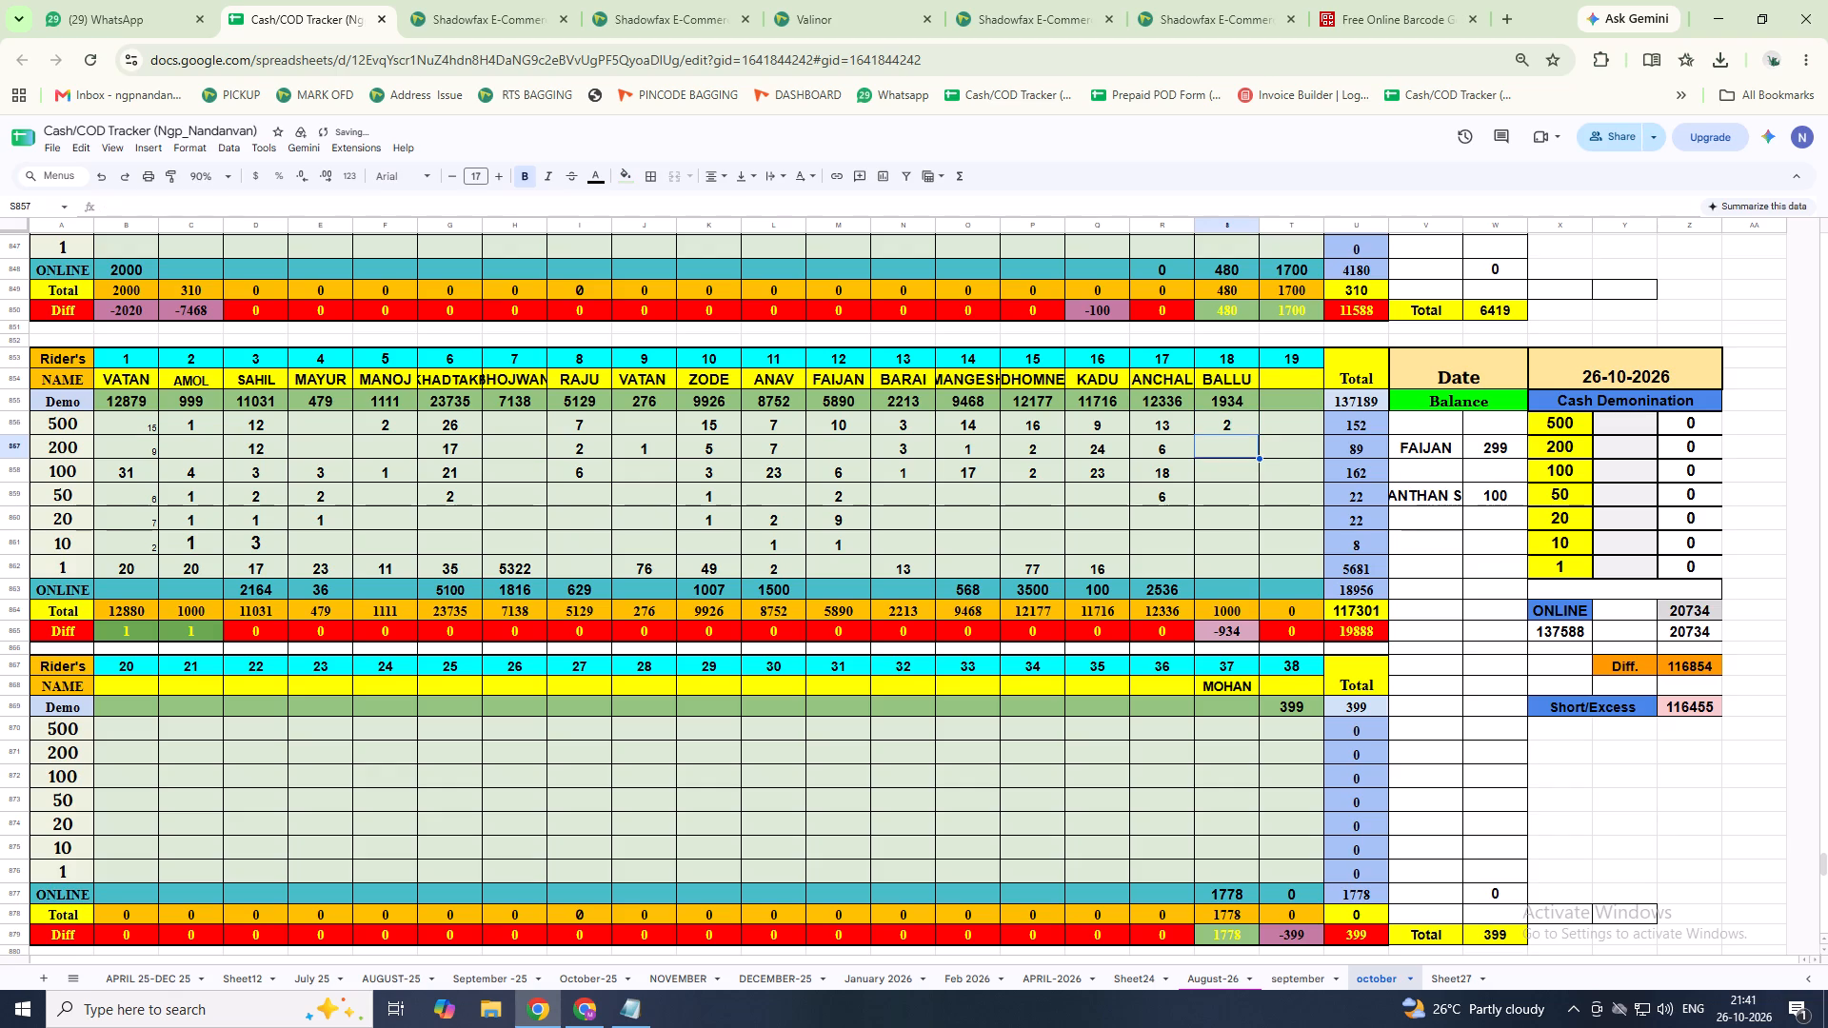
key("1")
key("Return")
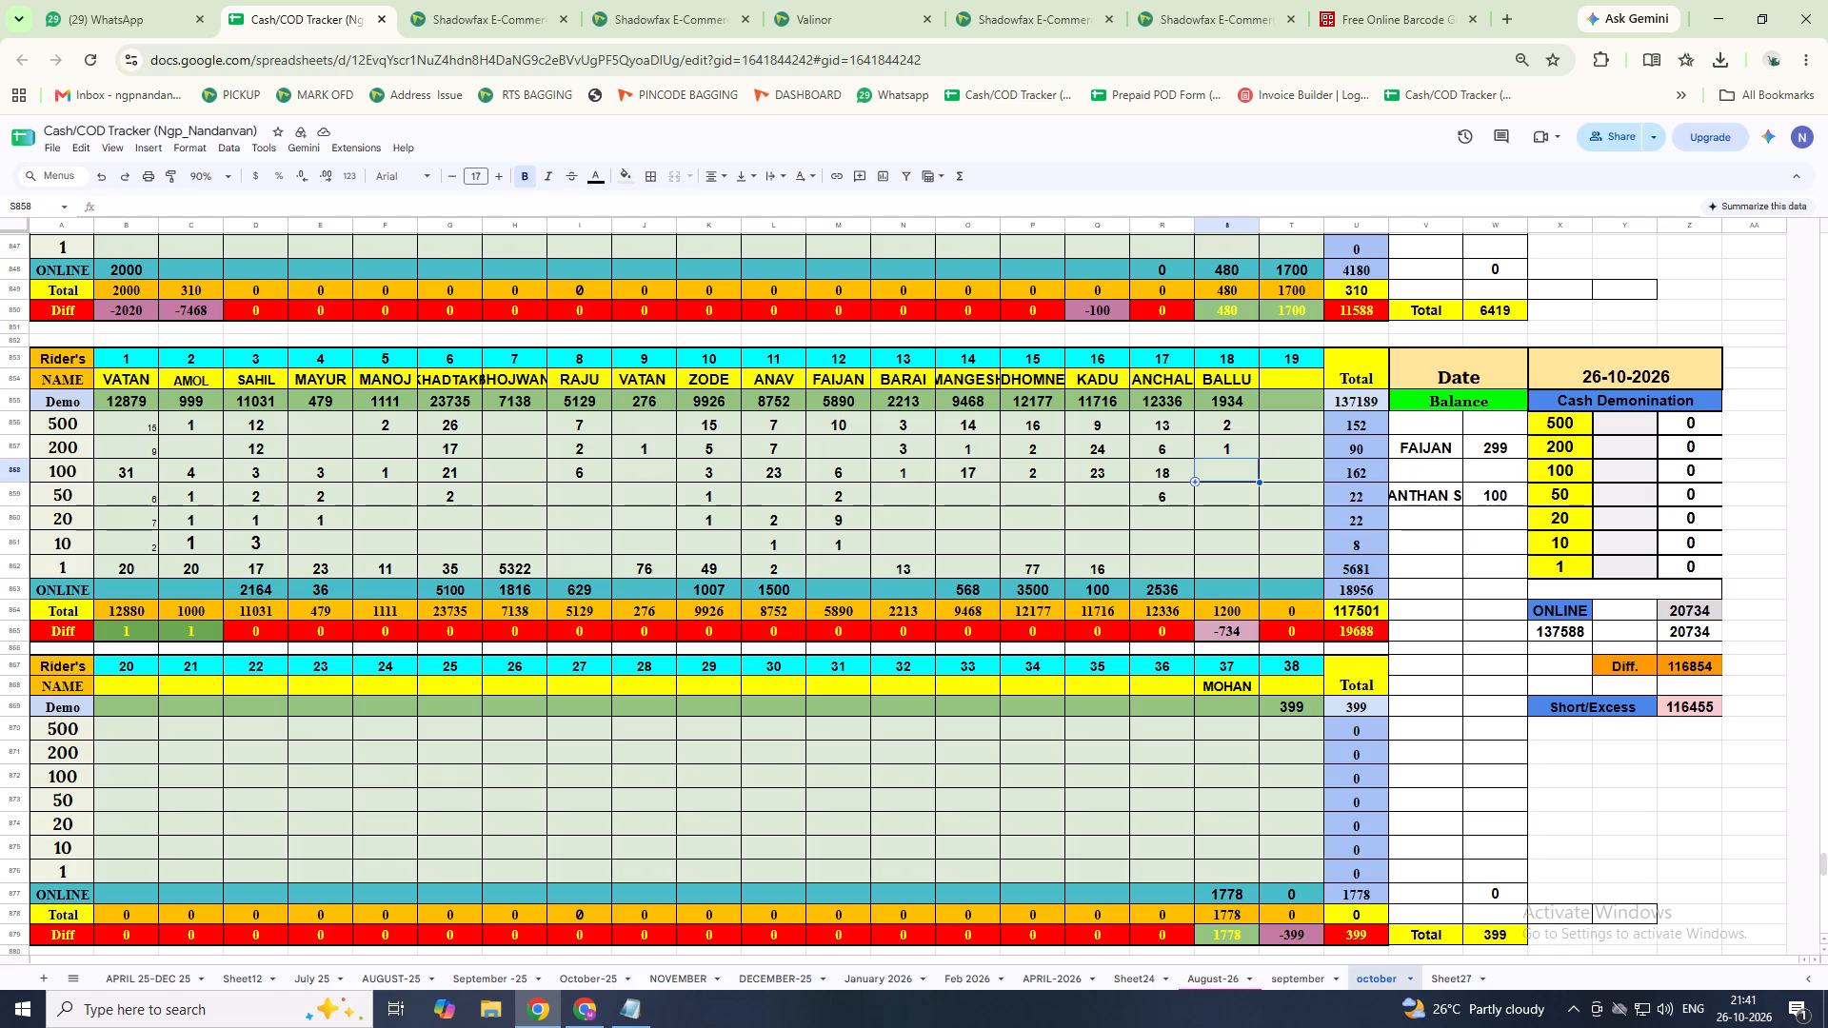
key("7")
key("Return")
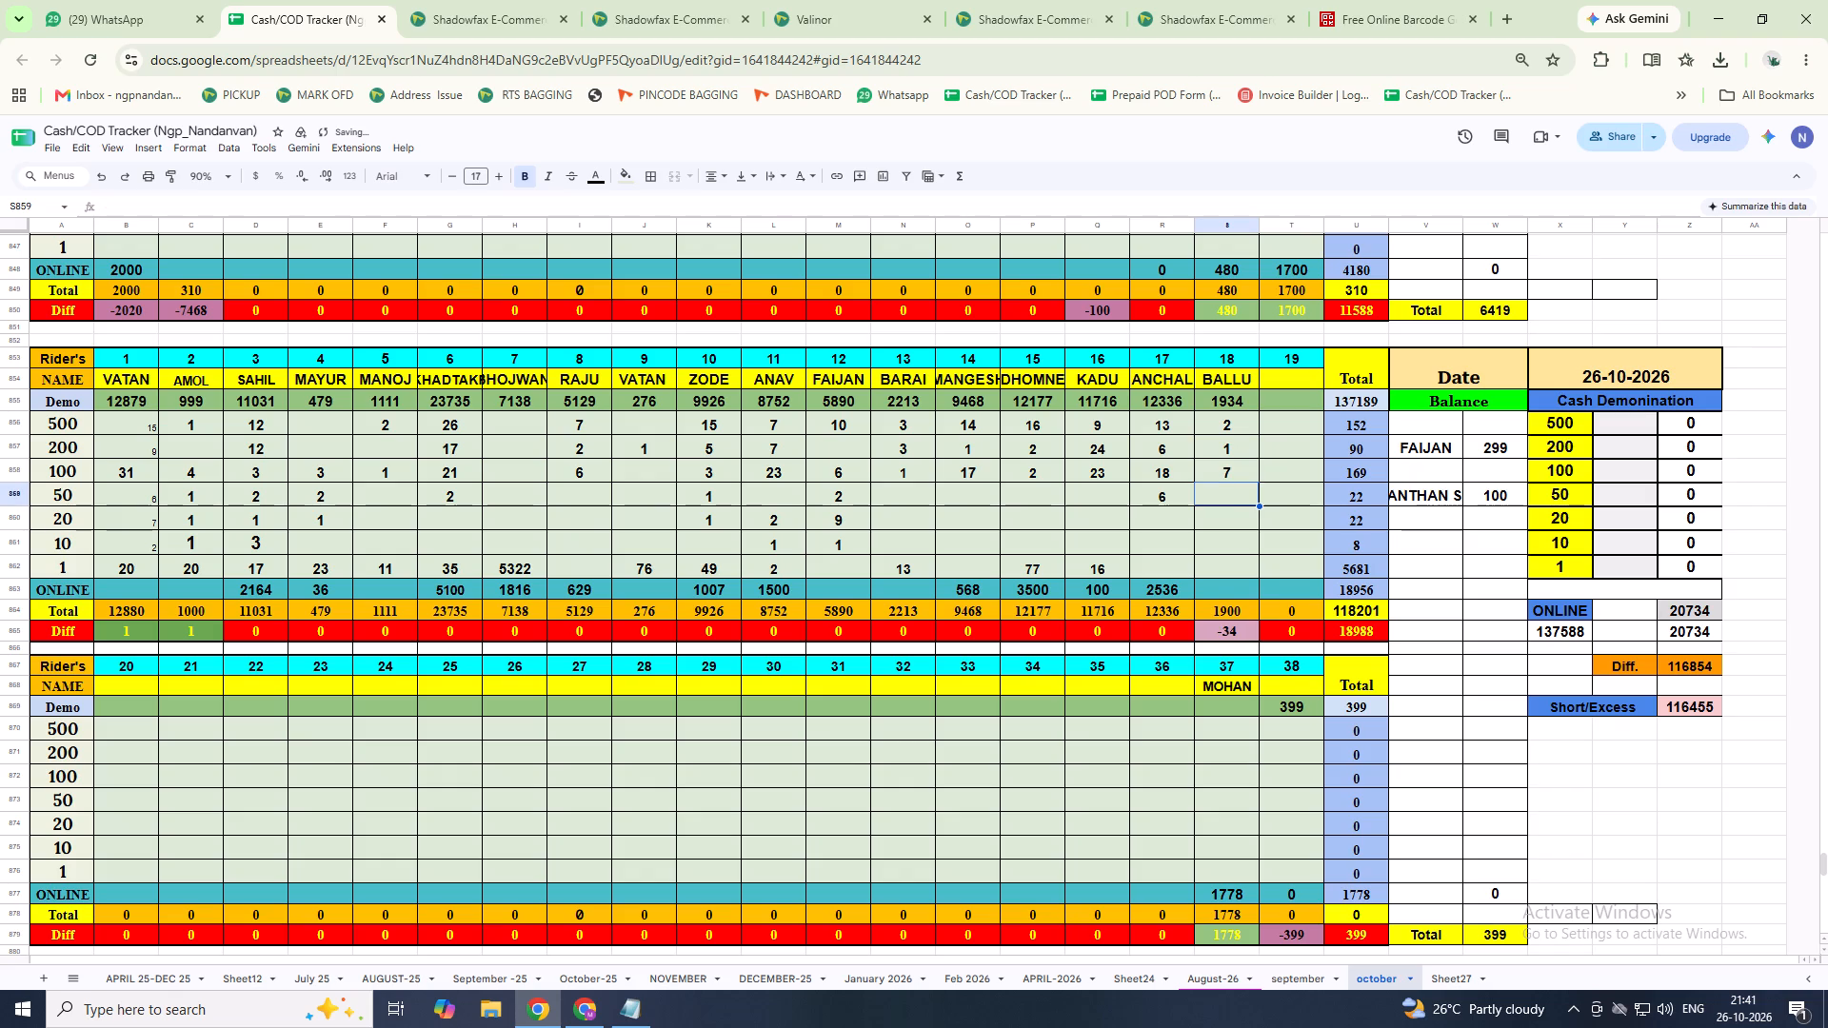
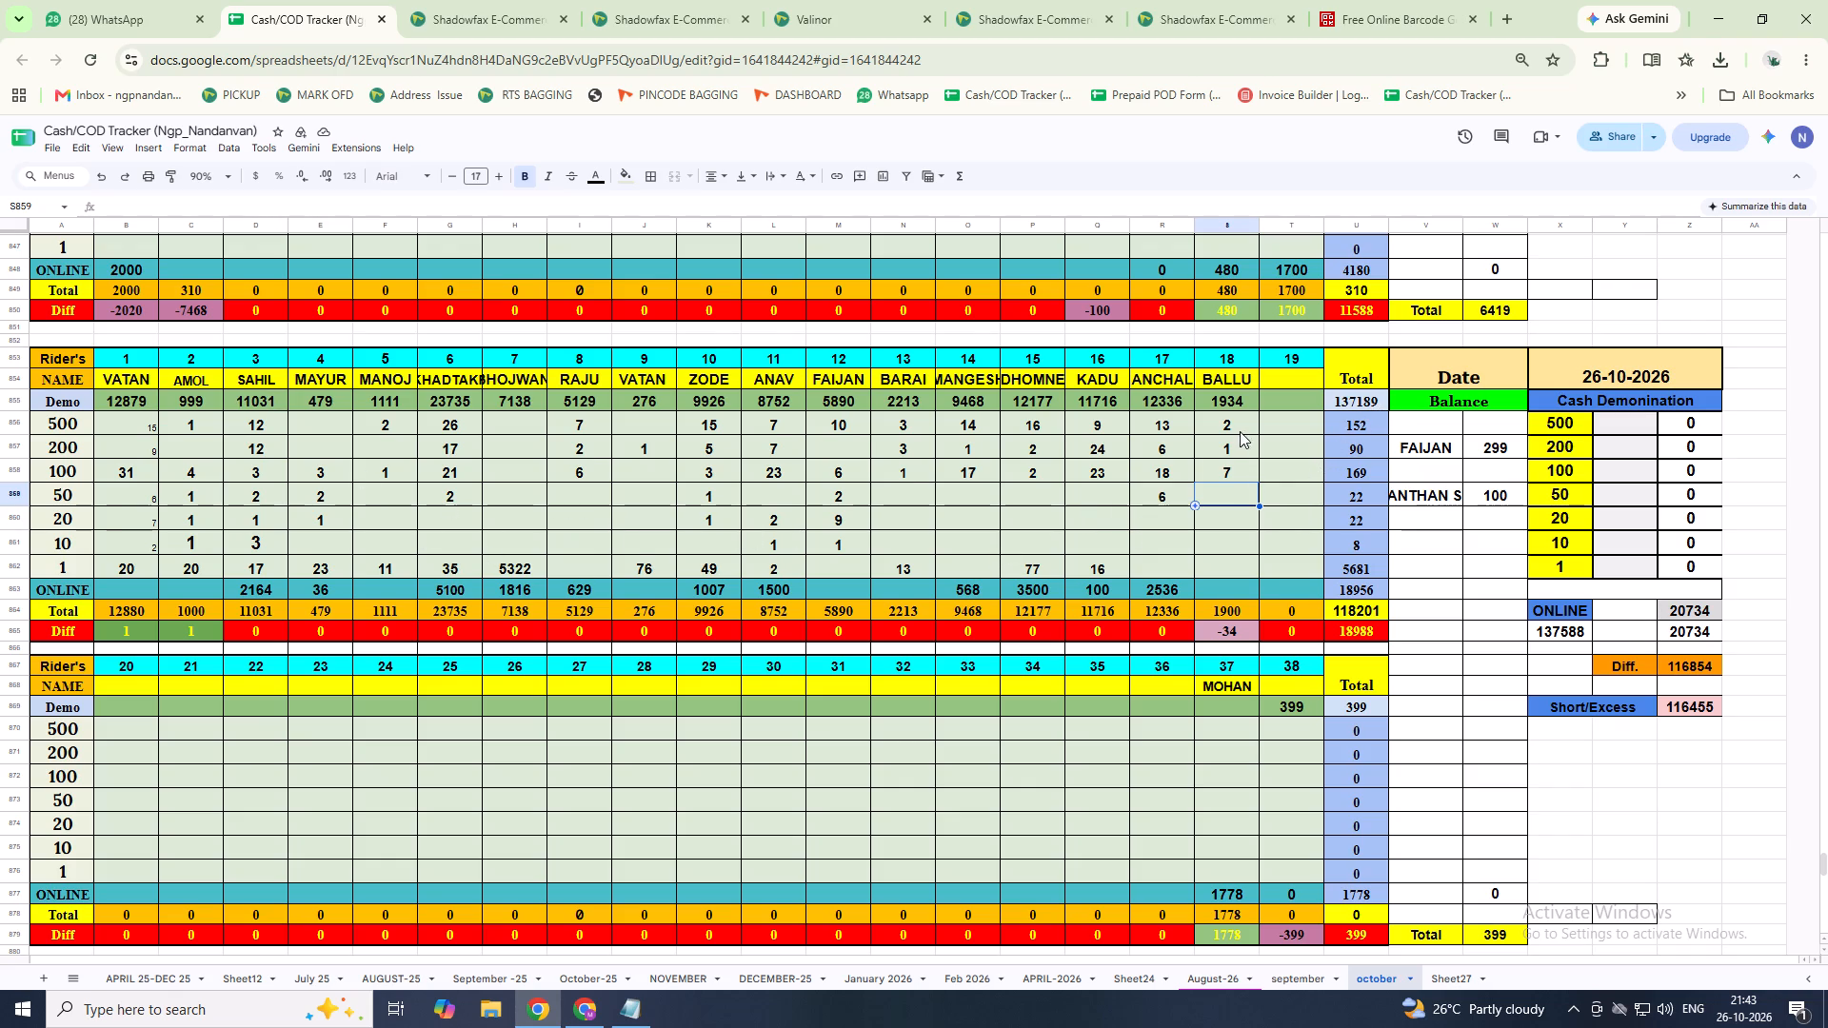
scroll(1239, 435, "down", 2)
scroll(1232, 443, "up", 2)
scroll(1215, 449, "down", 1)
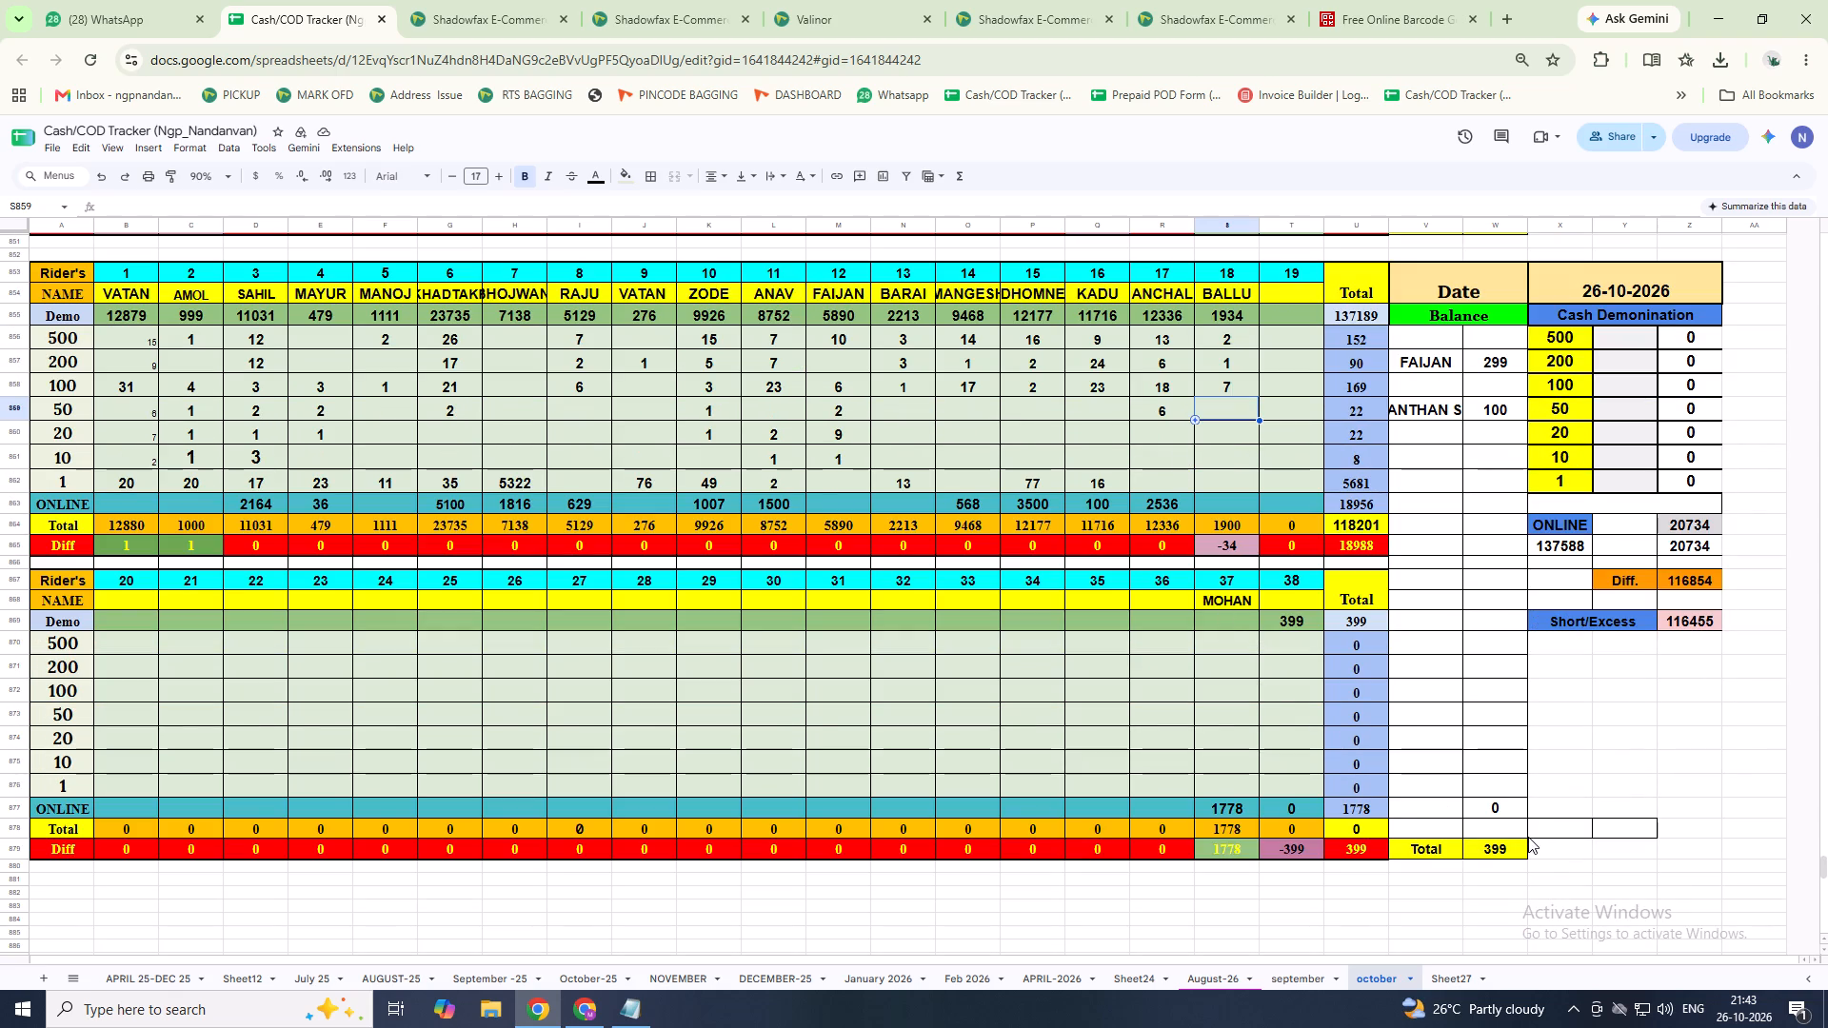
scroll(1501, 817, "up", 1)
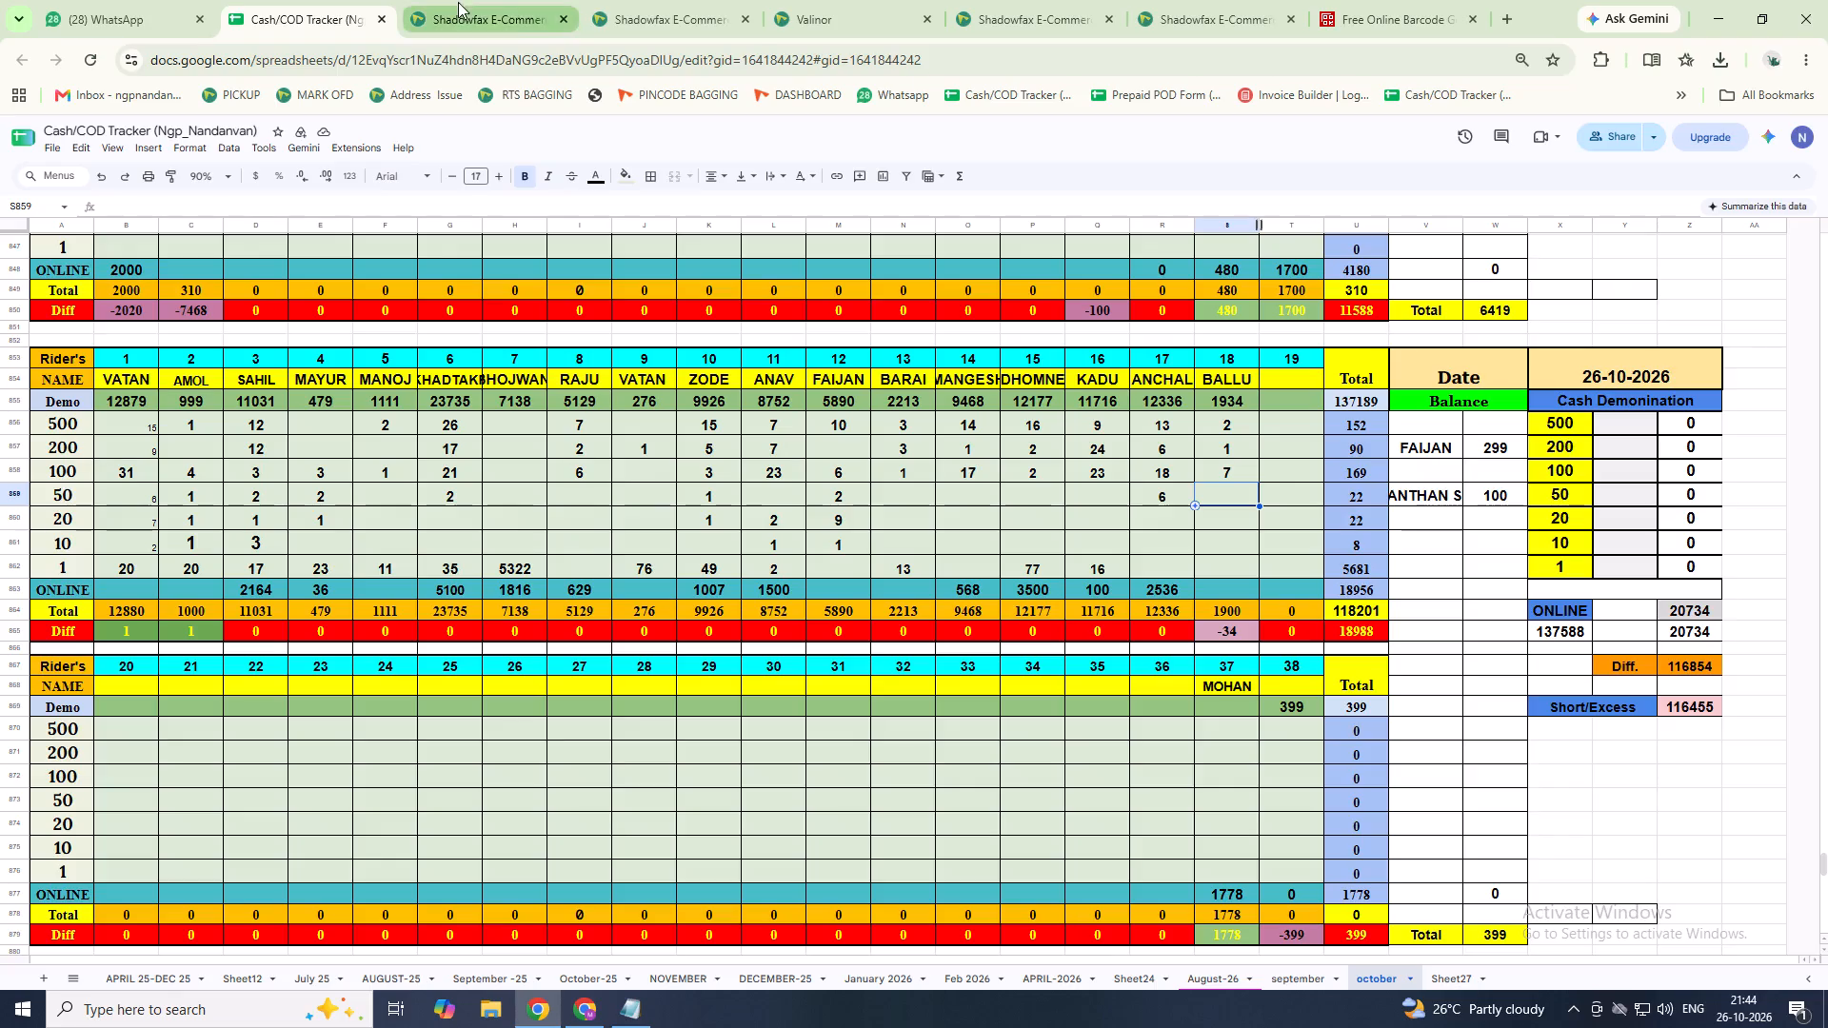
Check rider Omprakash's forward runsheets in Shadowfax Runsheet Closure through to the closure confirmation, then go back to change the rider selection.
left_click(645, 21)
left_click(1189, 20)
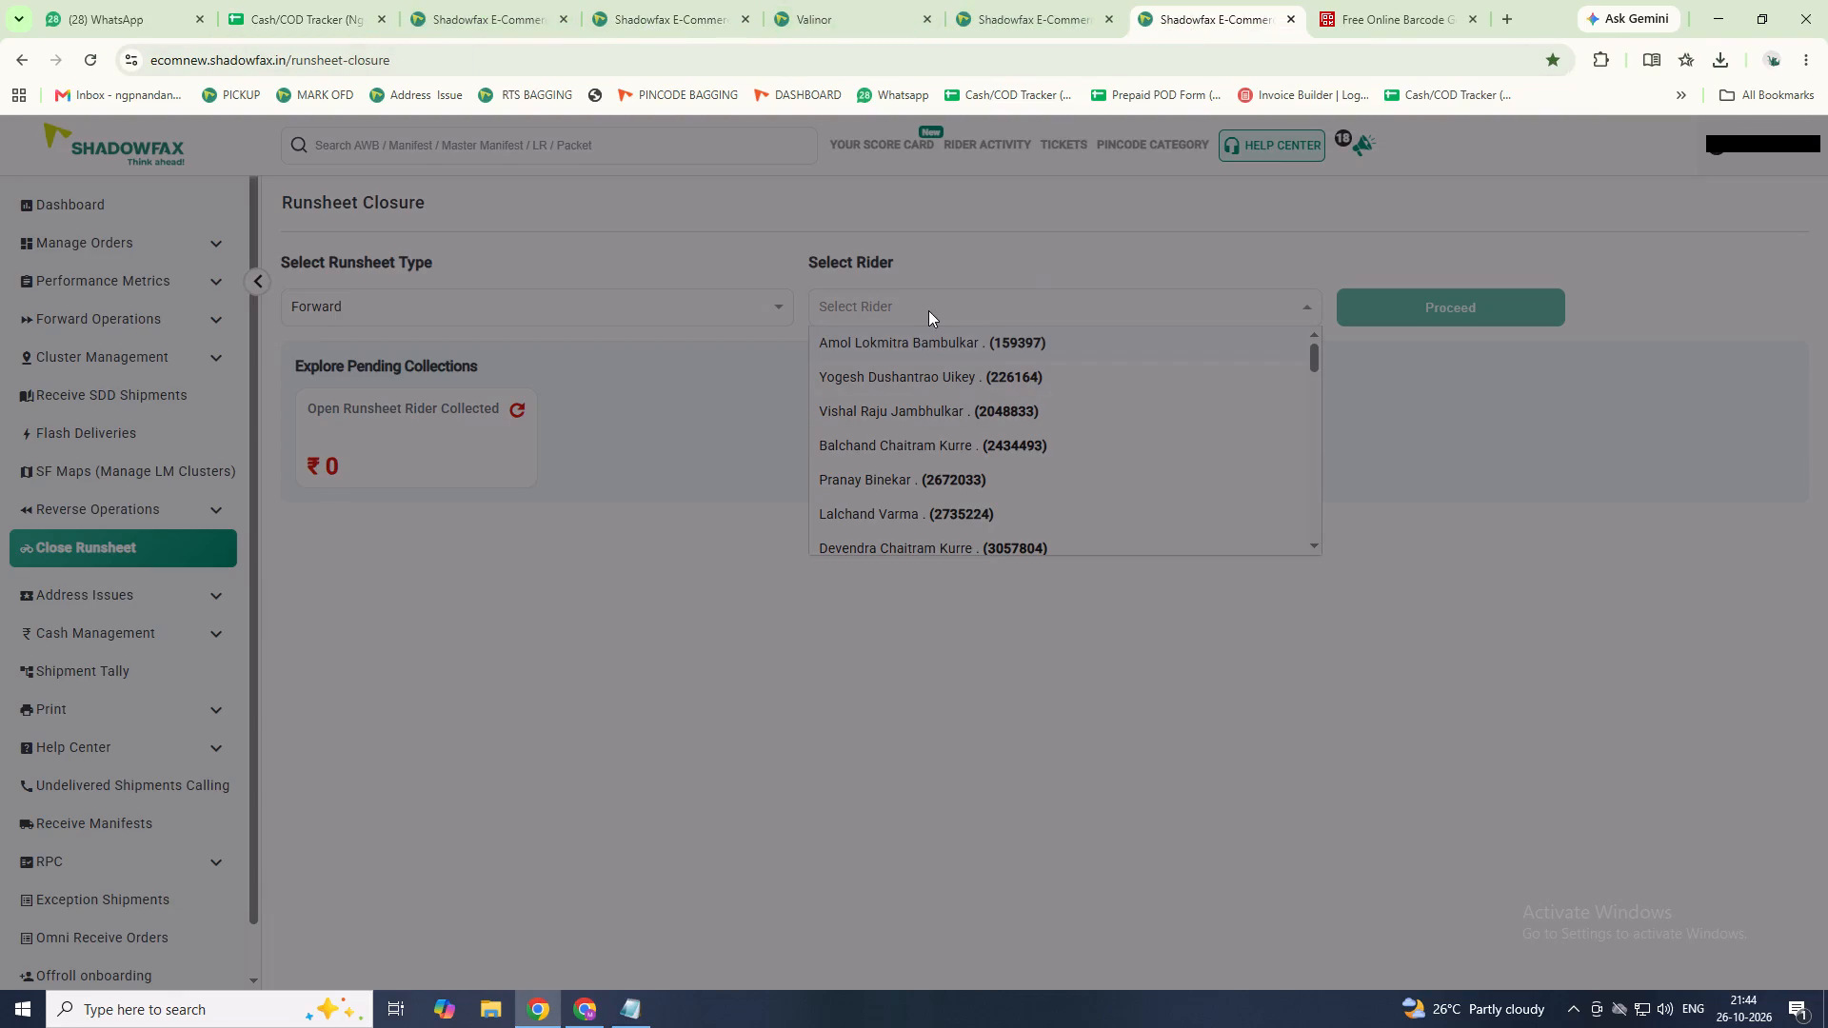
type("OM")
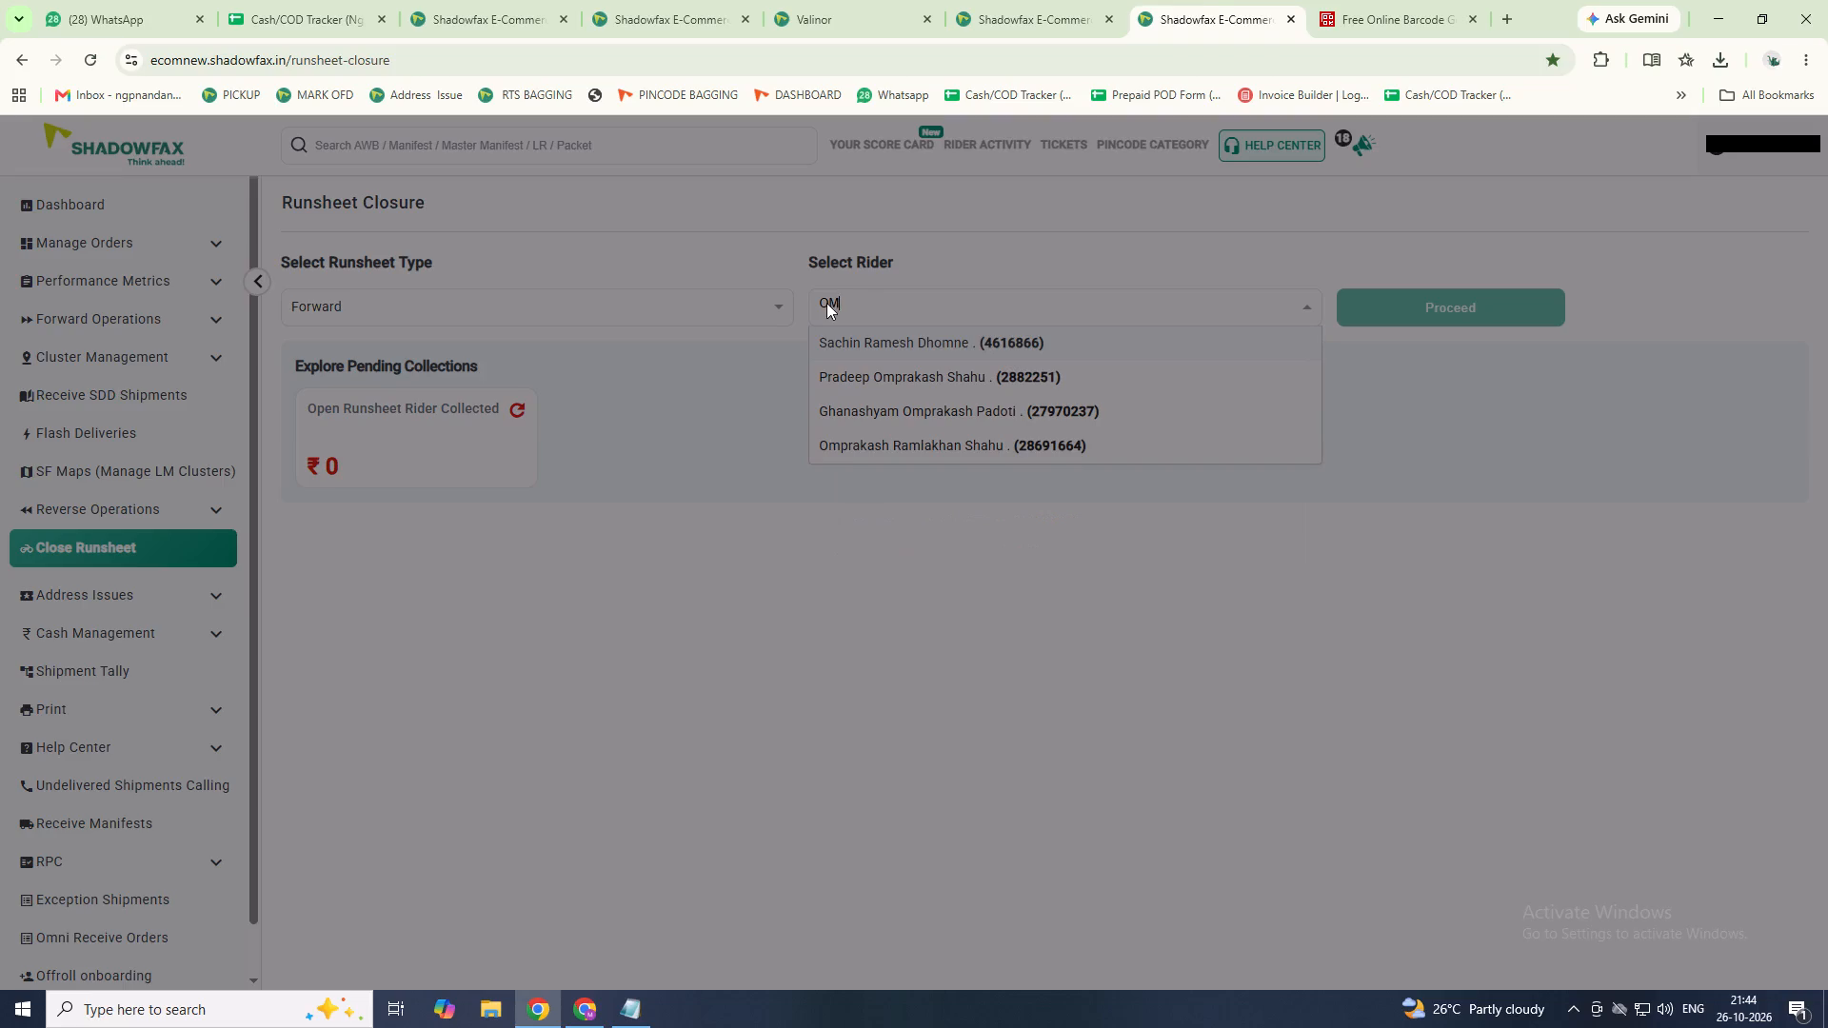
left_click(858, 436)
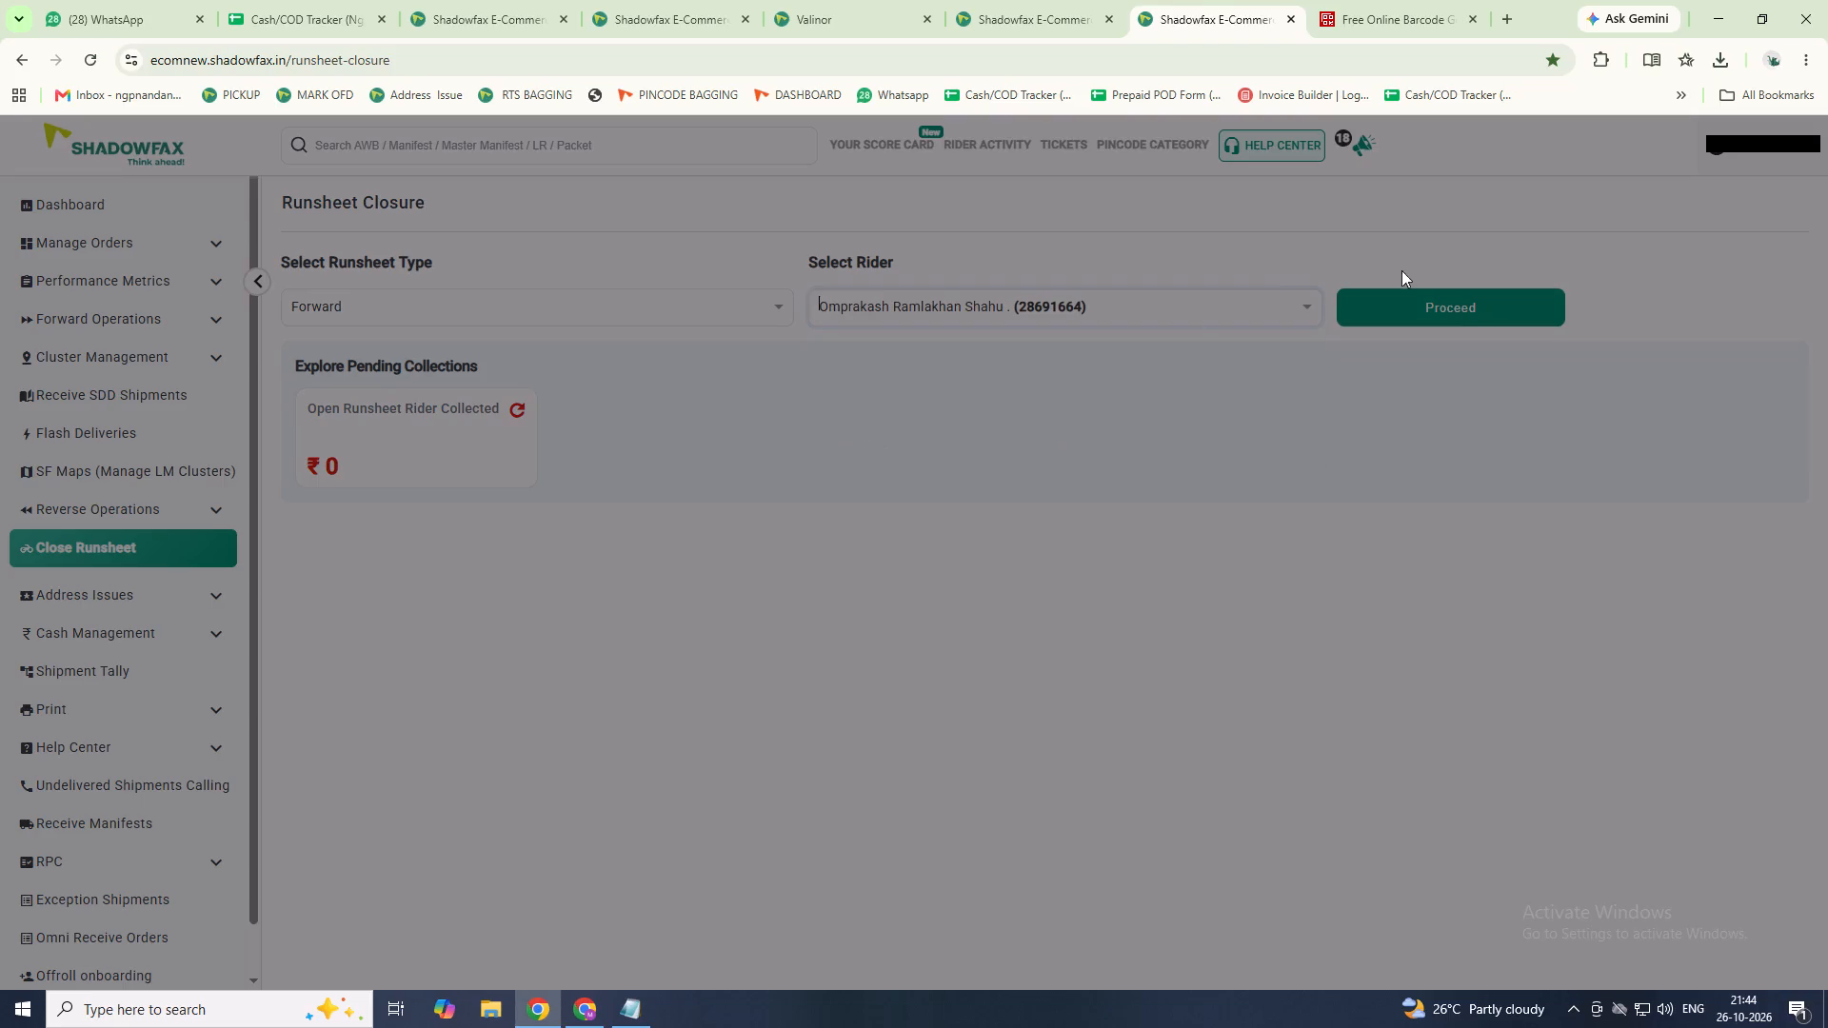
left_click(1464, 311)
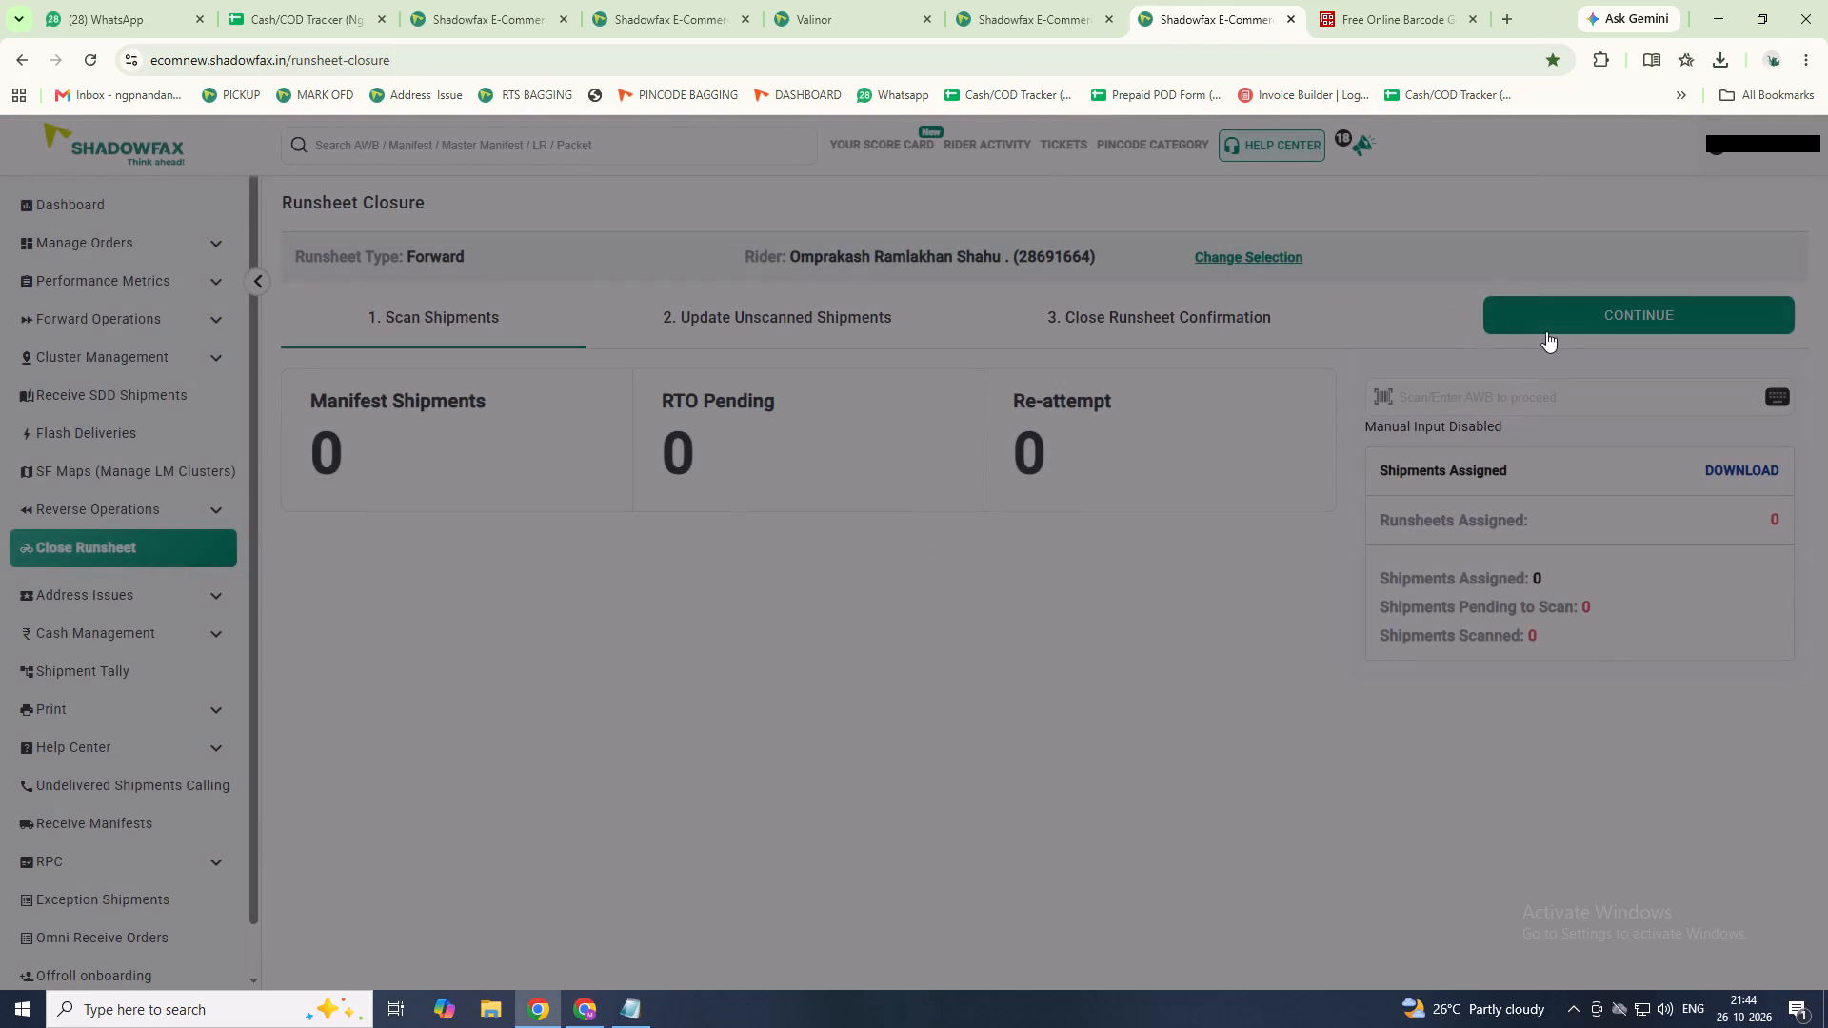
left_click(1545, 320)
double_click(1523, 318)
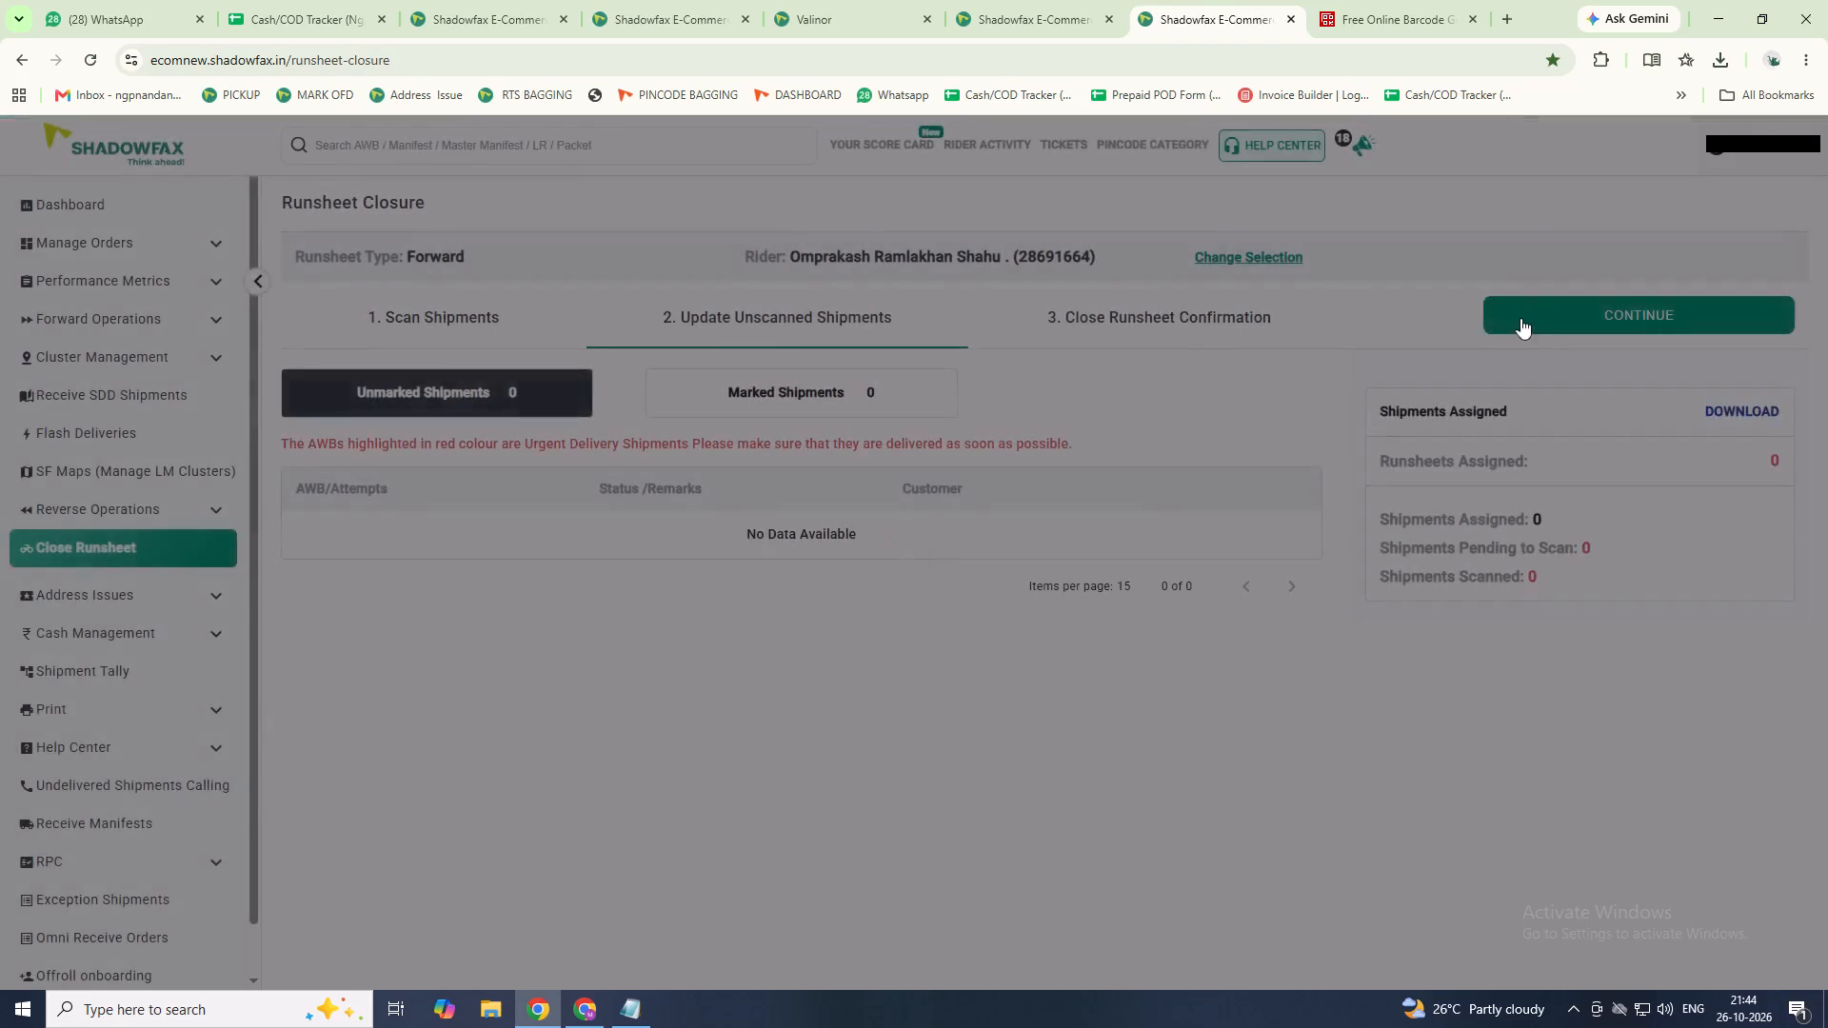
left_click(1517, 317)
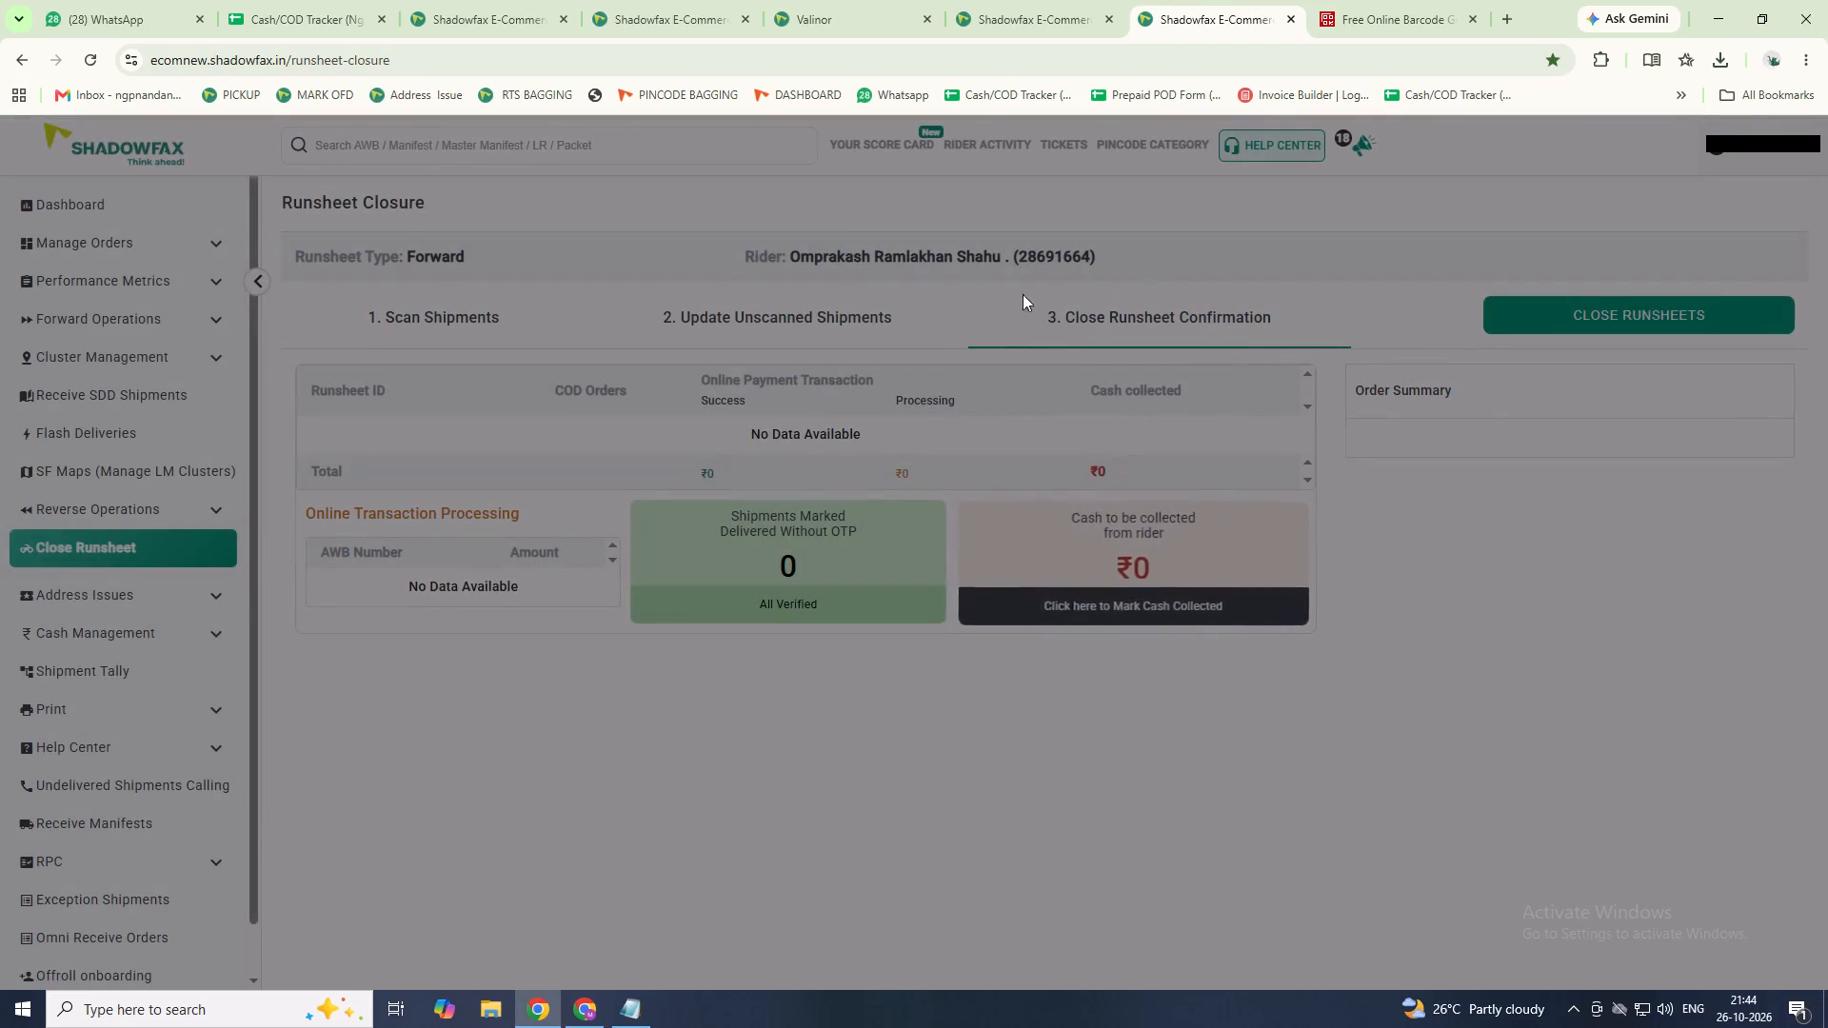
left_click(804, 304)
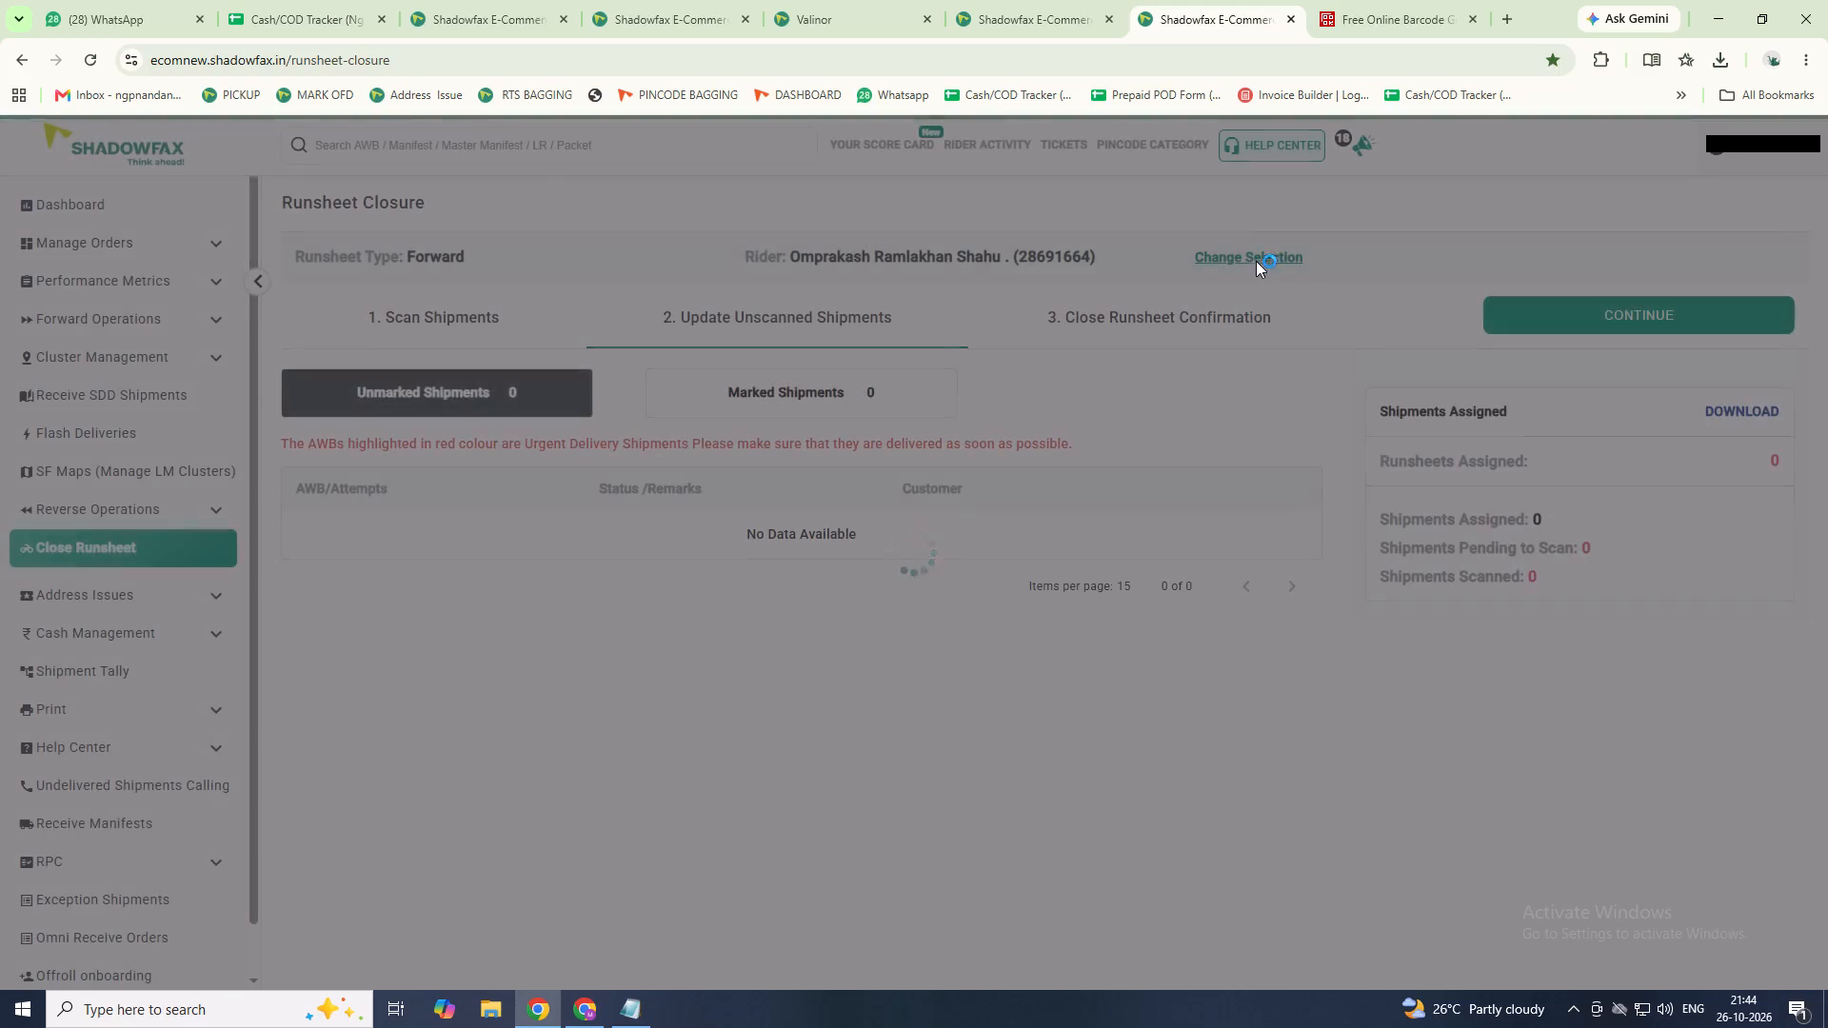
left_click(1256, 261)
Open the forward OFD runsheets from the Shadowfax dashboard and look through the first three pages for riders with open runsheets.
left_click(310, 24)
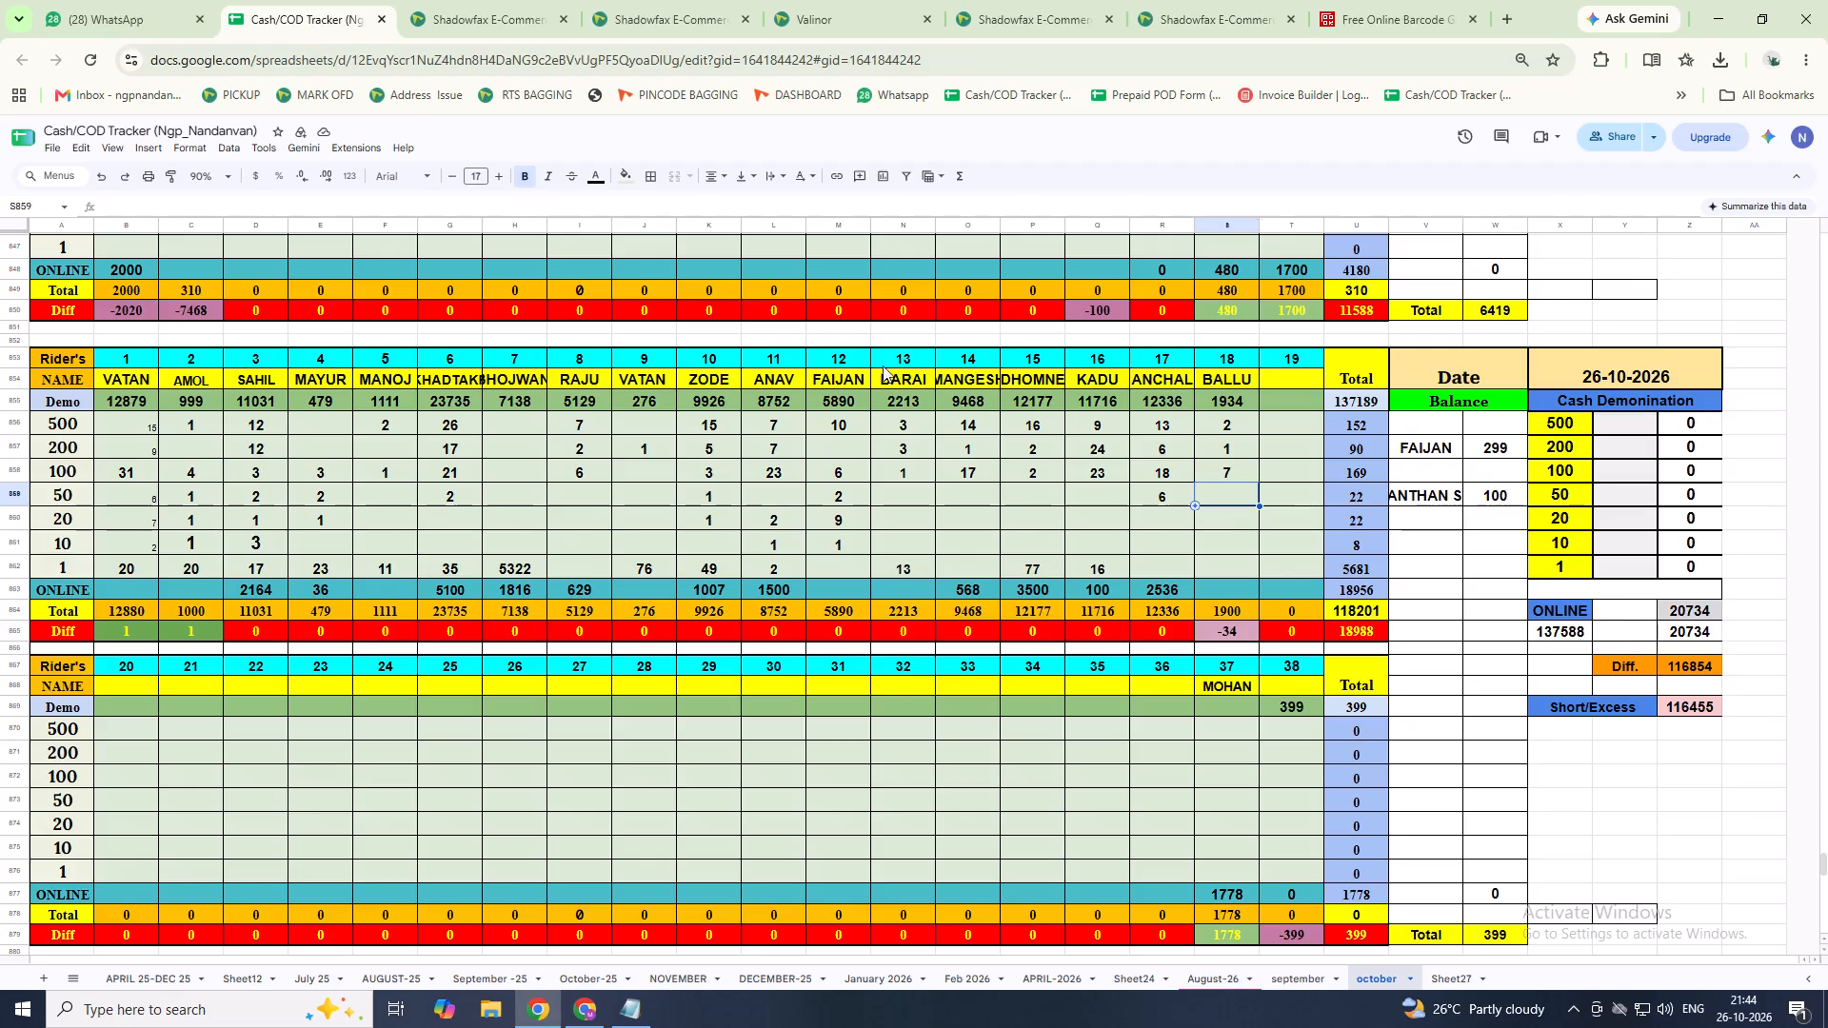
left_click(506, 21)
left_click(657, 13)
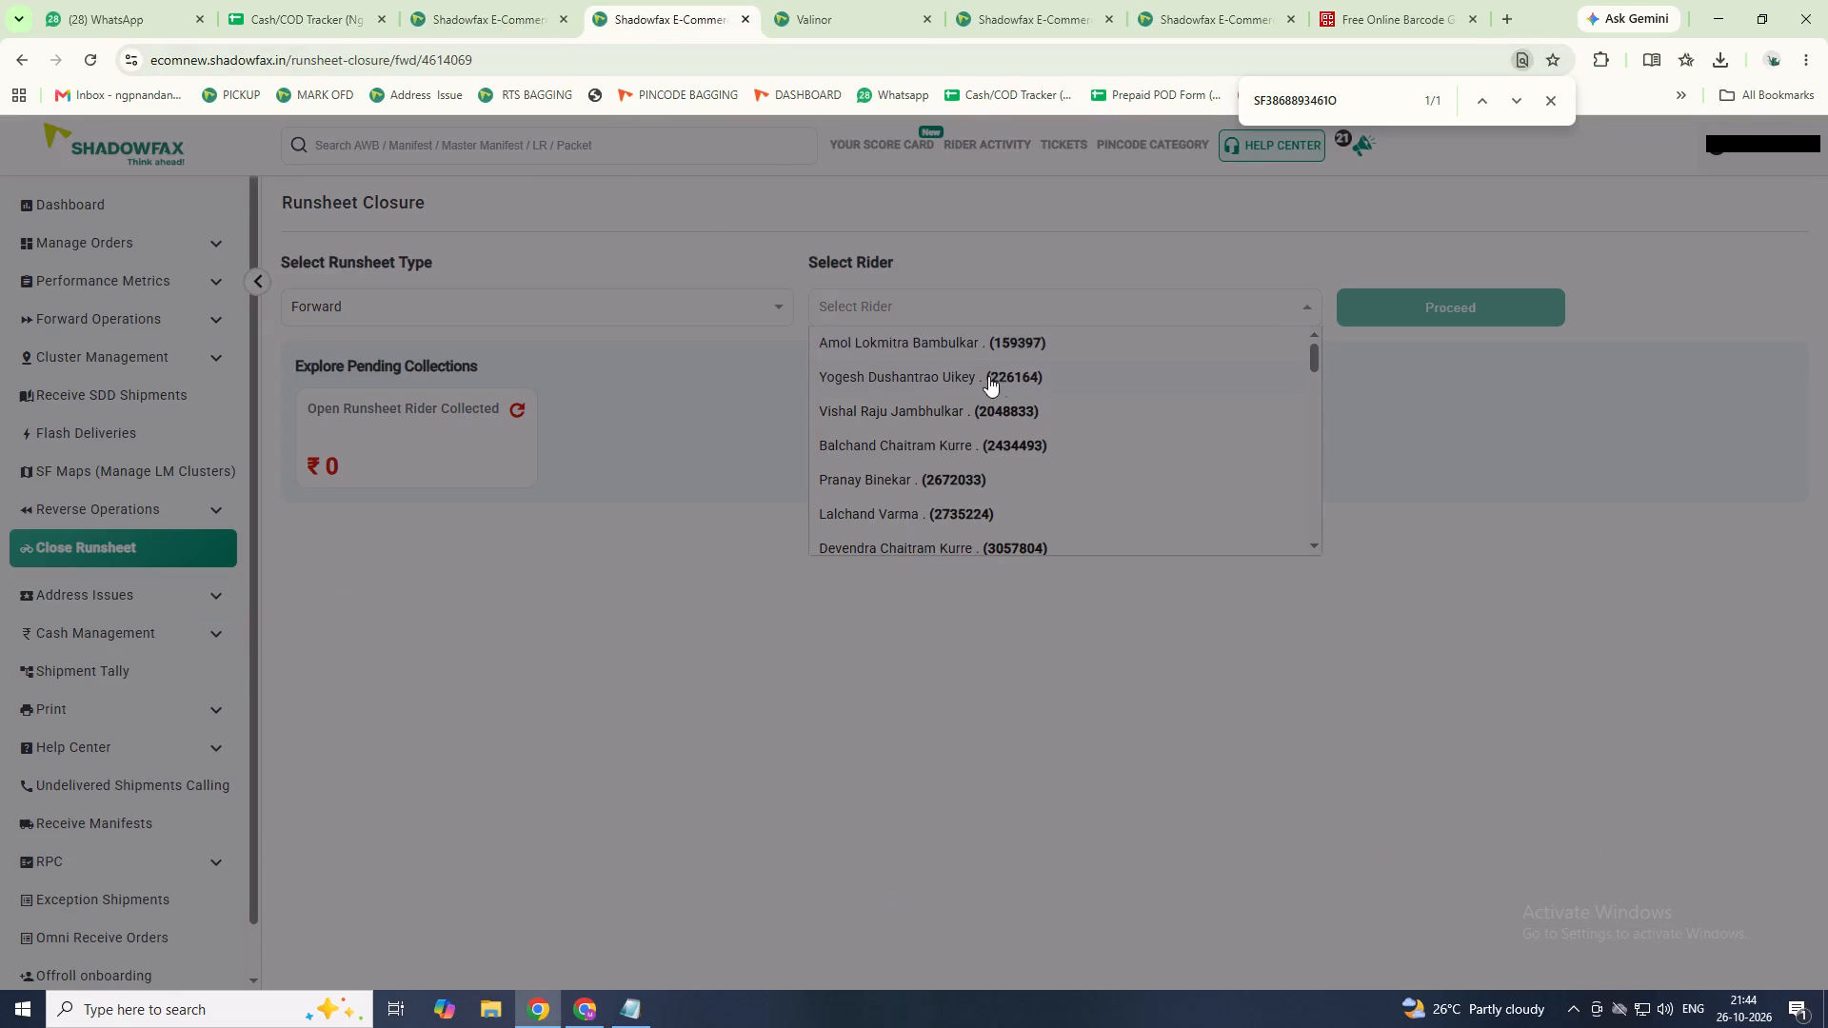
left_click(47, 196)
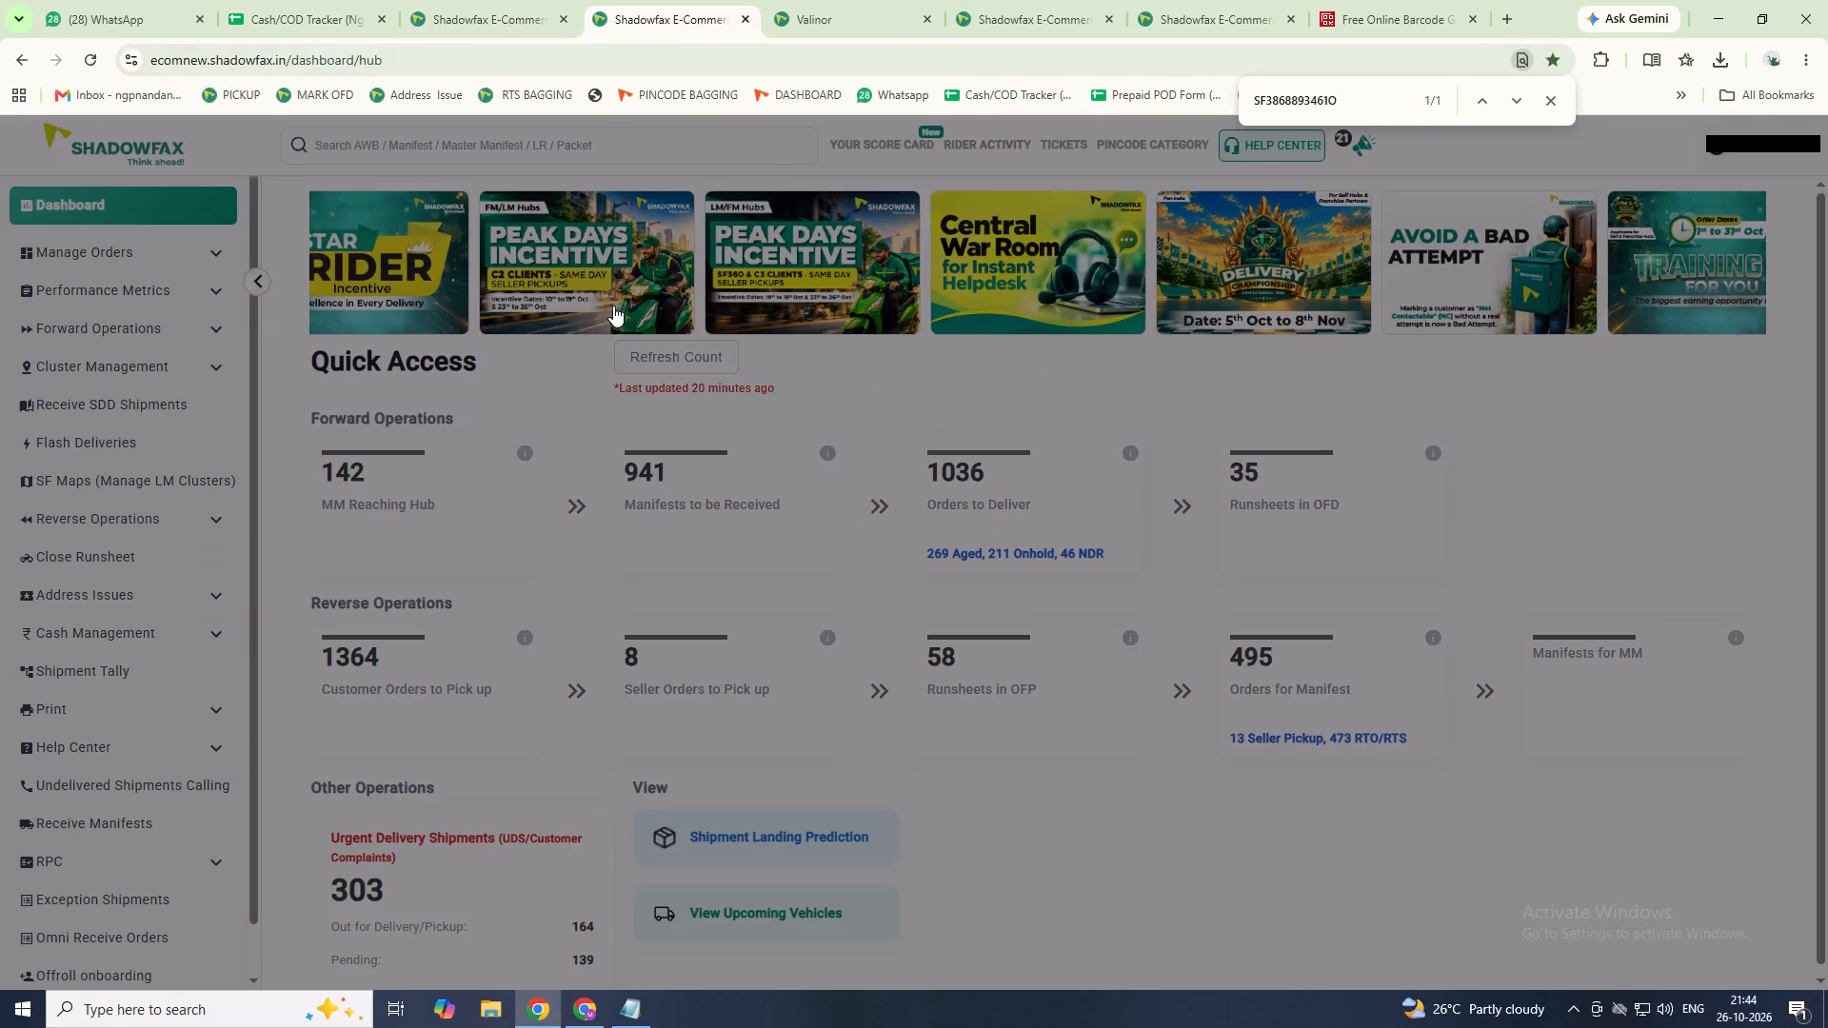
left_click(1301, 480)
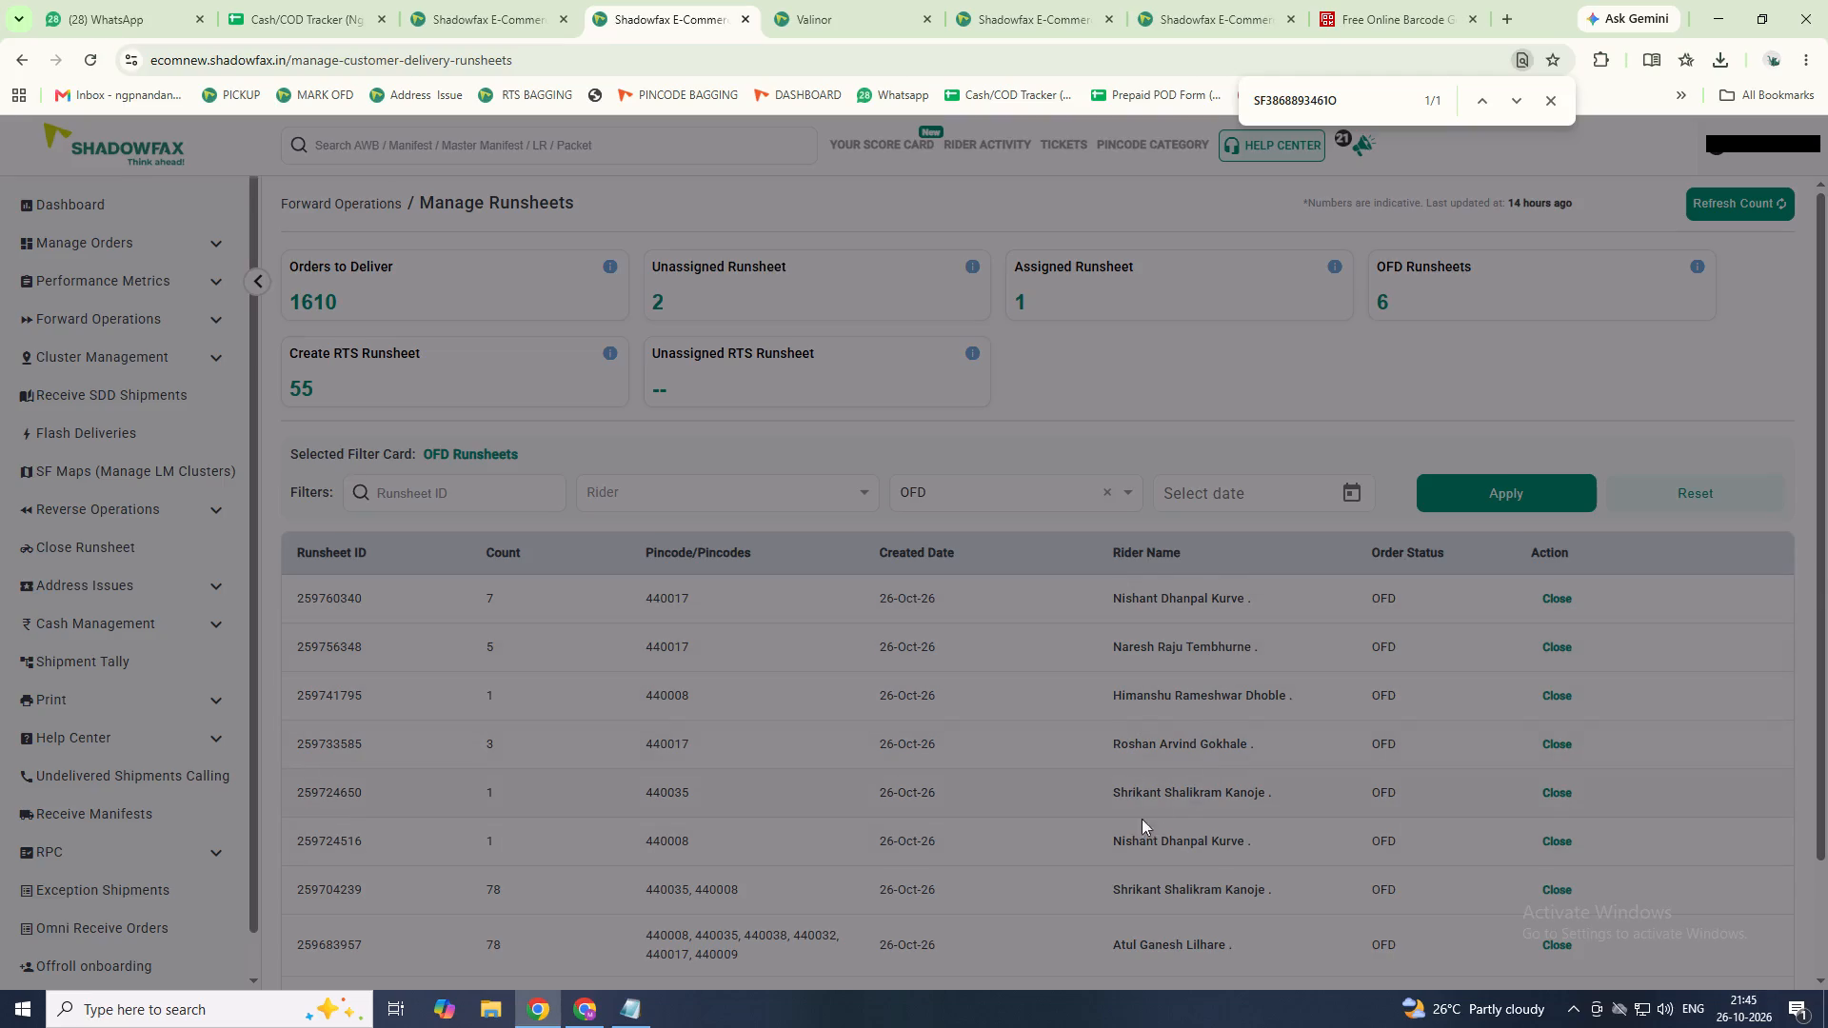
scroll(1156, 887, "down", 1)
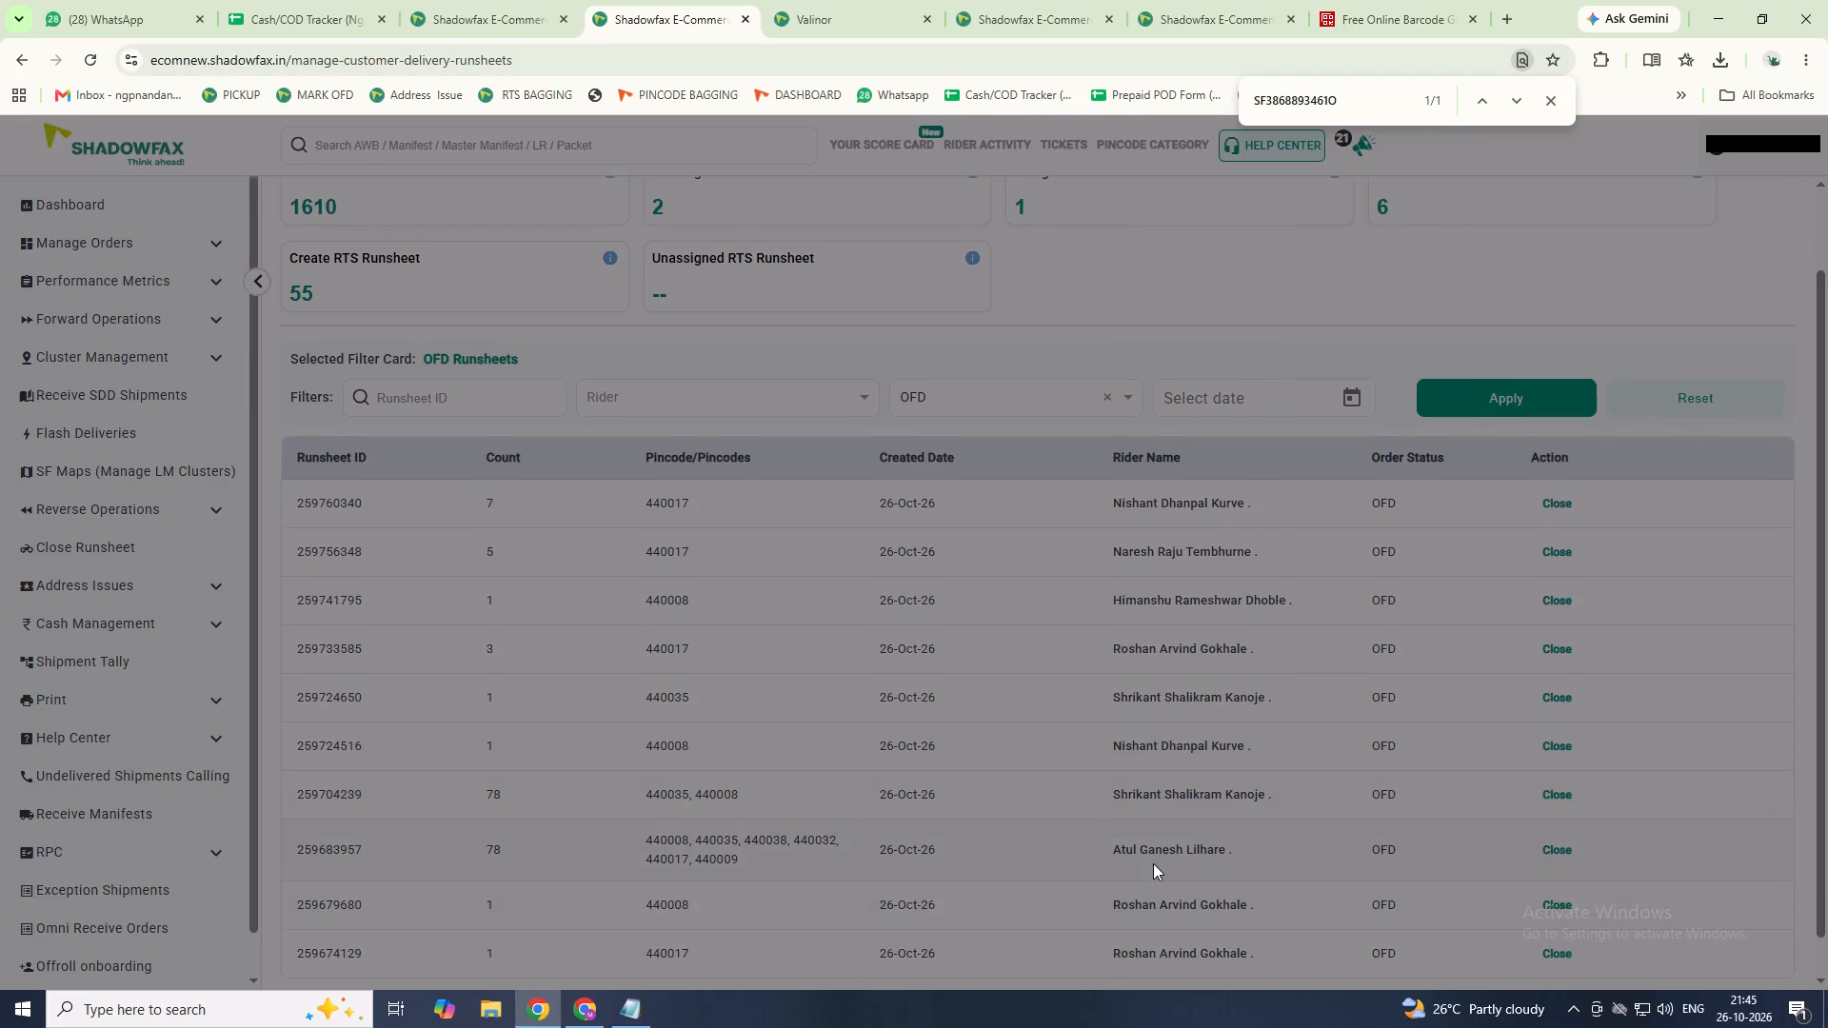
scroll(1152, 866, "down", 2)
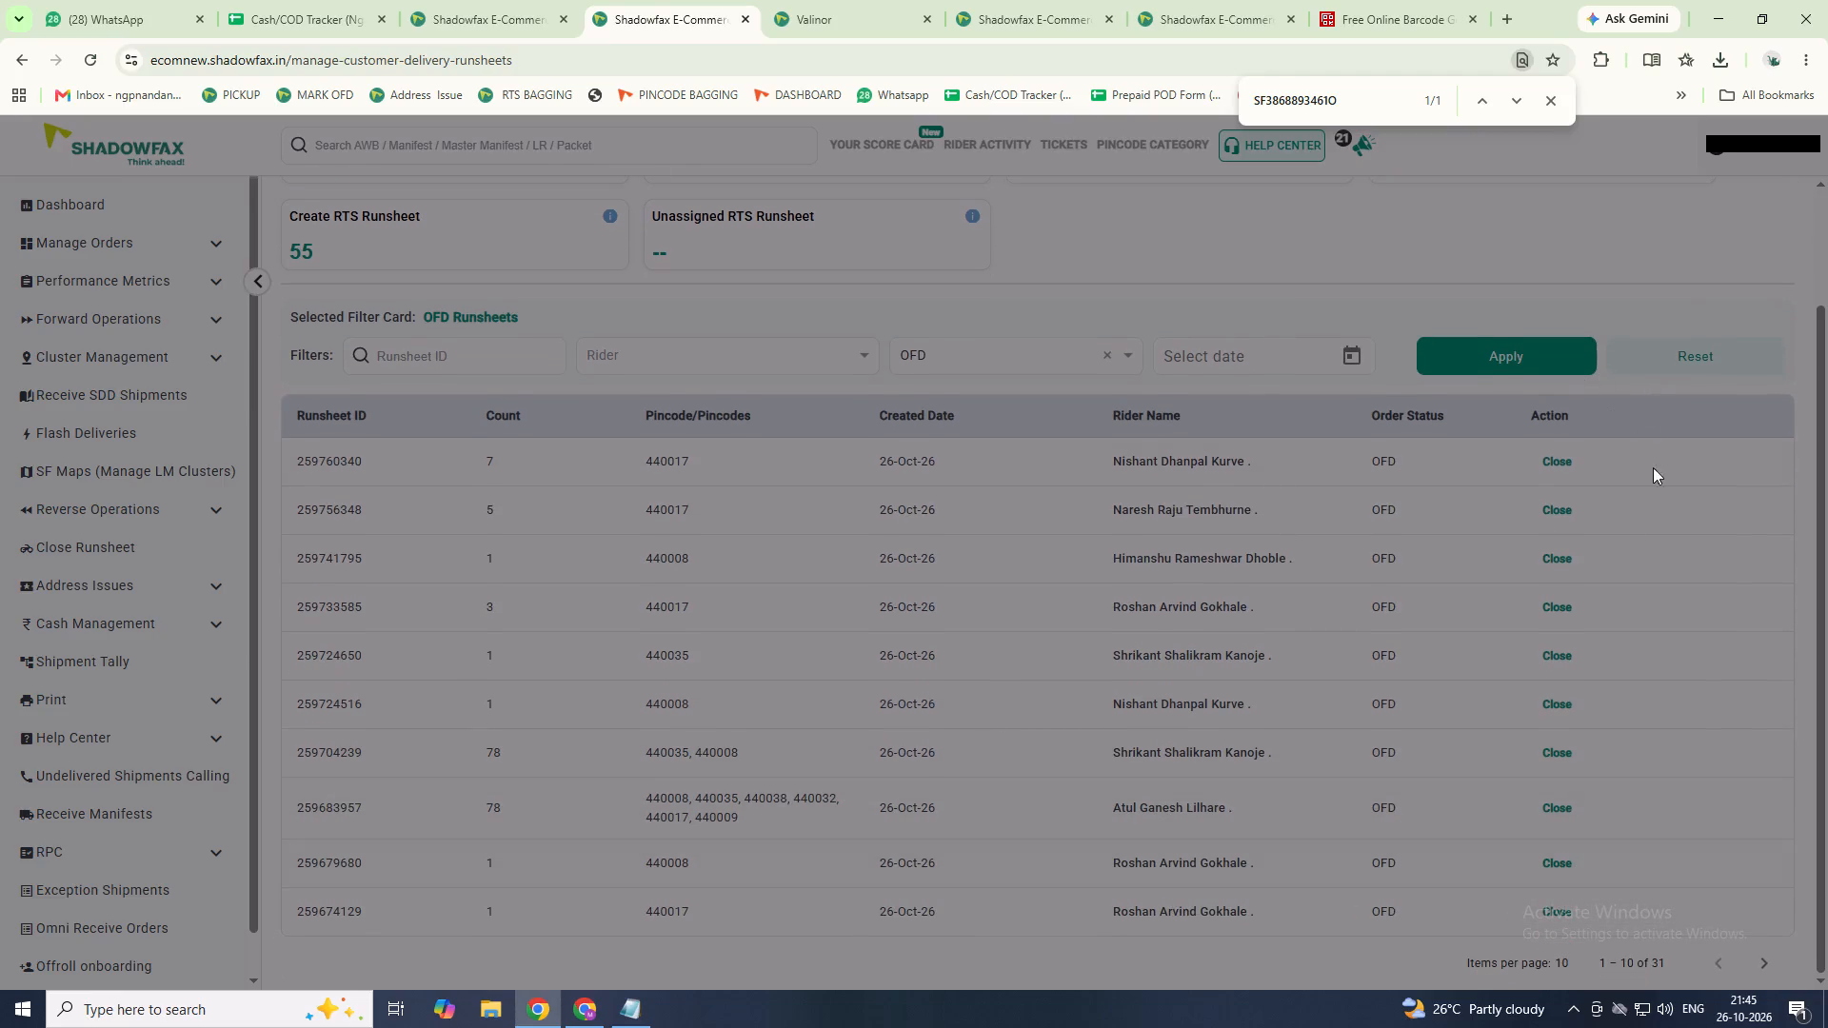
left_click(1772, 969)
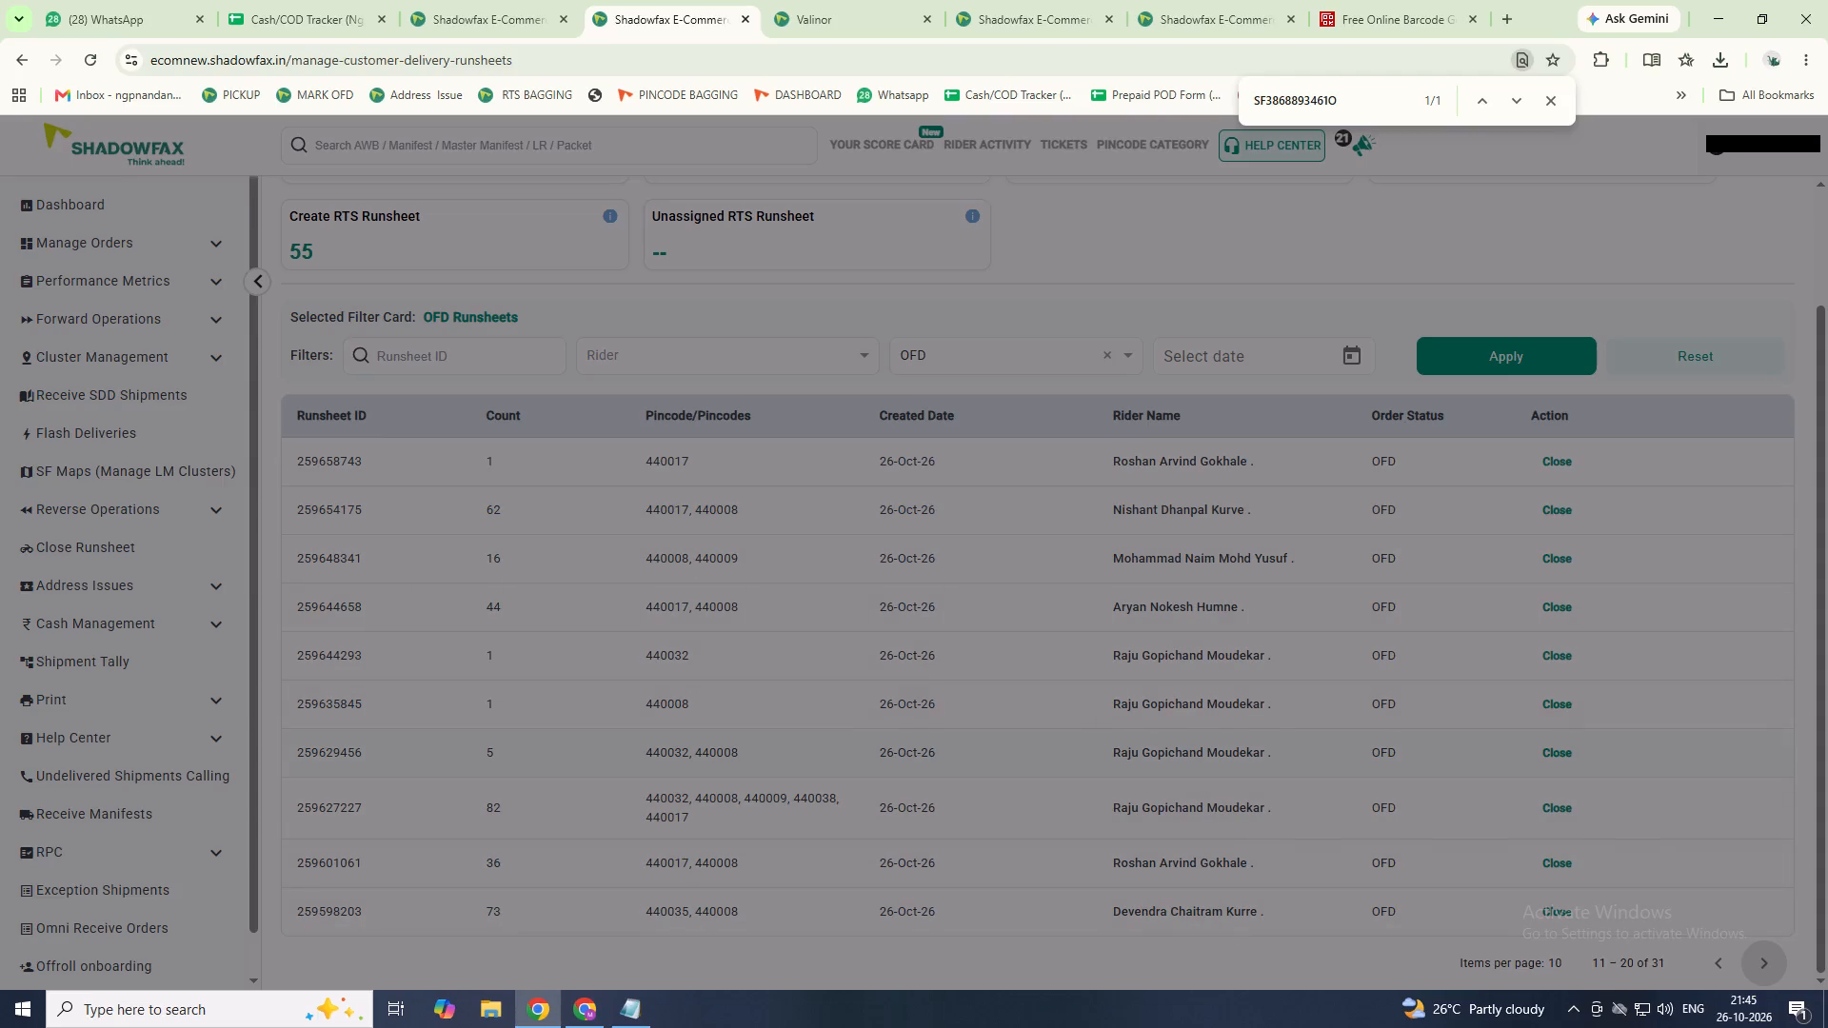
left_click(1777, 968)
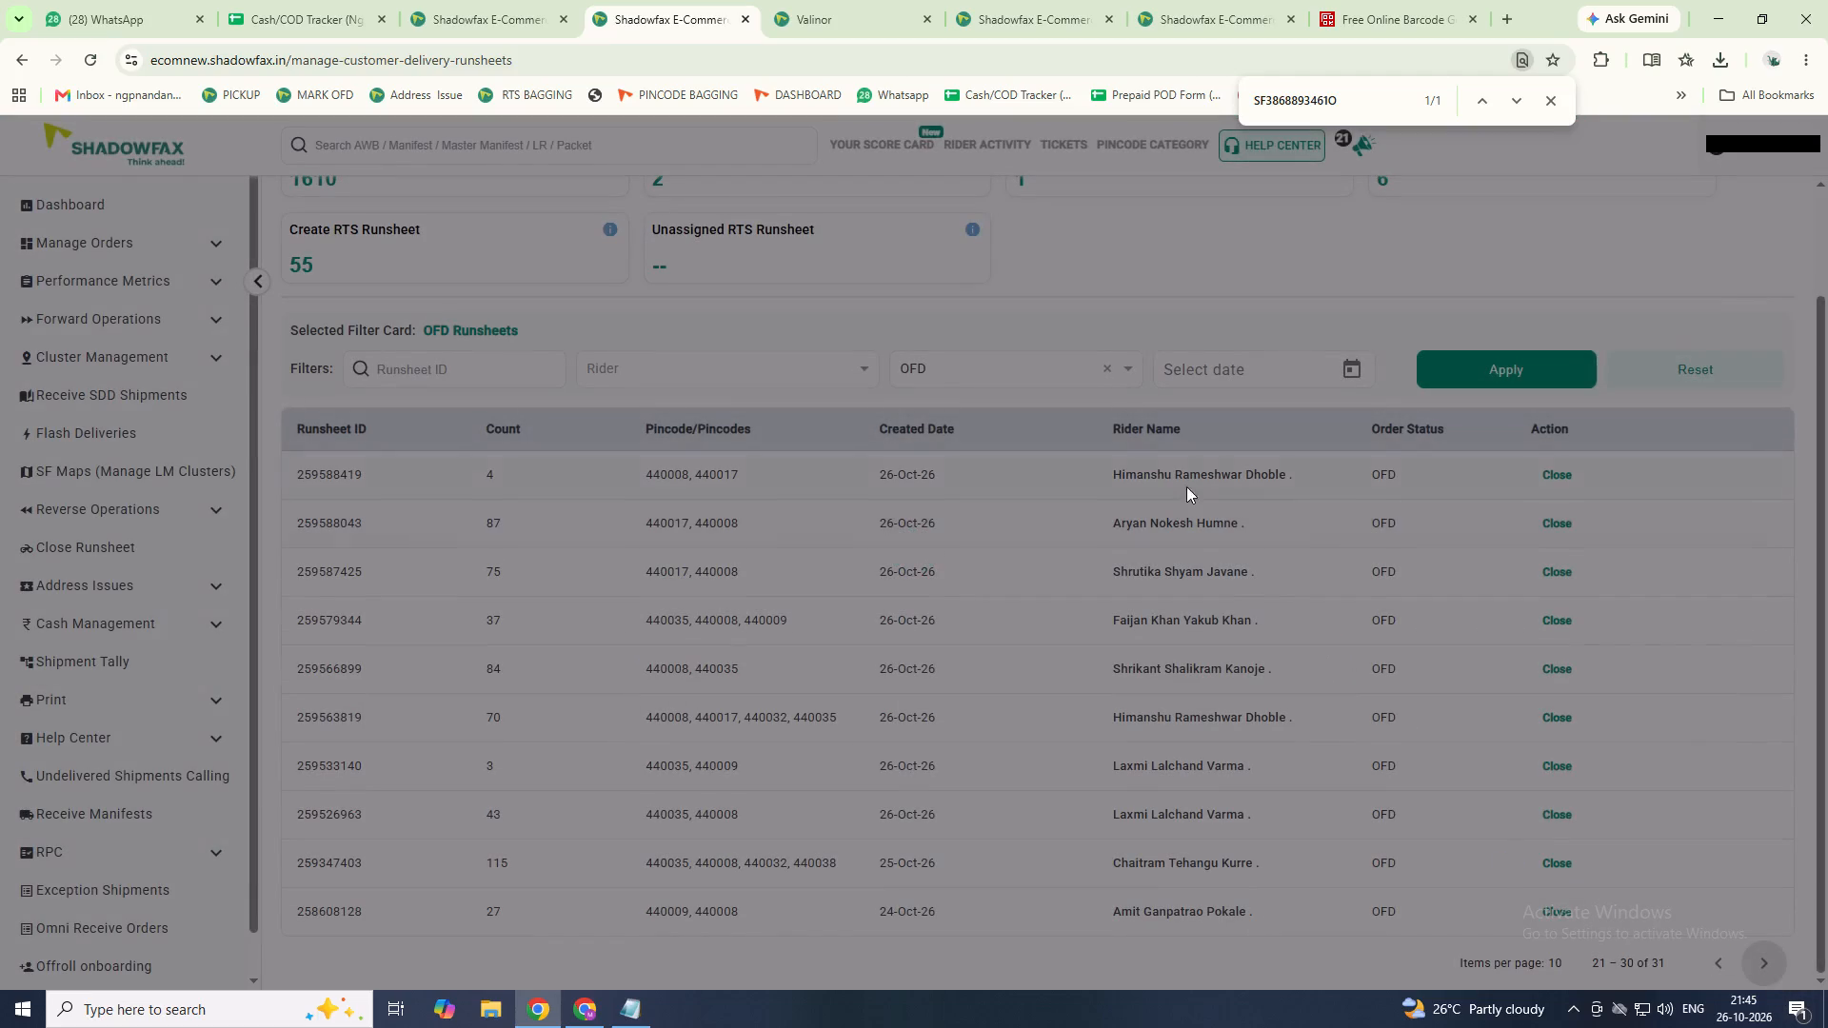
Open Faijan's OFD runsheet for closure, review its unscanned shipments and return to the Scan Shipments stage.
left_click(1559, 619)
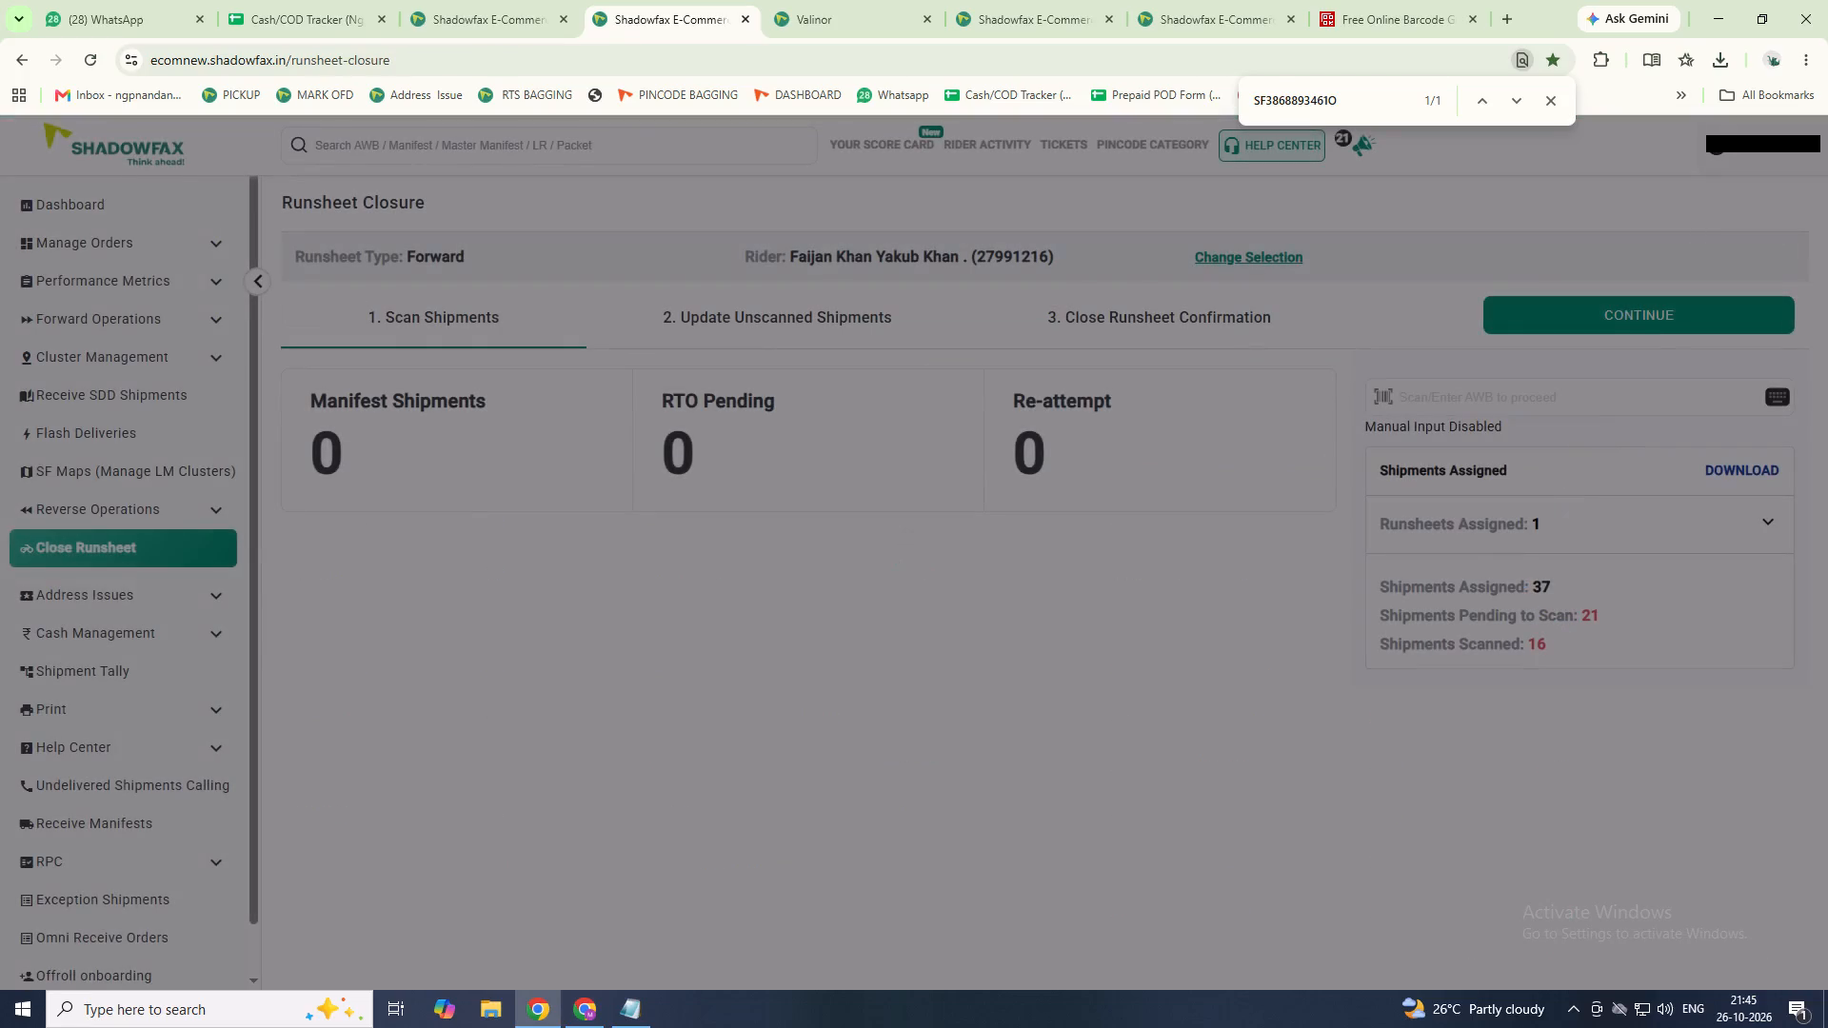
left_click(1650, 318)
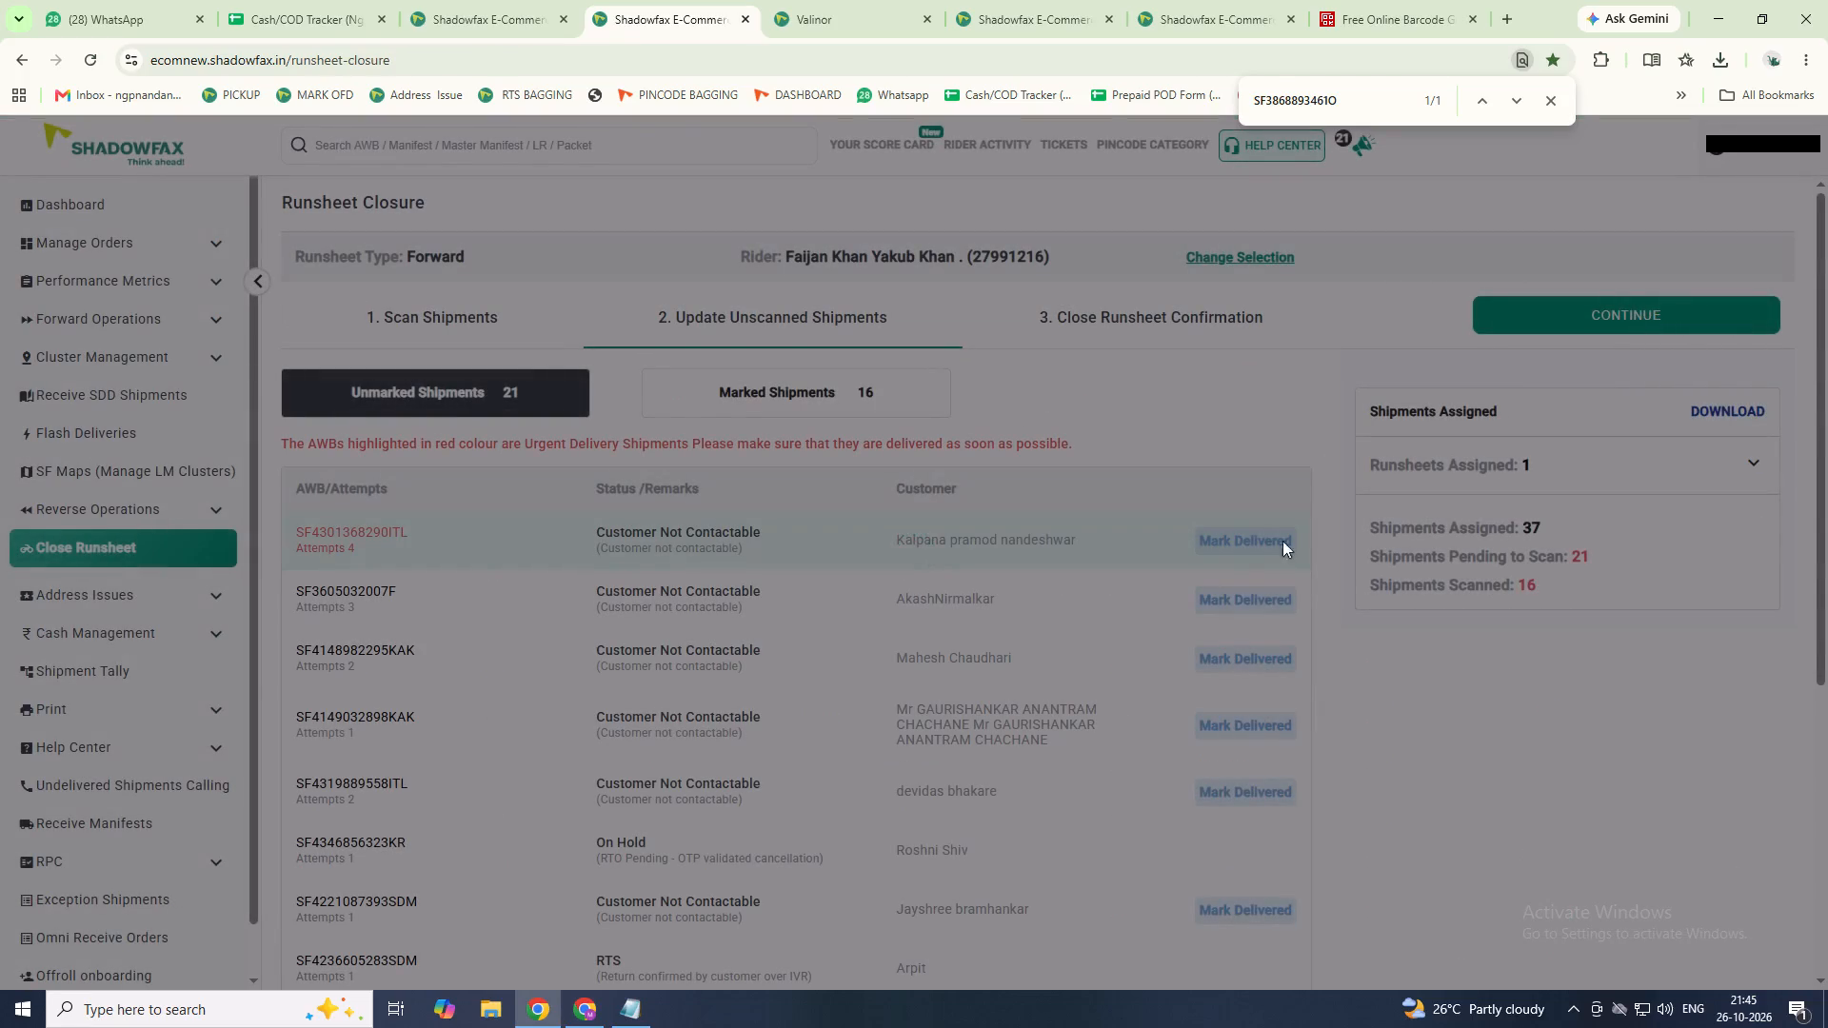
scroll(991, 641, "down", 5)
scroll(991, 646, "up", 8)
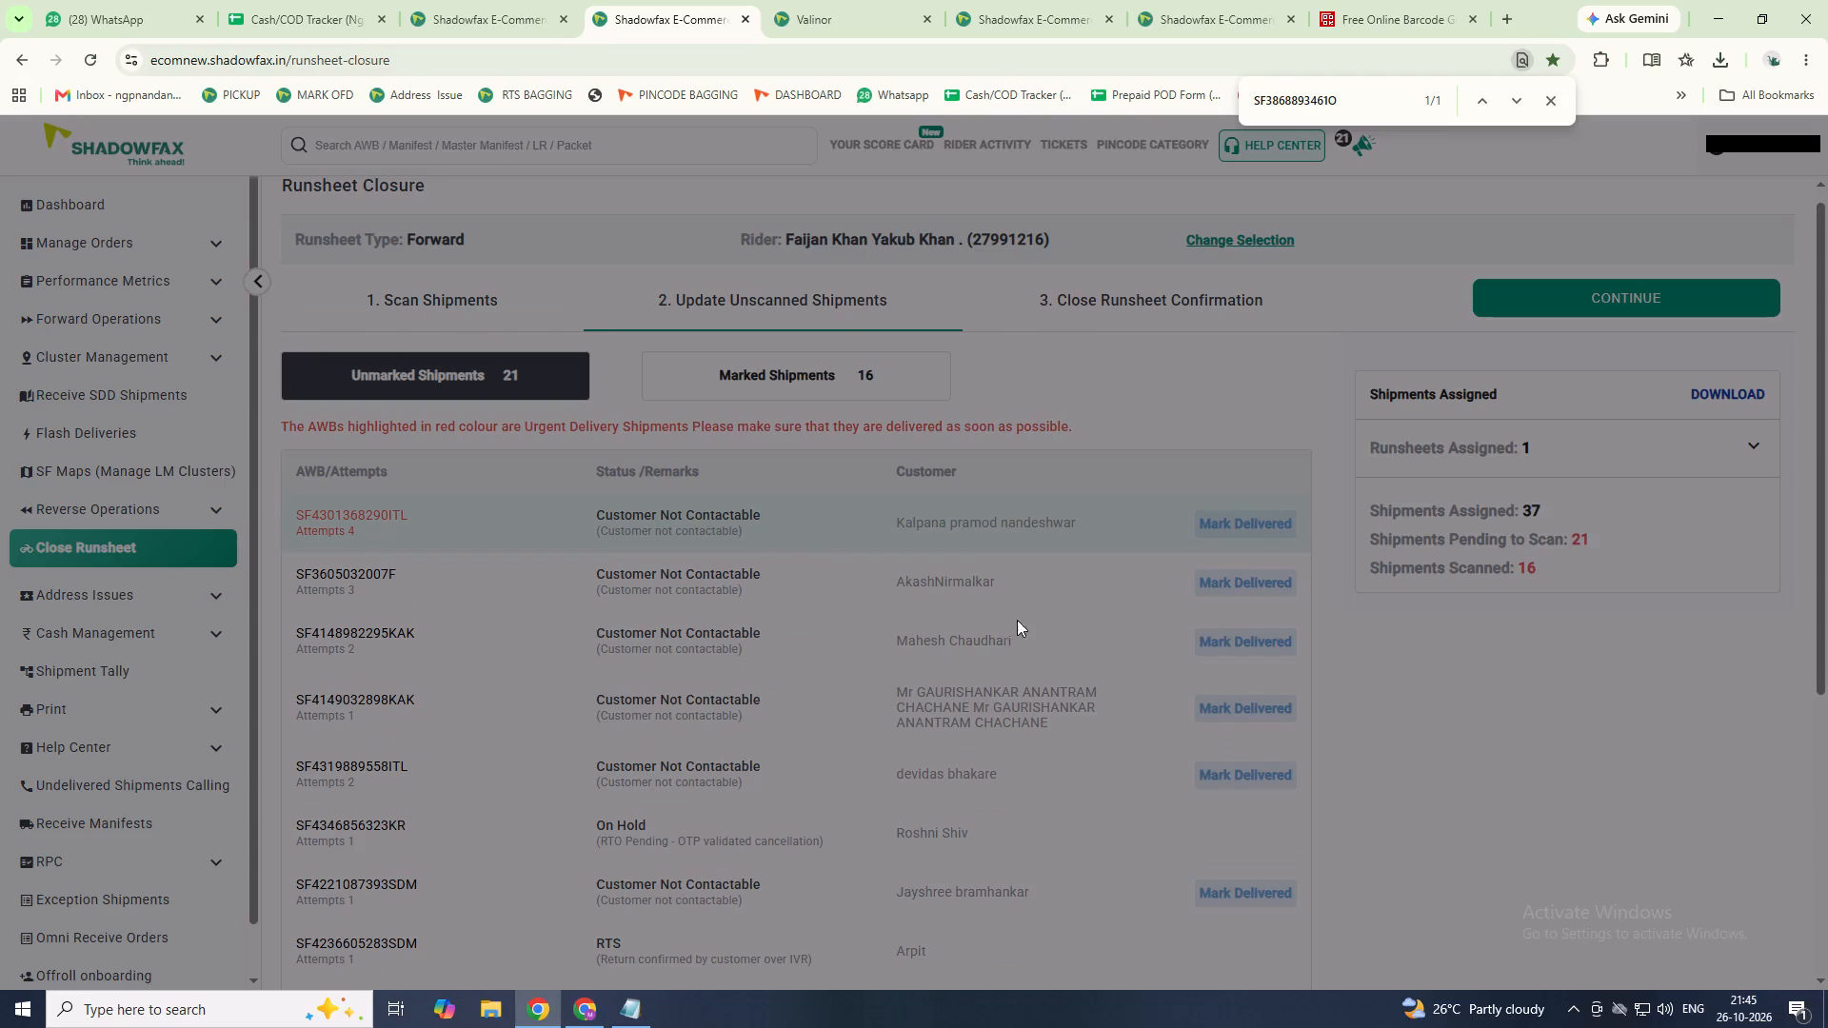
left_click(409, 300)
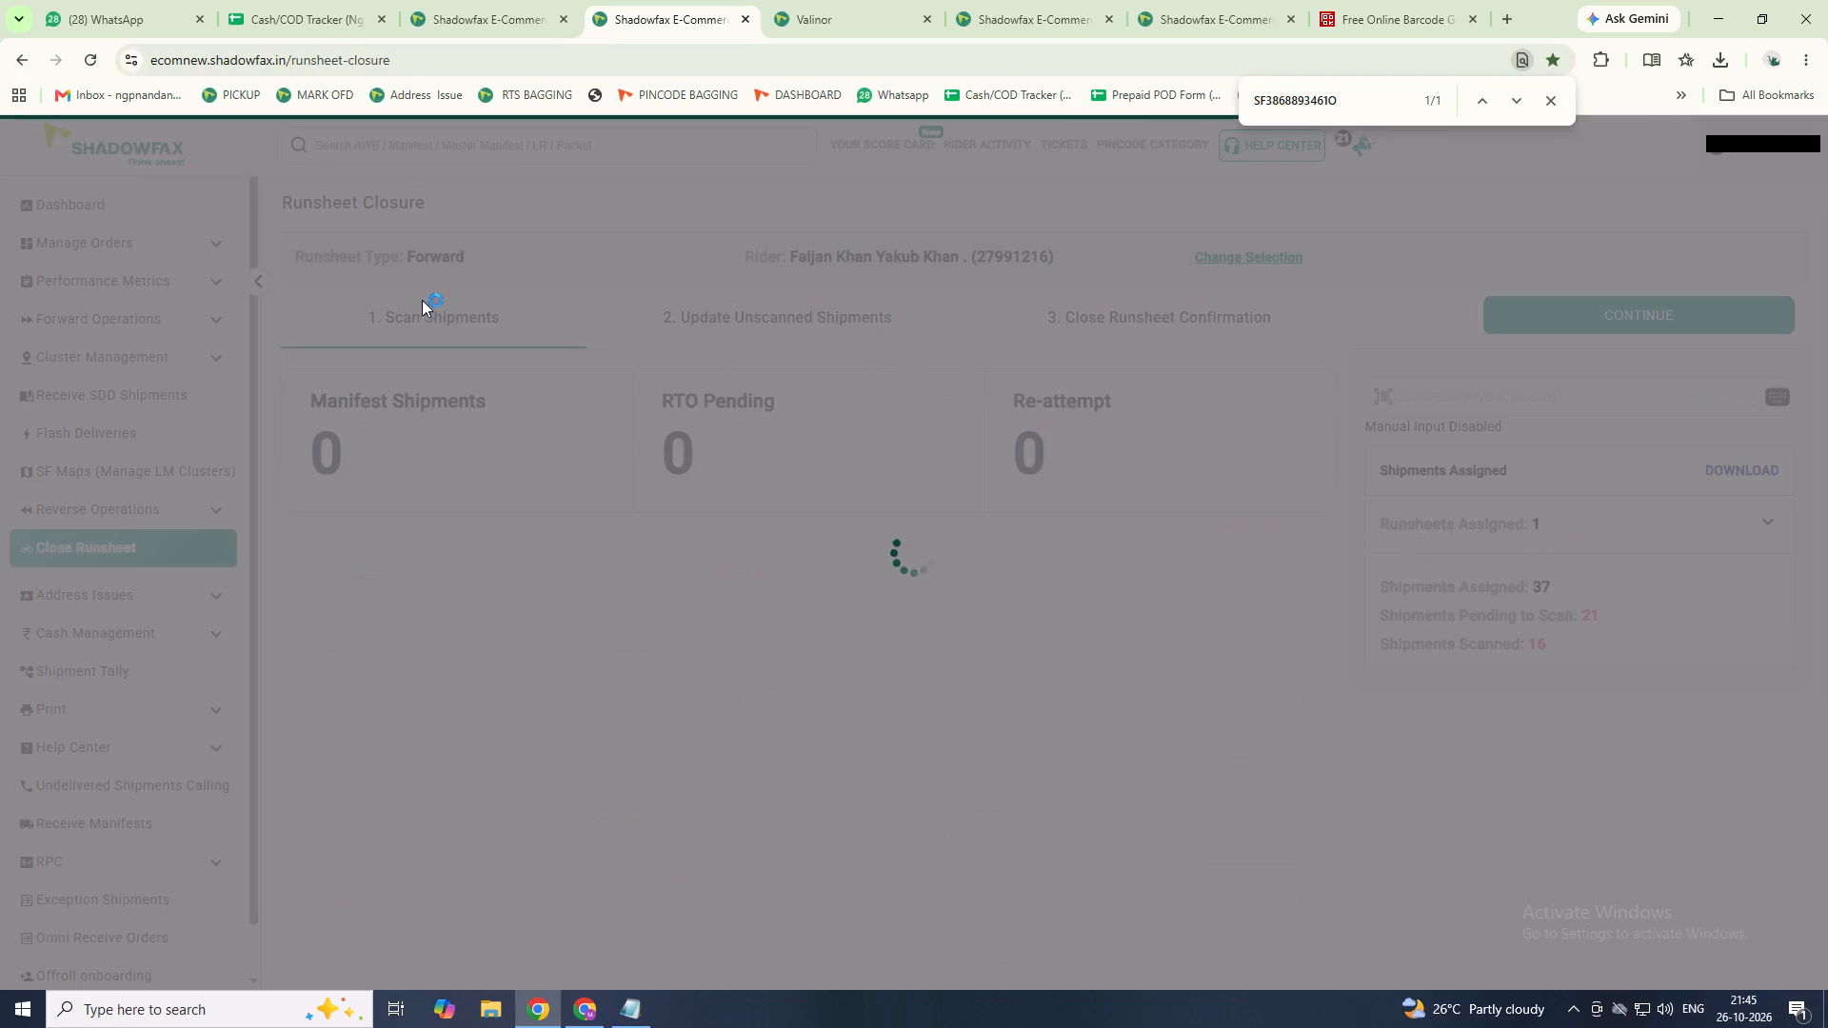
Scan Faijan's undelivered shipments into the forward runsheet closure at the Scan Shipments stage.
left_click(1480, 398)
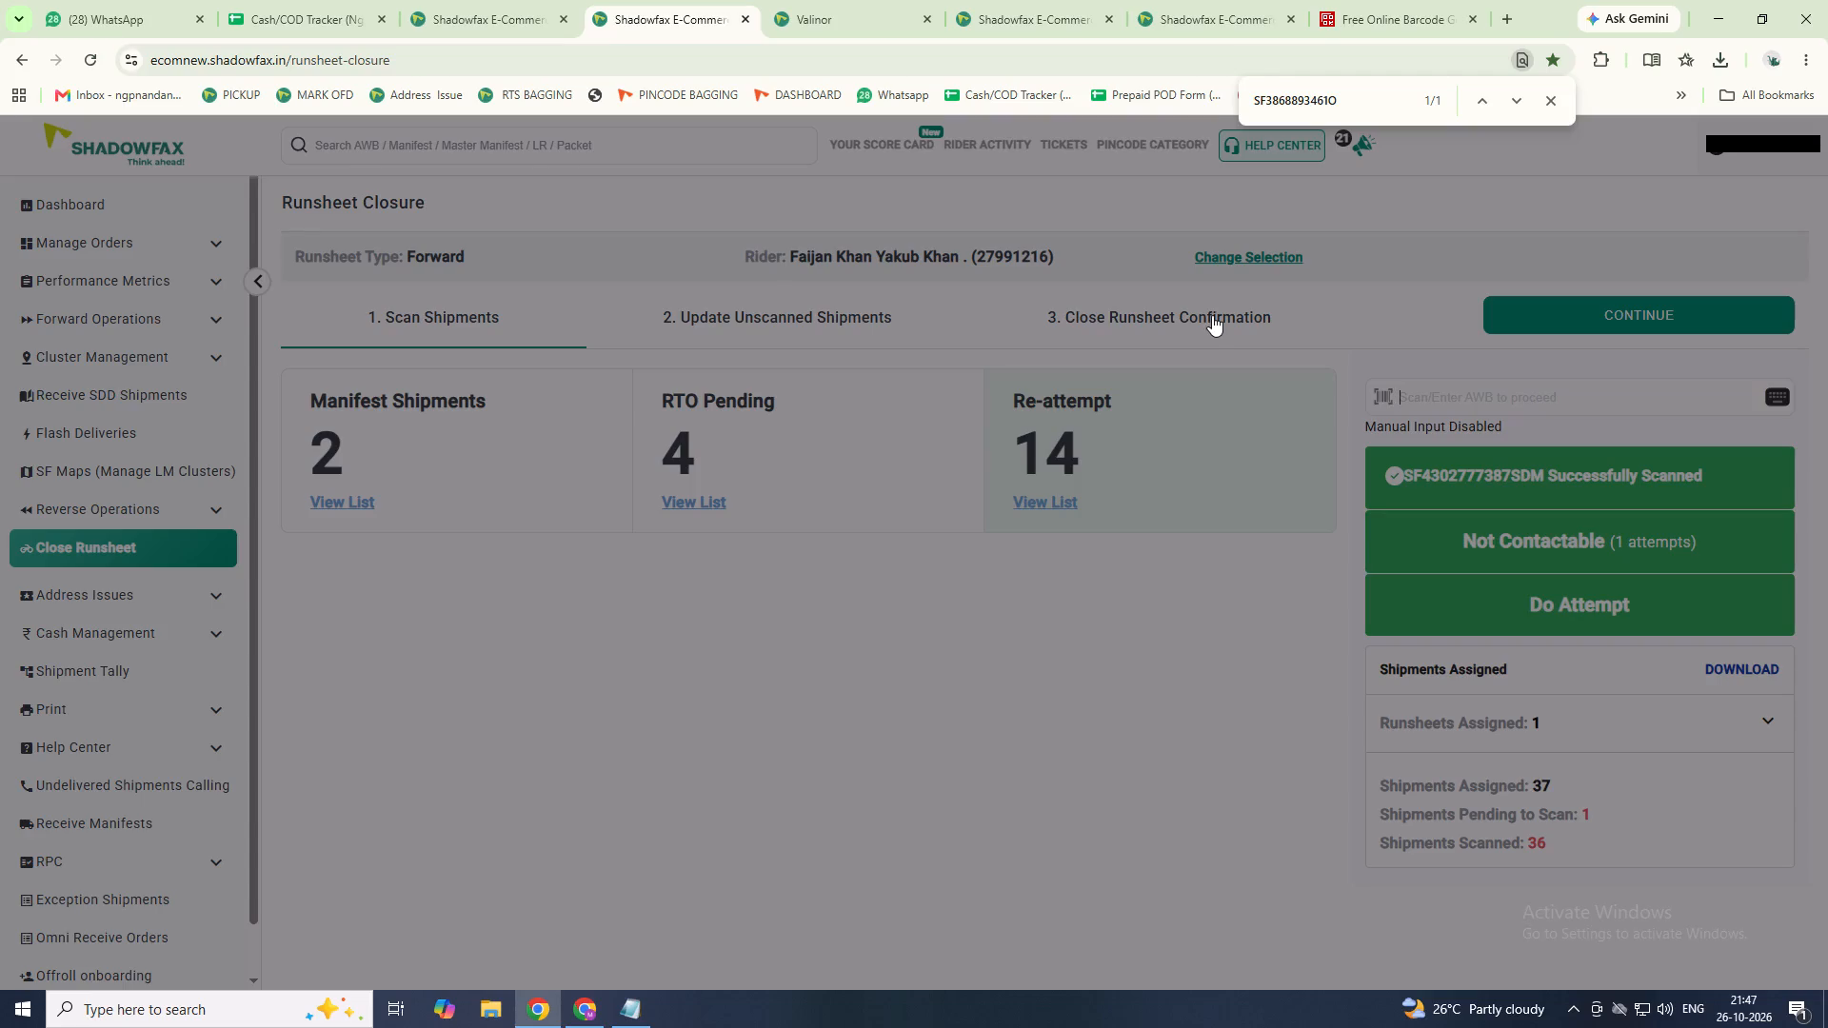
left_click(847, 311)
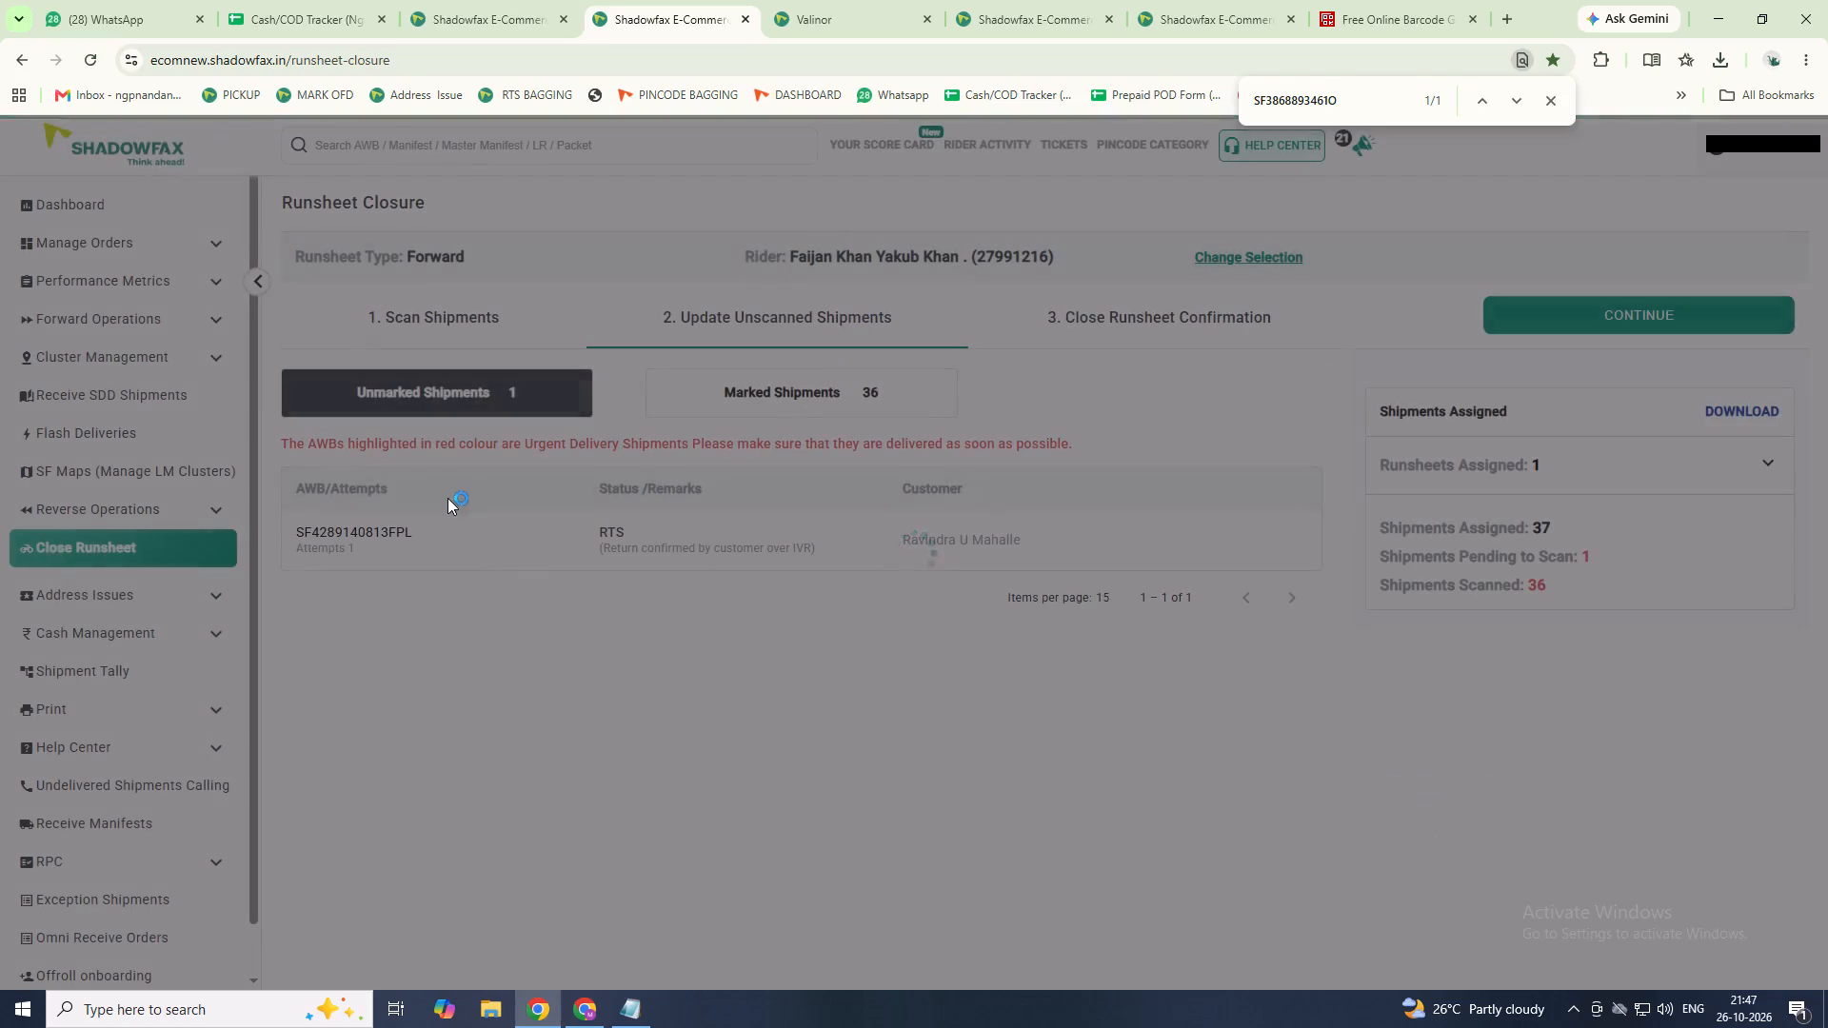
double_click(367, 525)
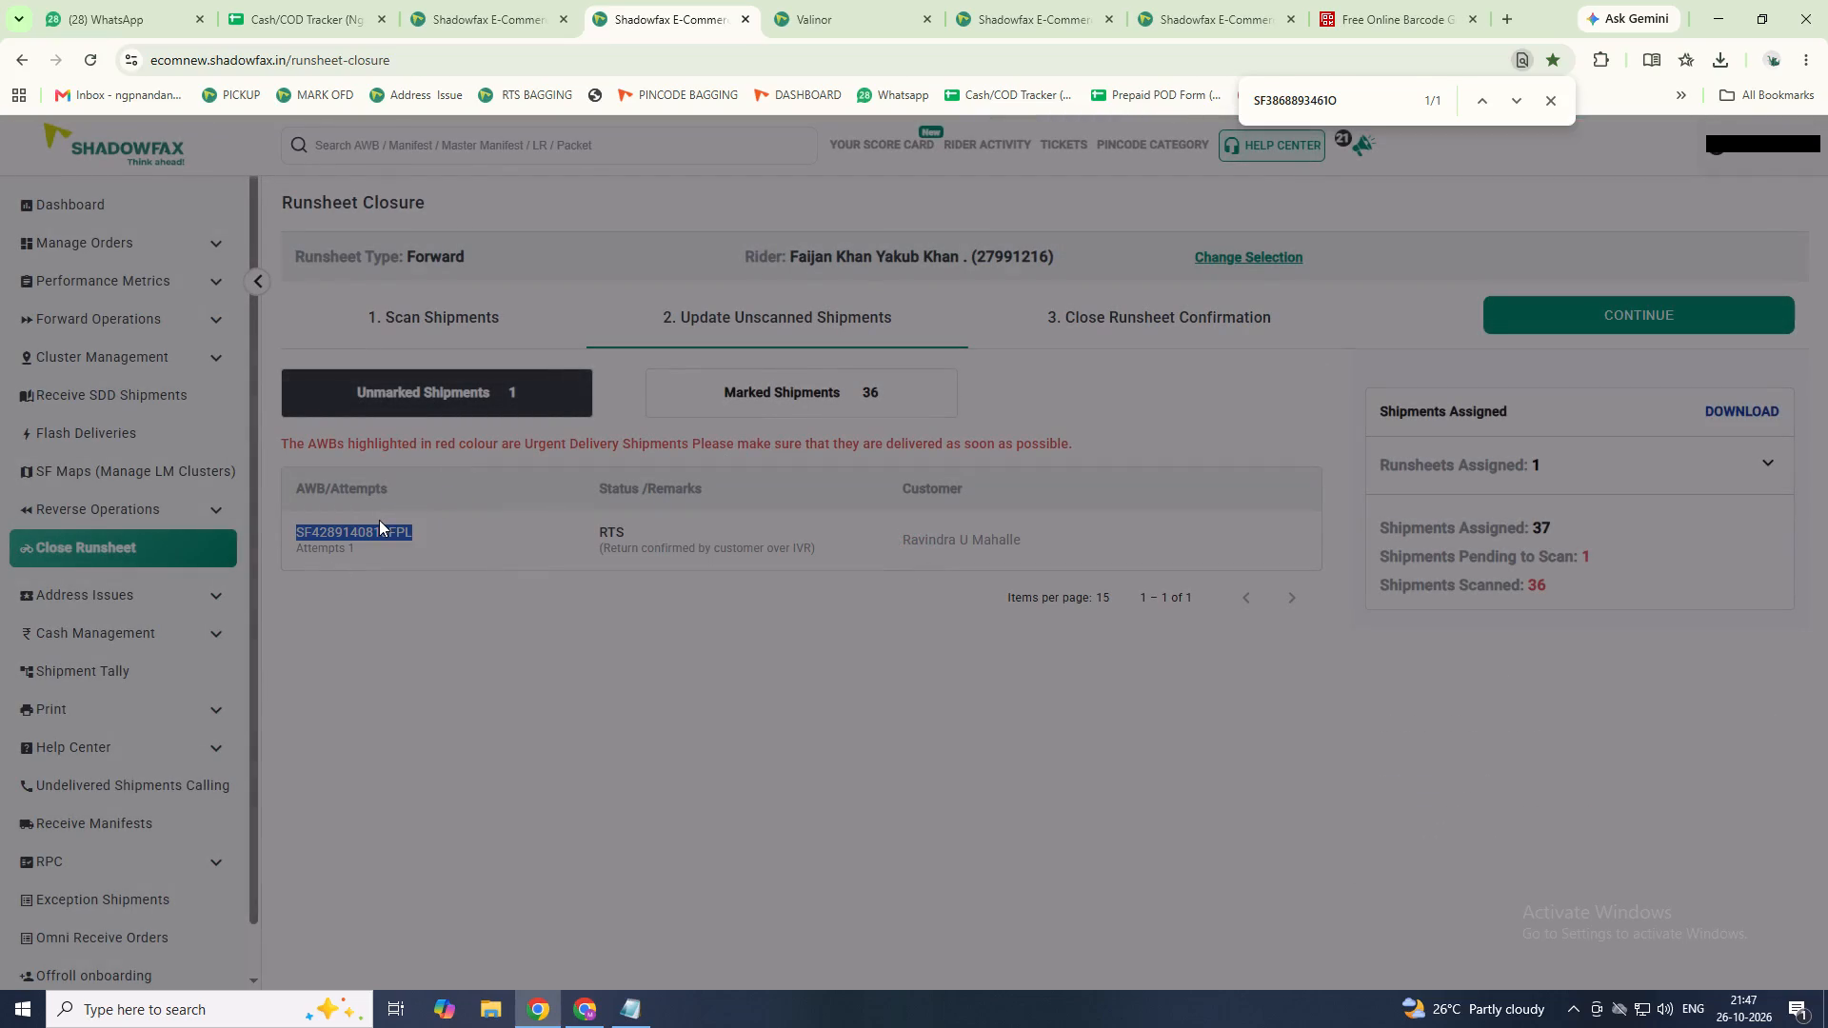
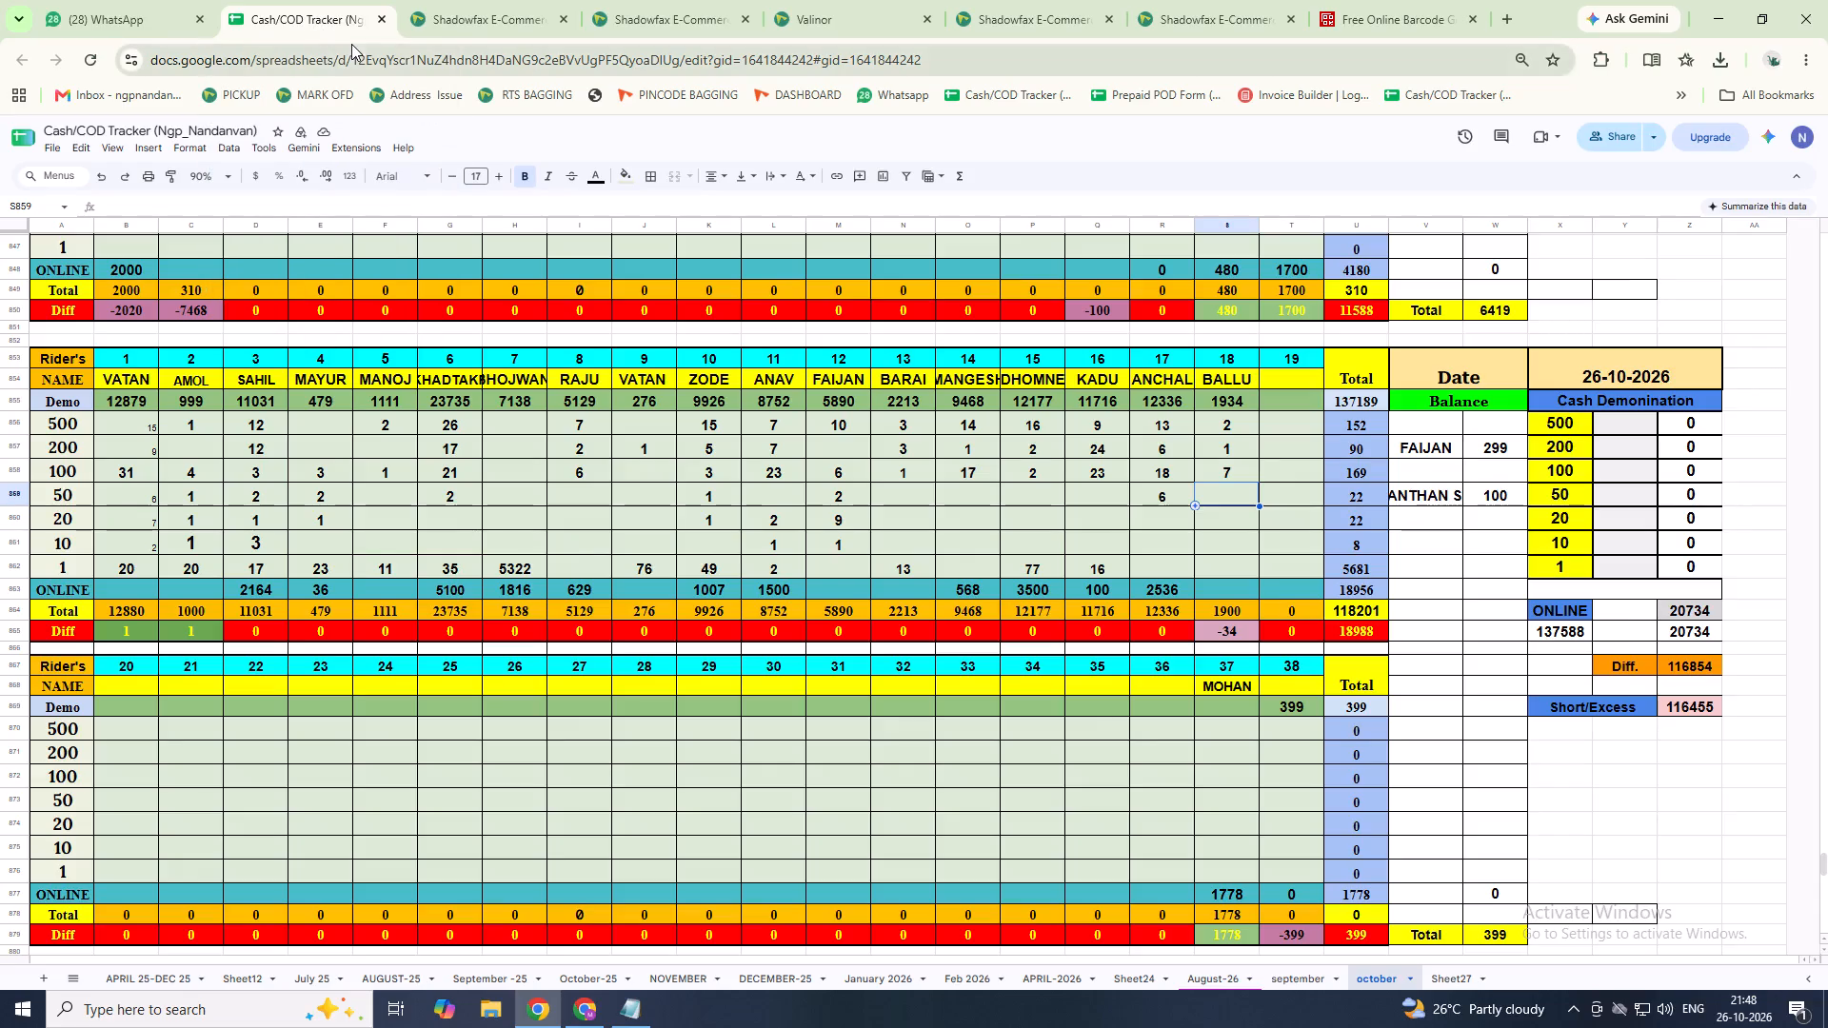
left_click(528, 0)
left_click(646, 3)
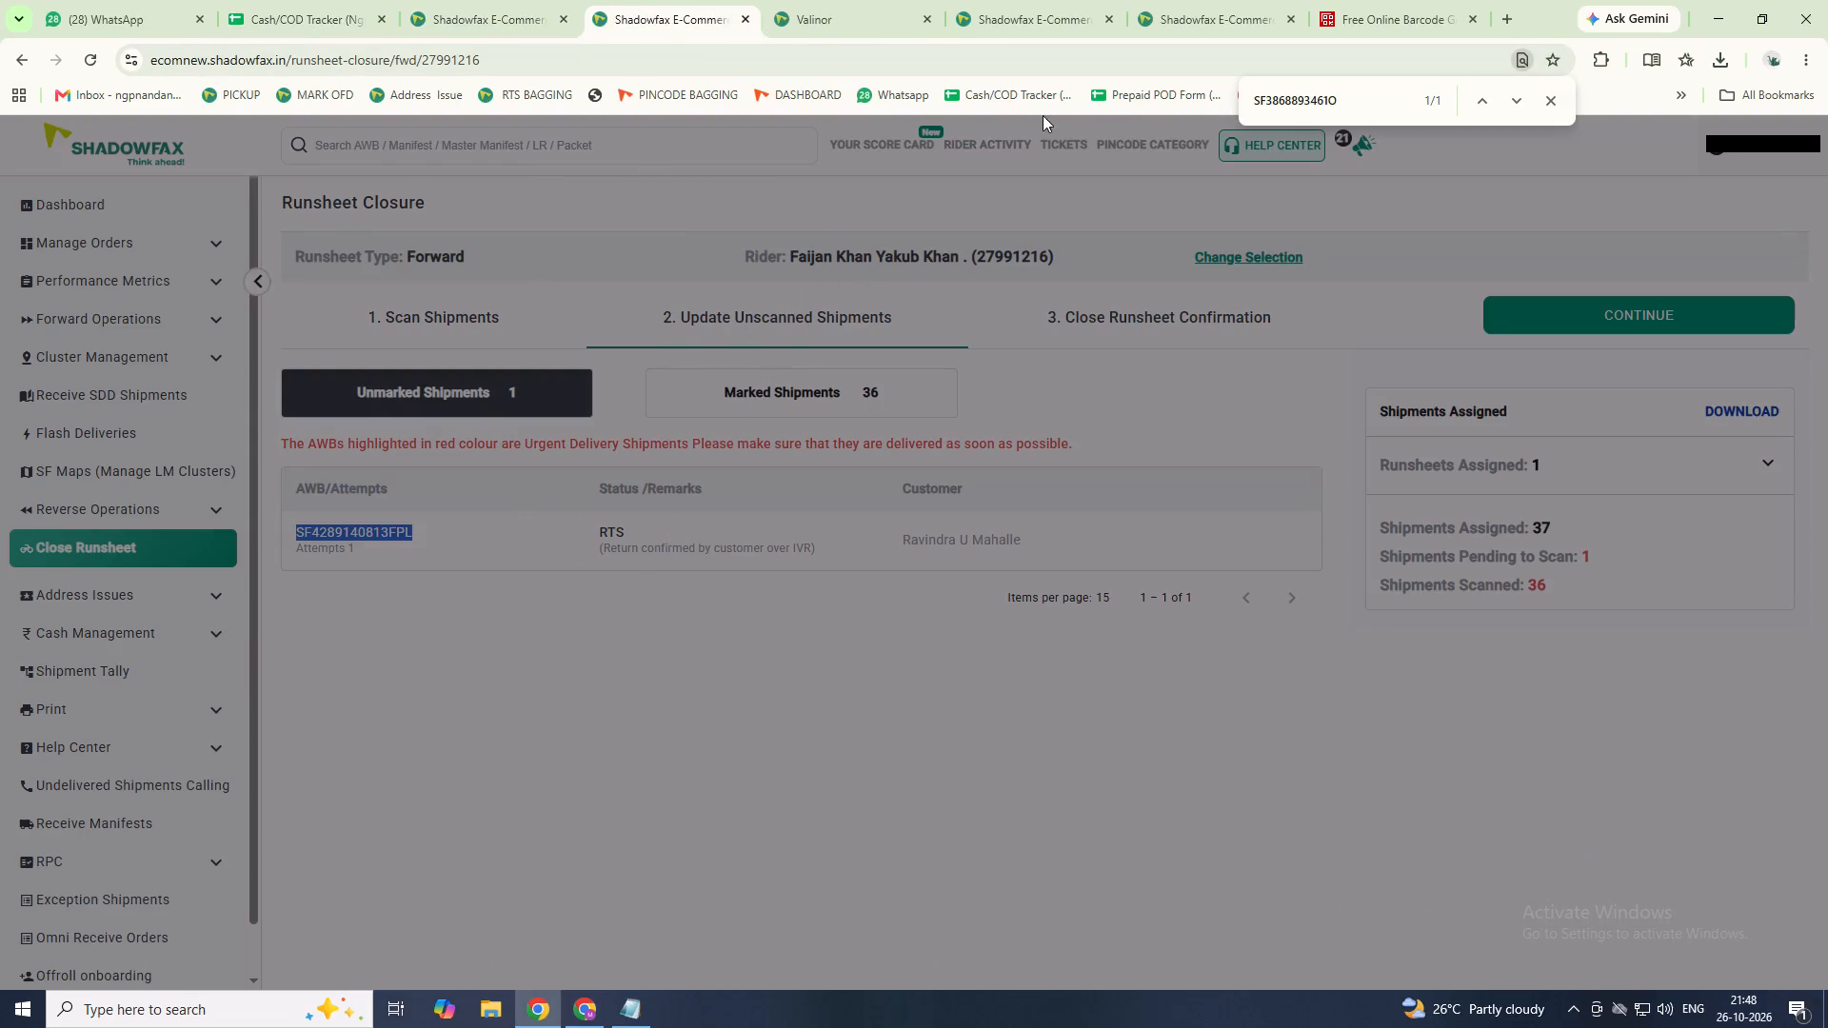
double_click(1274, 92)
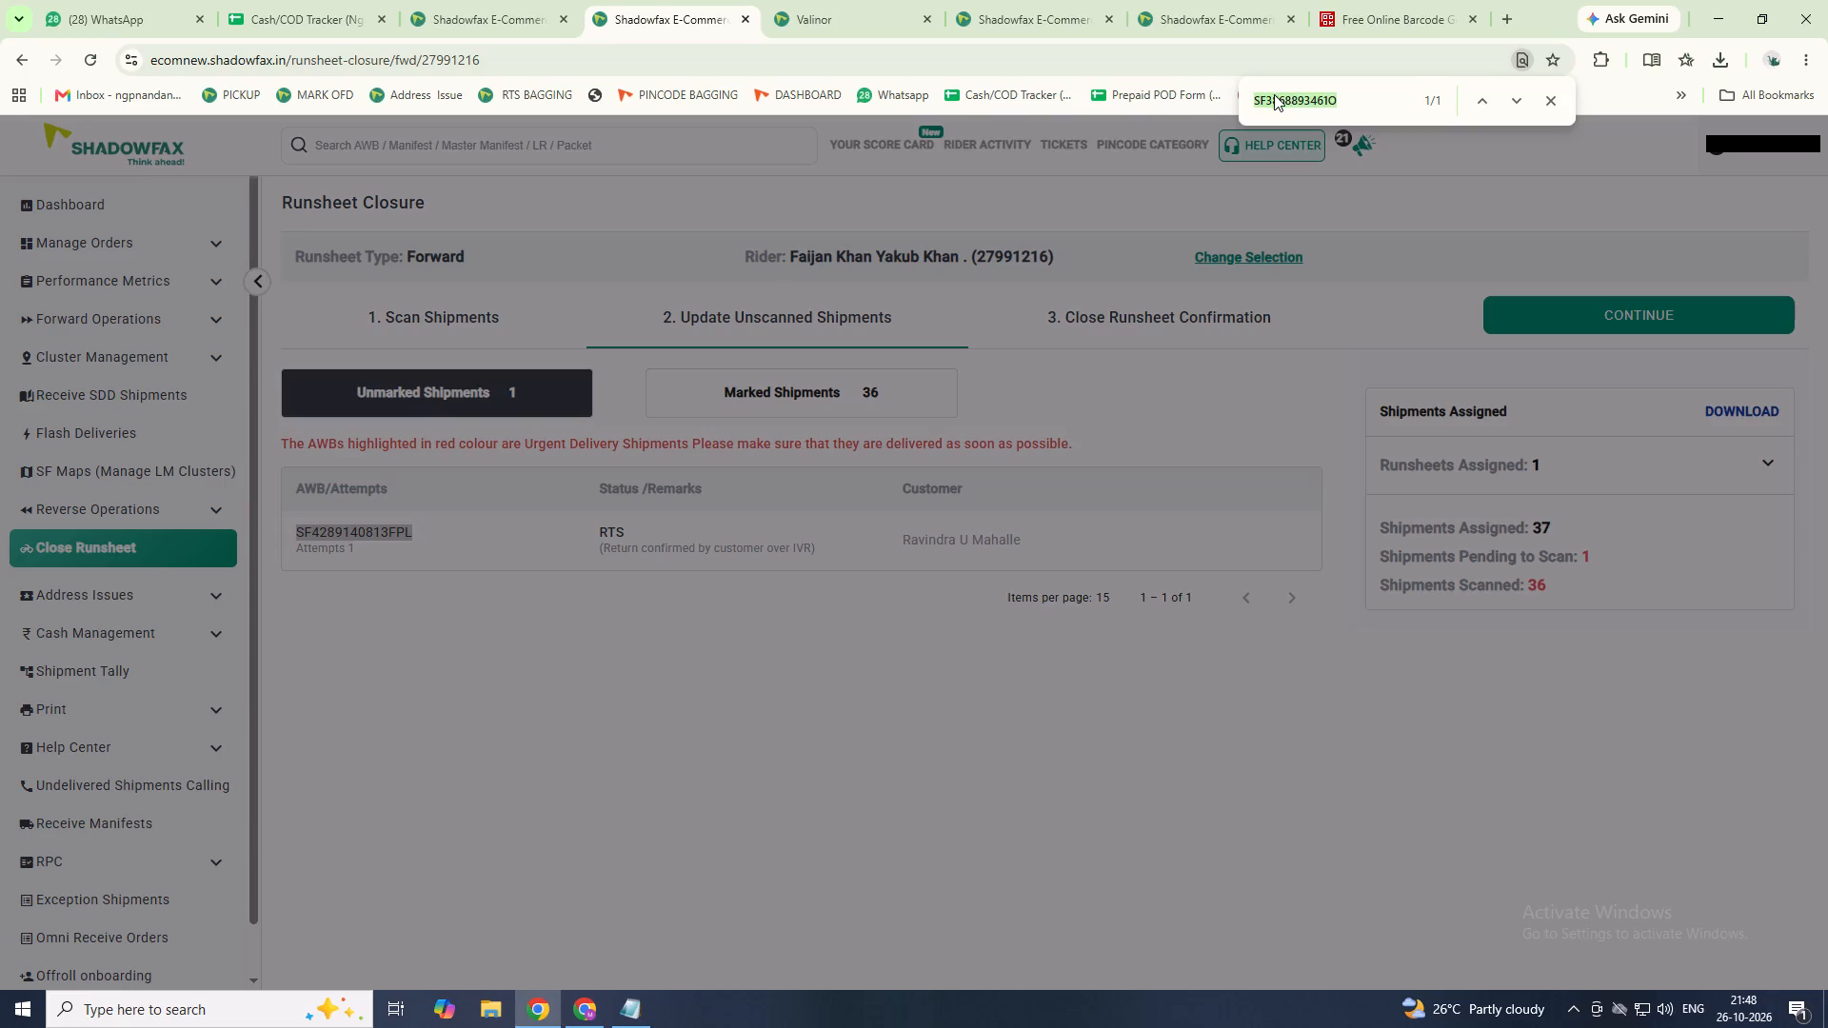
key("ctrl+v")
left_click(417, 325)
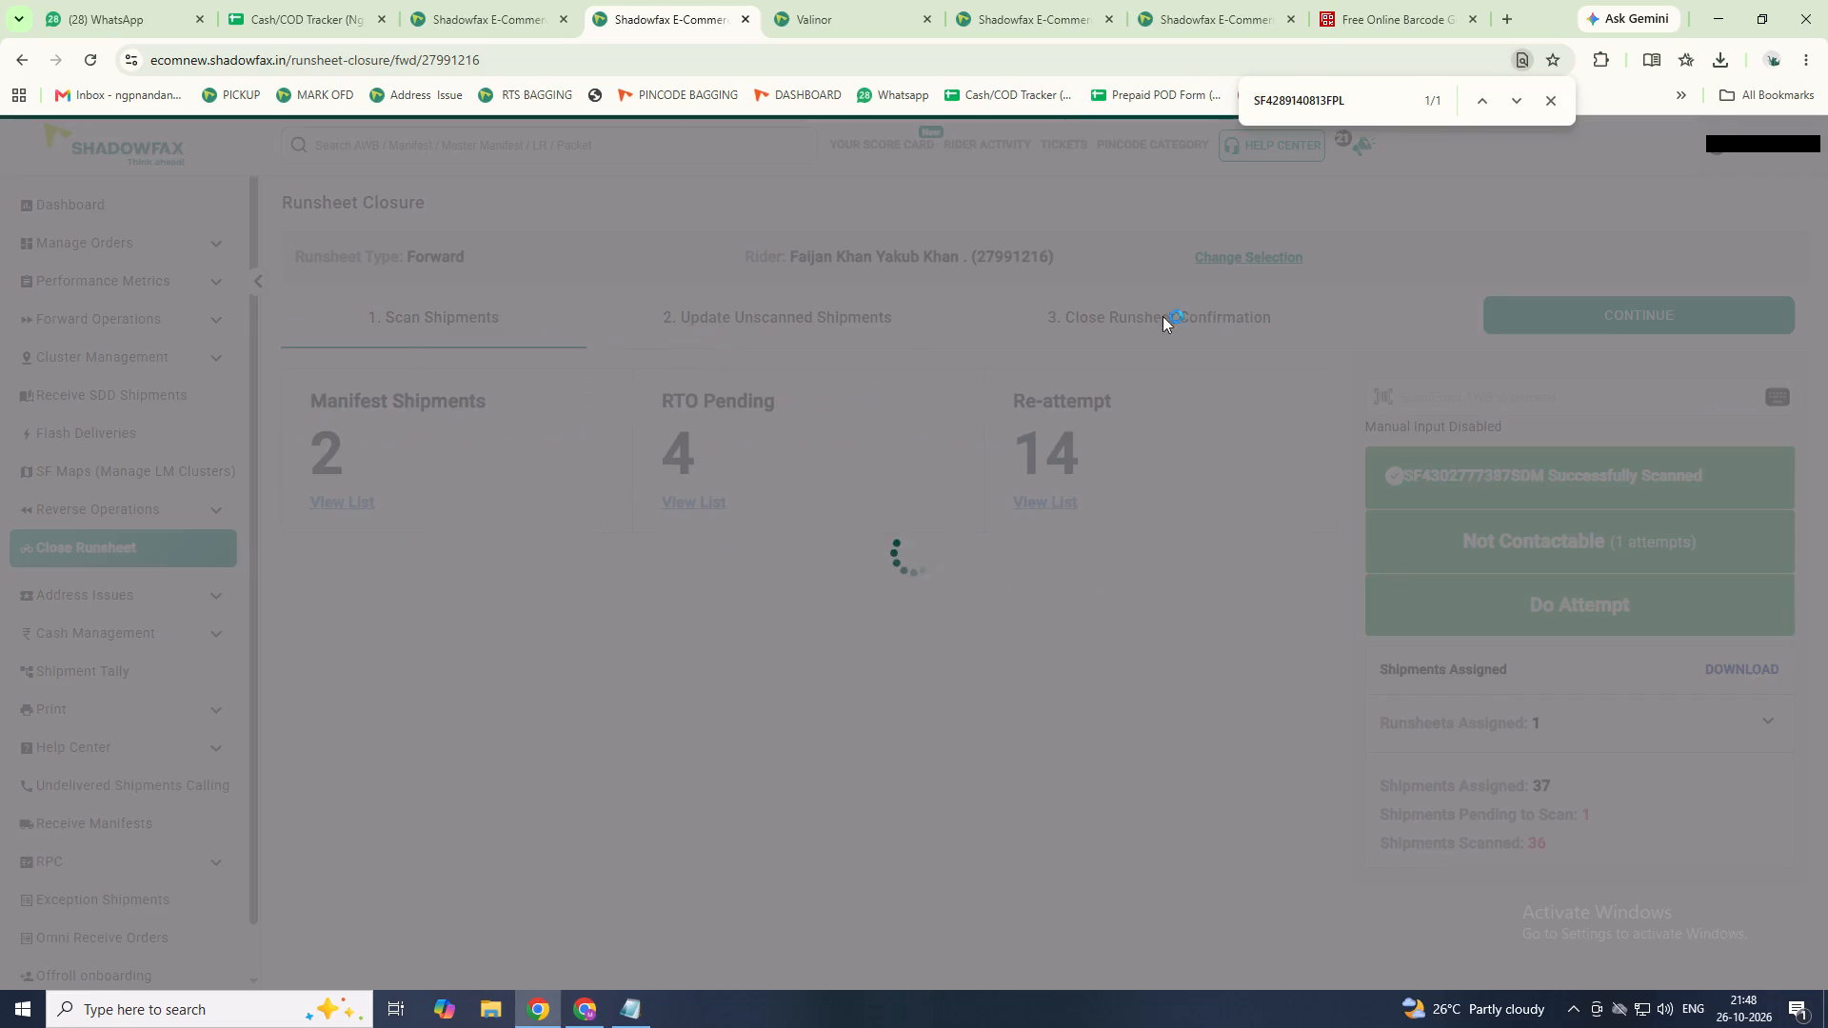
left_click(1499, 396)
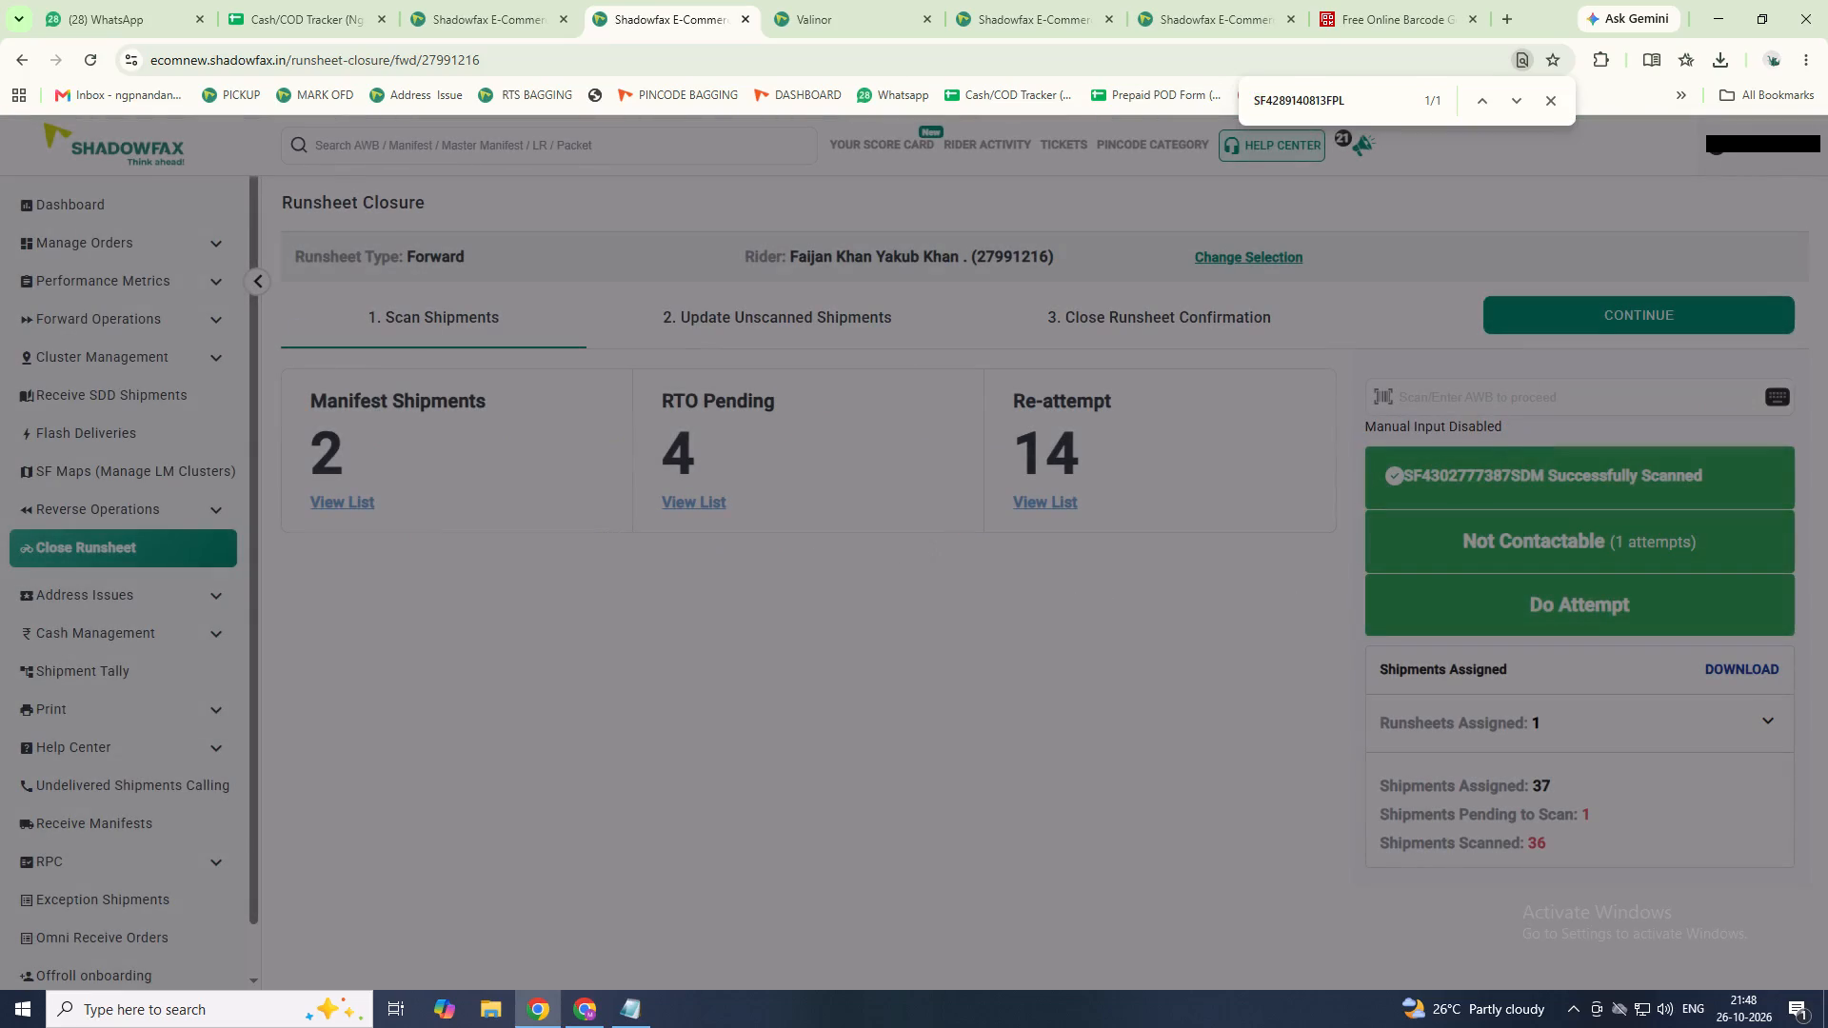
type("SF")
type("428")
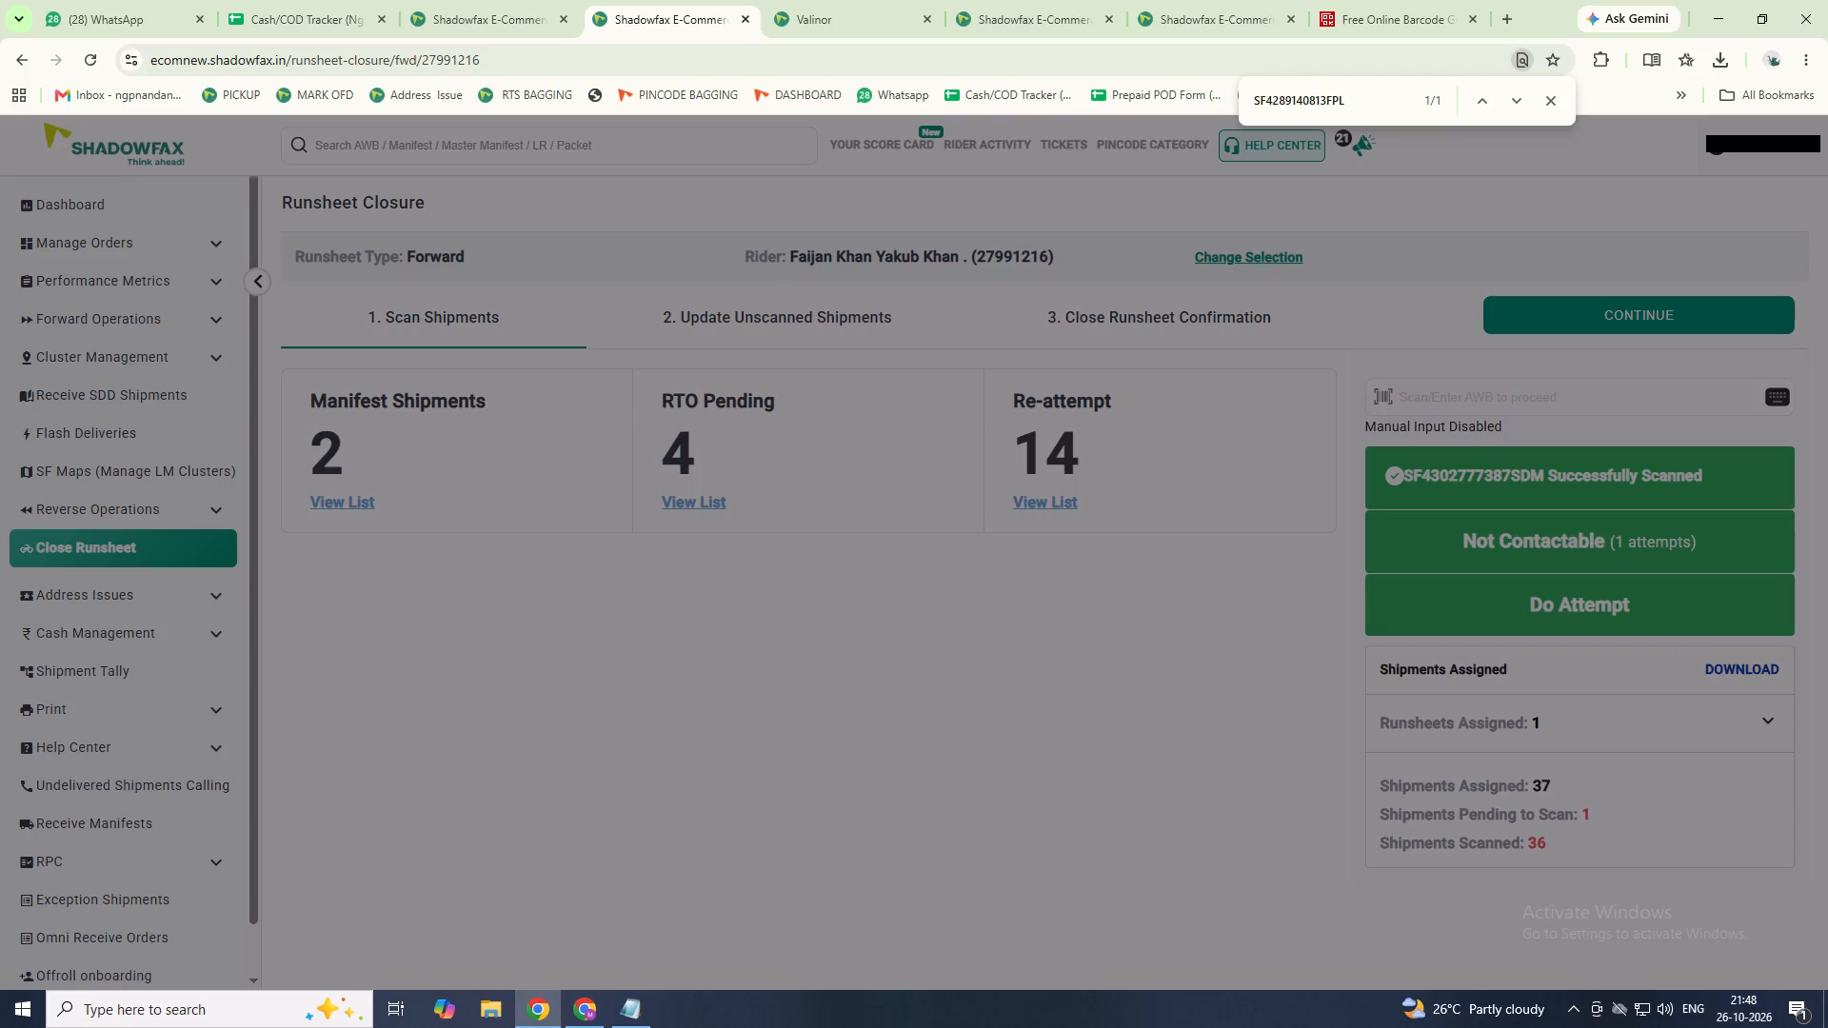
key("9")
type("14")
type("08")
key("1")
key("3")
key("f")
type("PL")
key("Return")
left_click(1778, 397)
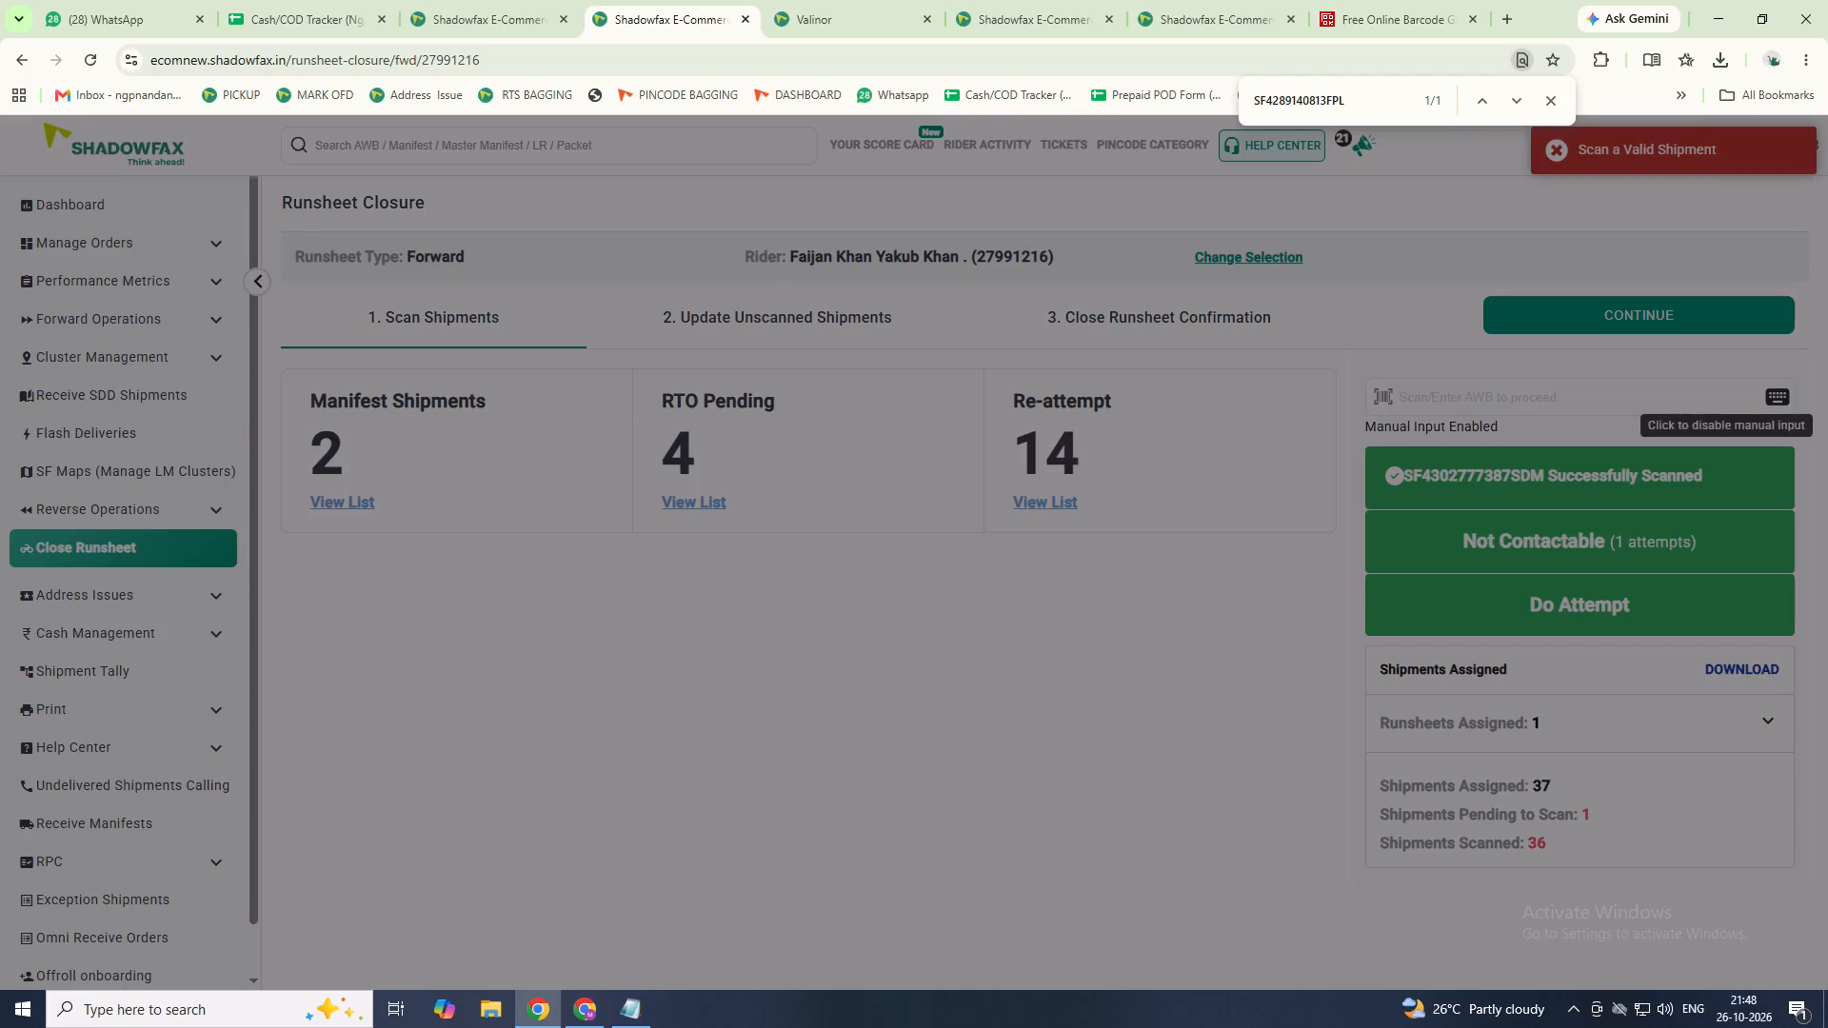
left_click_drag(1731, 400, 1735, 409)
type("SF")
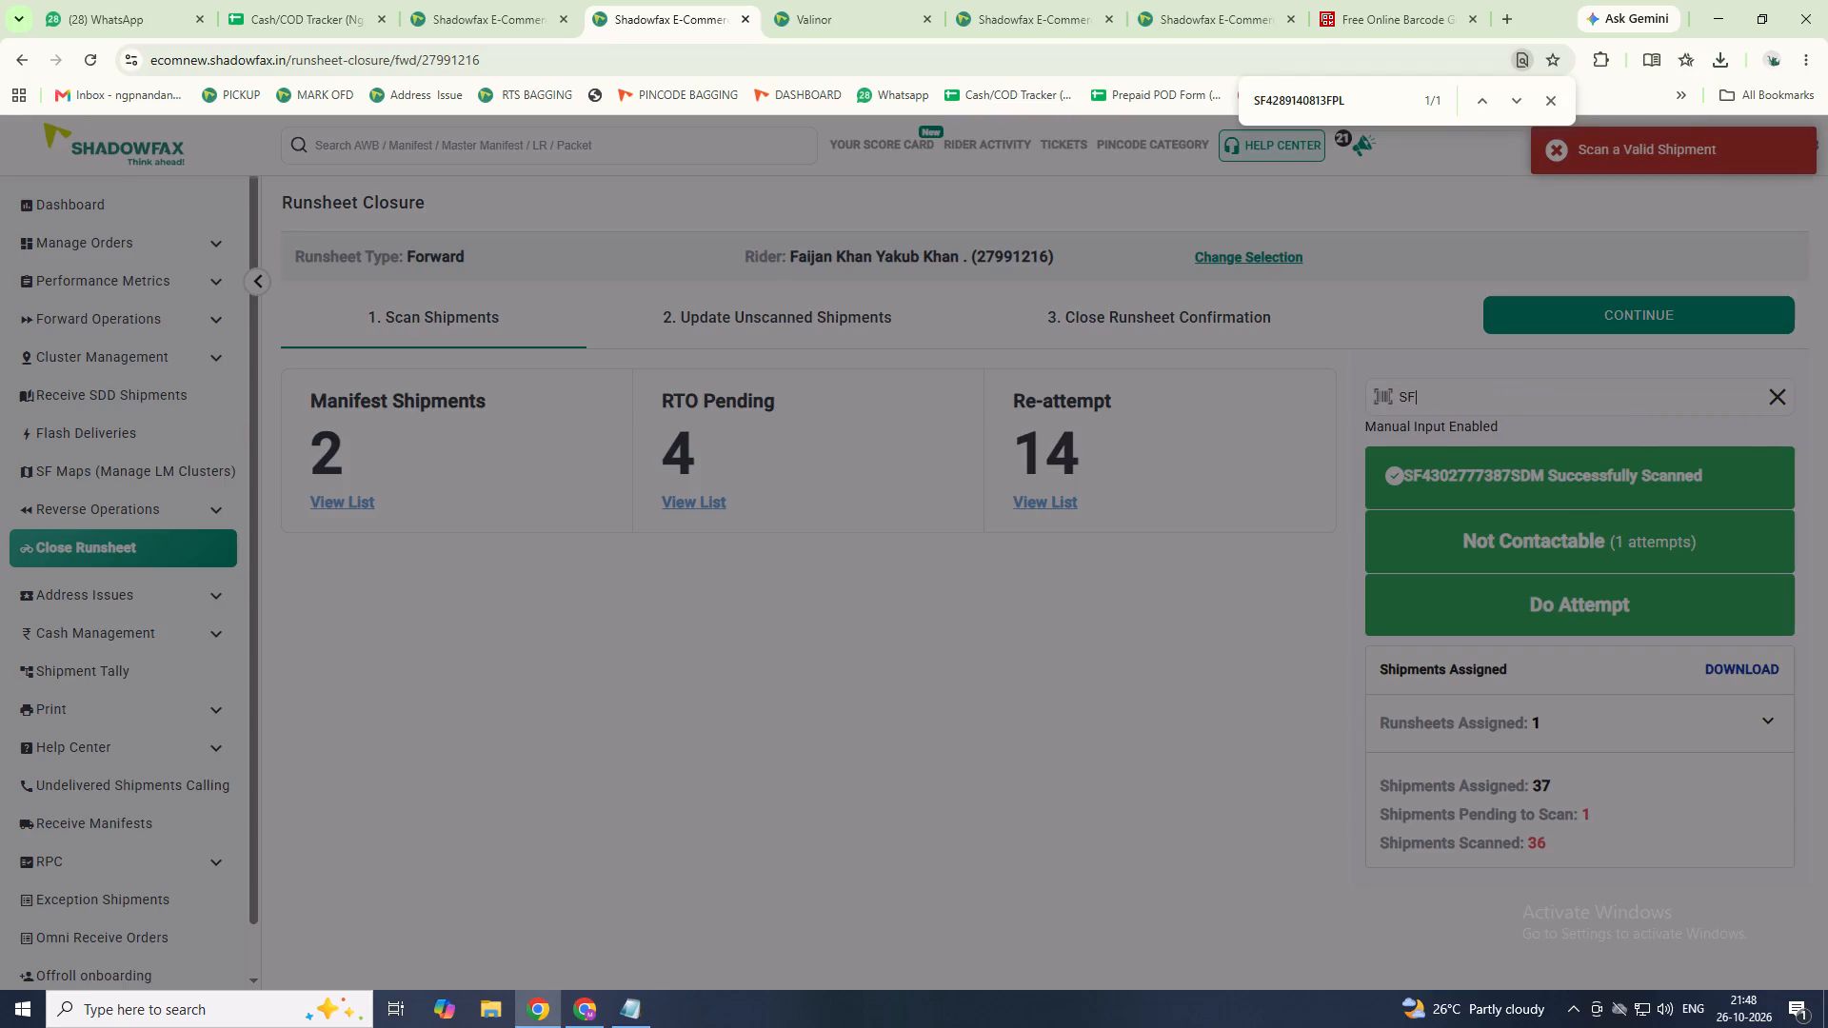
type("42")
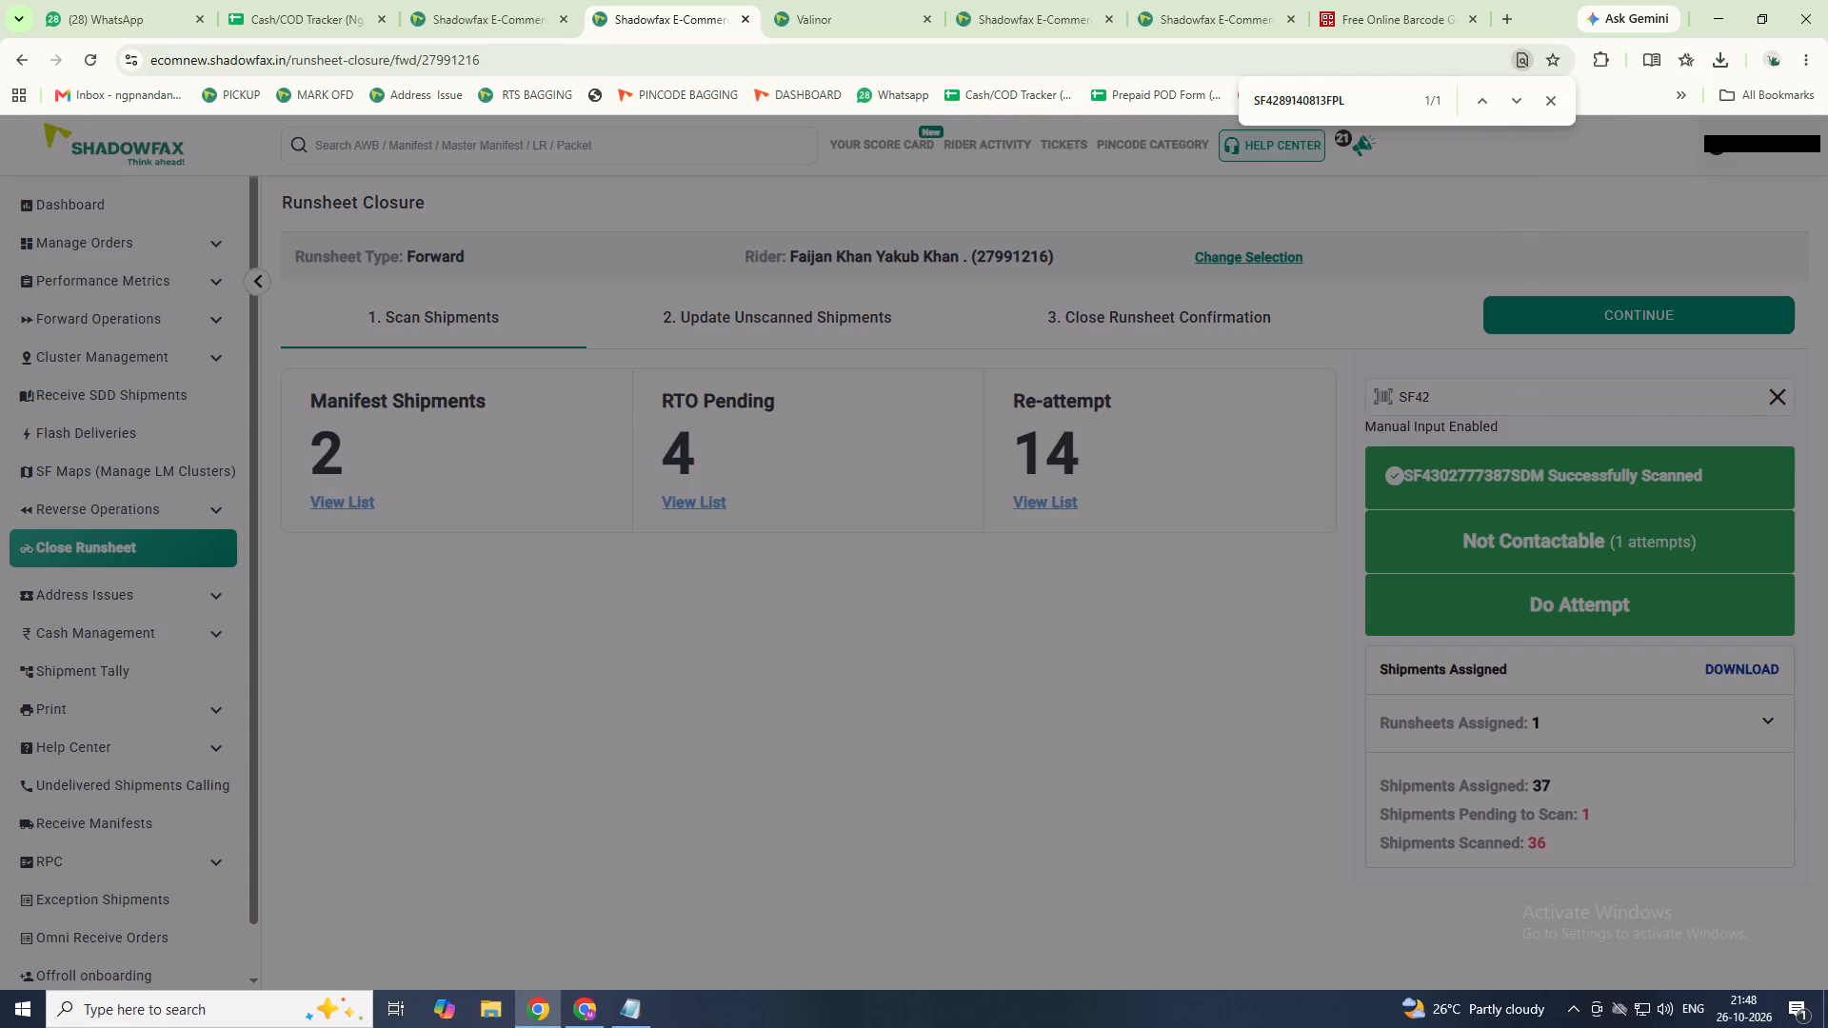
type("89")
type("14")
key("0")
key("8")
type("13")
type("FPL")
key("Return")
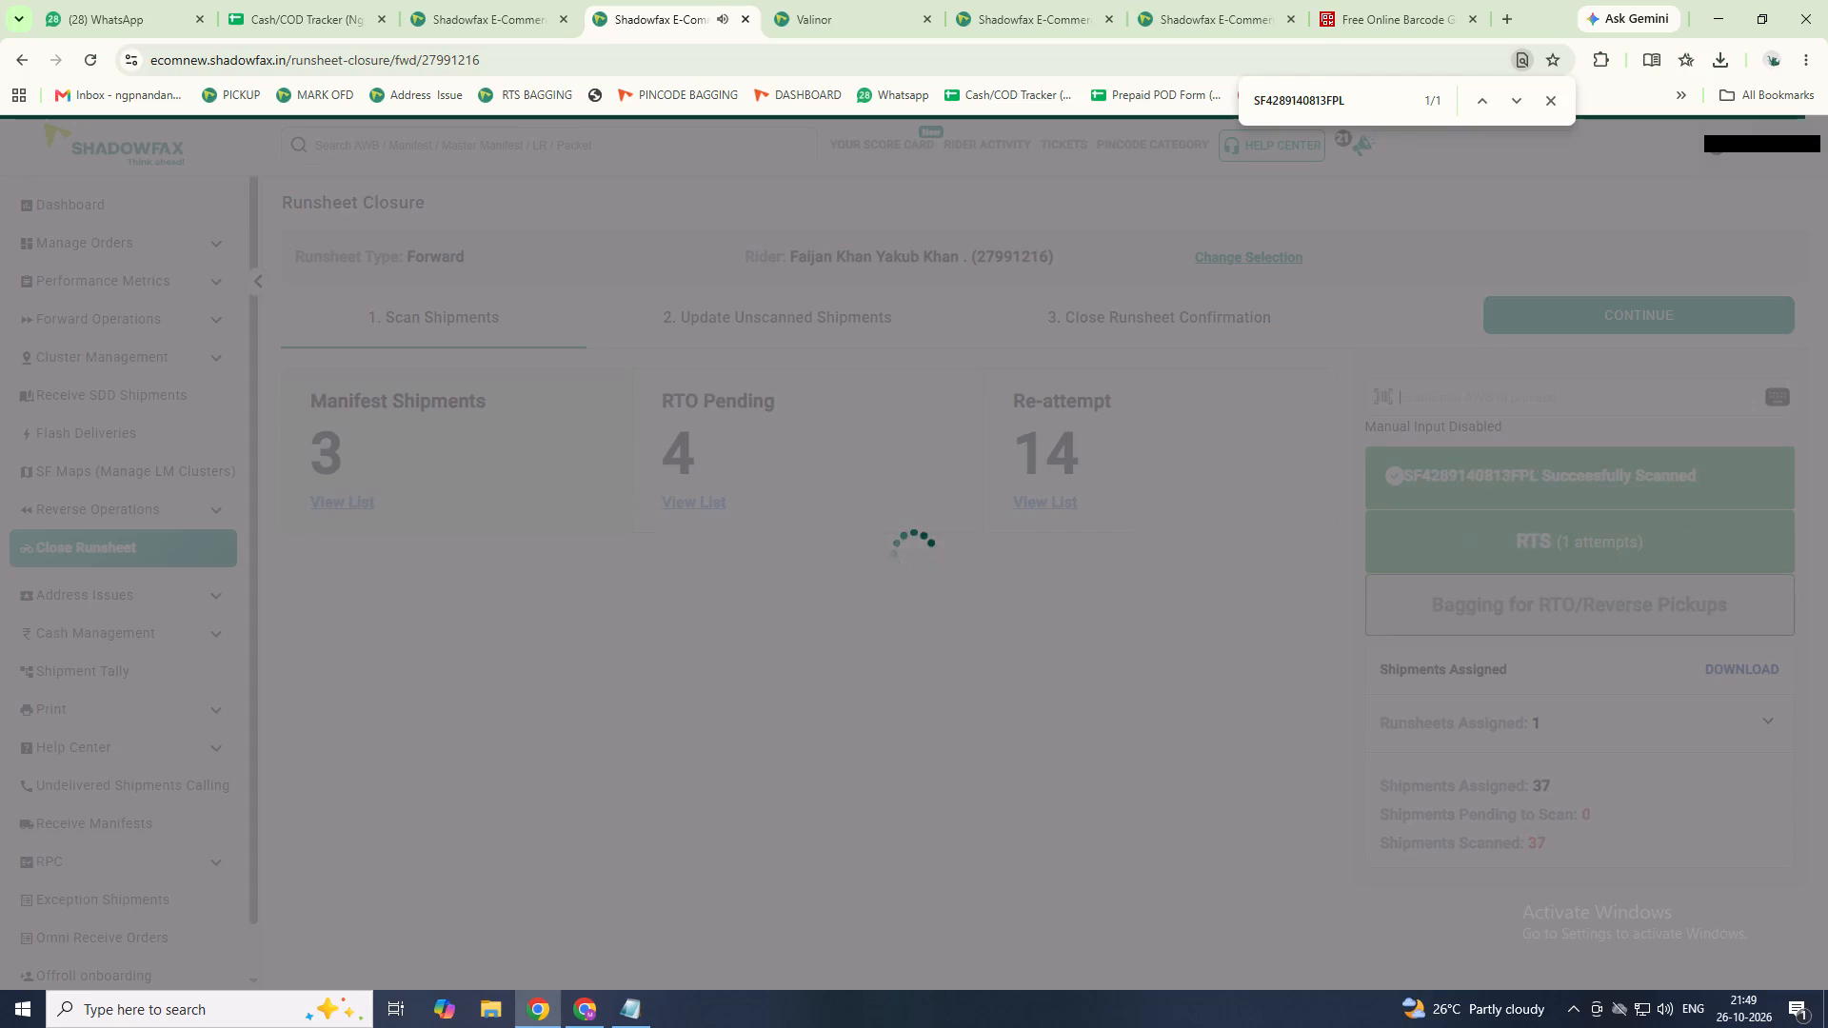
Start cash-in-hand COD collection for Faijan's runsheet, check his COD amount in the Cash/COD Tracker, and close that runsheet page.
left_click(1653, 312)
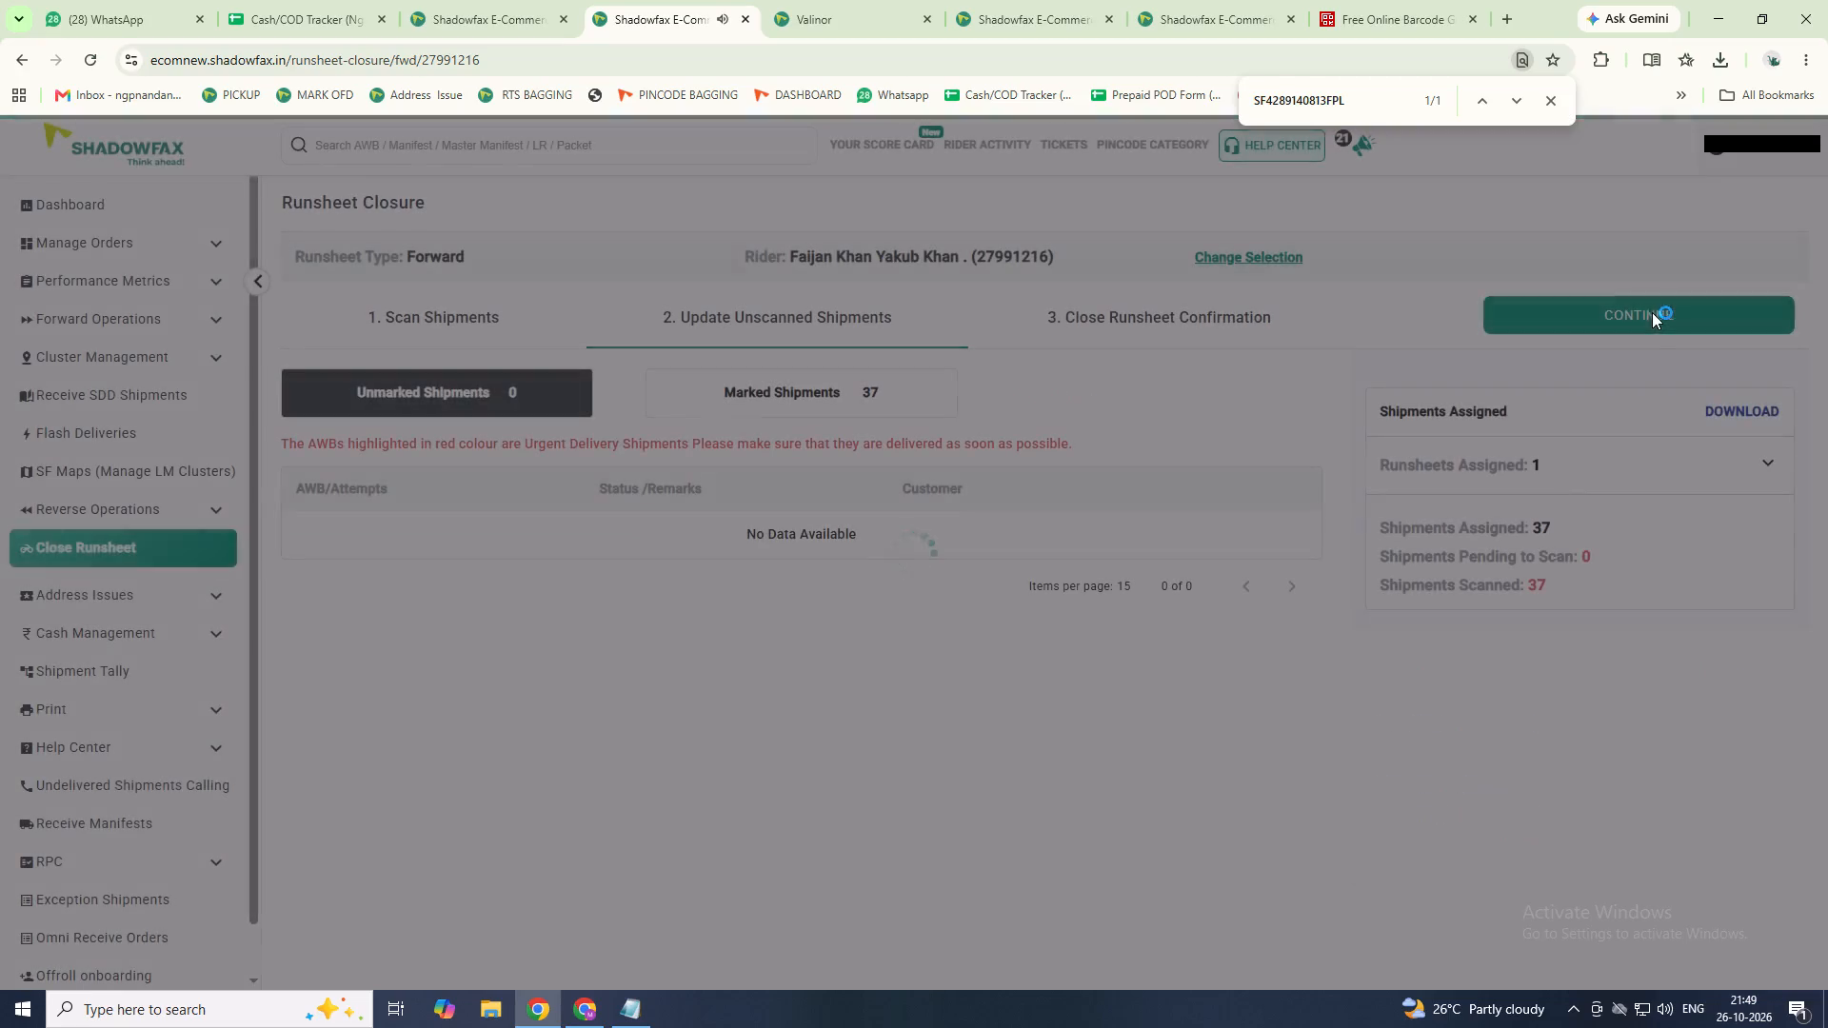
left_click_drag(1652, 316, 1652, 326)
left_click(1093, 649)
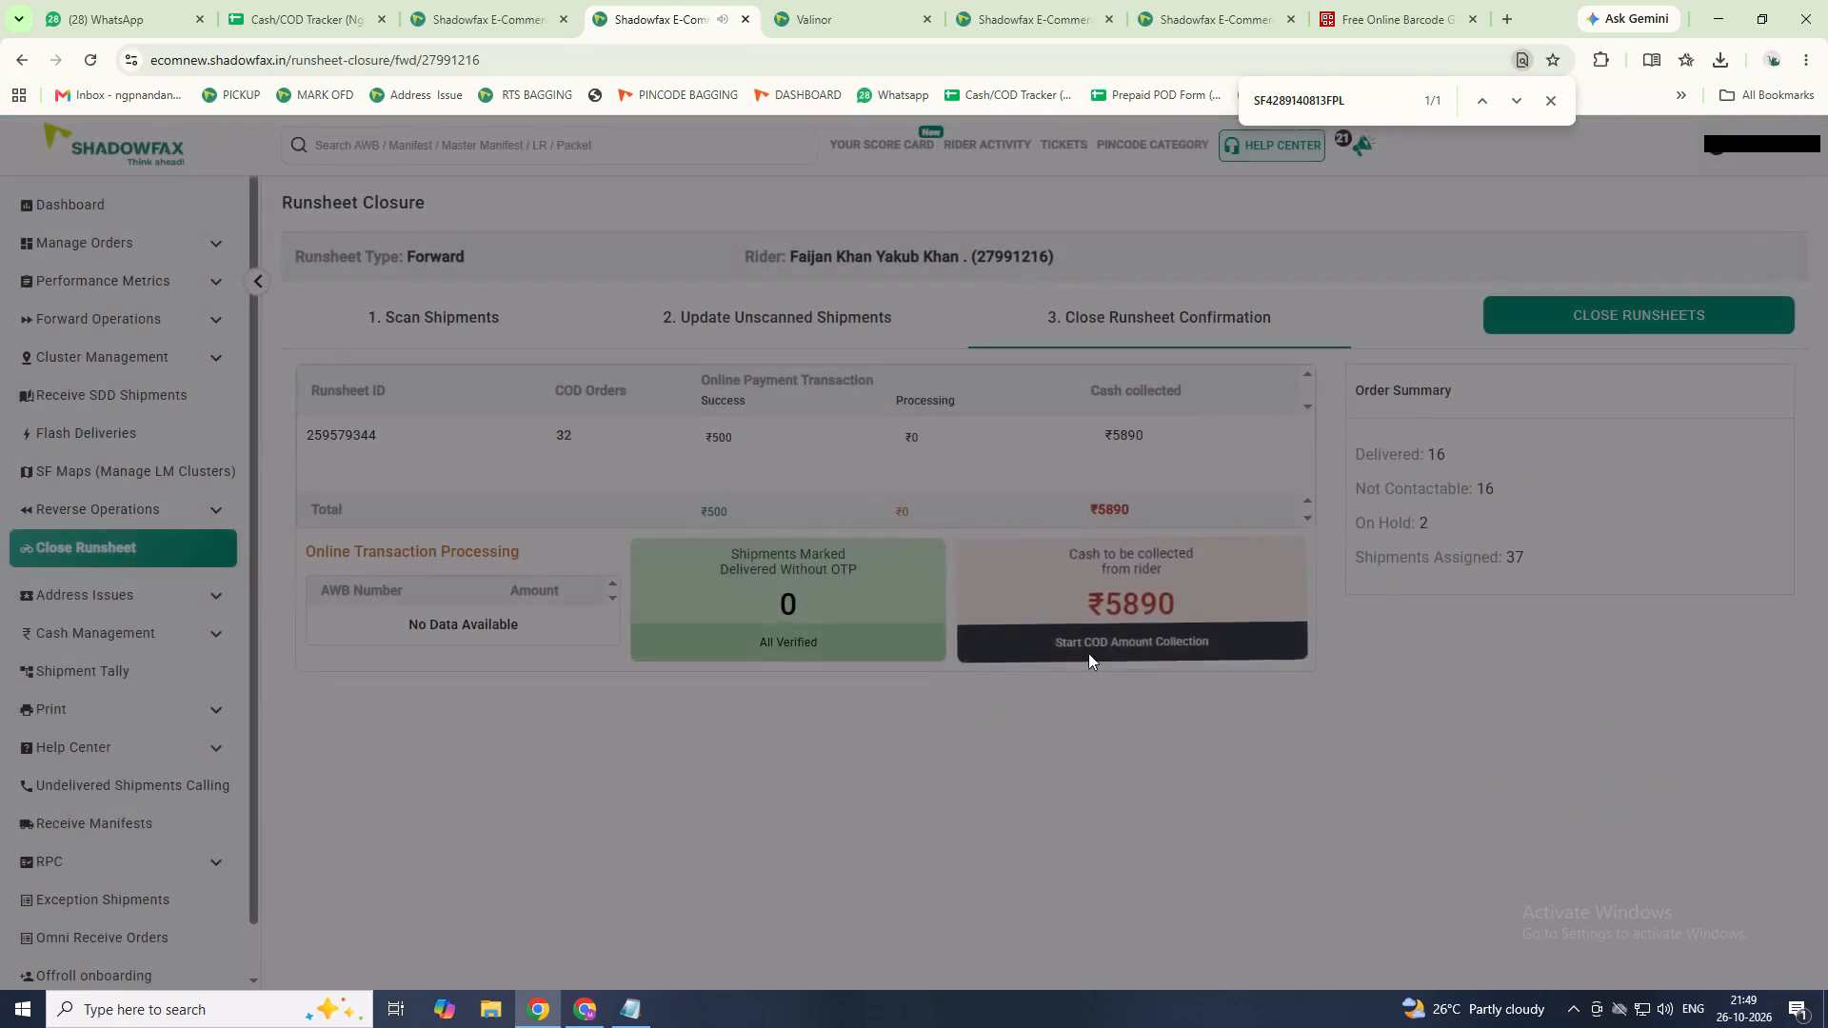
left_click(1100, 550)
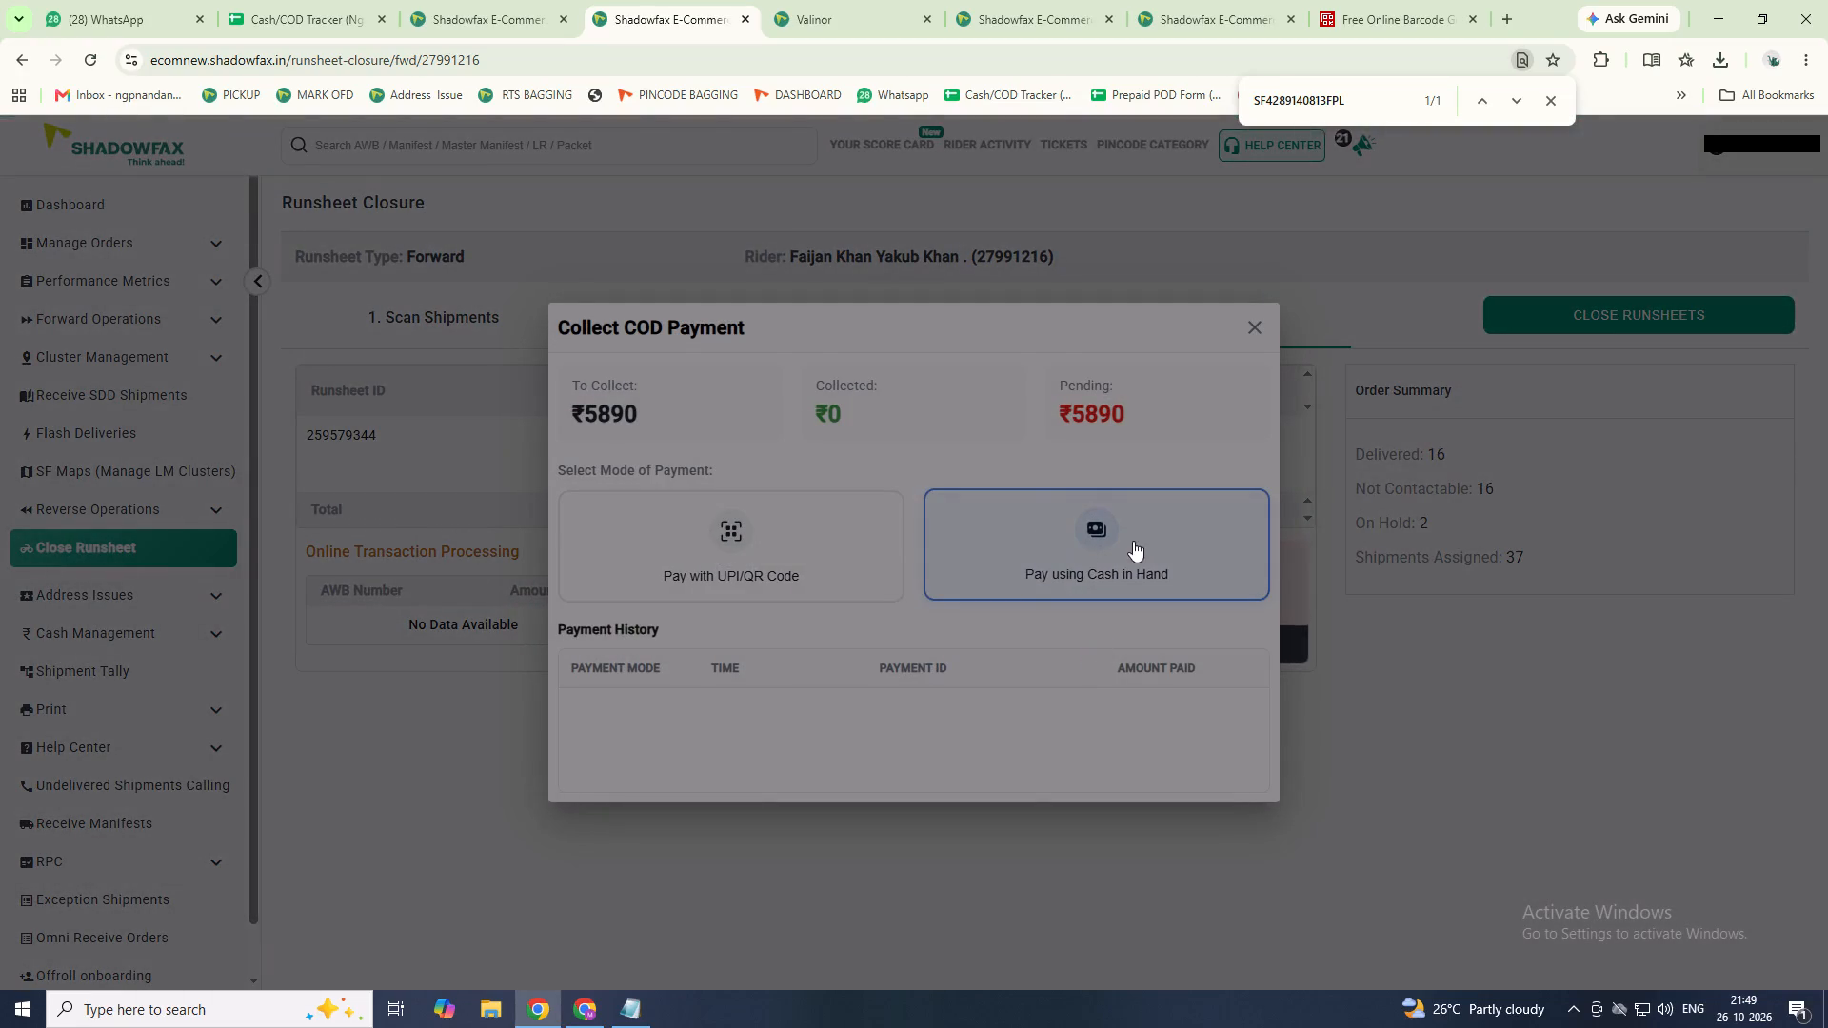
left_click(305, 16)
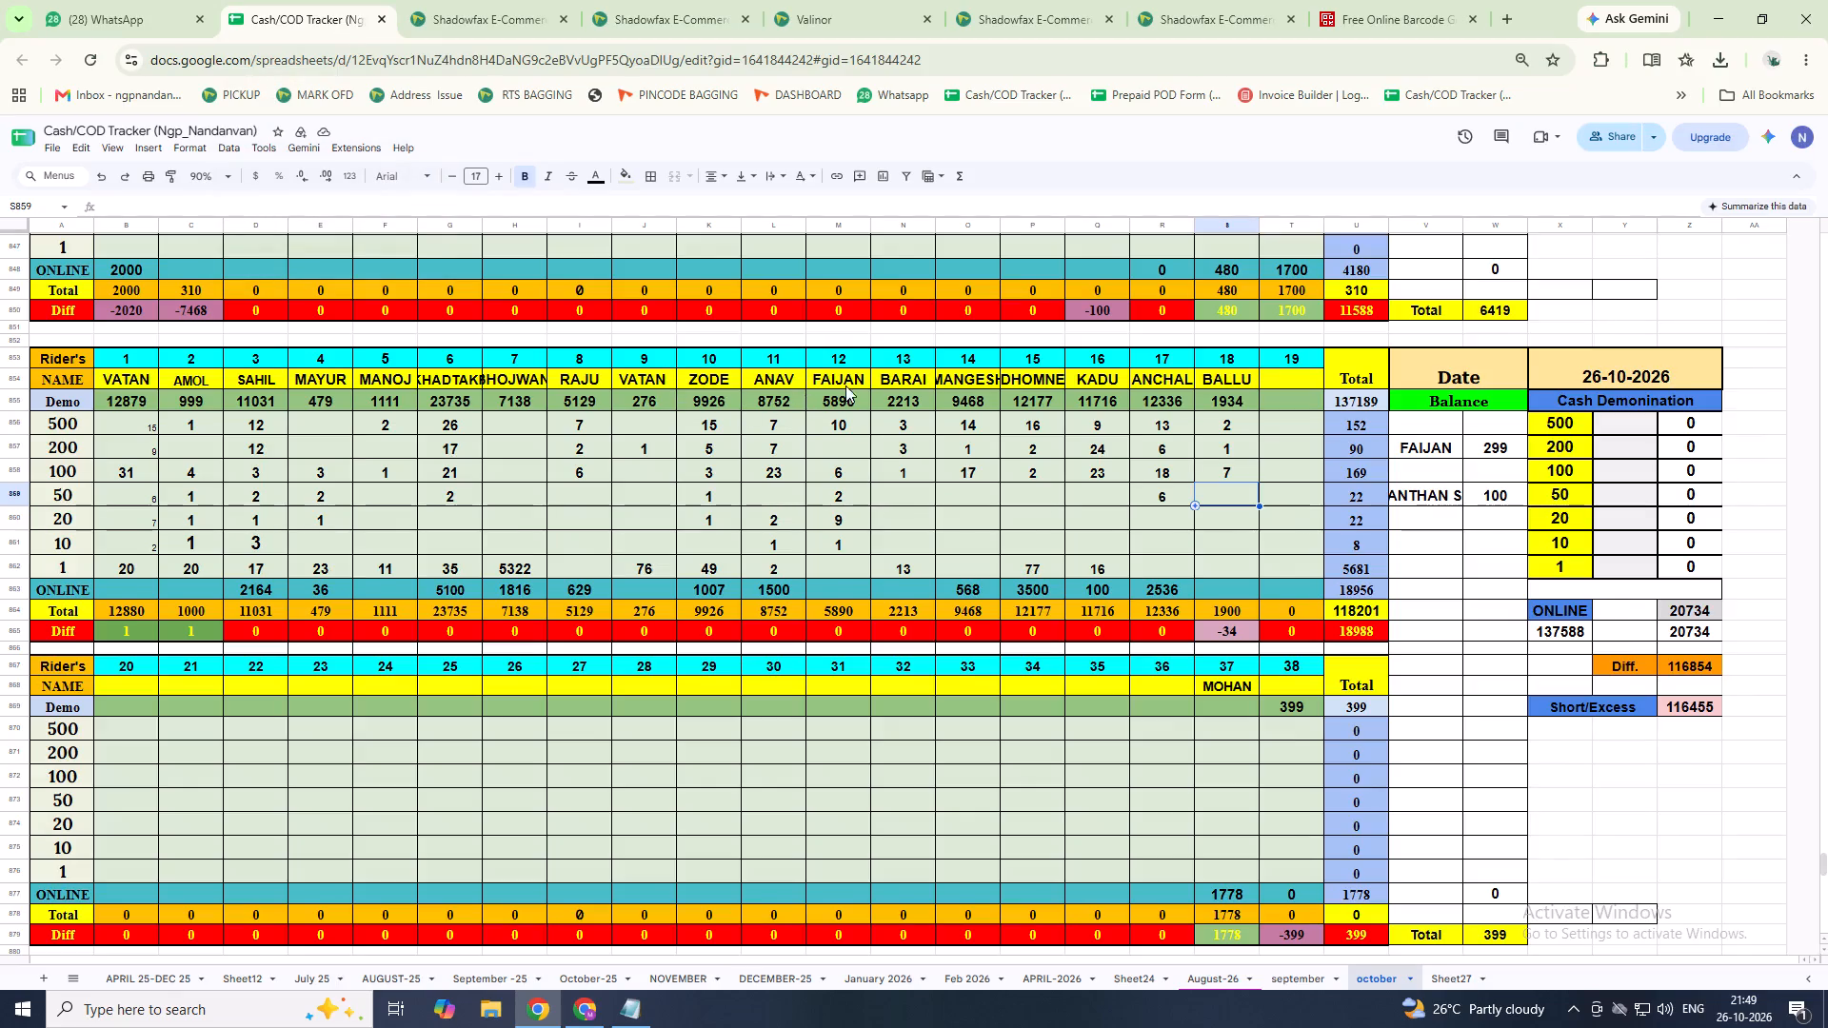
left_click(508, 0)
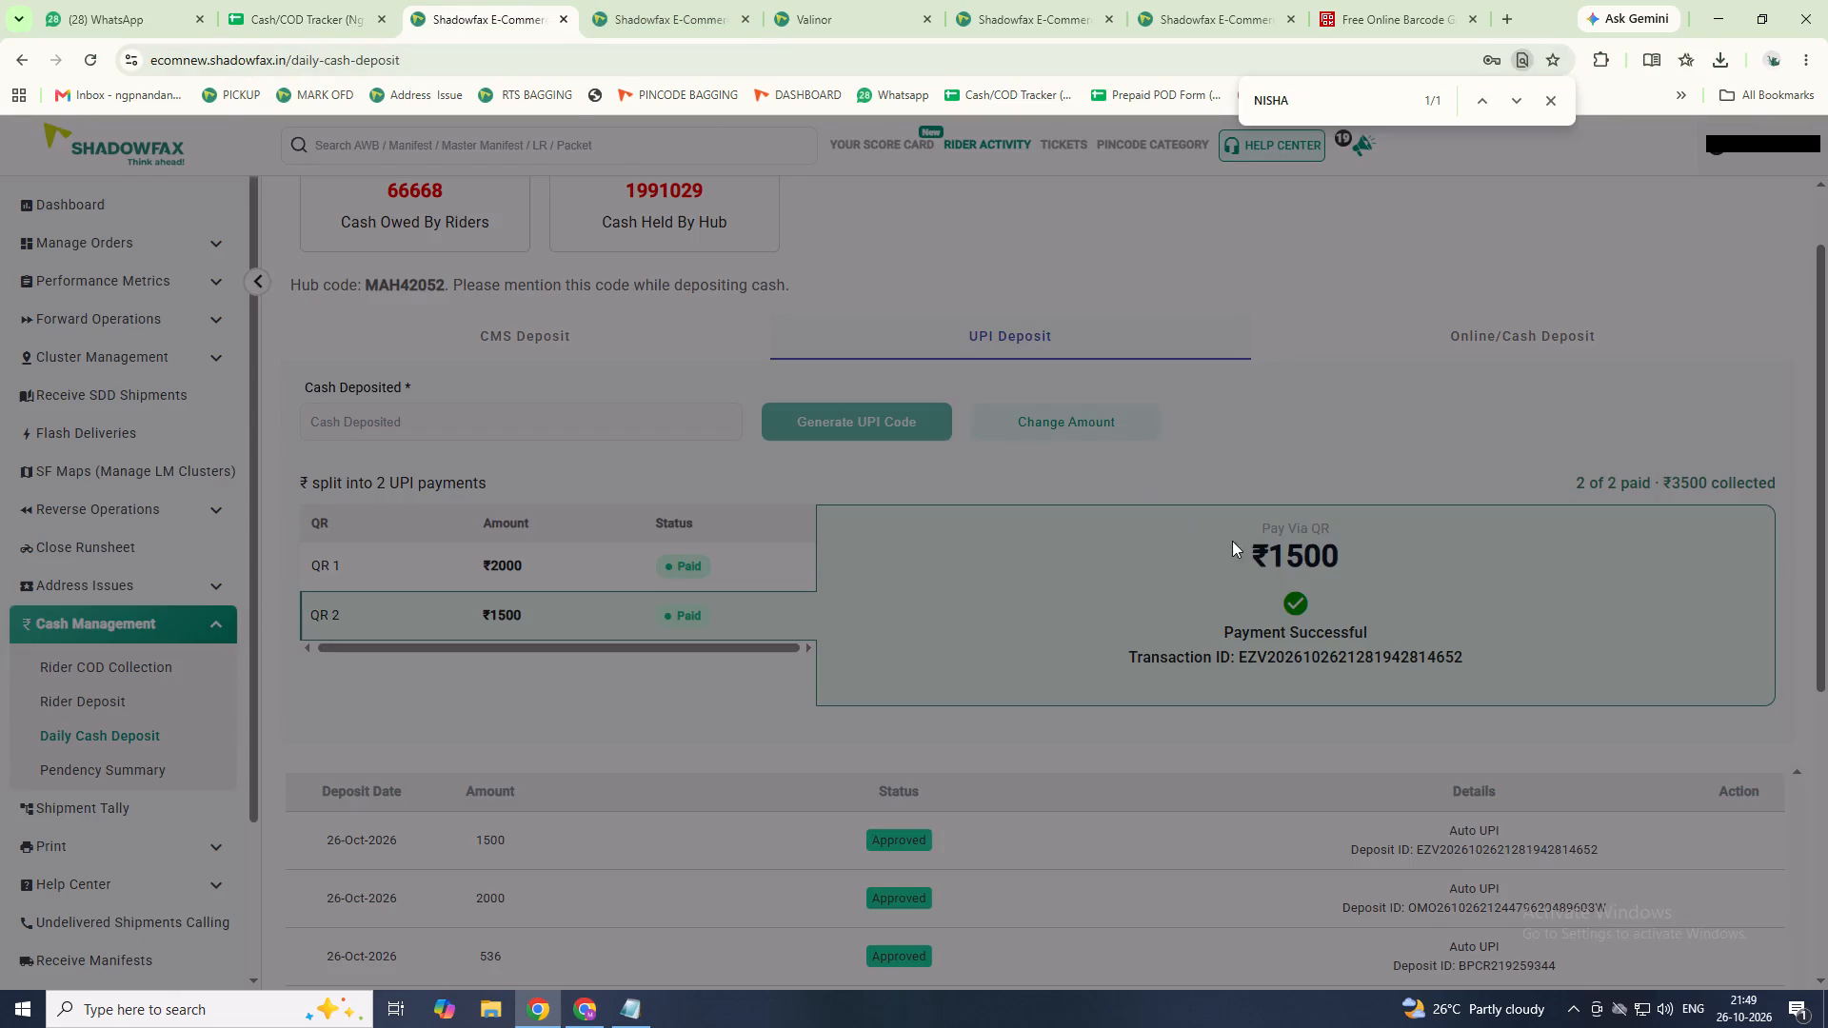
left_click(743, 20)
In the Runsheet Closure page opened for Omprakash, change the rider to Faijan and proceed with his forward runsheet.
left_click(656, 17)
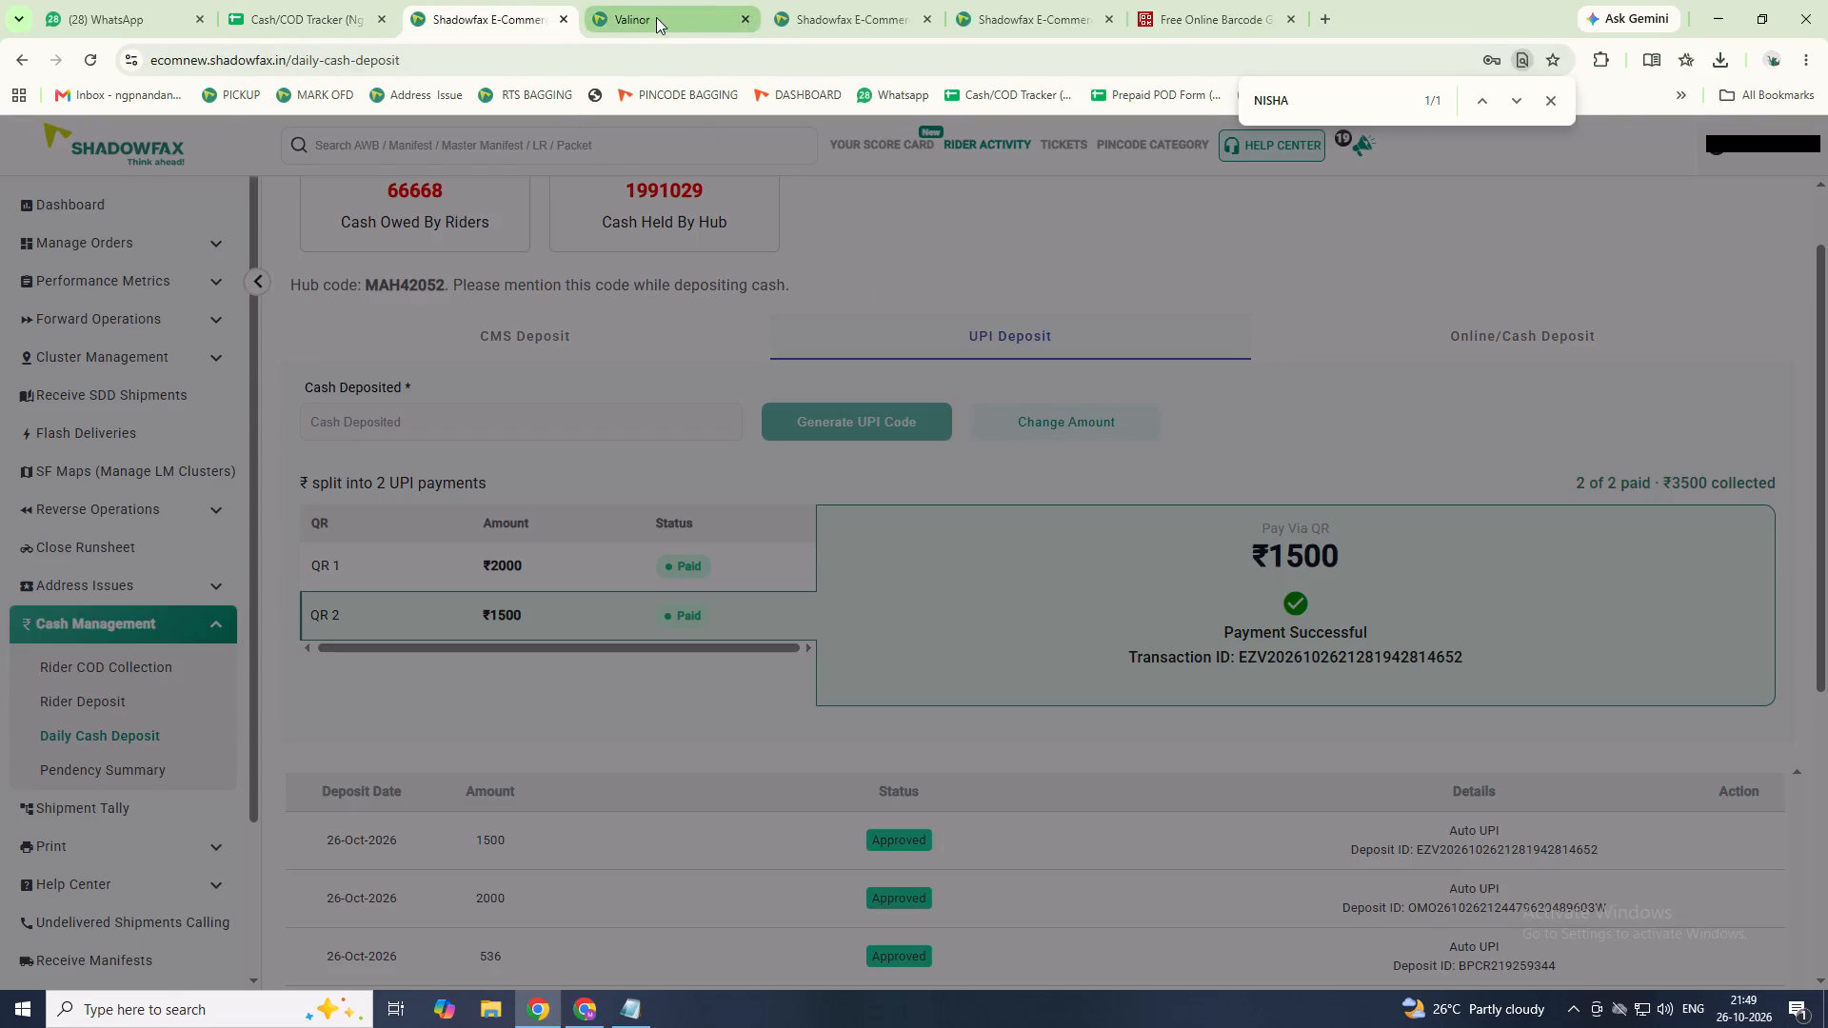
left_click(811, 31)
left_click(1034, 20)
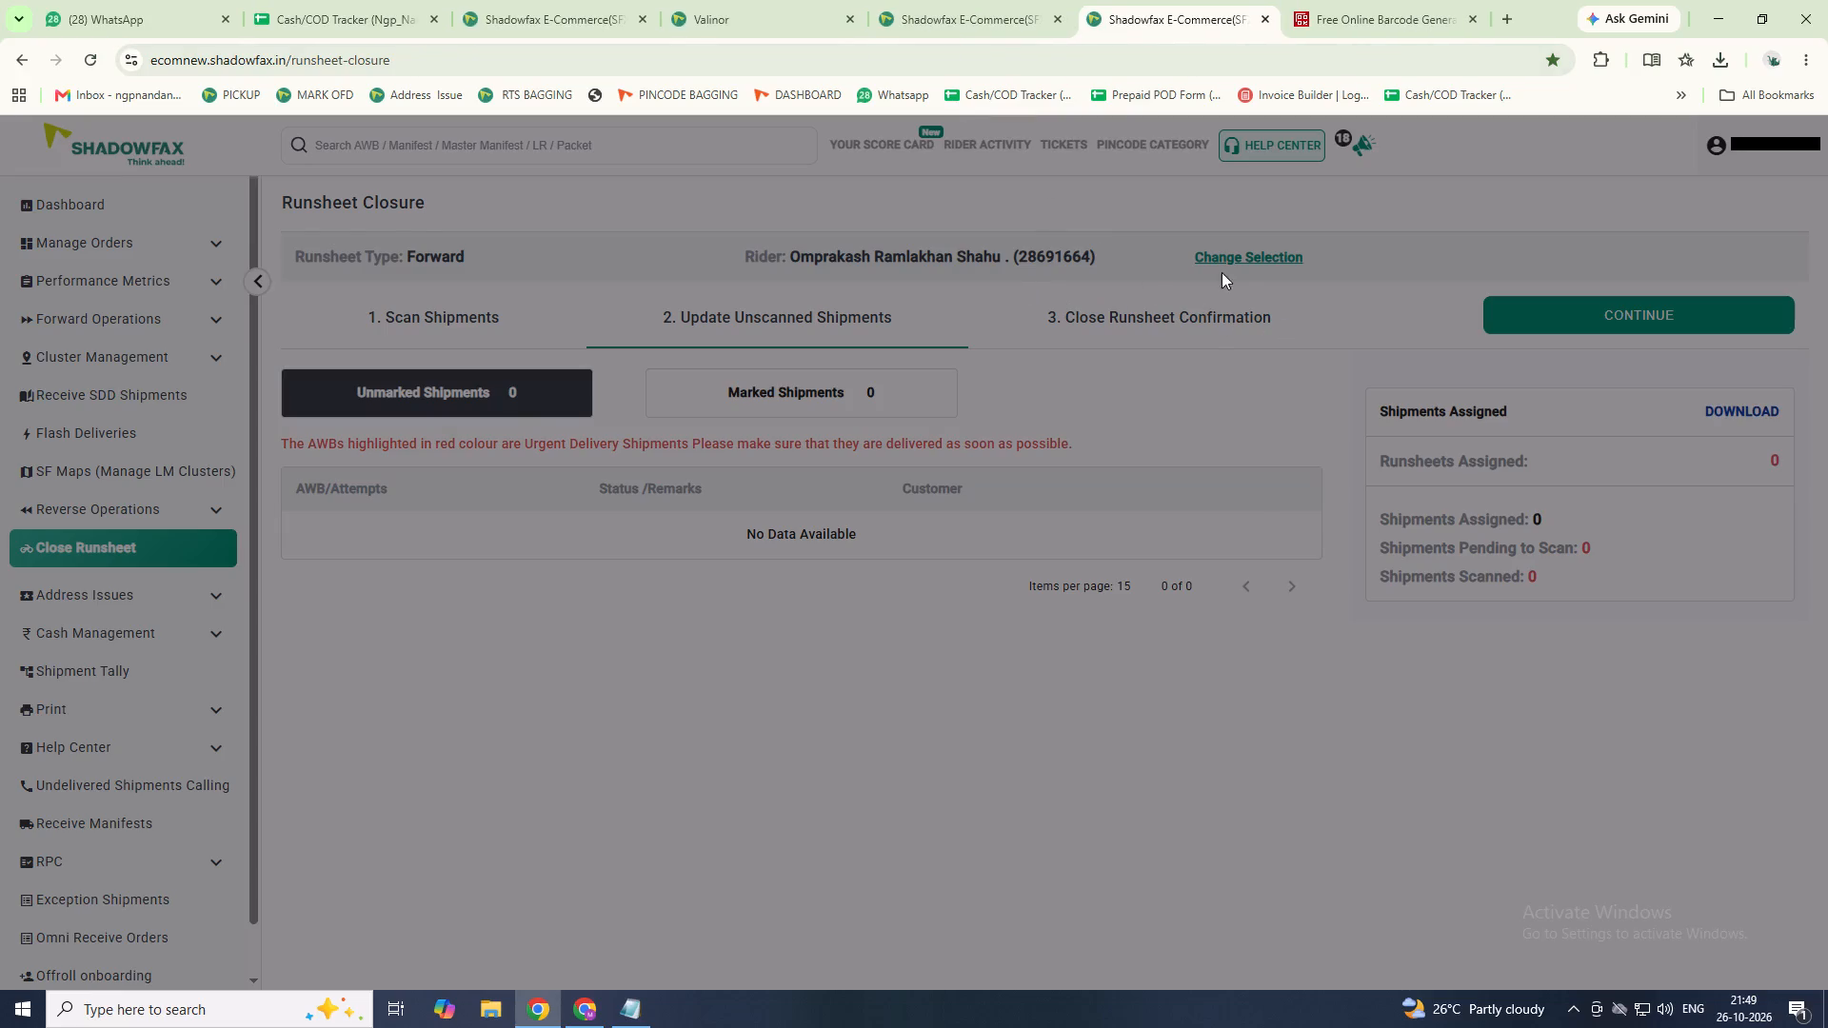
left_click(1243, 257)
left_click(942, 309)
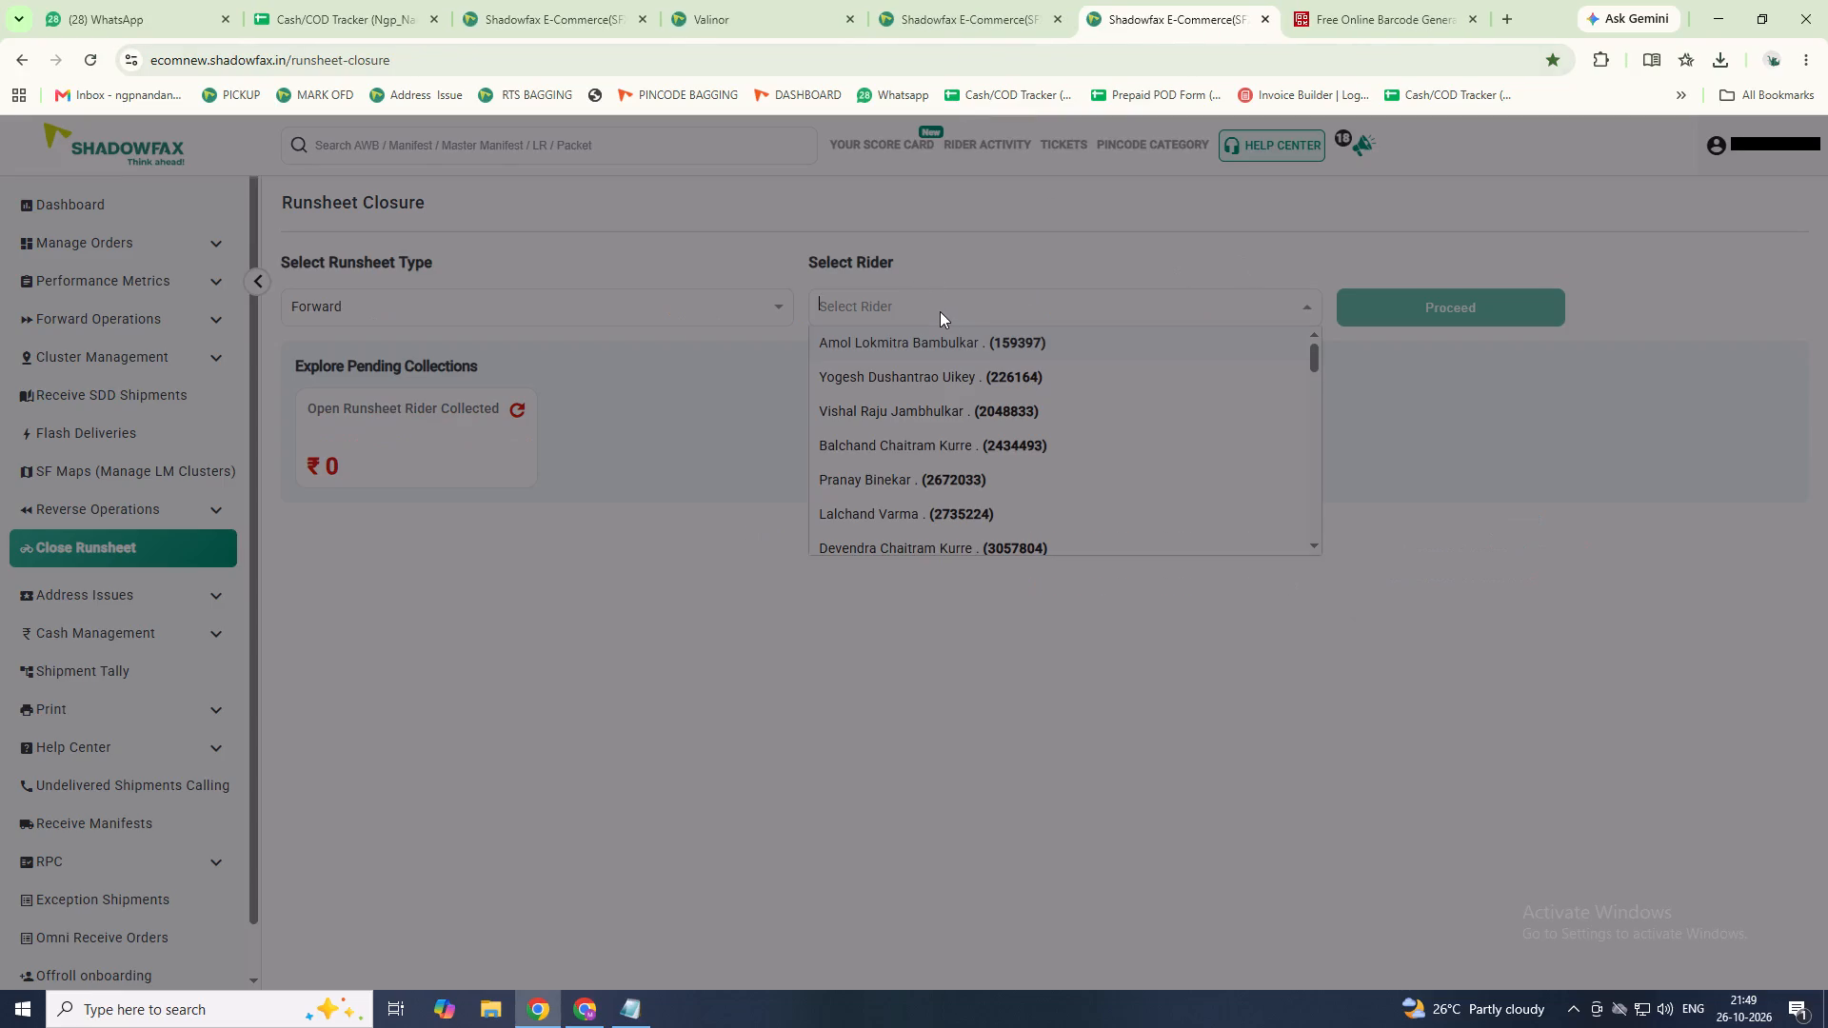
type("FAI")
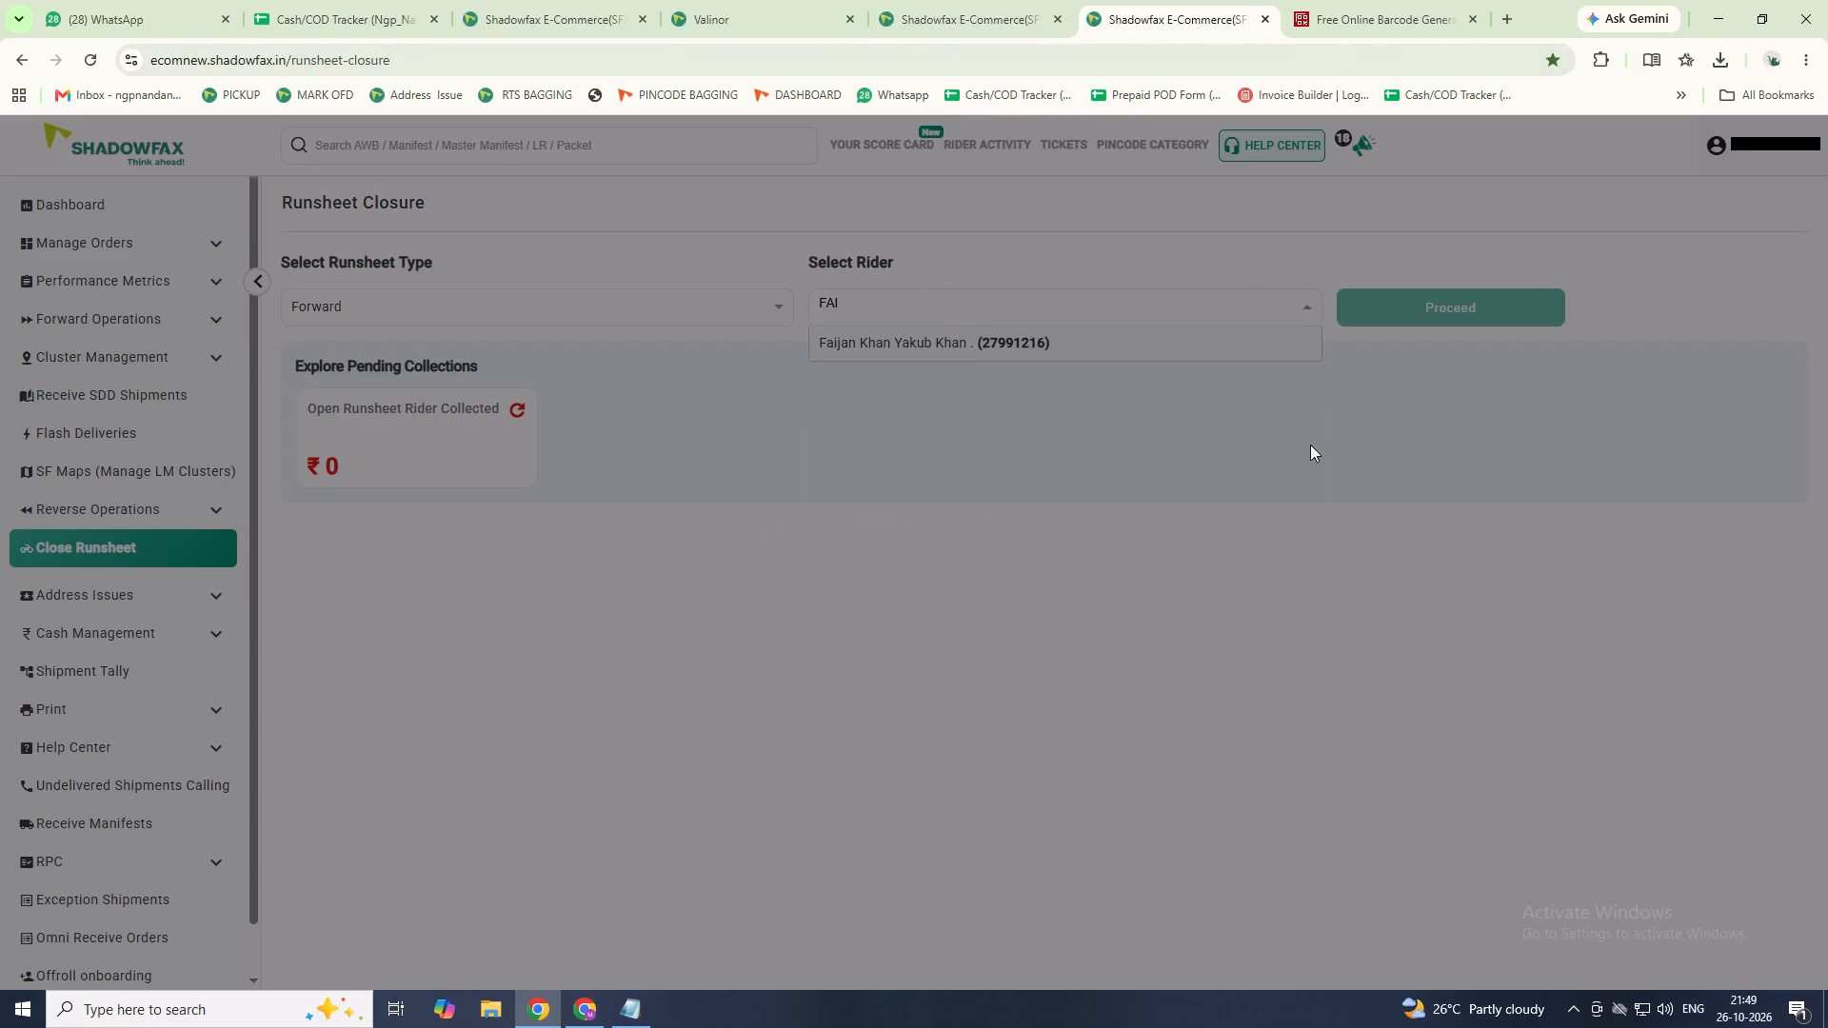
left_click(1259, 360)
left_click(1403, 294)
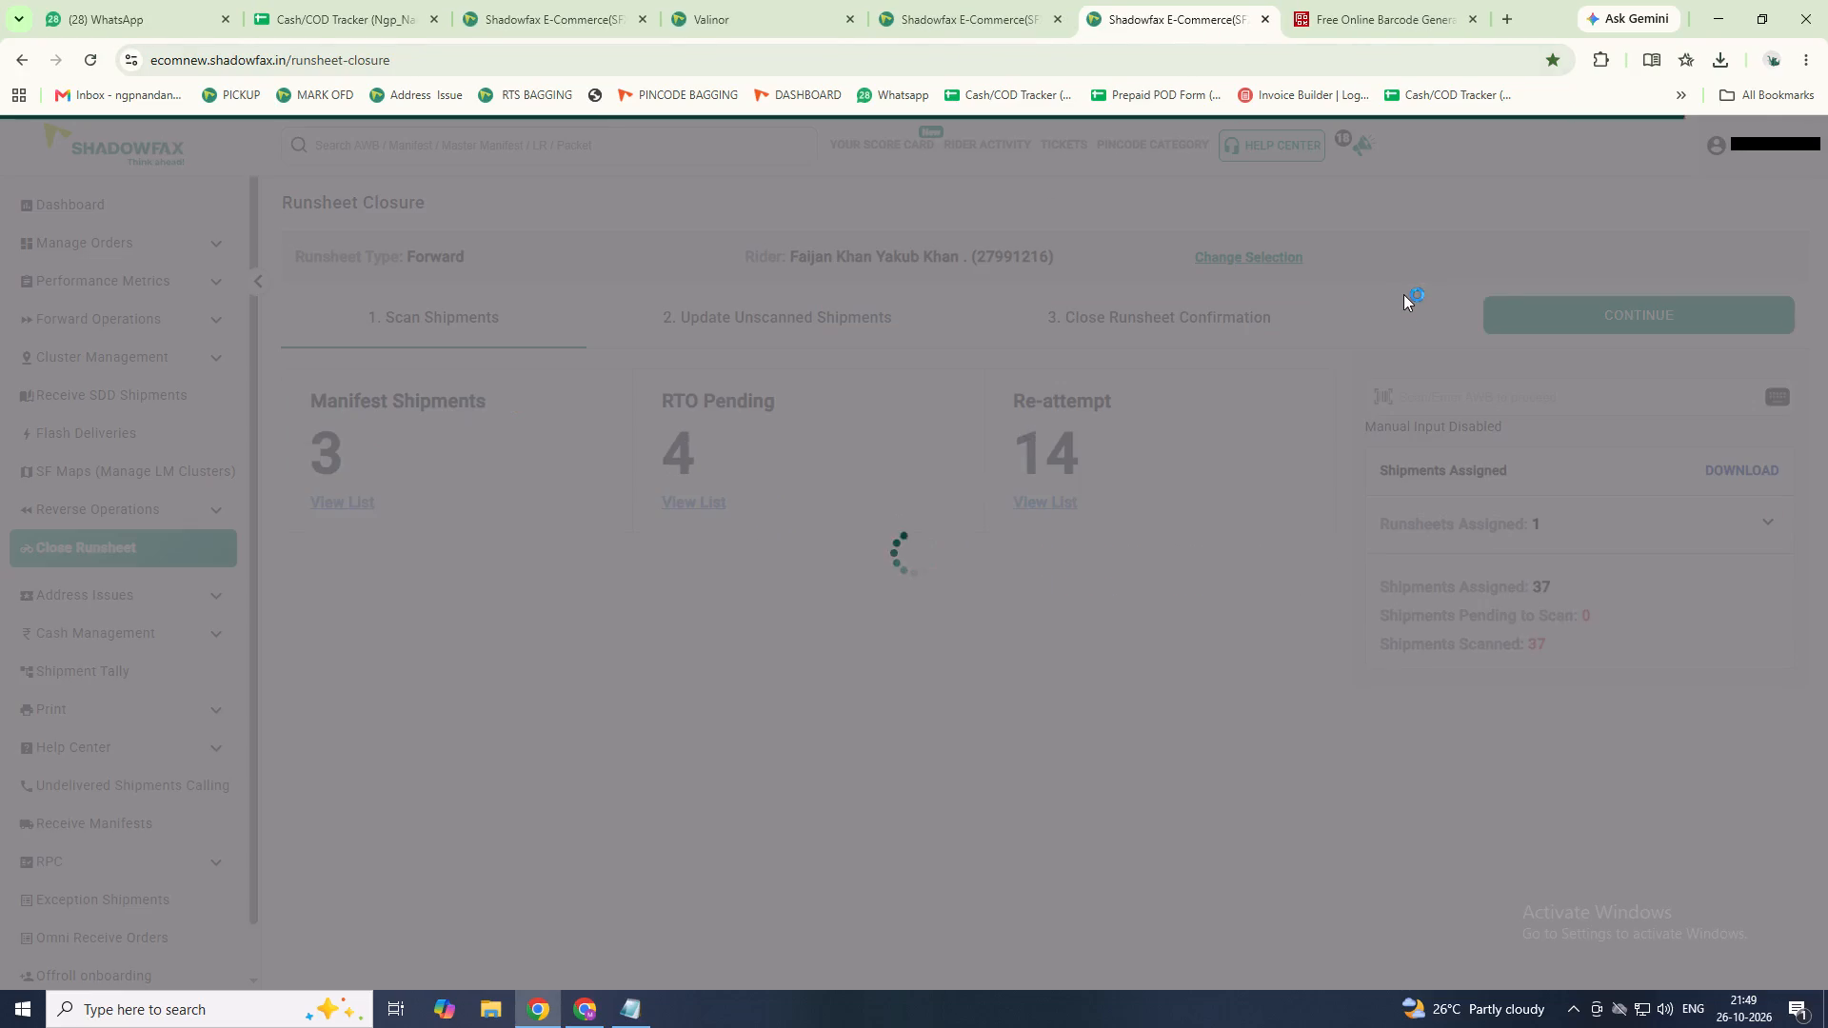
Continue to Faijan's closure confirmation, record a cash-in-hand COD payment of 5890 as collected, and close the payment window.
left_click(1539, 315)
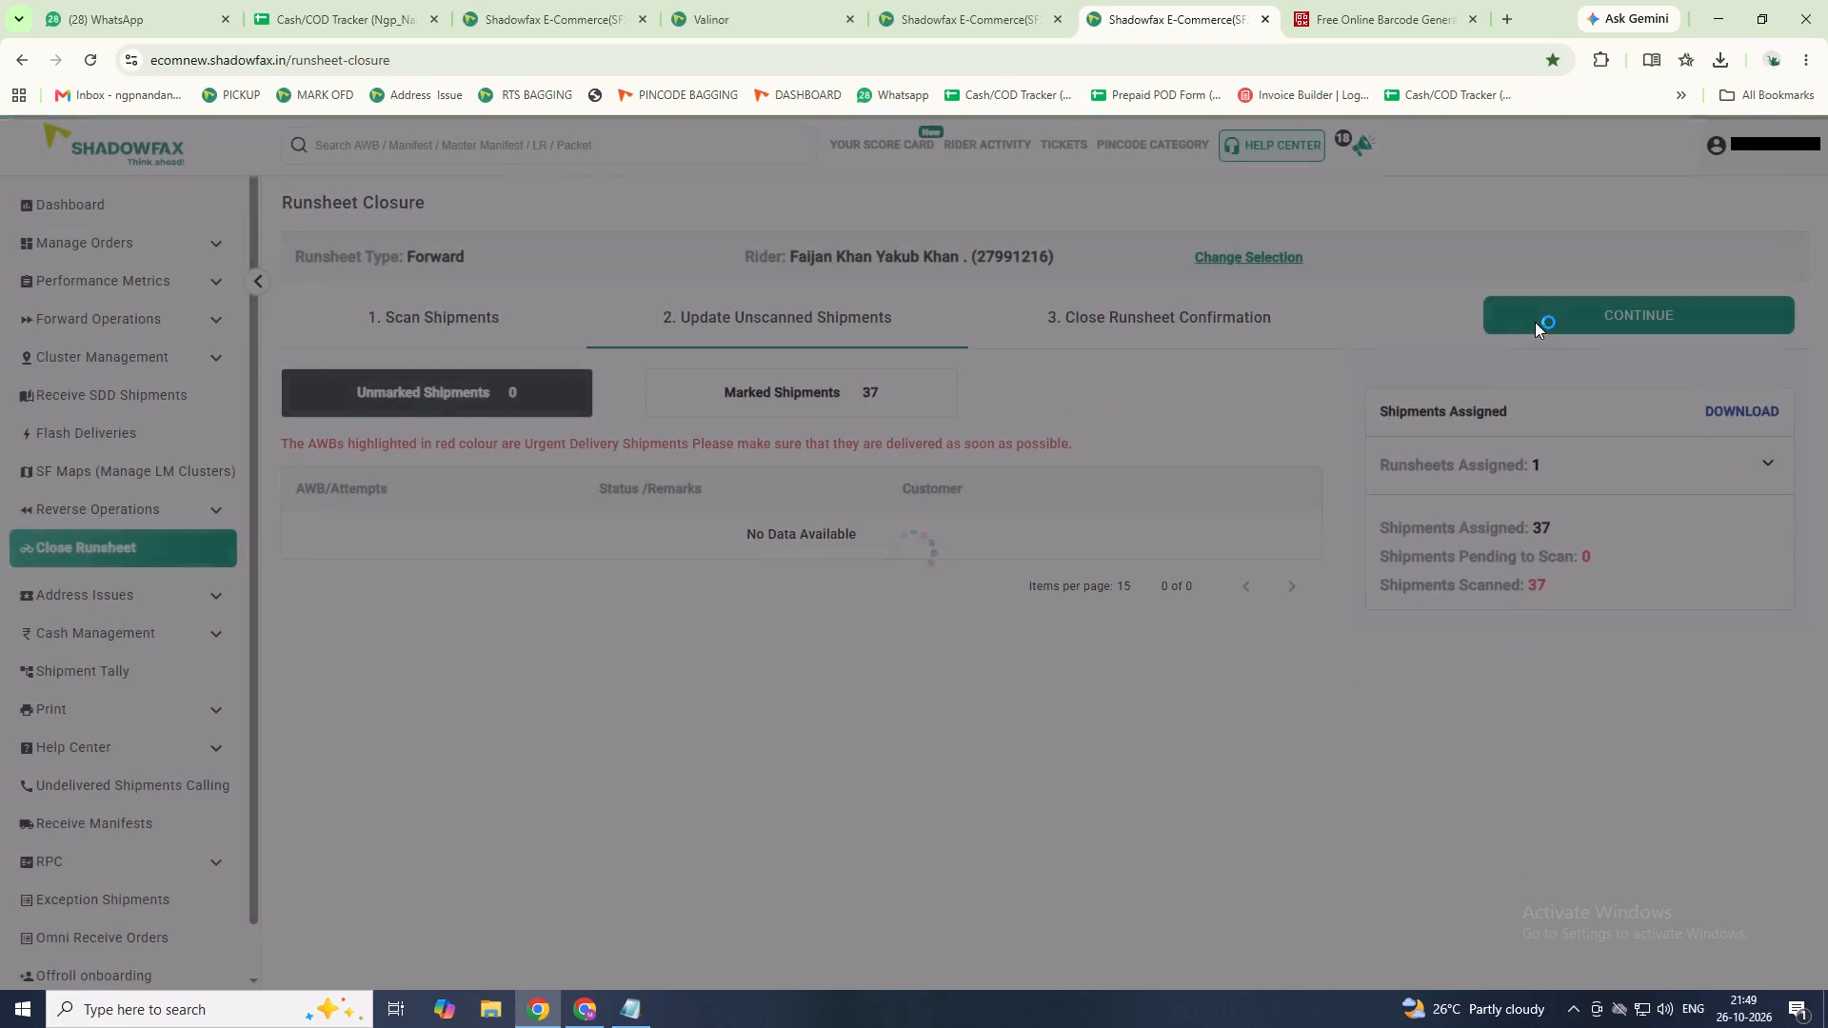
left_click(1521, 316)
left_click(1160, 640)
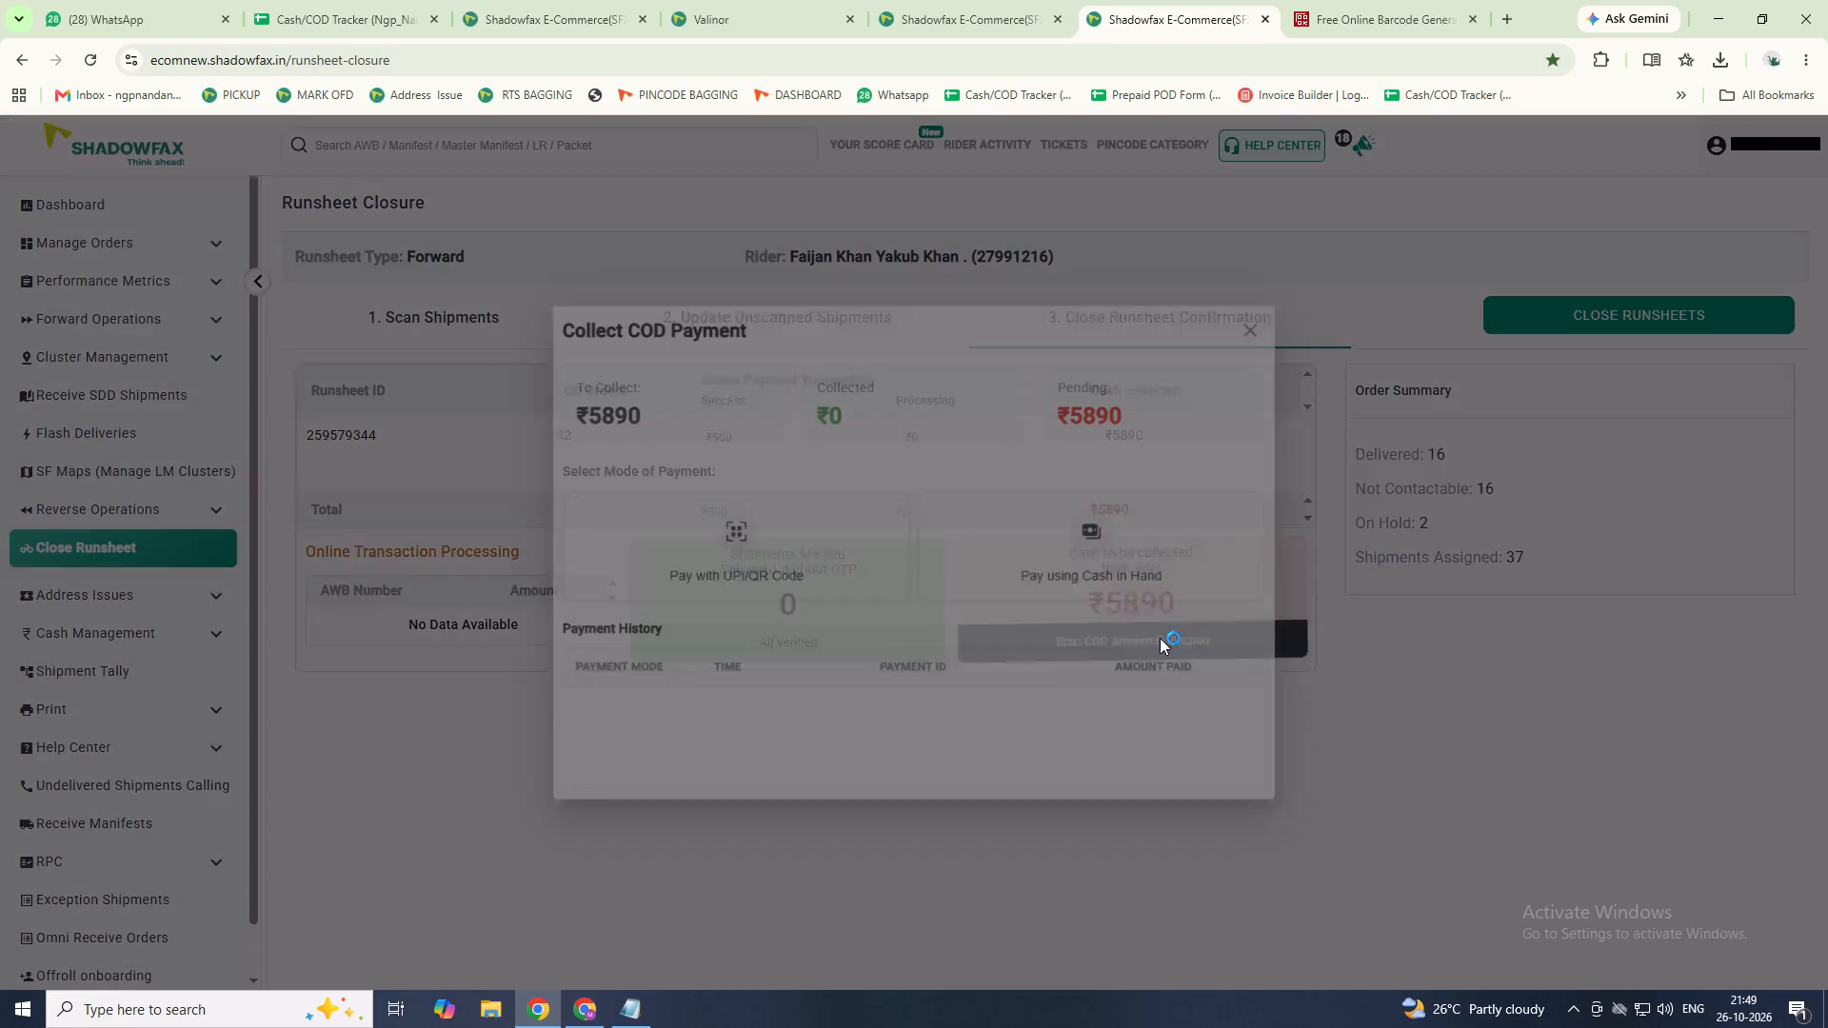
left_click(1097, 547)
left_click(1103, 525)
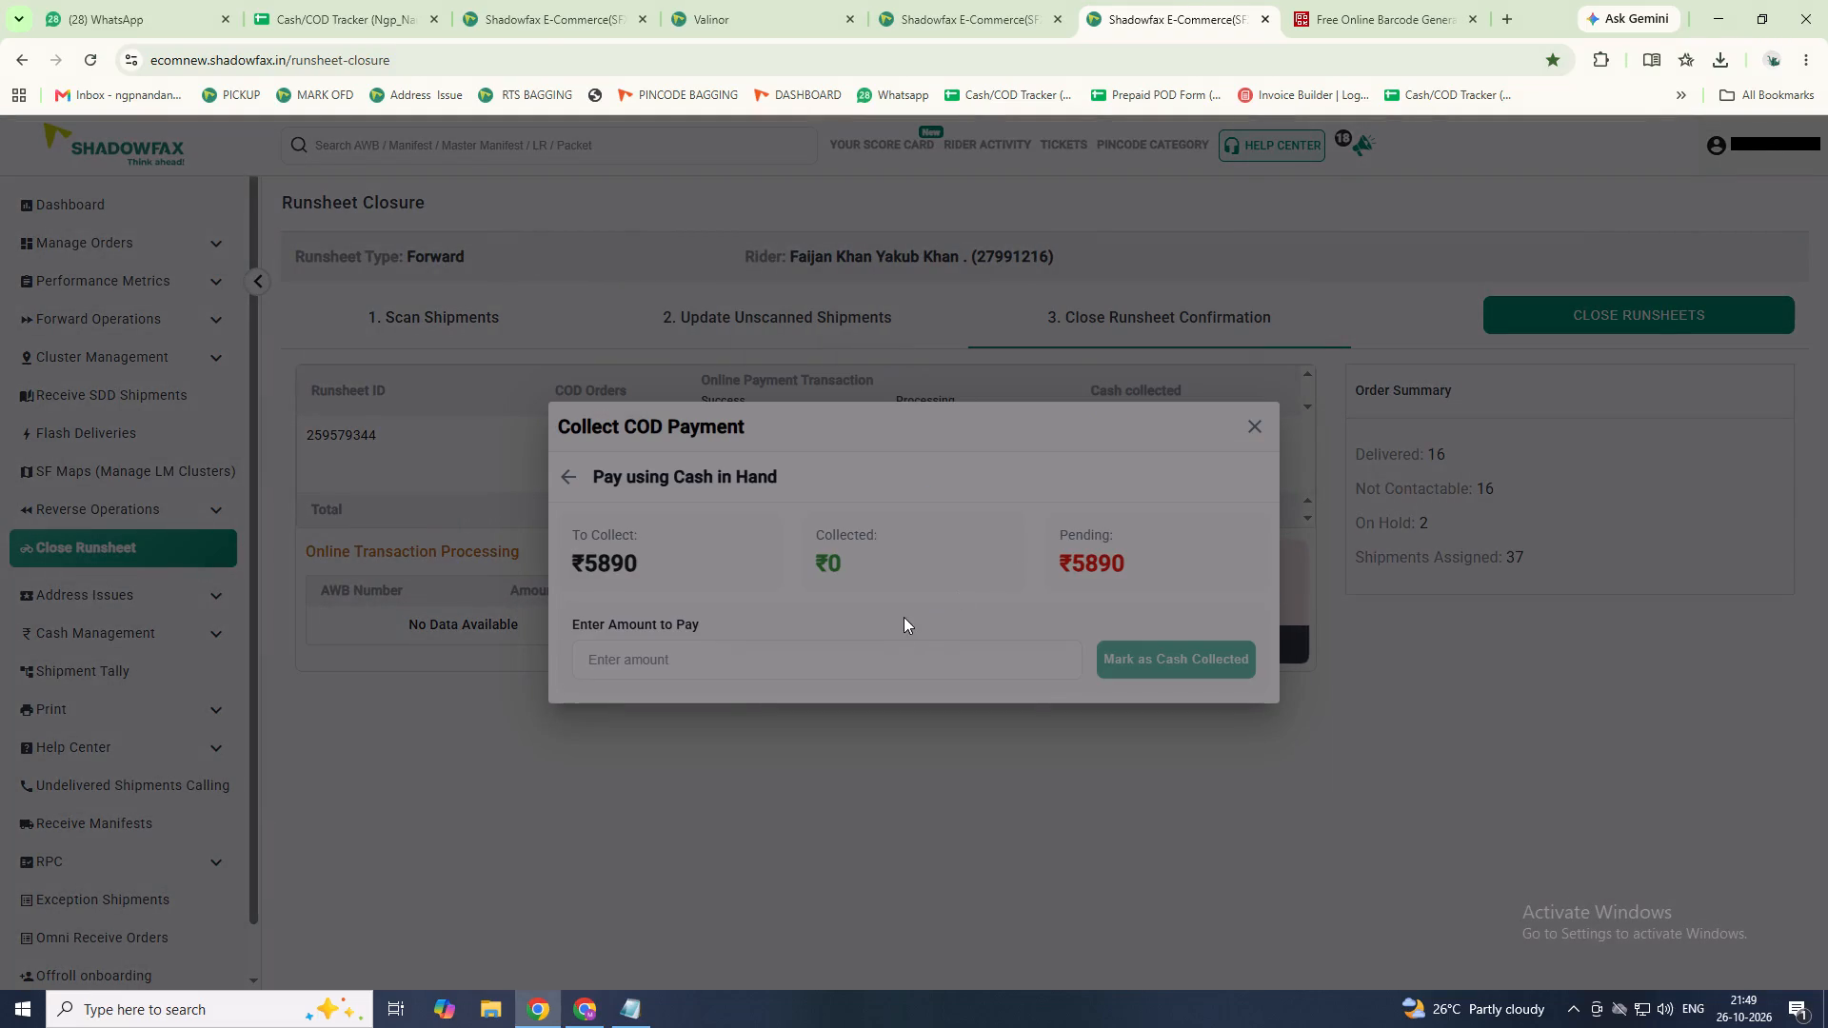
left_click(895, 654)
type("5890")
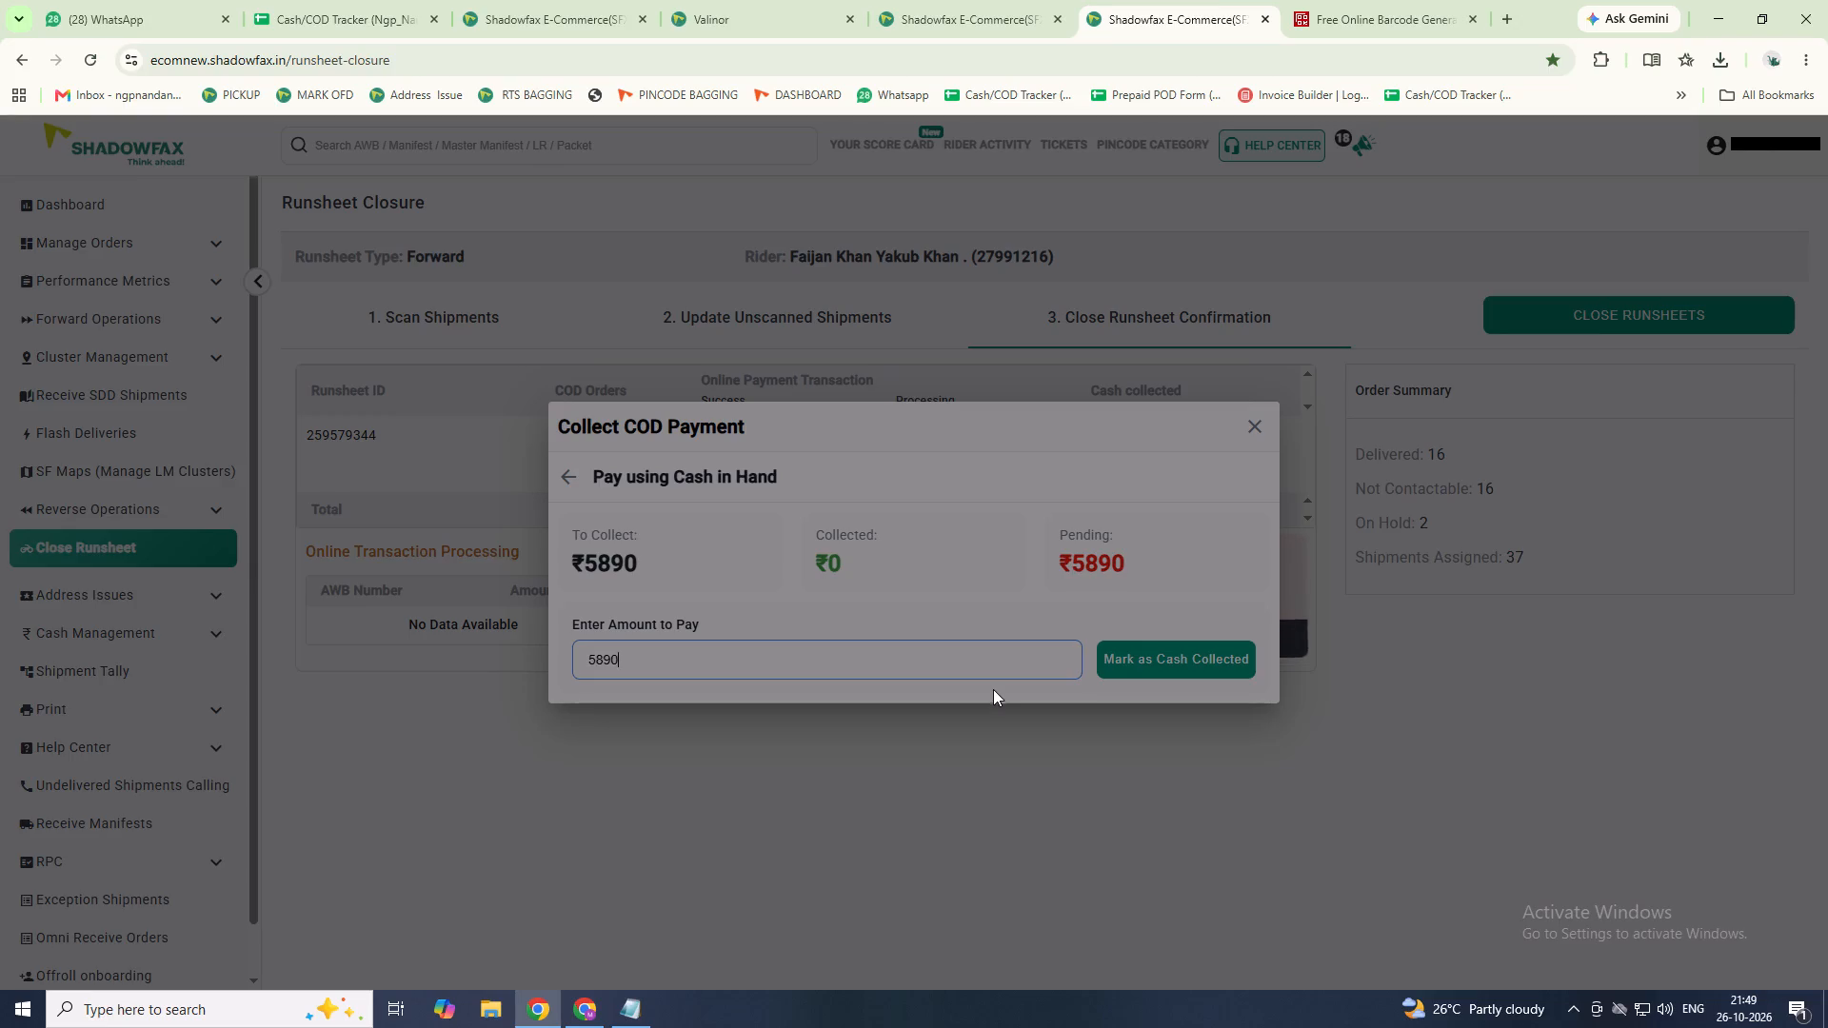
left_click(1125, 652)
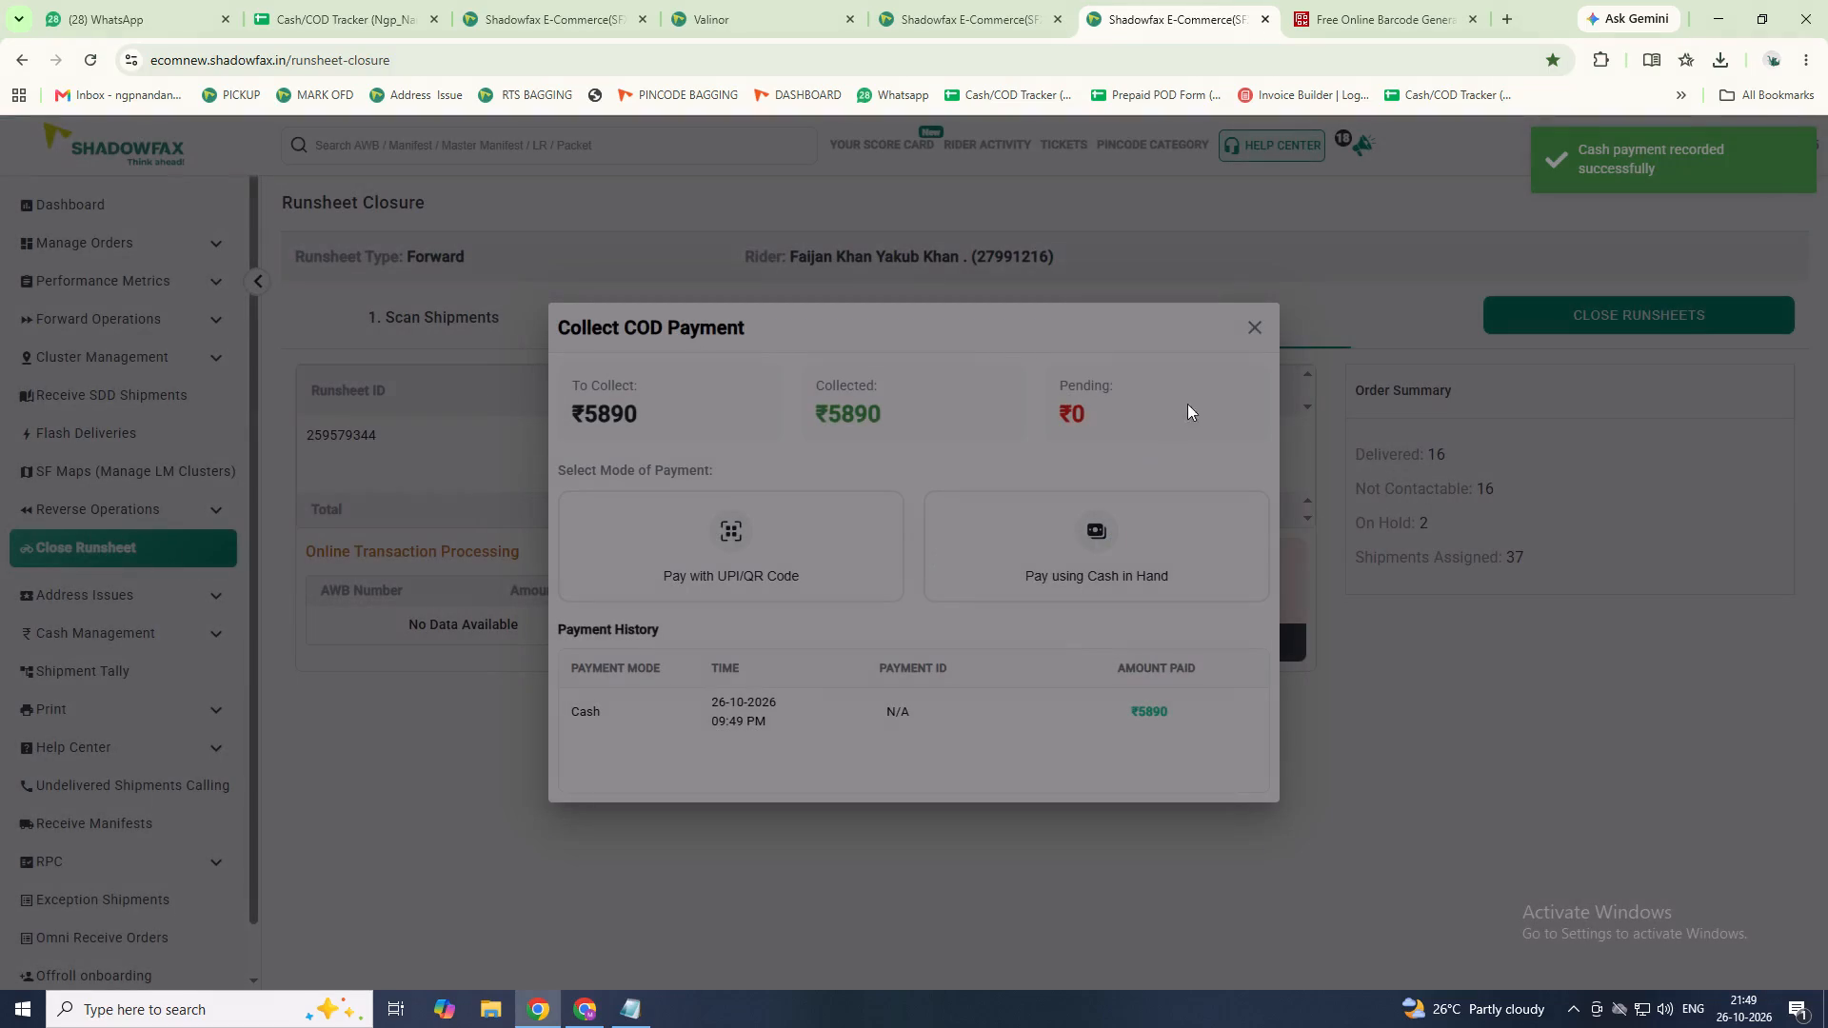
left_click(1259, 320)
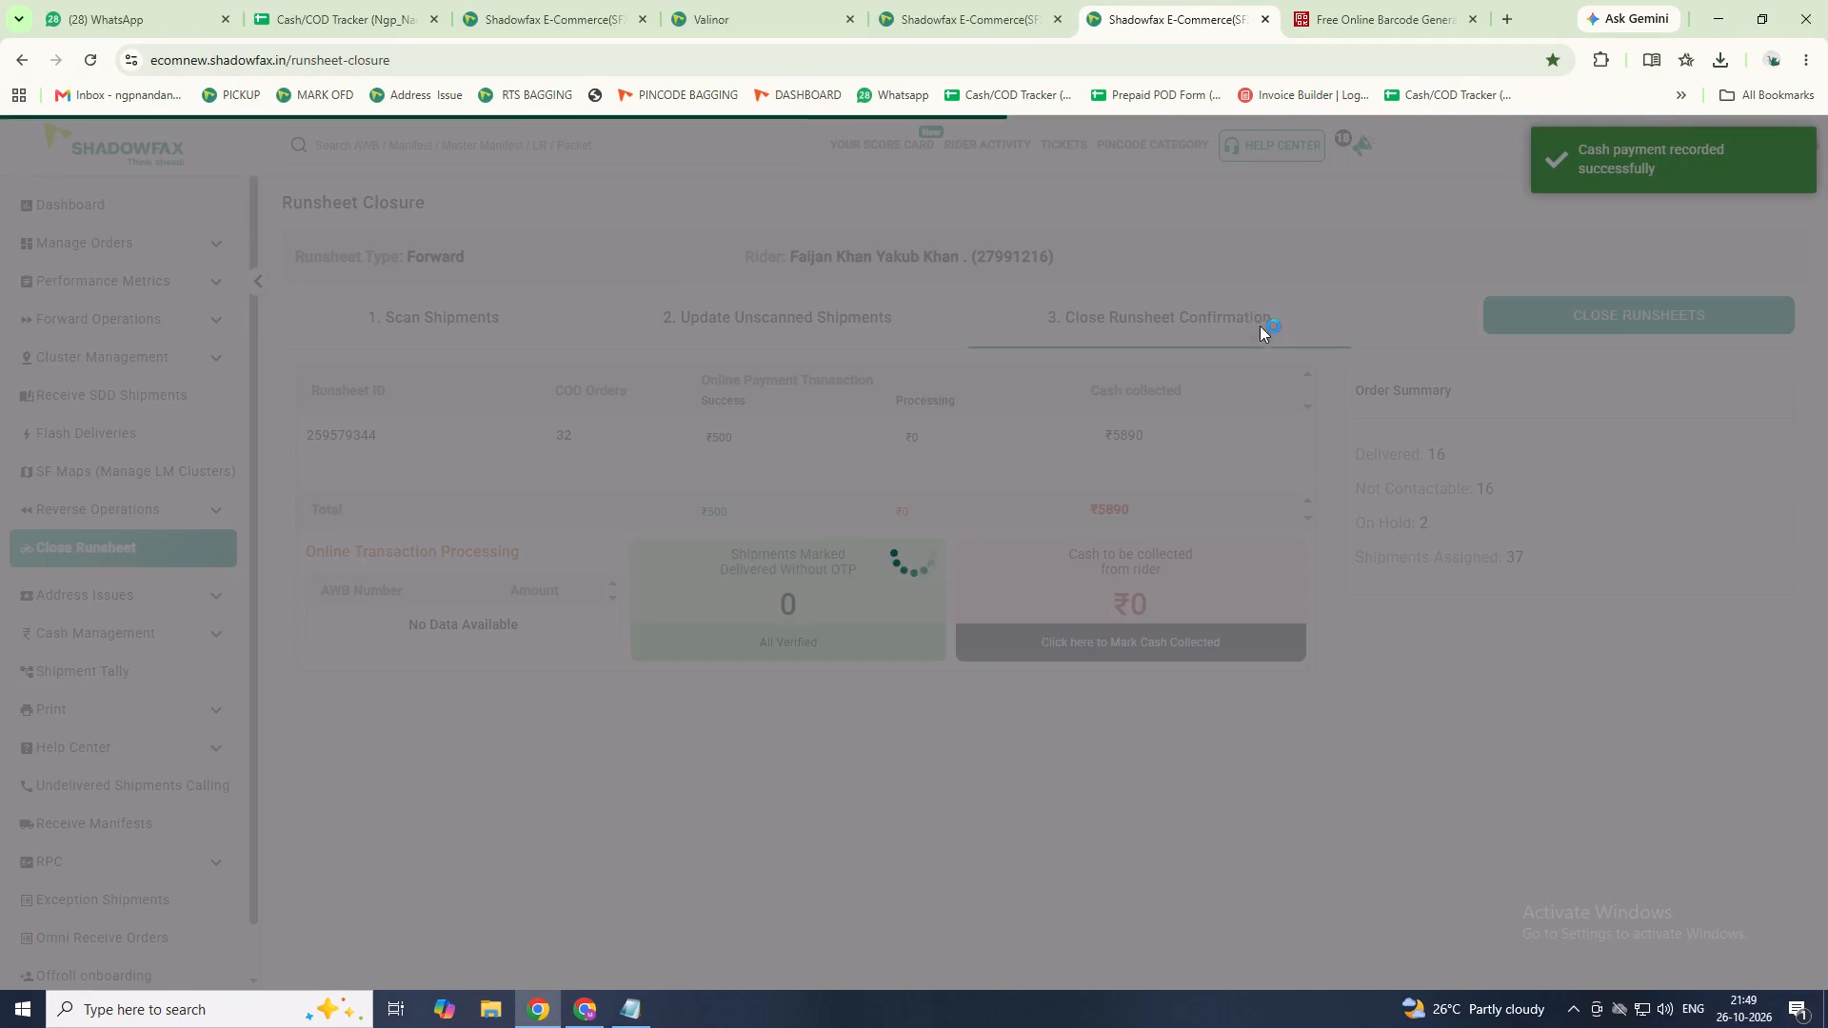
Mark the cash from Faijan as collected and close his forward runsheet.
left_click(1128, 629)
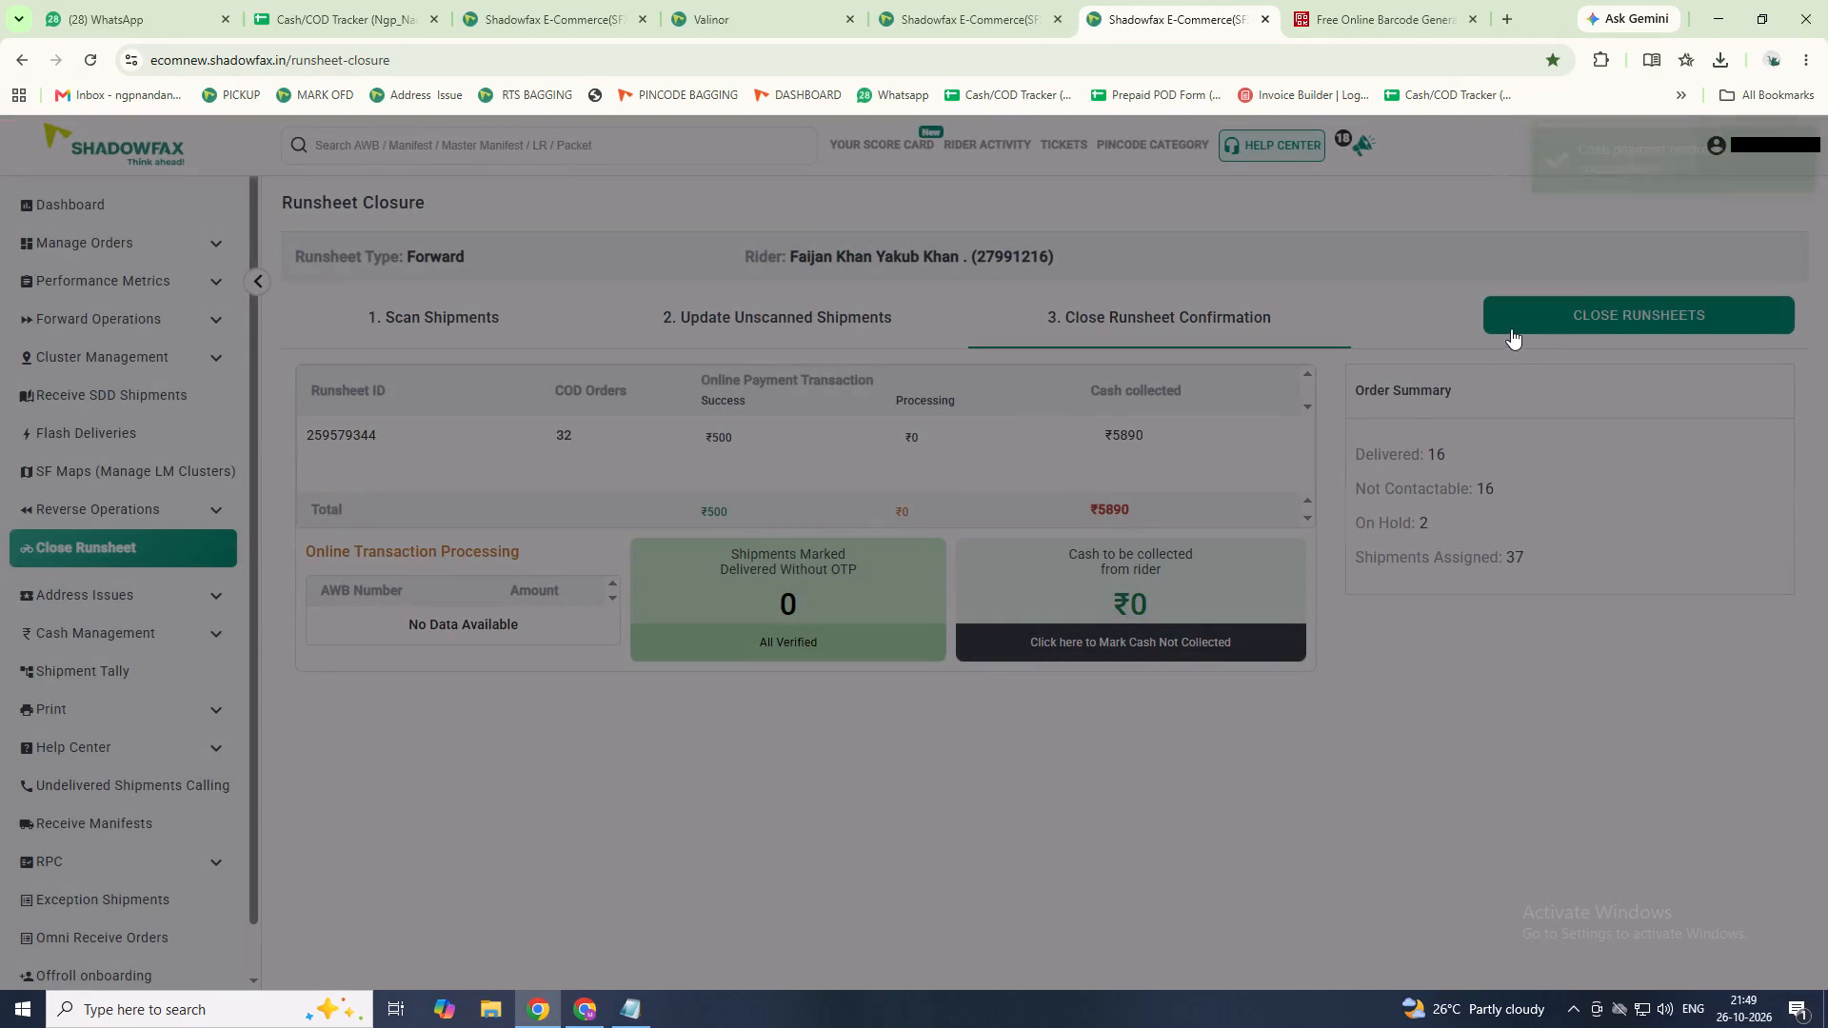
left_click(1548, 315)
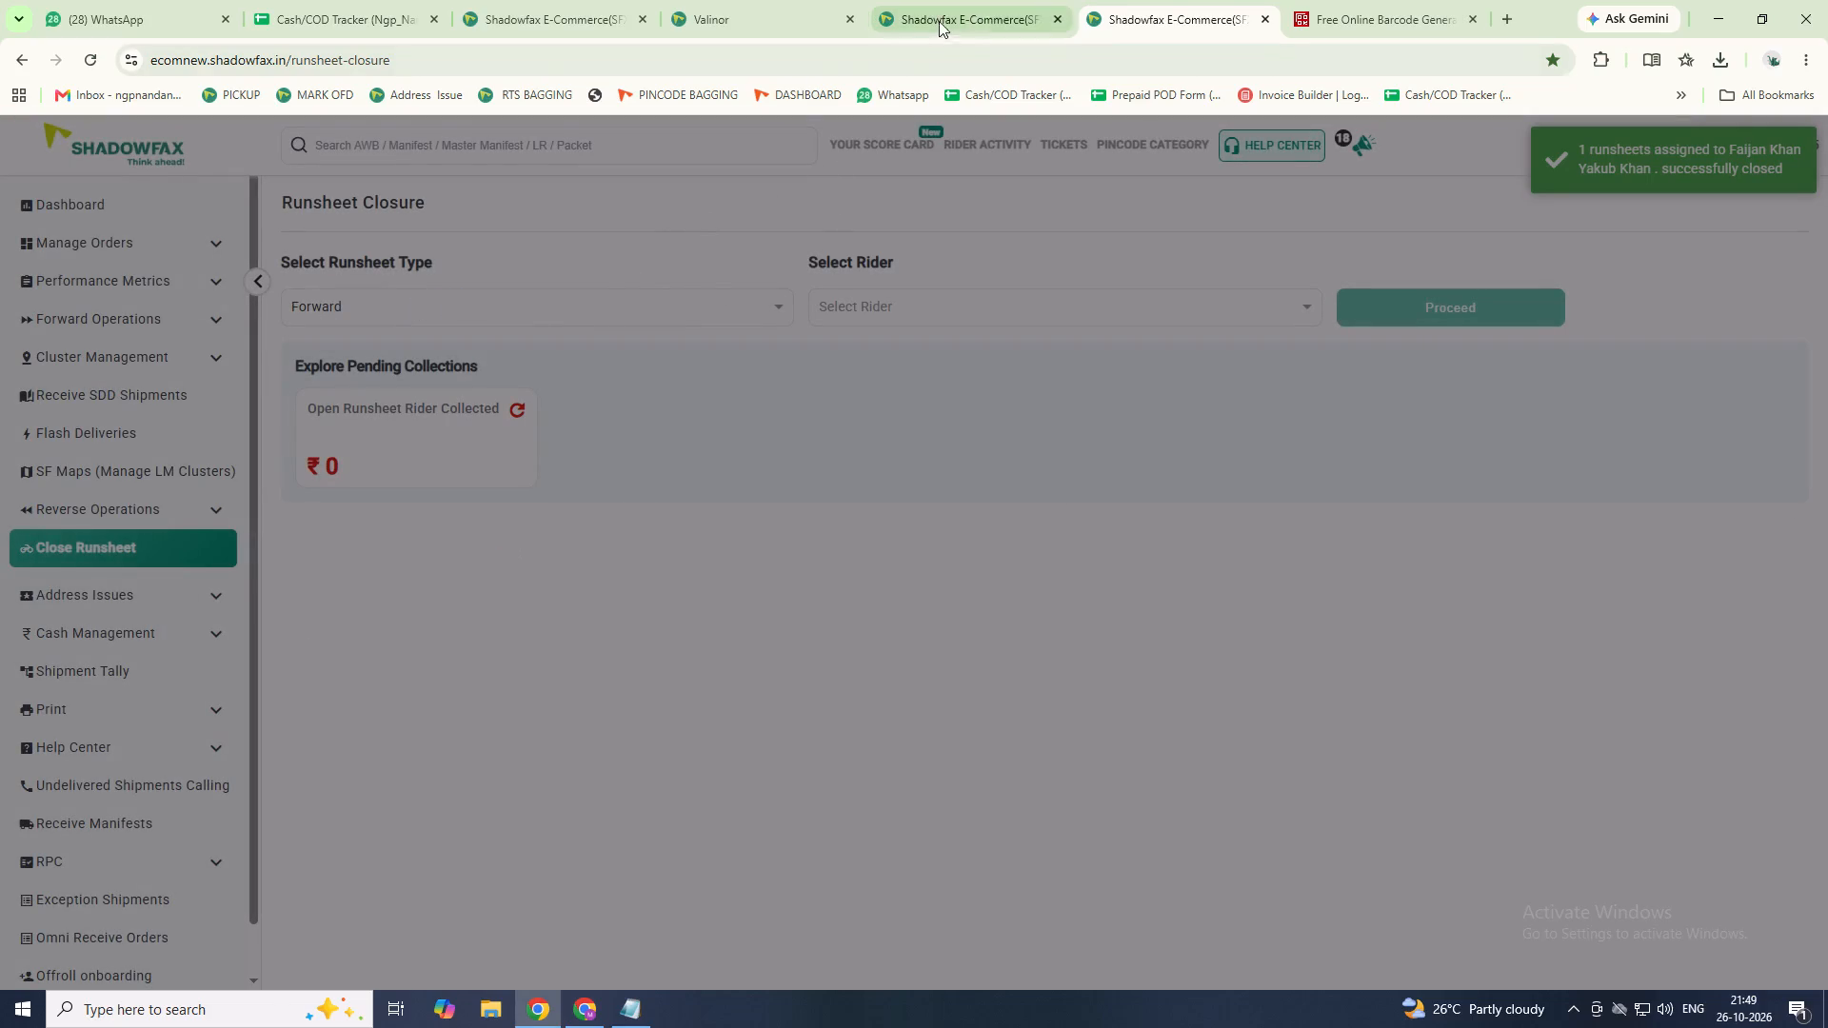
Open the forward runsheets in OFD from the hub dashboard and look through every page of riders' open runsheets.
left_click(83, 204)
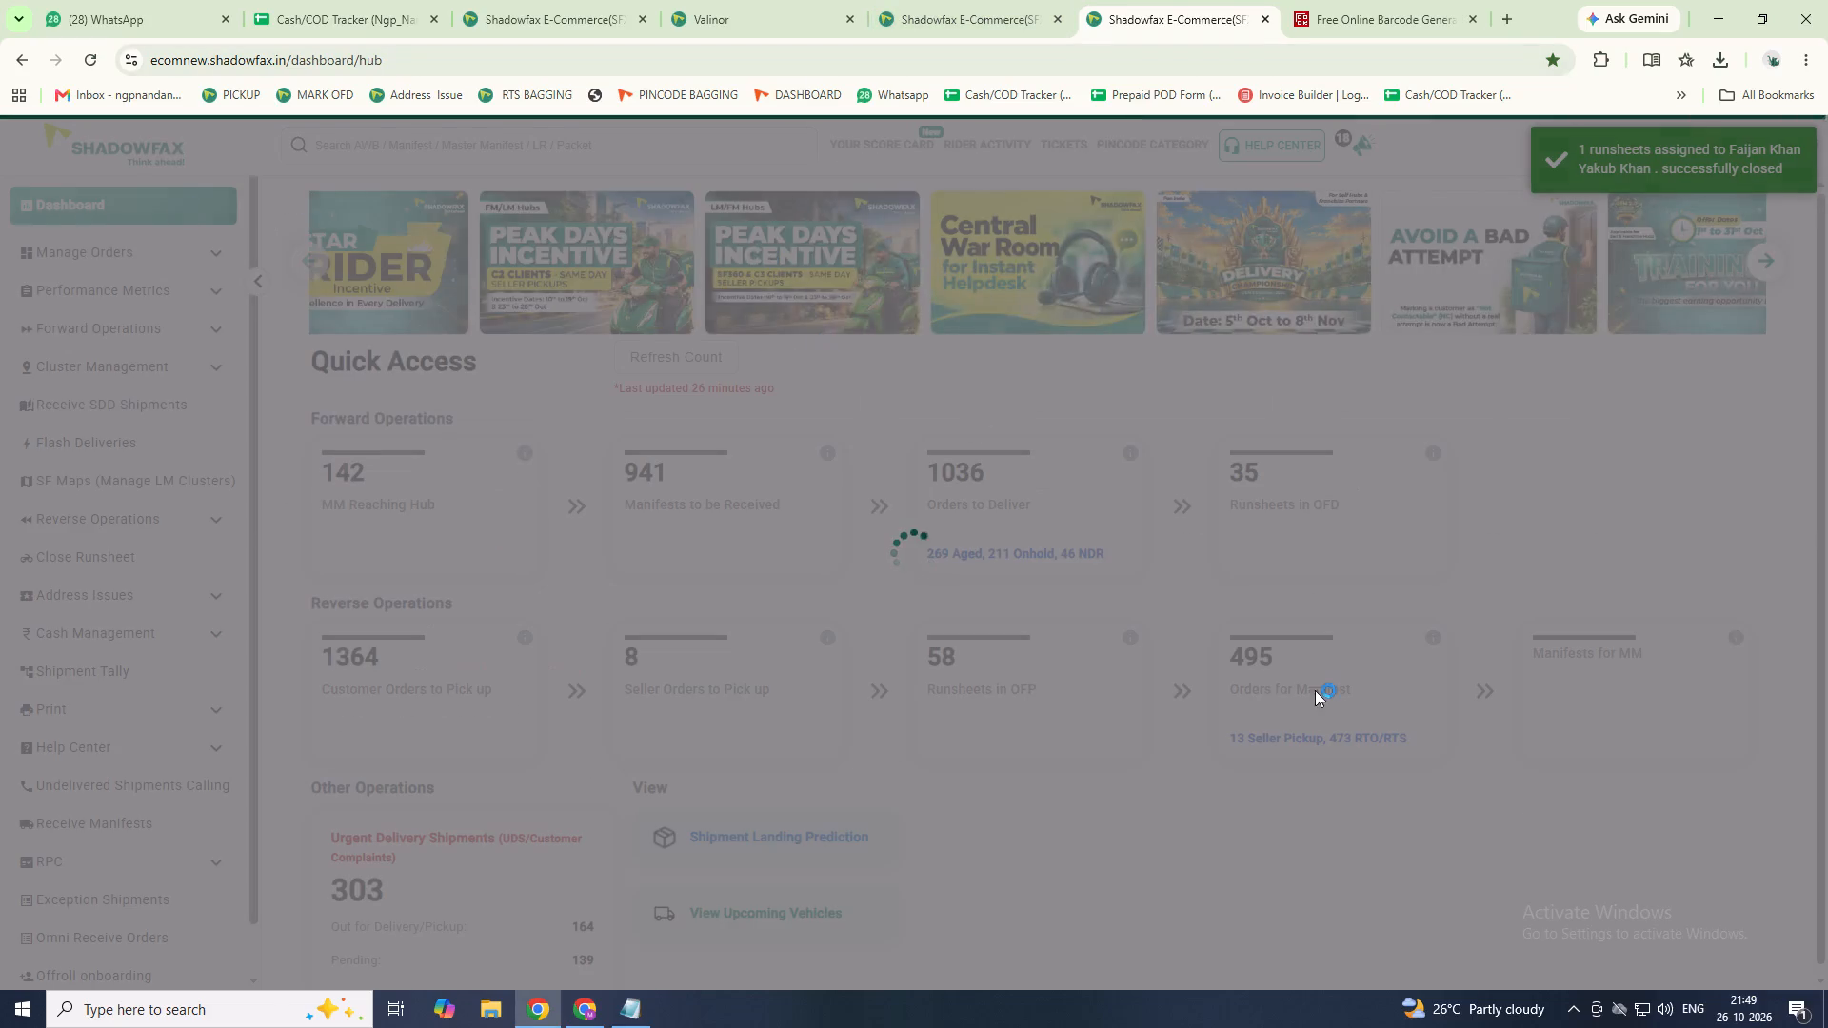
left_click(1016, 708)
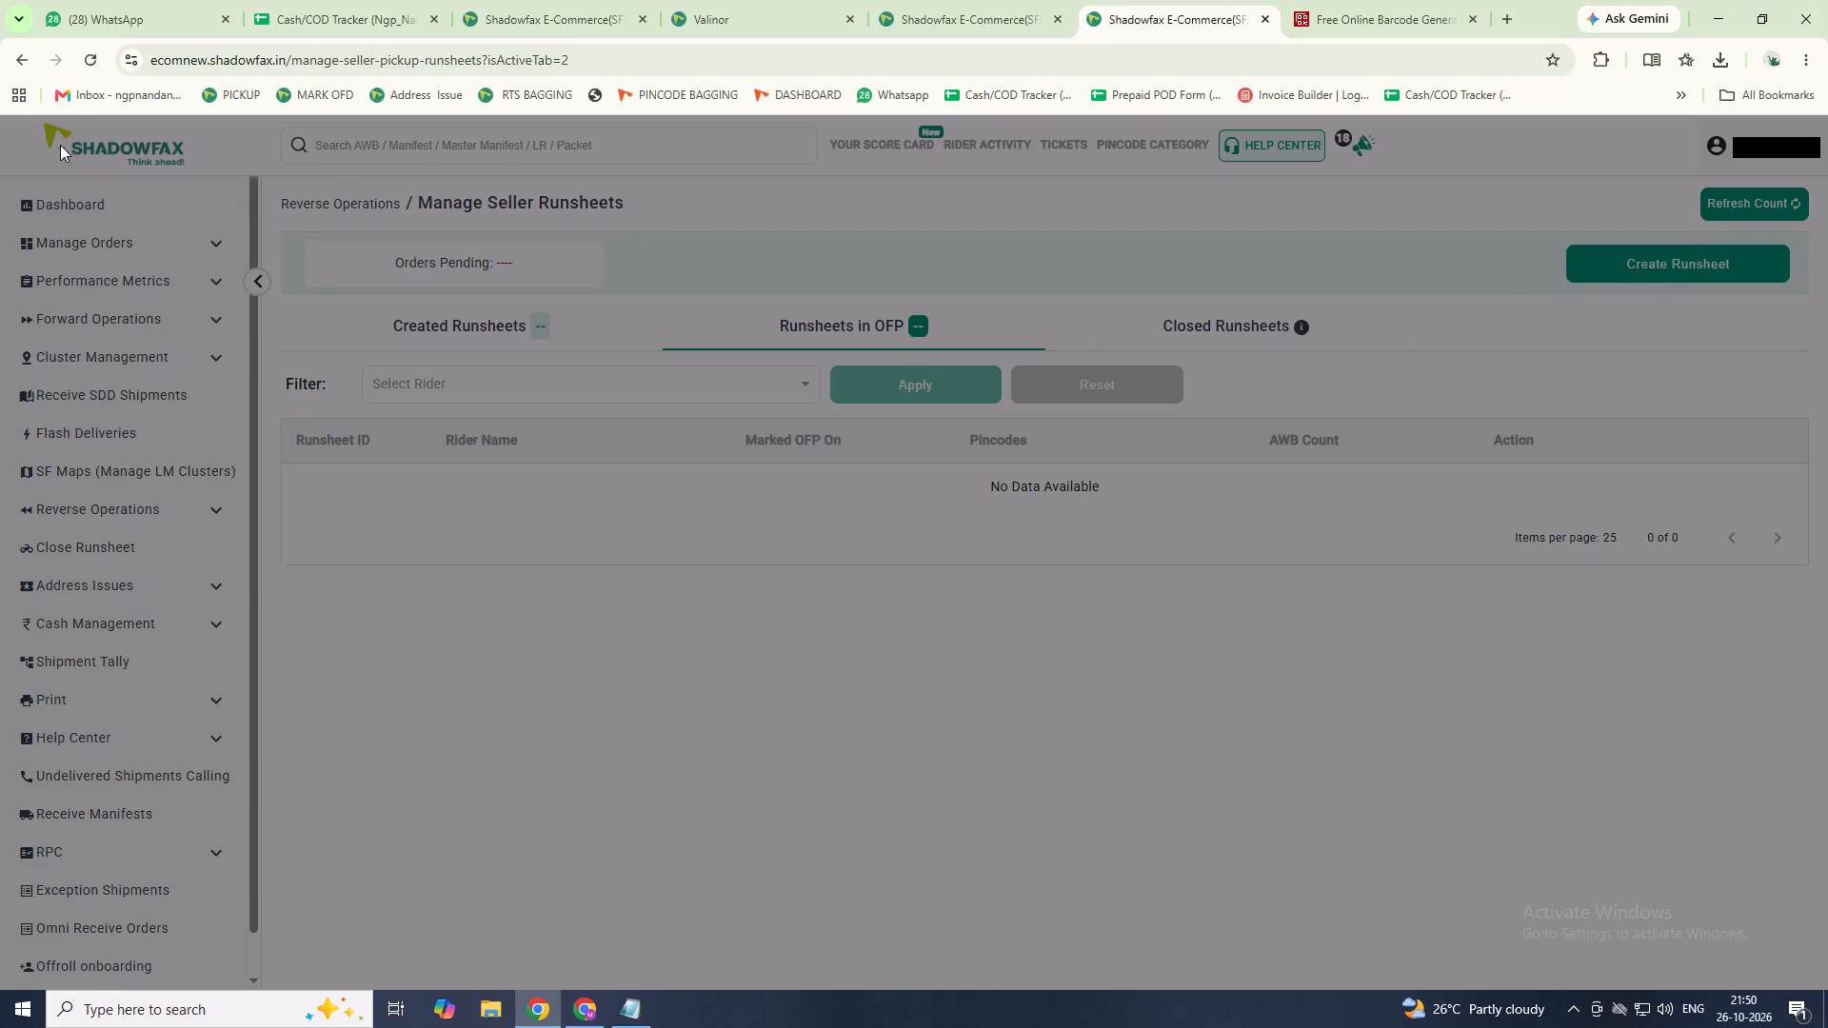
left_click_drag(53, 203, 62, 202)
left_click(1315, 518)
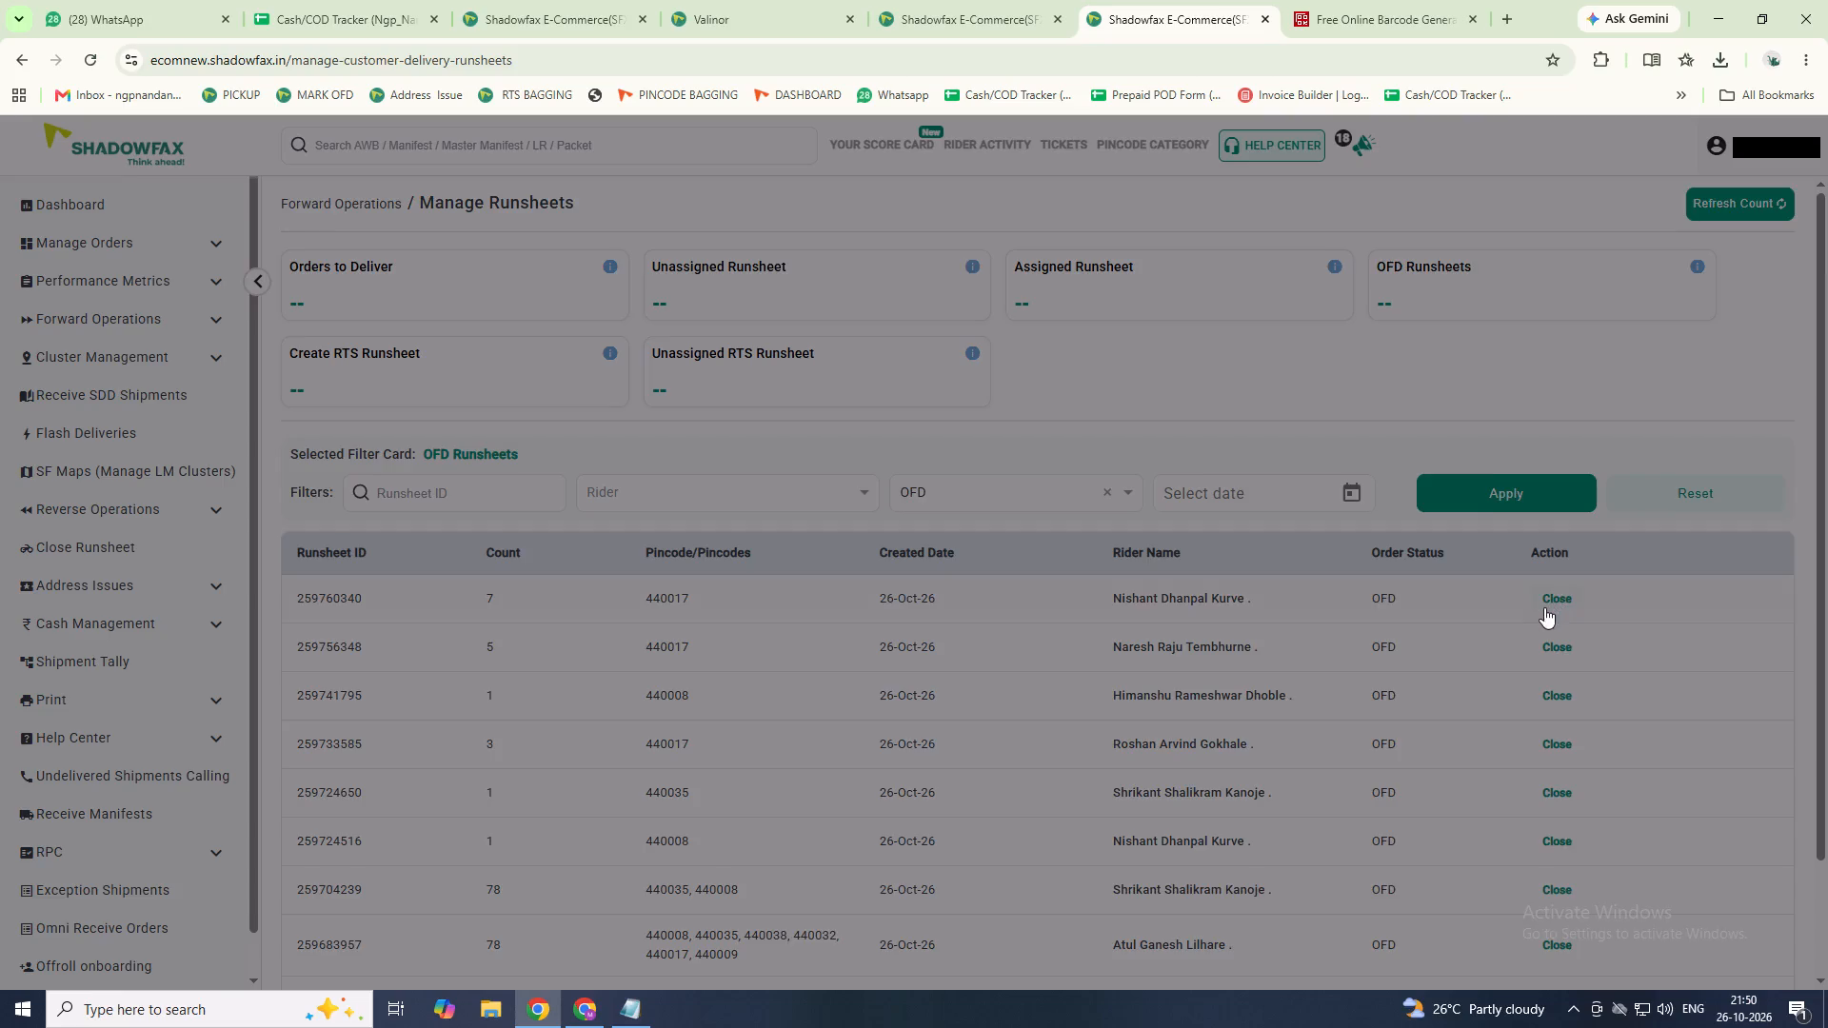
scroll(1519, 640, "down", 3)
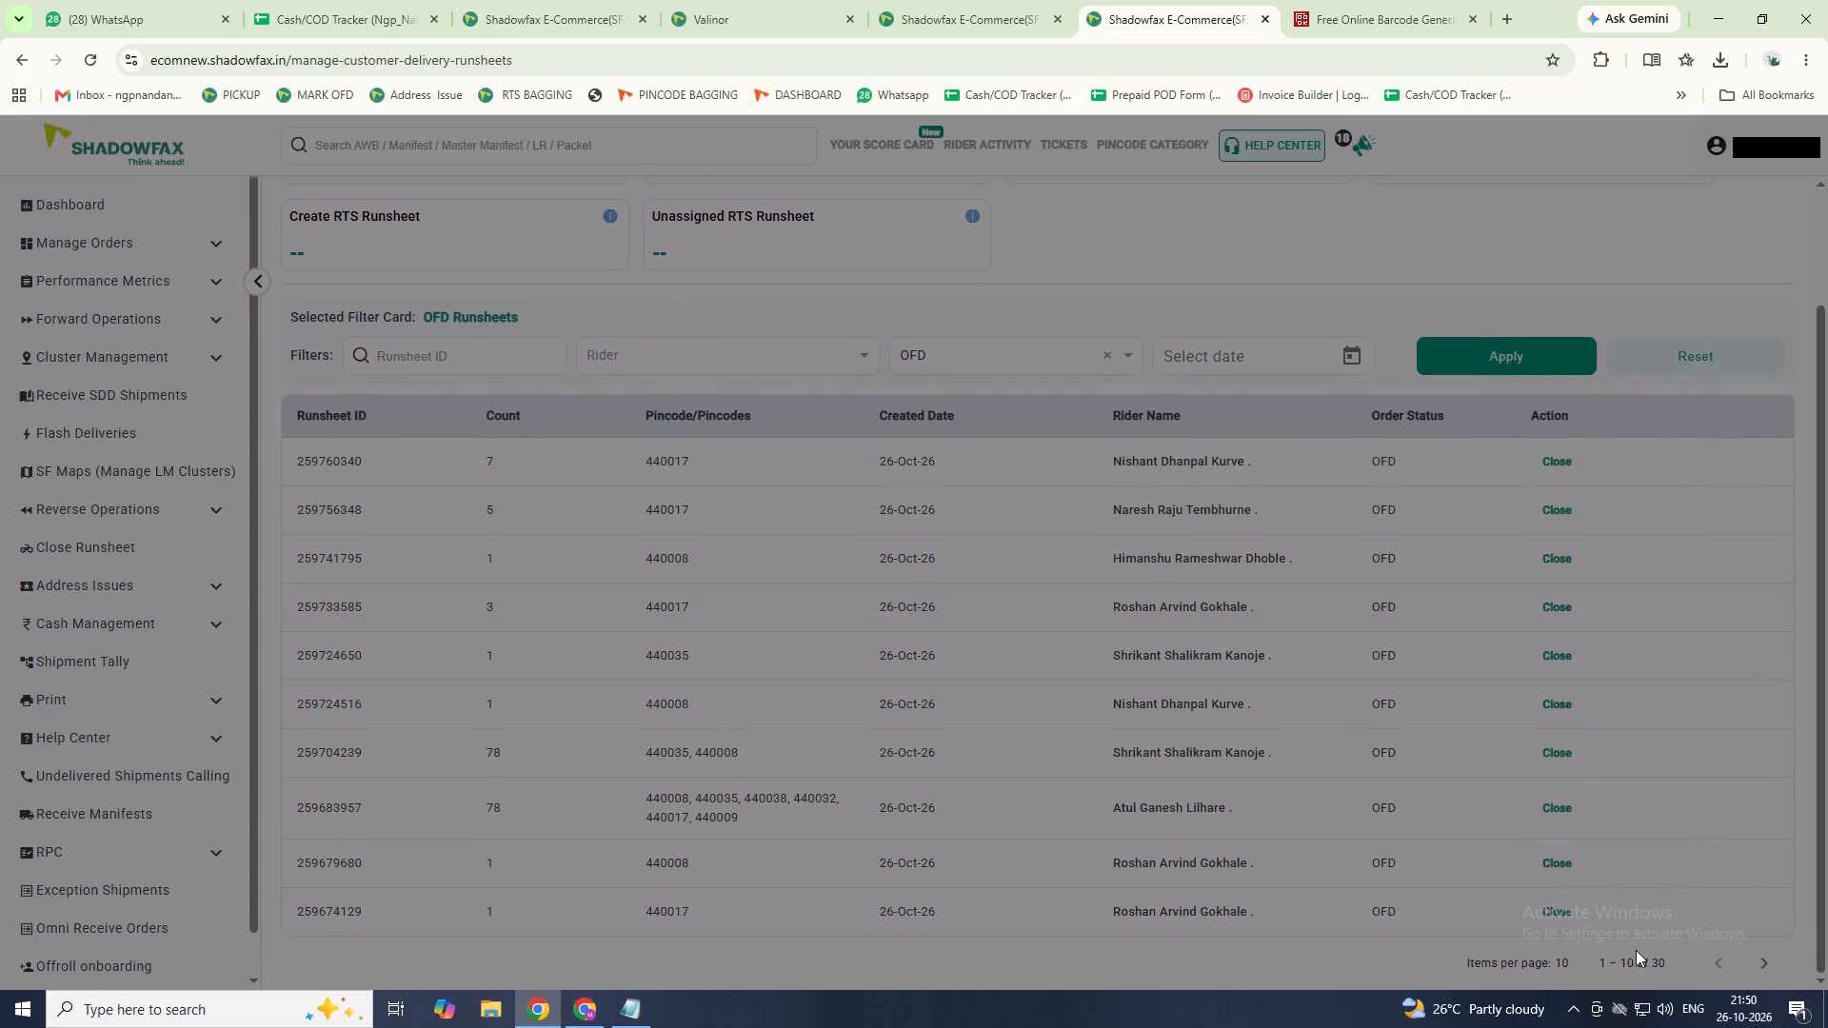
left_click(1769, 964)
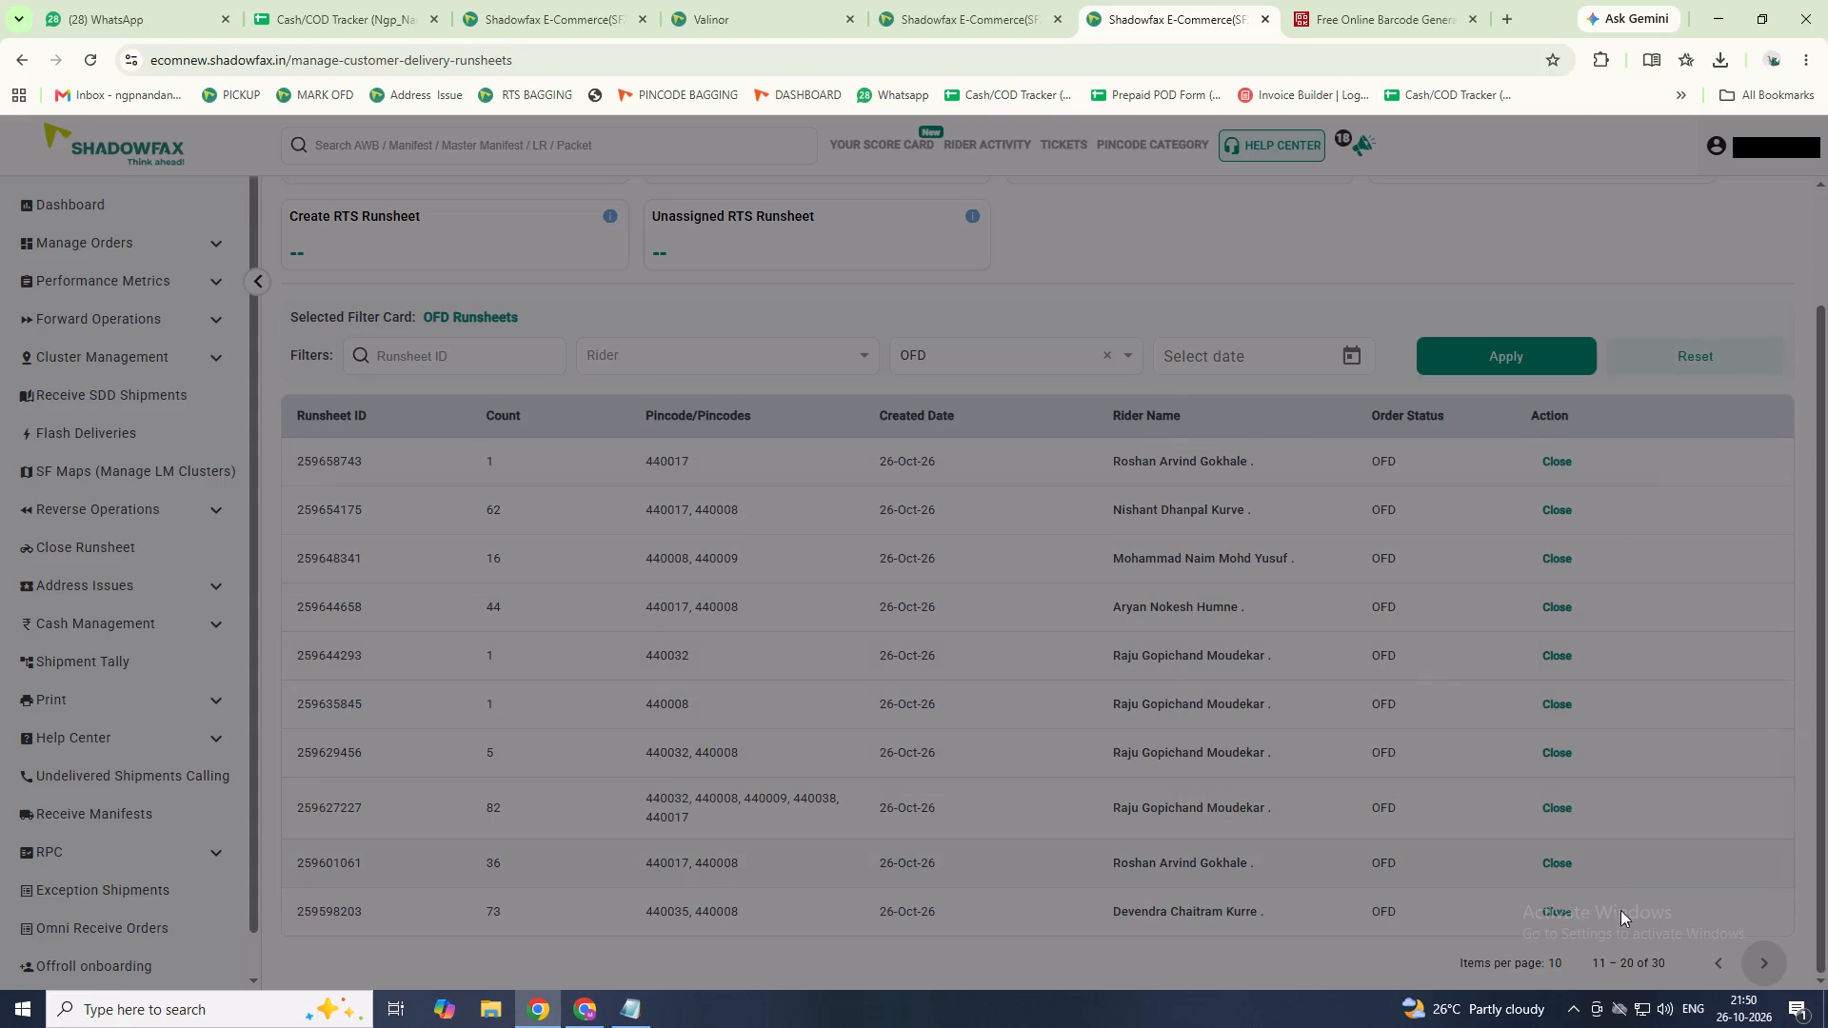
left_click(1760, 977)
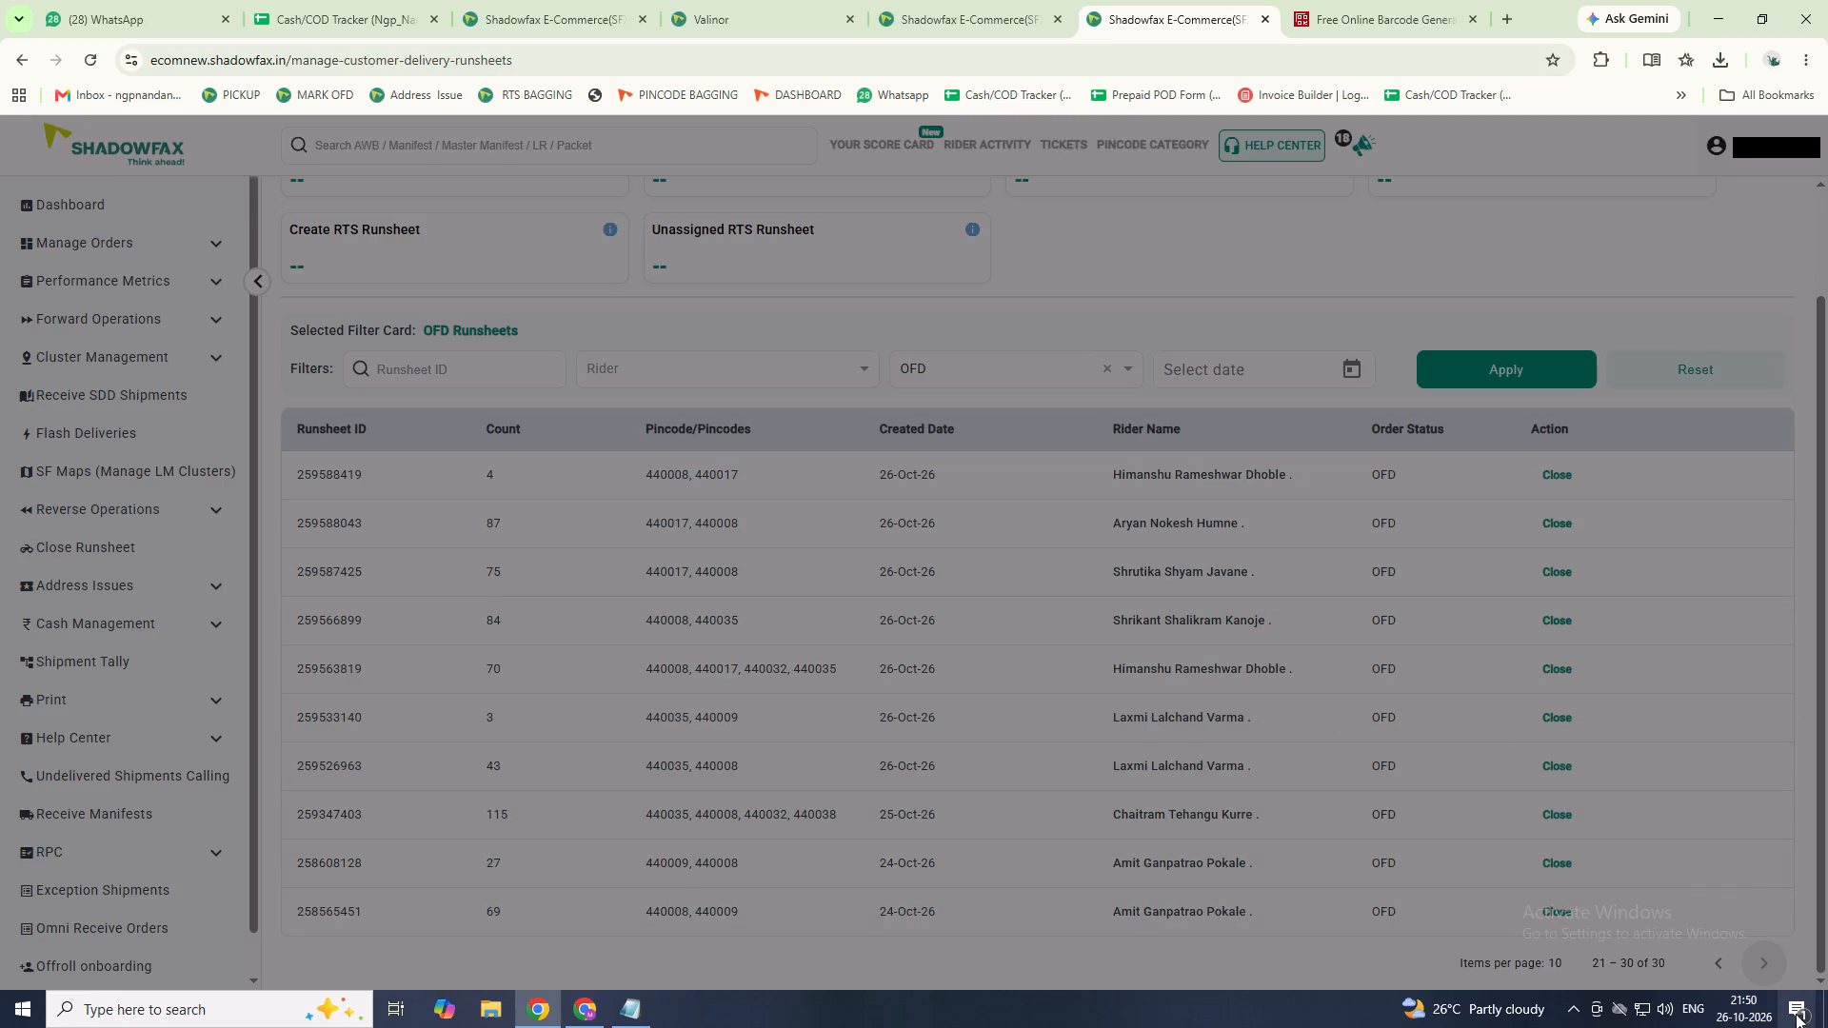
left_click(1786, 961)
Return to the hub dashboard, load the bookmarked ecom.shadowfax.in hub dashboard in the same tab, and dismiss its promotional banner.
left_click(102, 201)
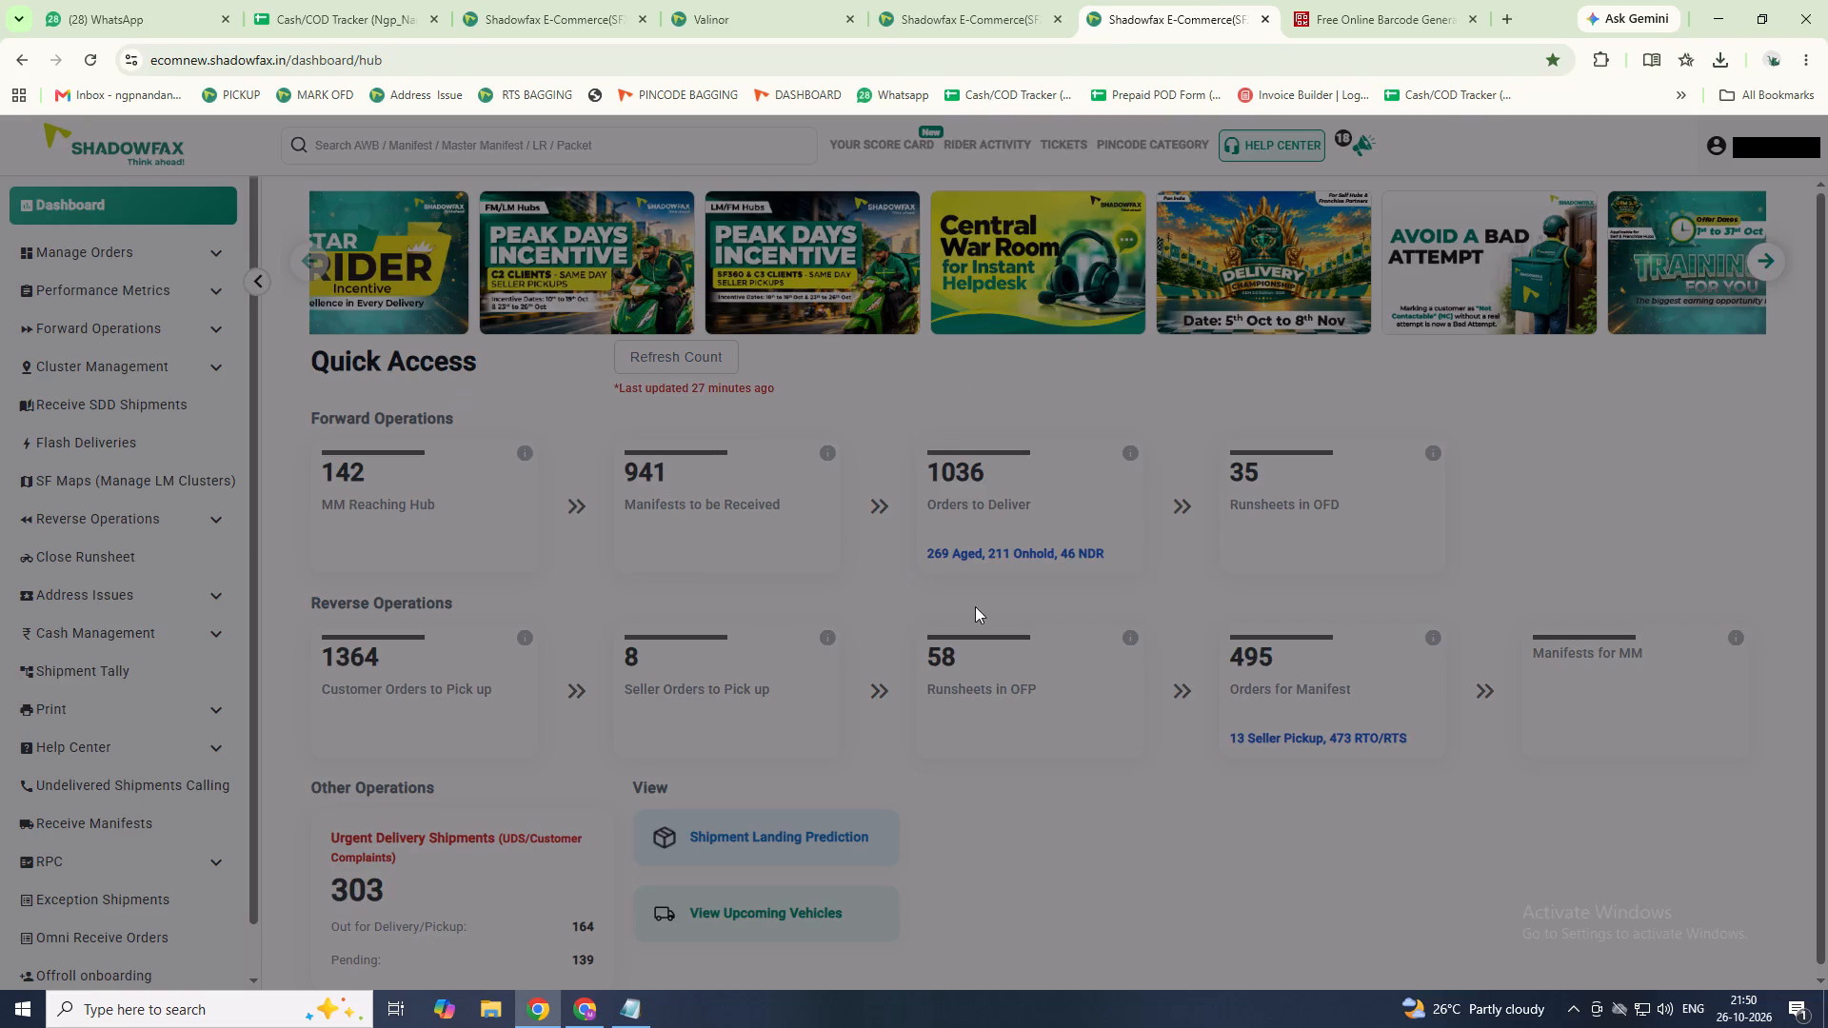
left_click(805, 92)
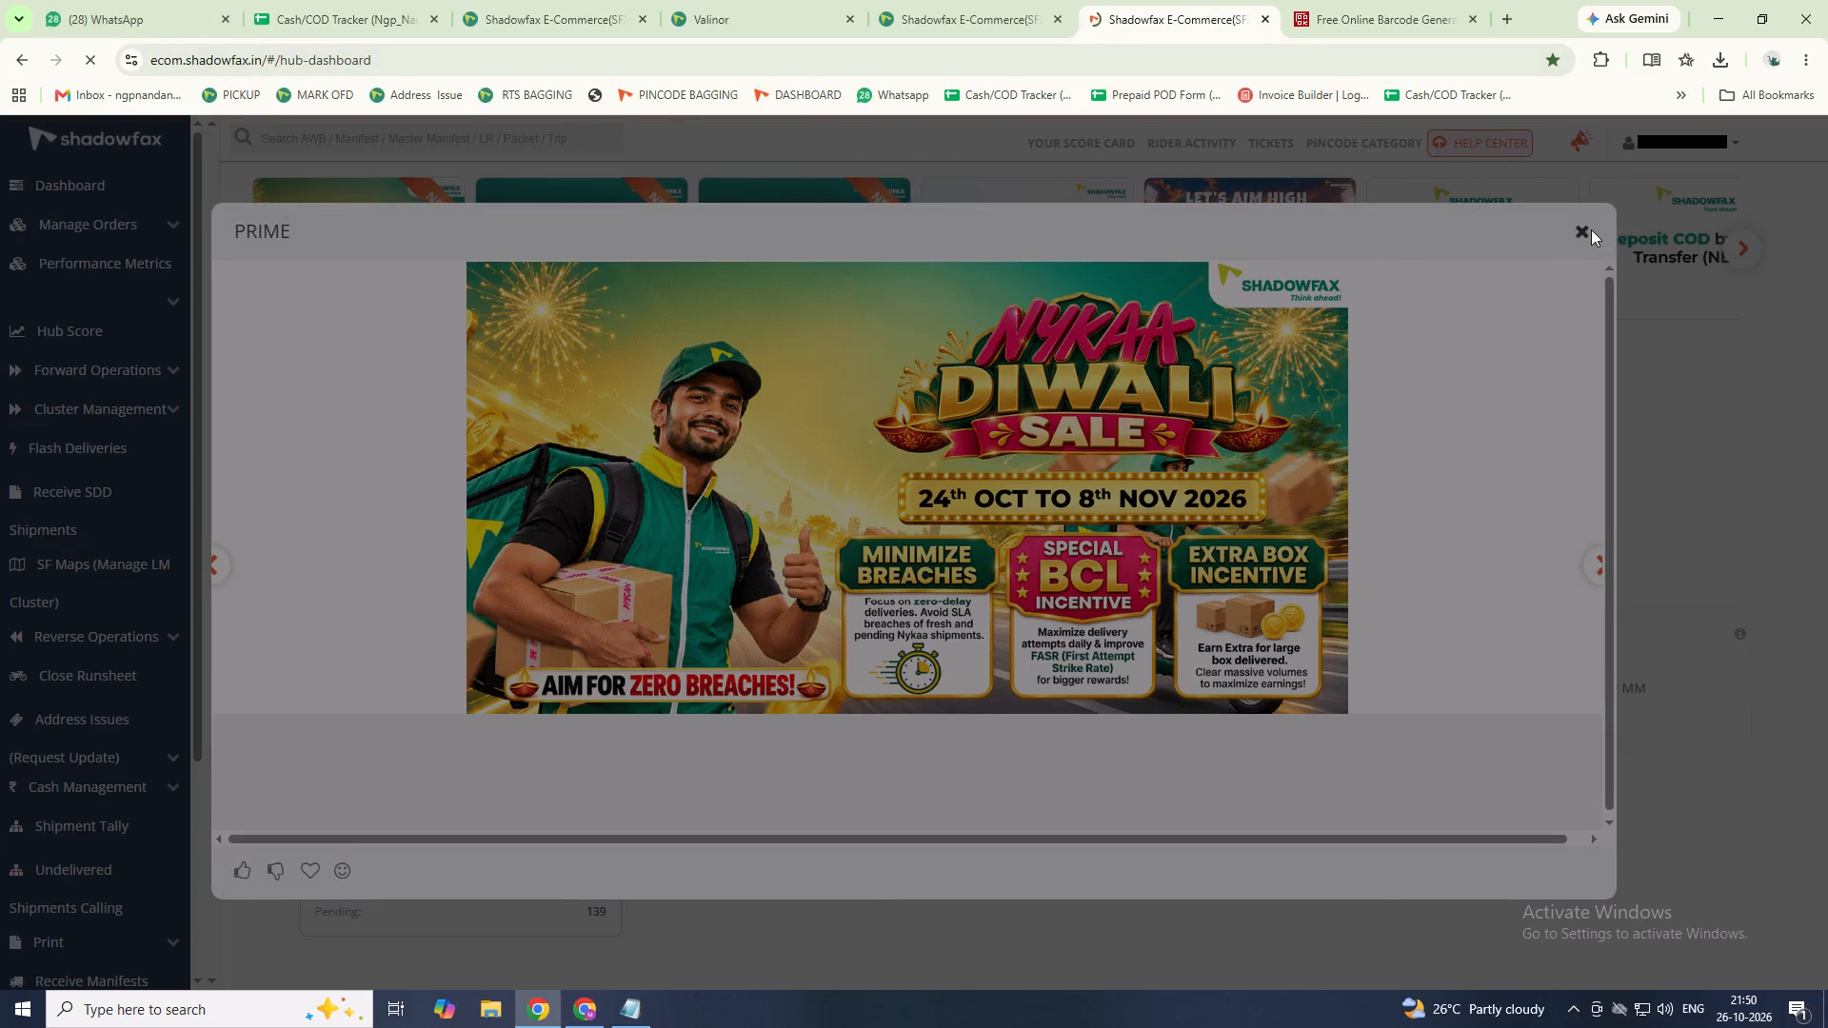
left_click(1589, 229)
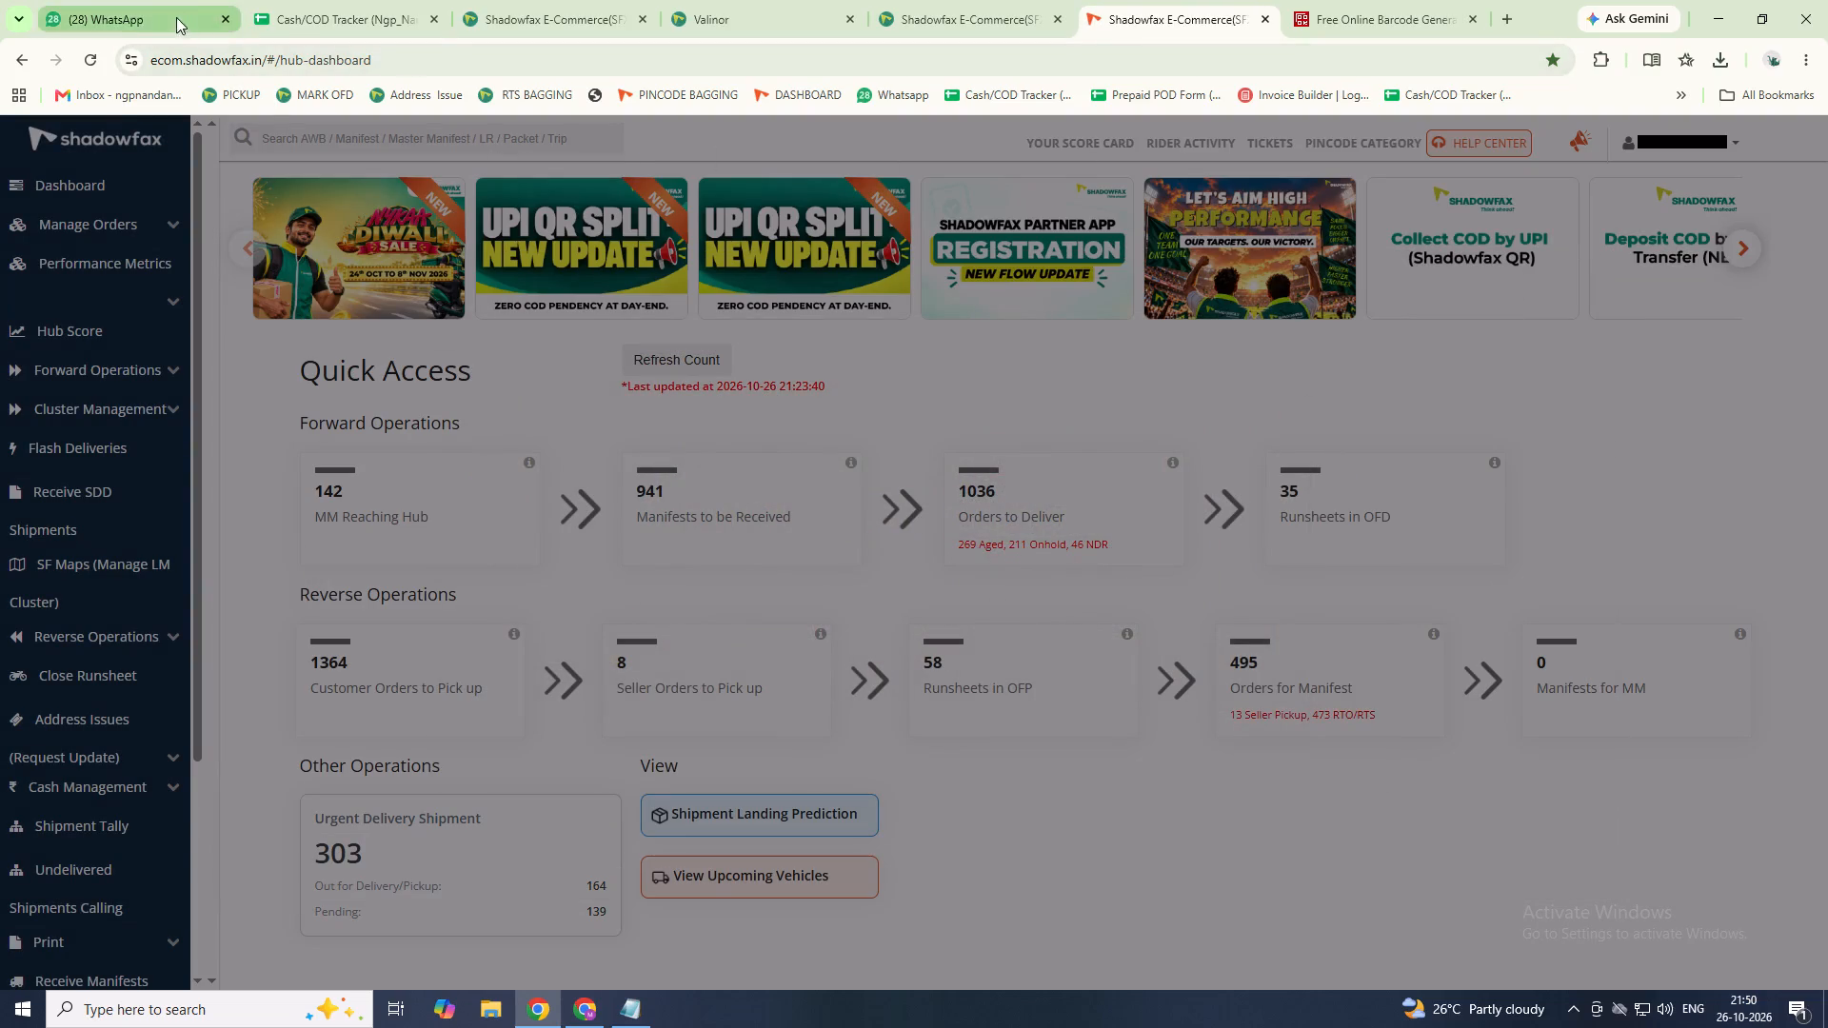
Check the riders' 26-10-2026 entries in the Cash/COD Tracker and switch to the first Shadowfax page.
left_click(325, 15)
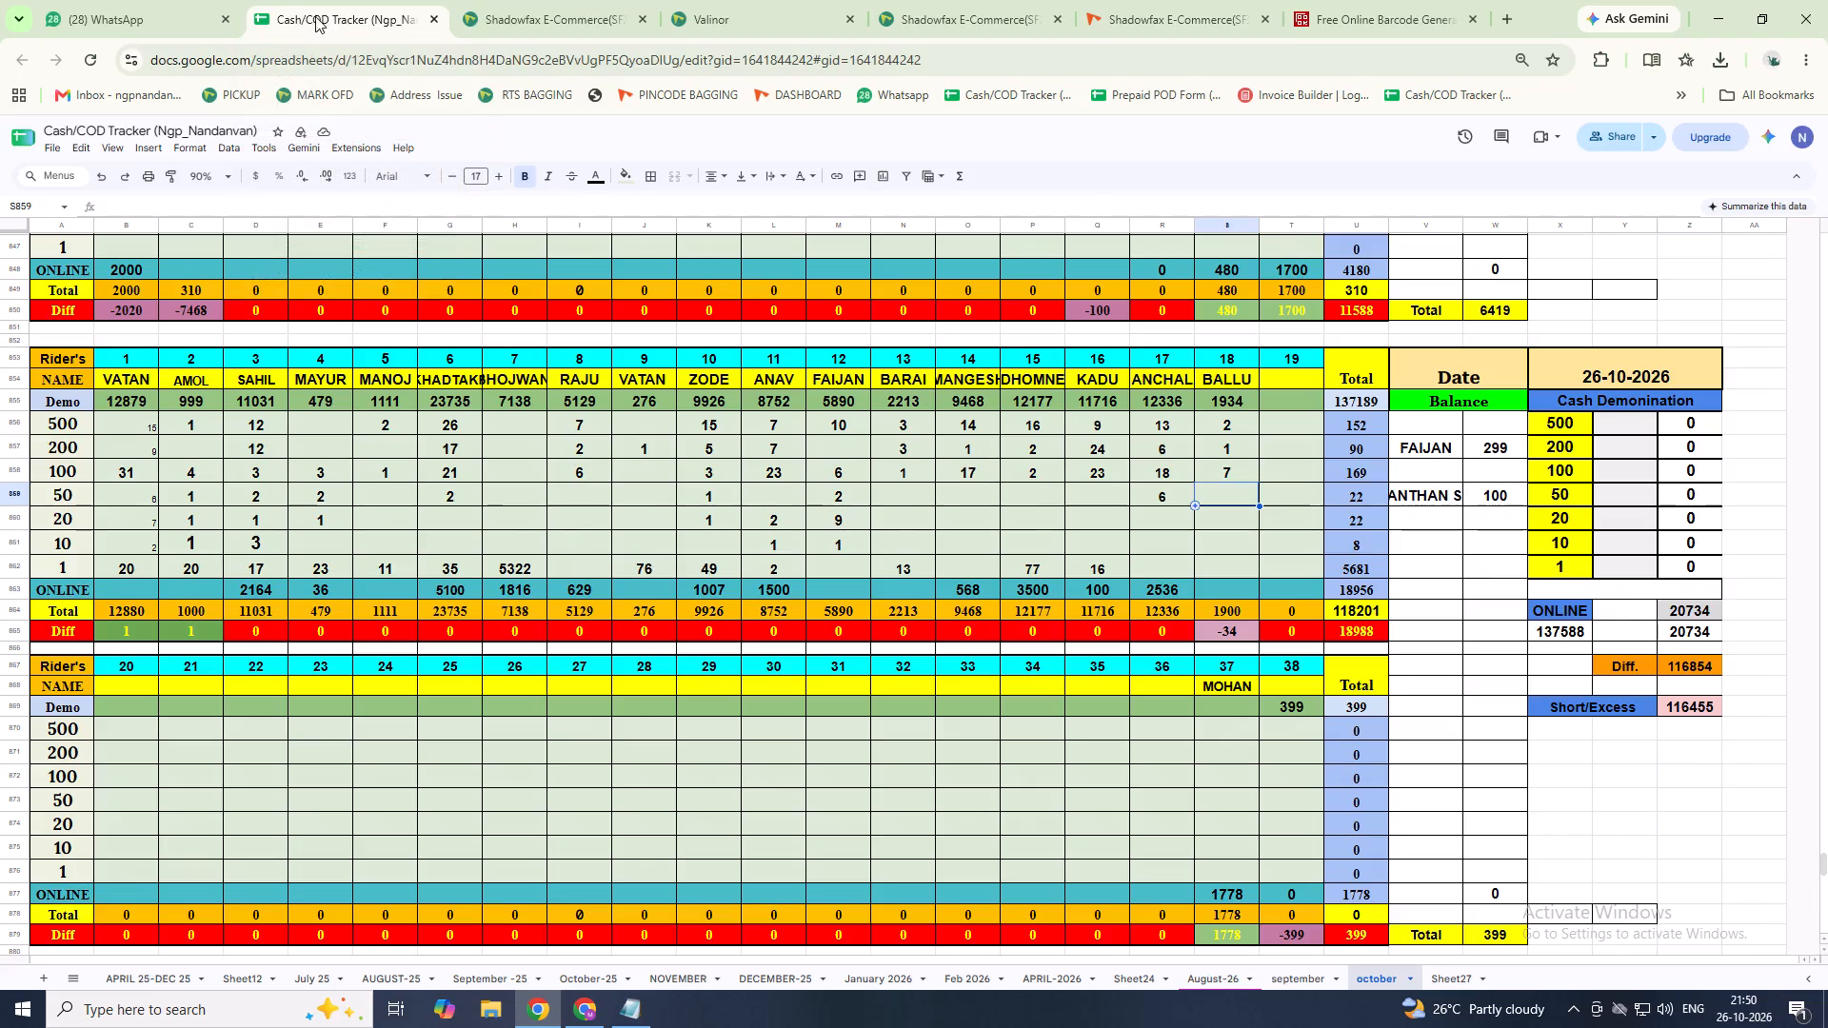
left_click(537, 14)
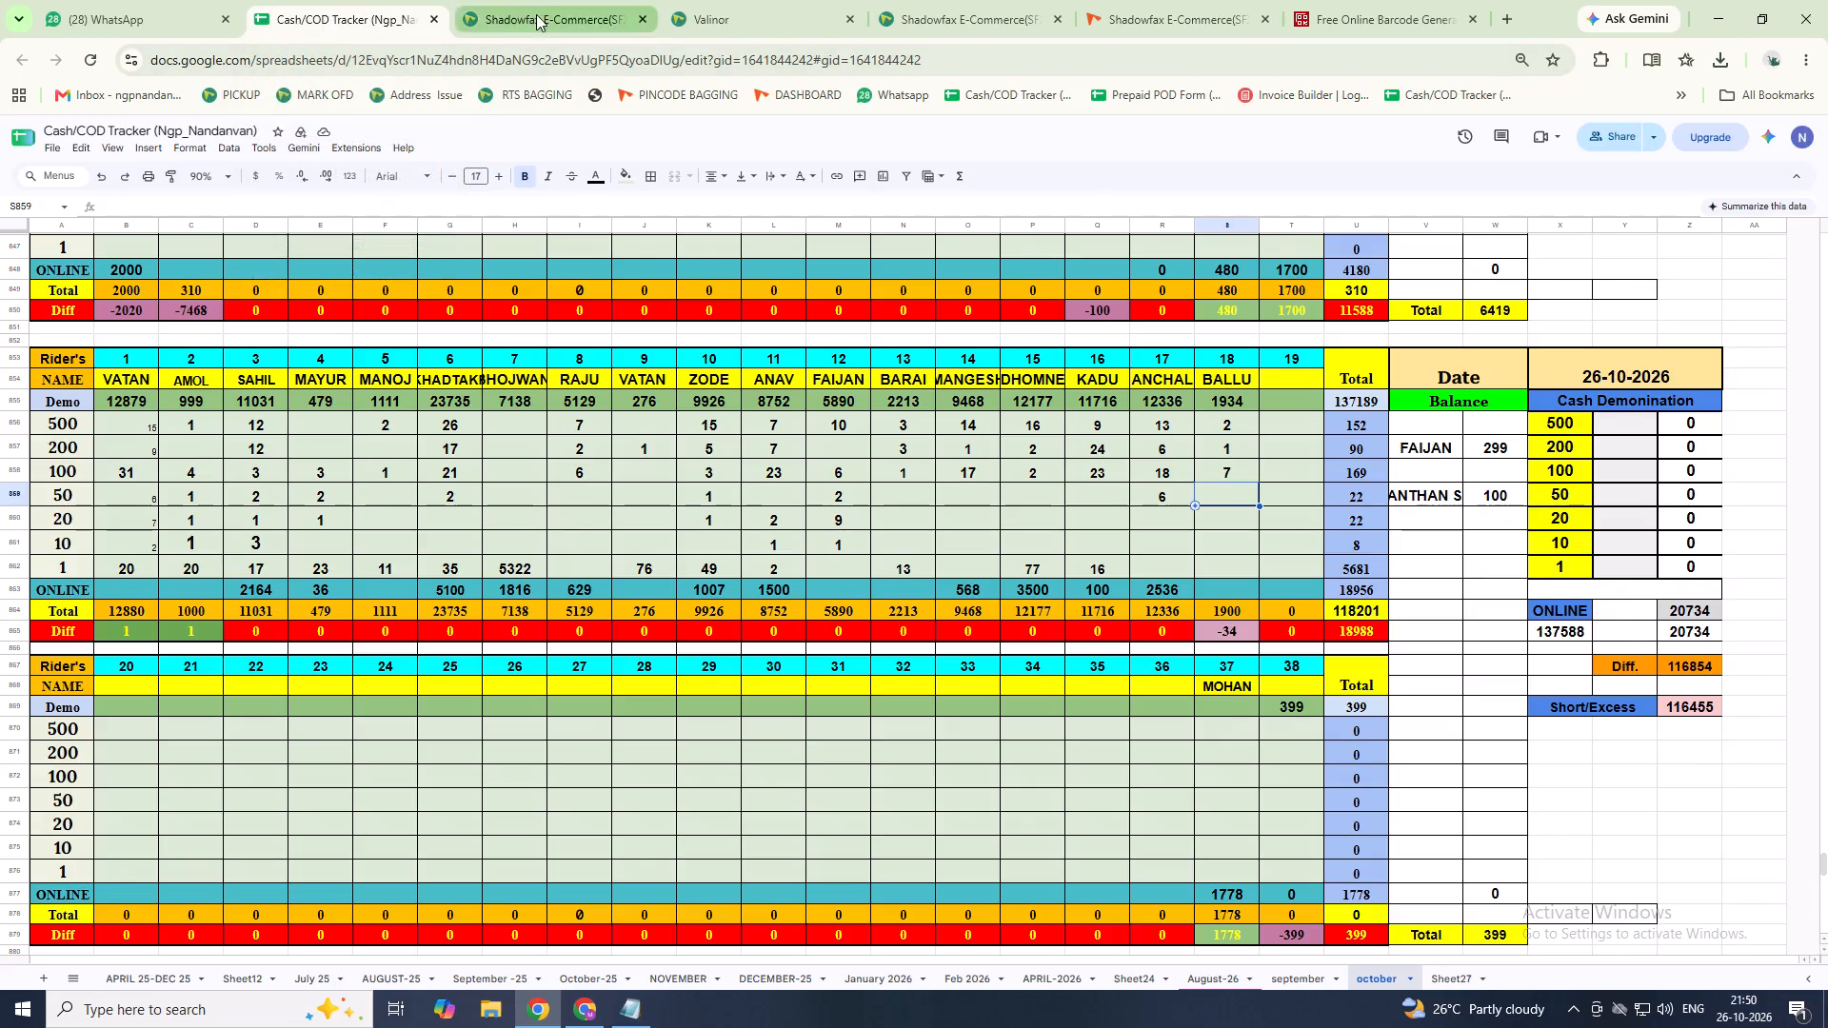